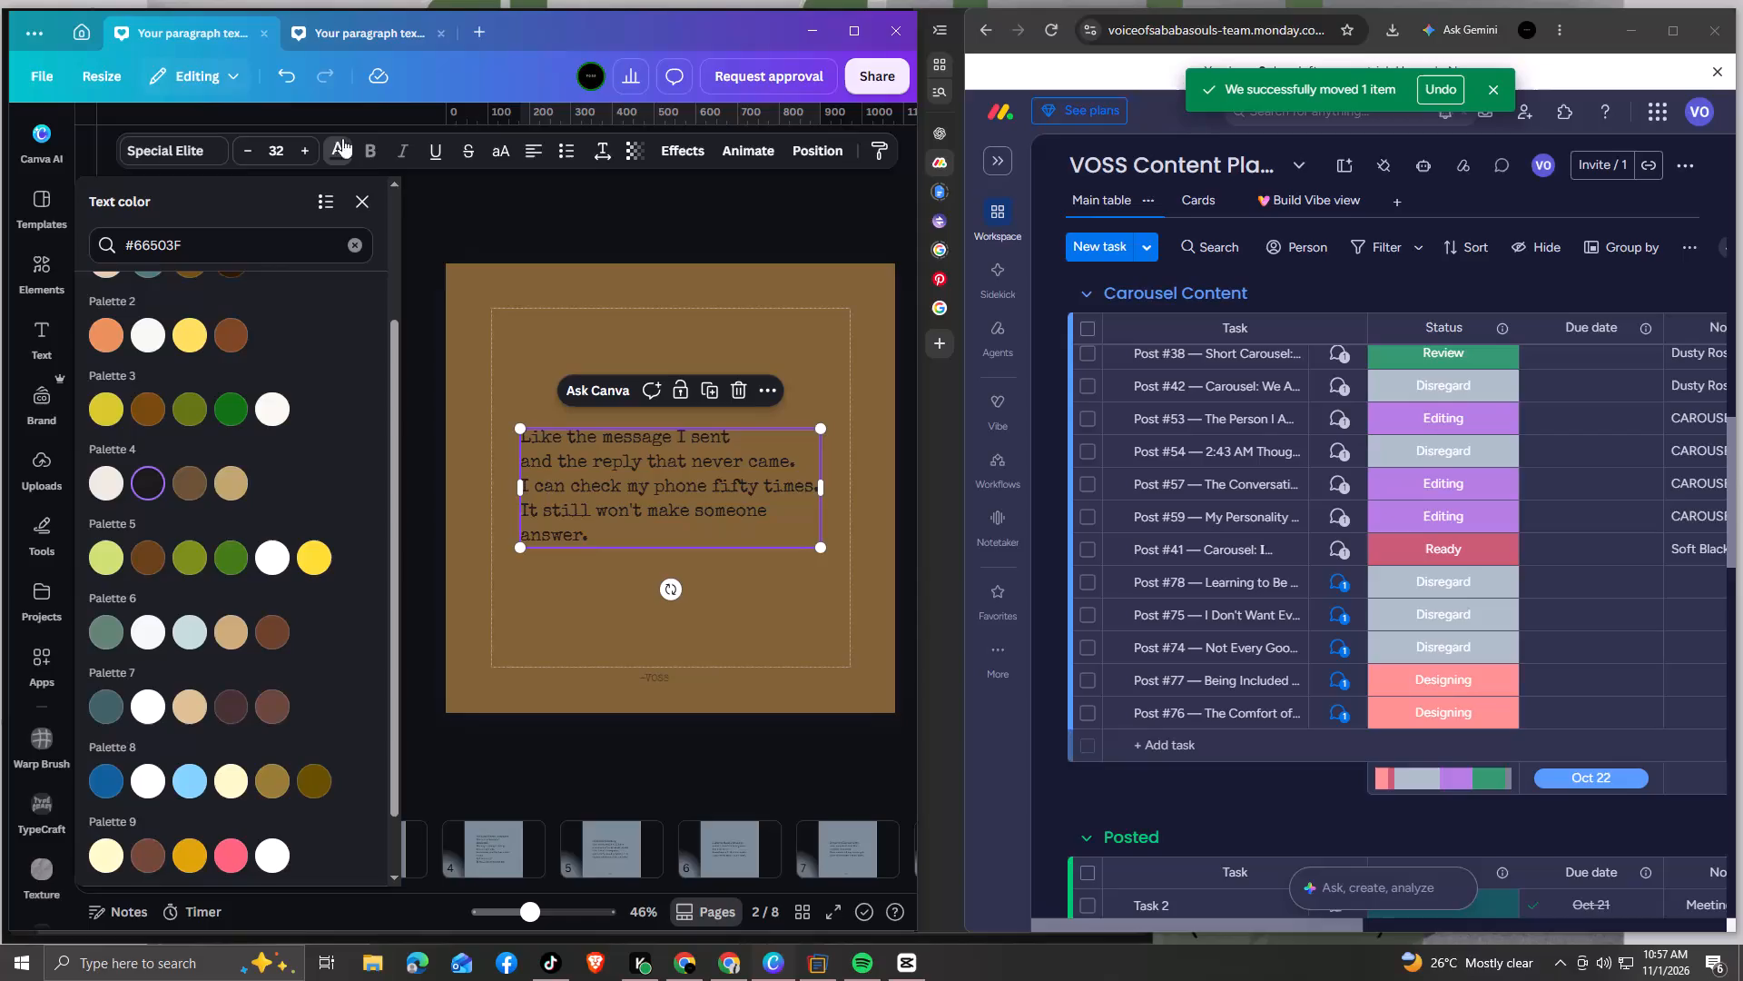
# Go to page 1 of the design, then open the Post #70 brief in the monday.com board and find its slide texts.
pyautogui.click(560, 763)
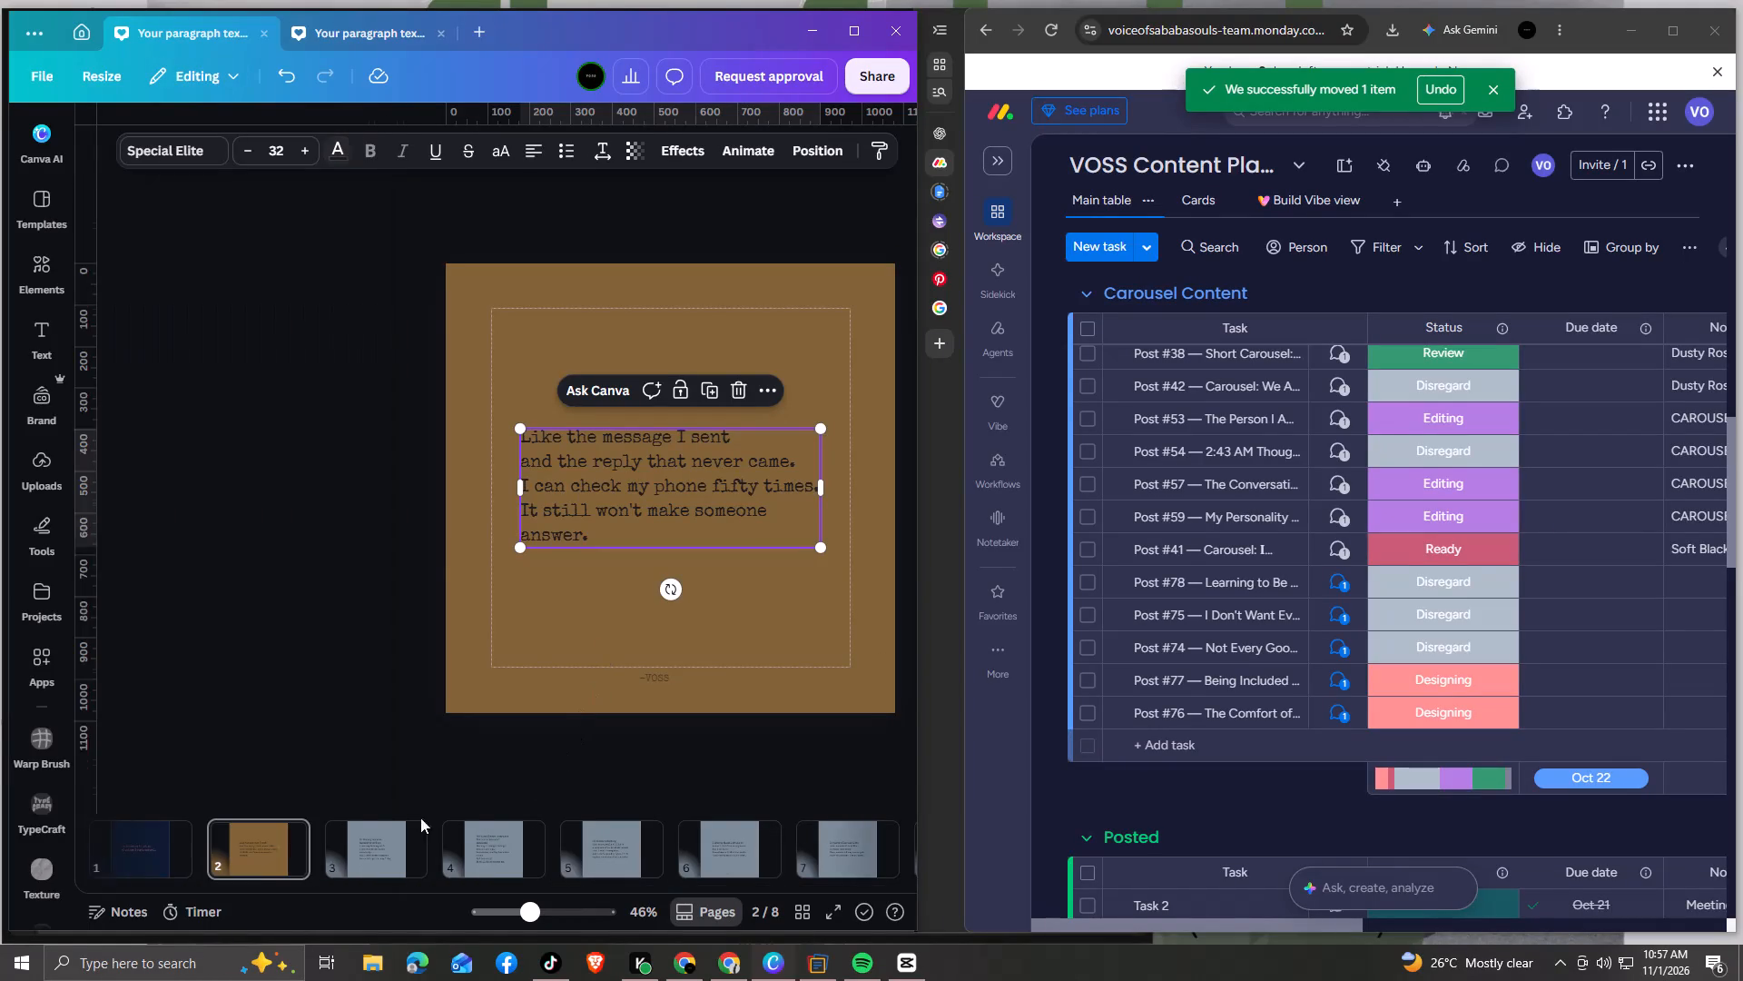
pyautogui.click(124, 837)
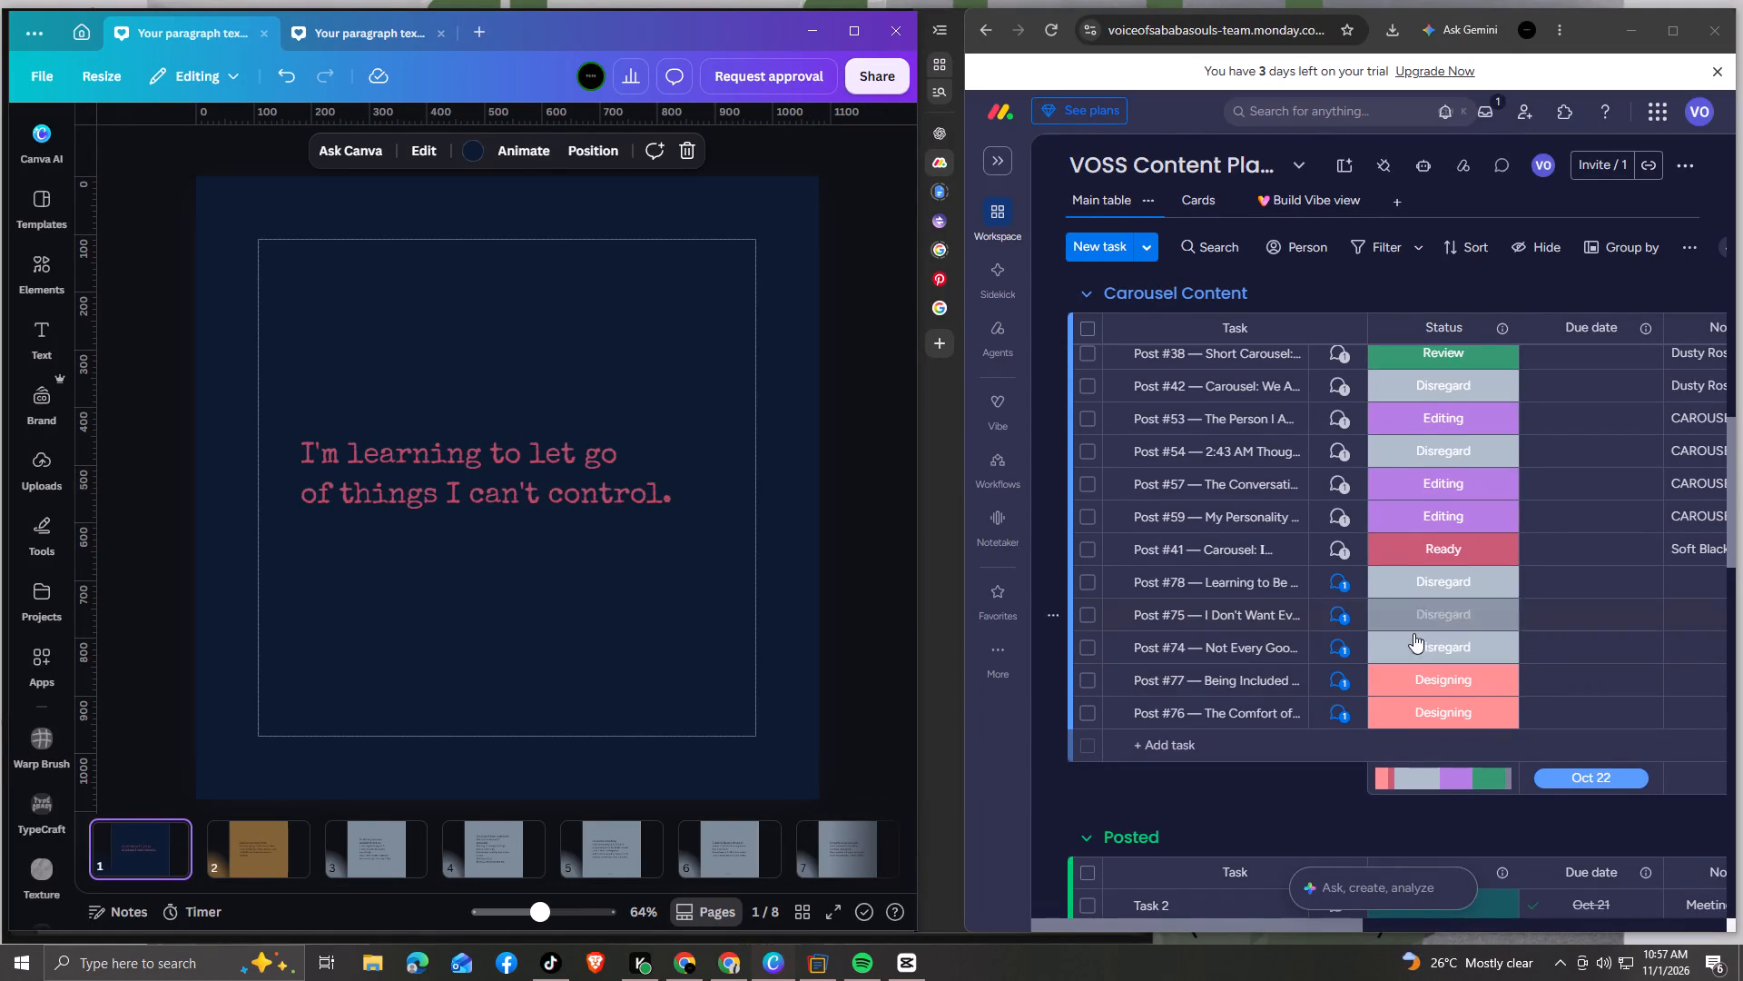
pyautogui.scroll(-20, 1409, 666)
pyautogui.scroll(-8, 1409, 666)
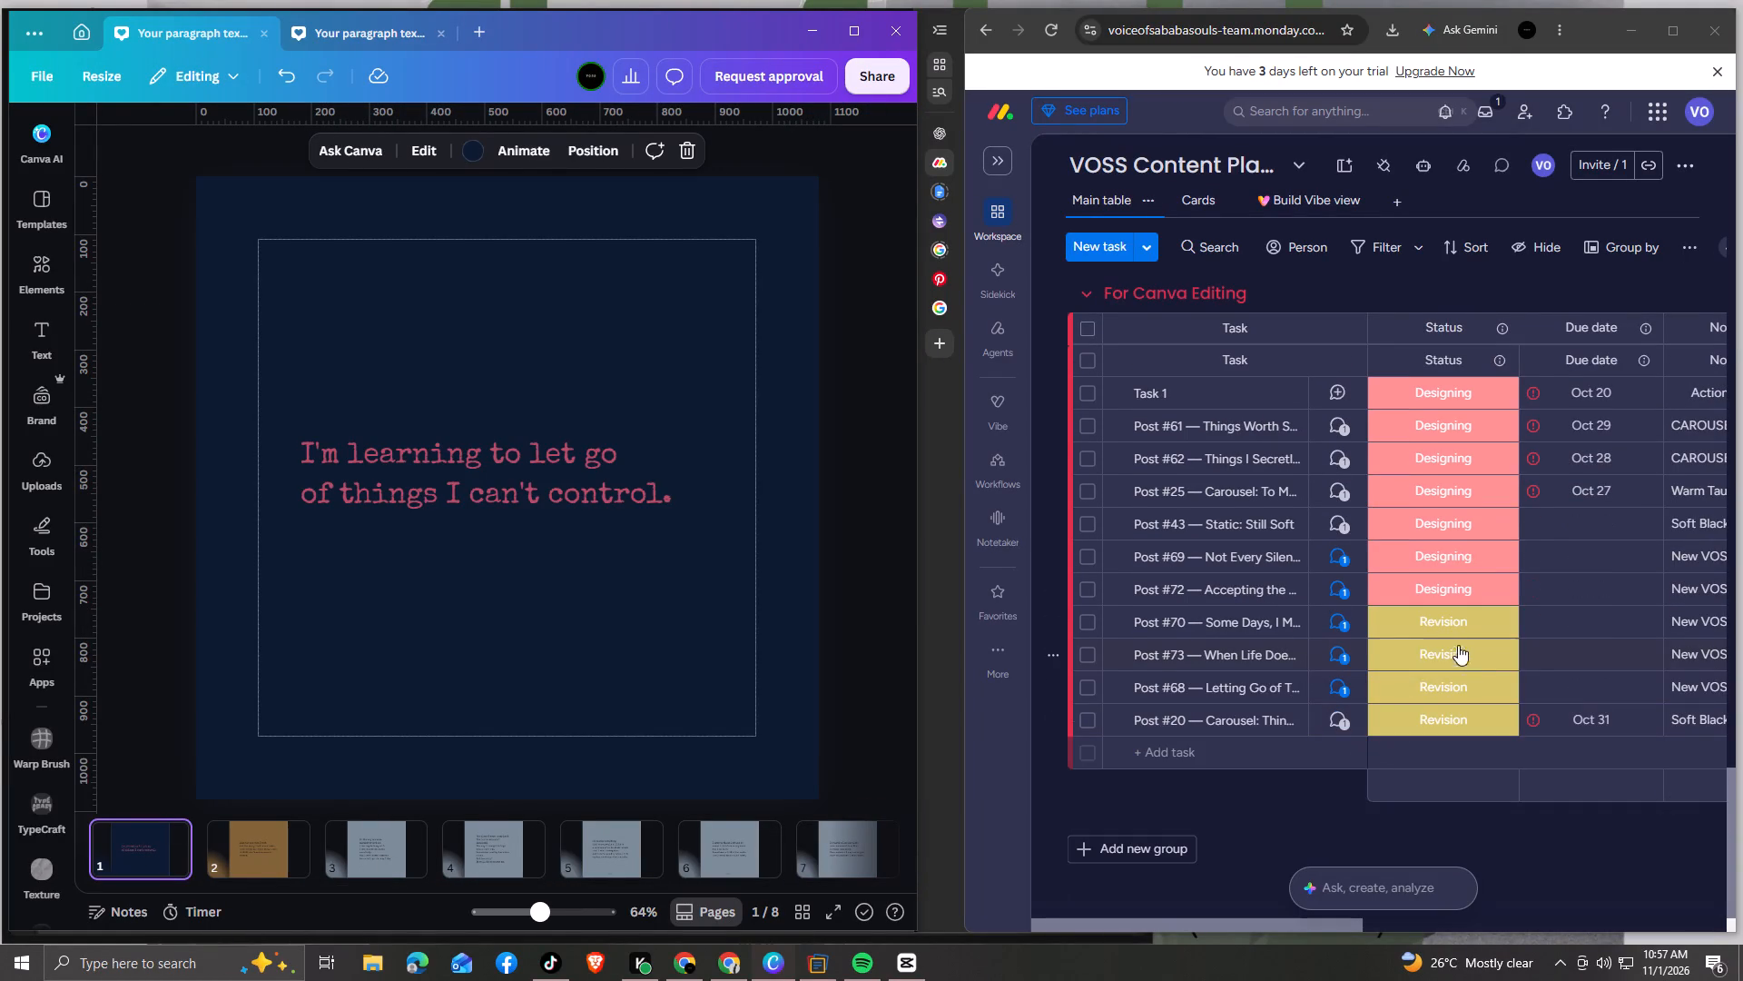
pyautogui.click(1339, 627)
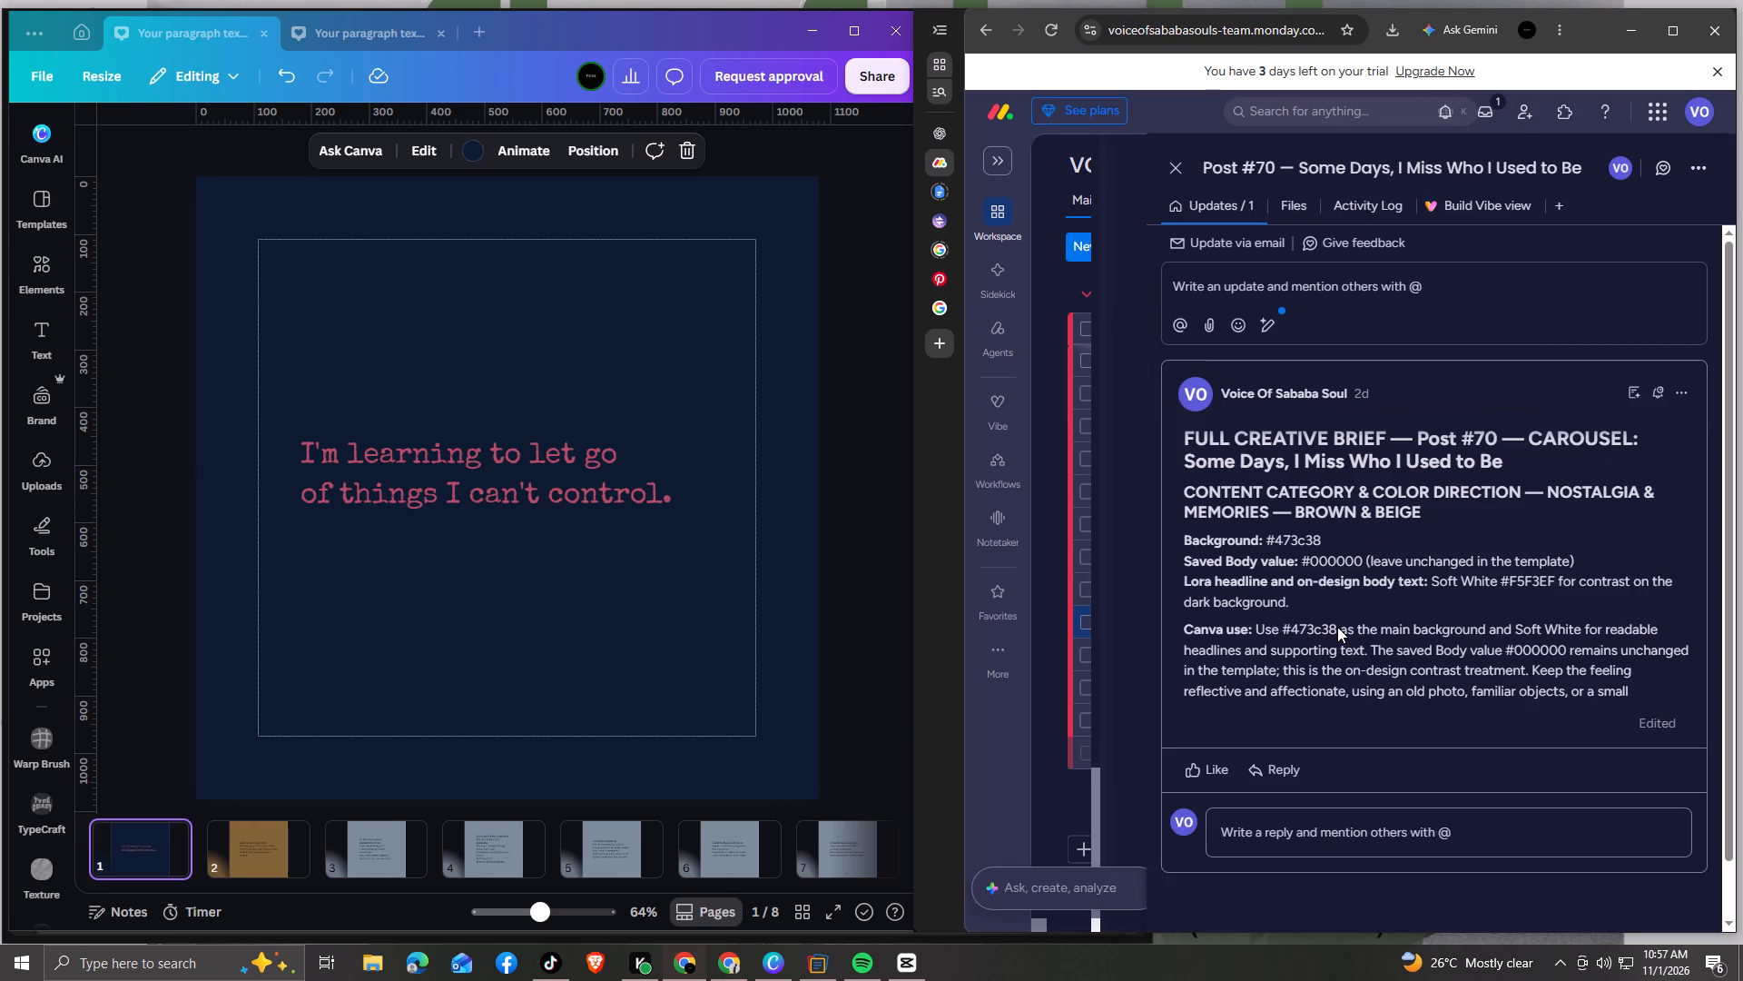
pyautogui.click(1261, 684)
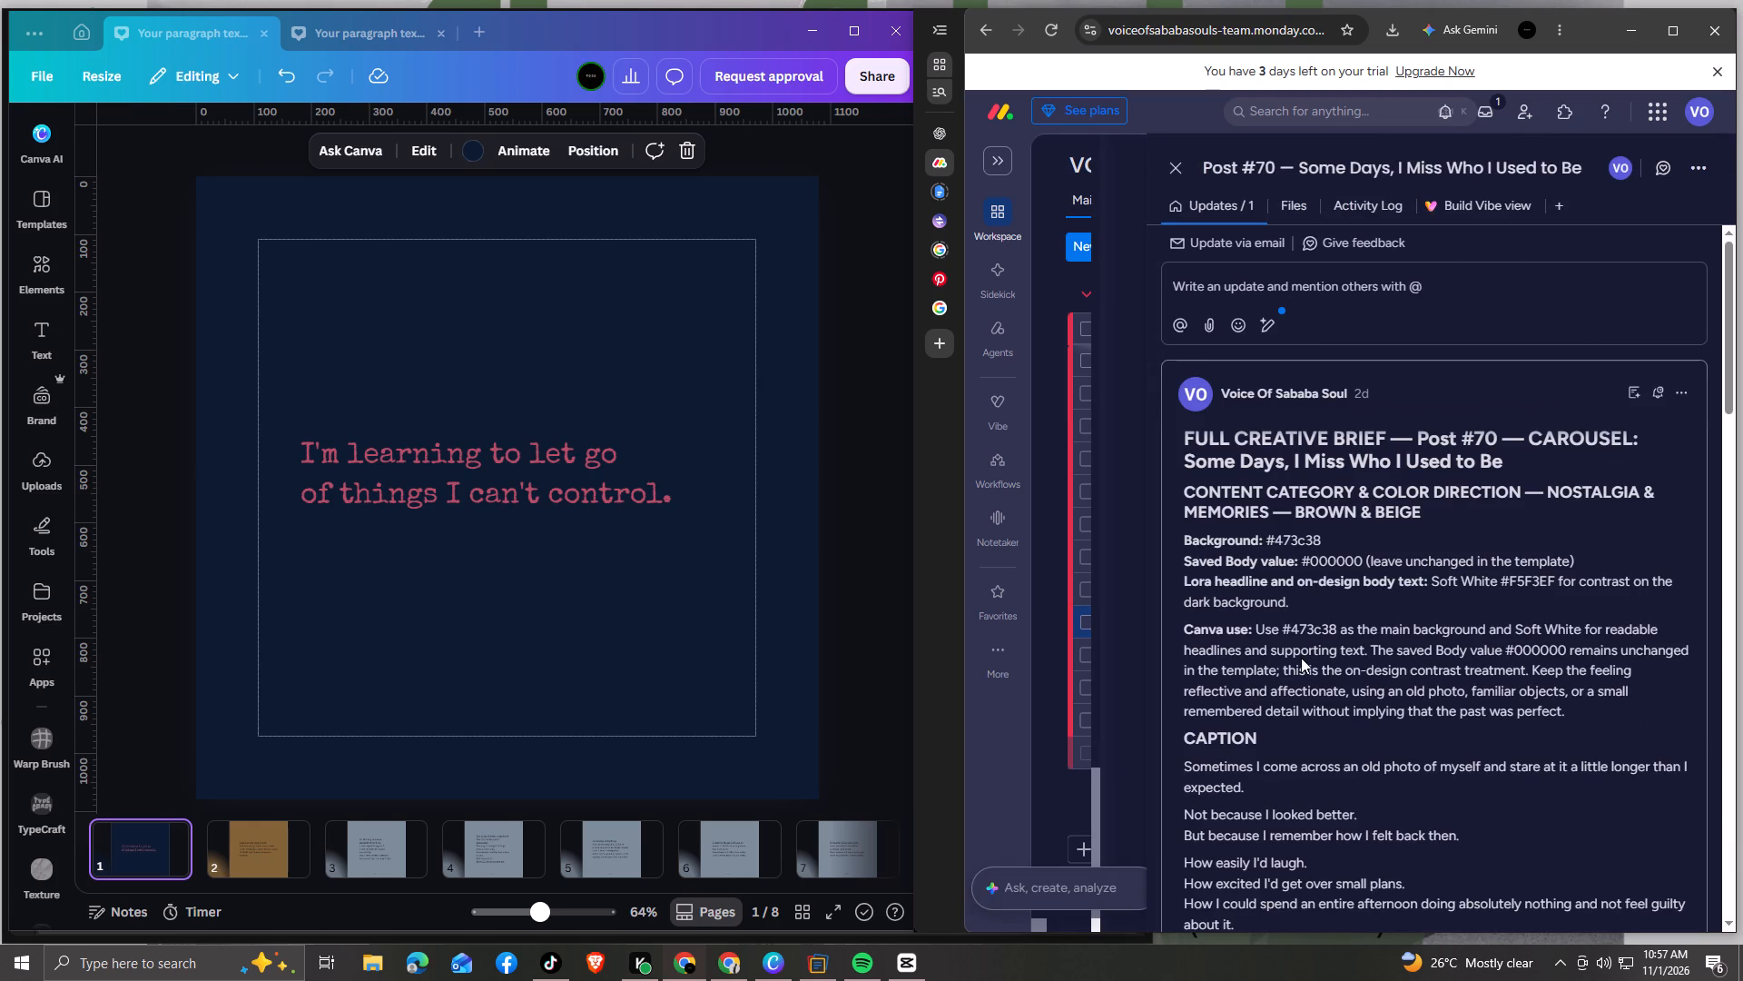
pyautogui.scroll(-10, 1324, 670)
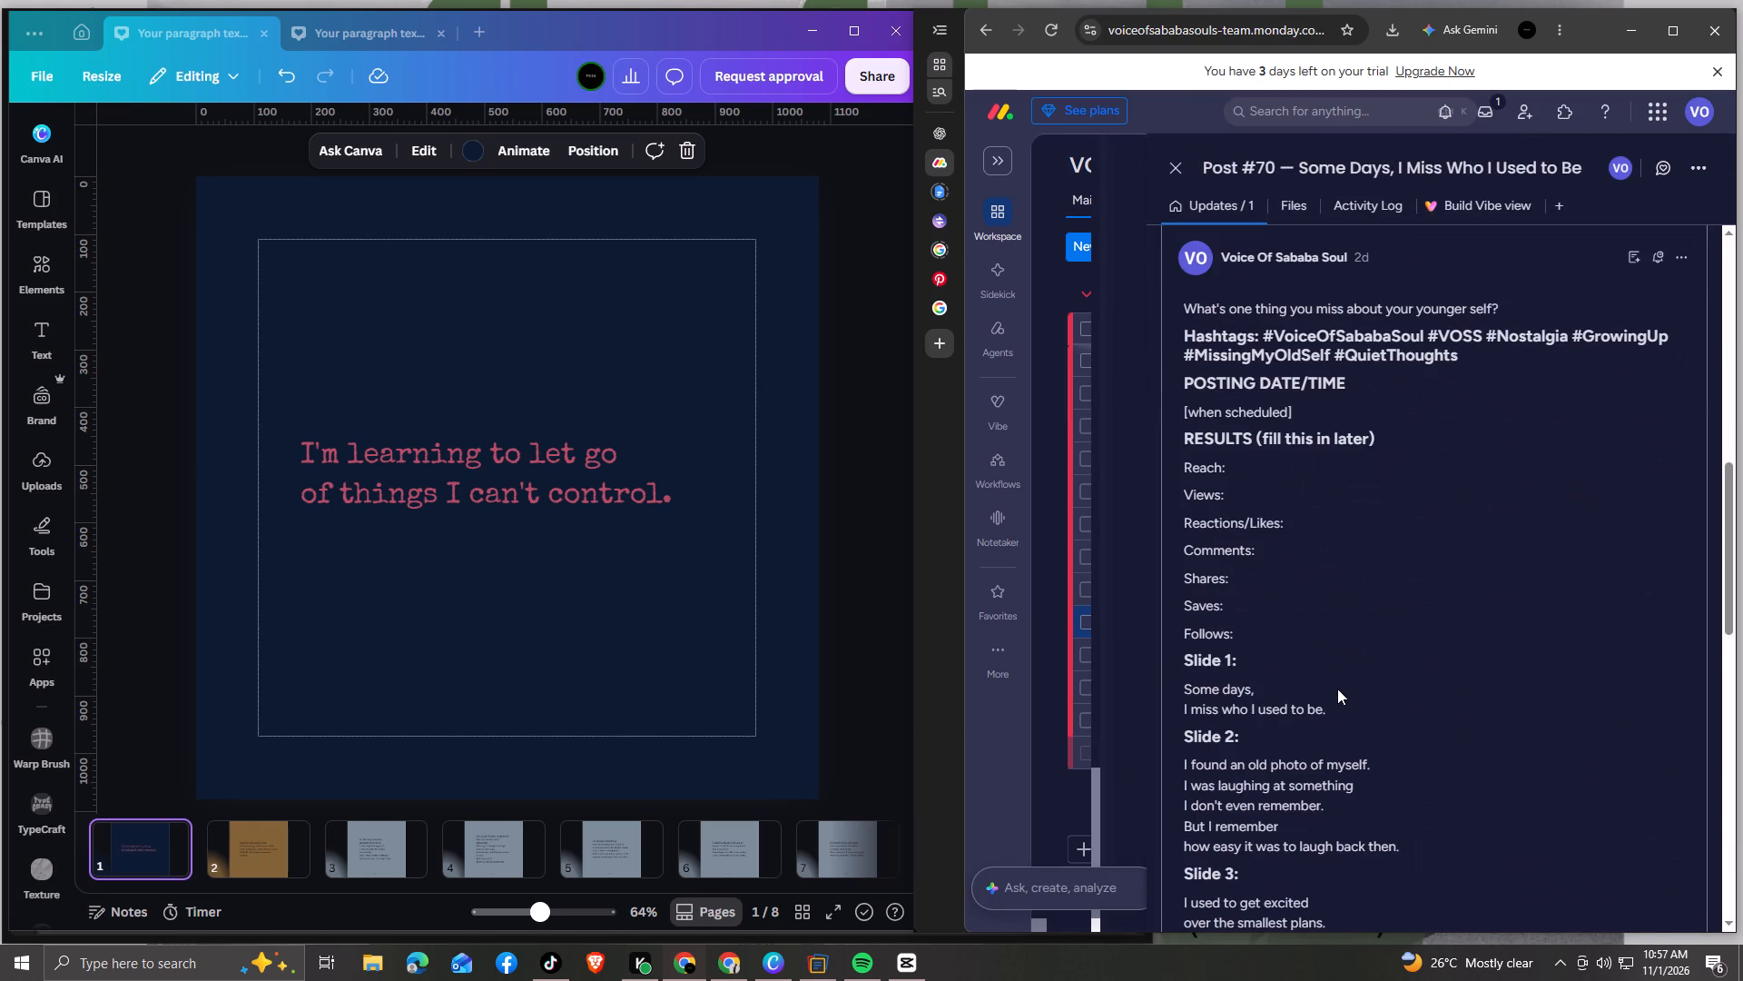
pyautogui.scroll(-2, 1337, 689)
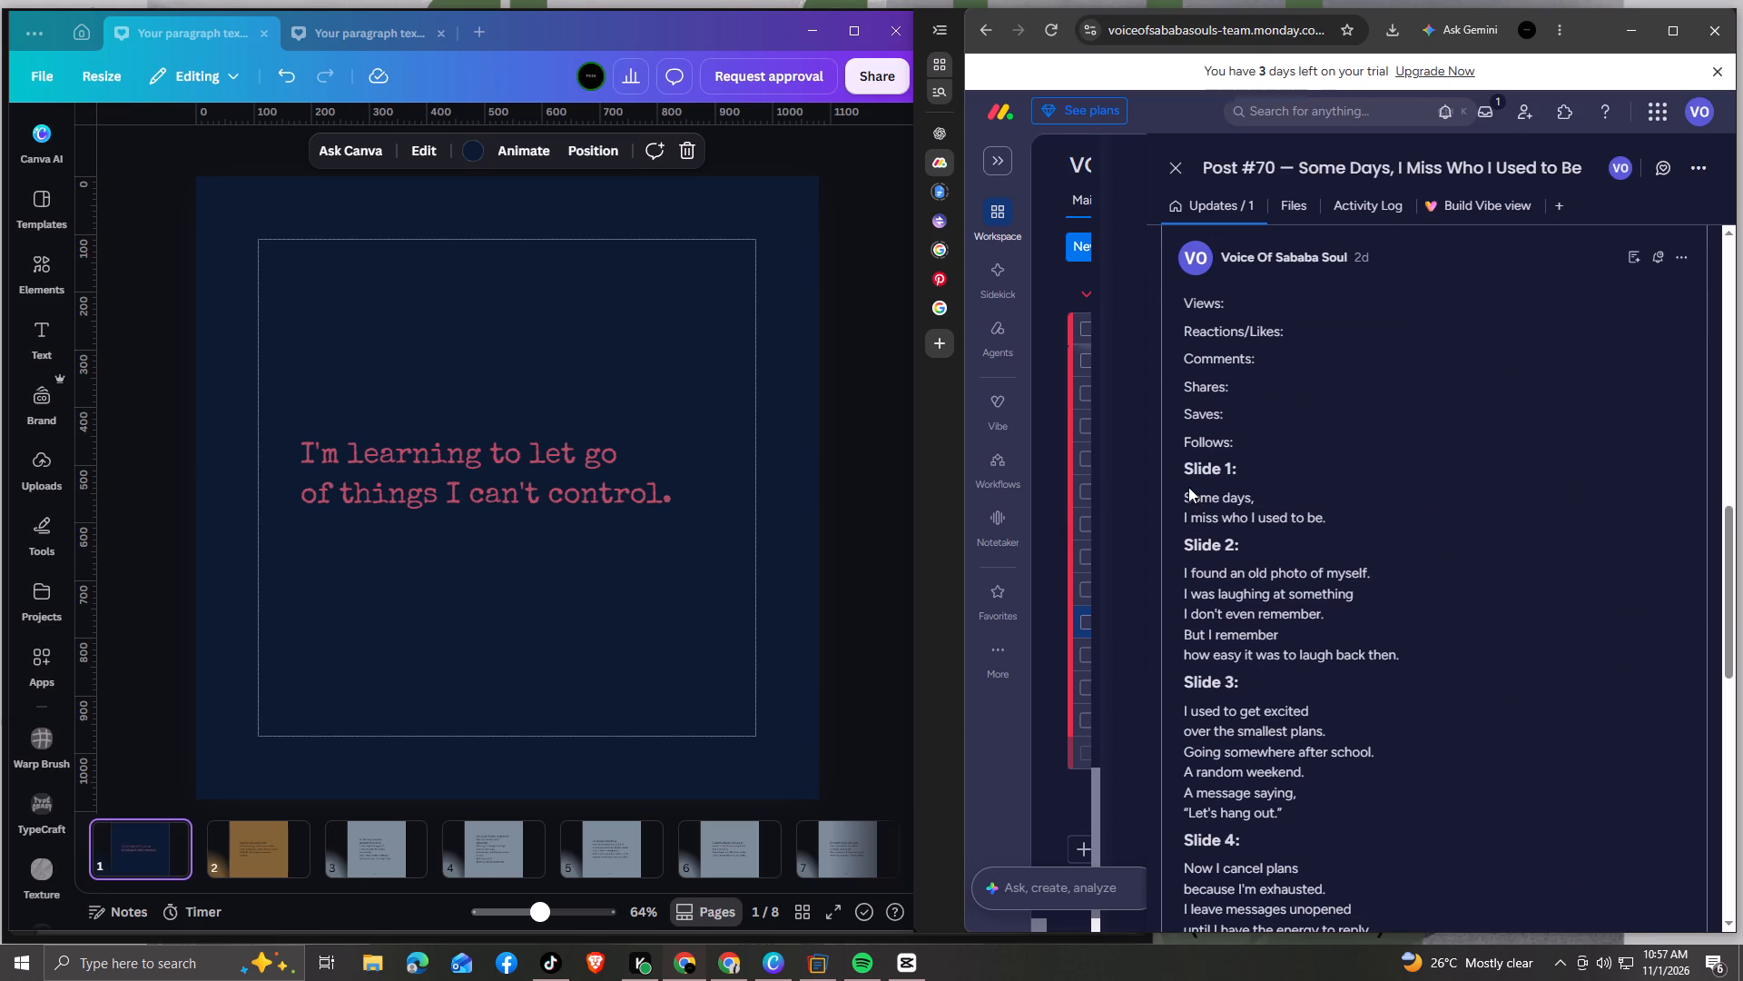
# Replace the page 1 text in Canva with the brief's Slide 1 text, "Some days, I miss who I used to be.".
pyautogui.moveTo(1187, 487); pyautogui.dragTo(1328, 514)
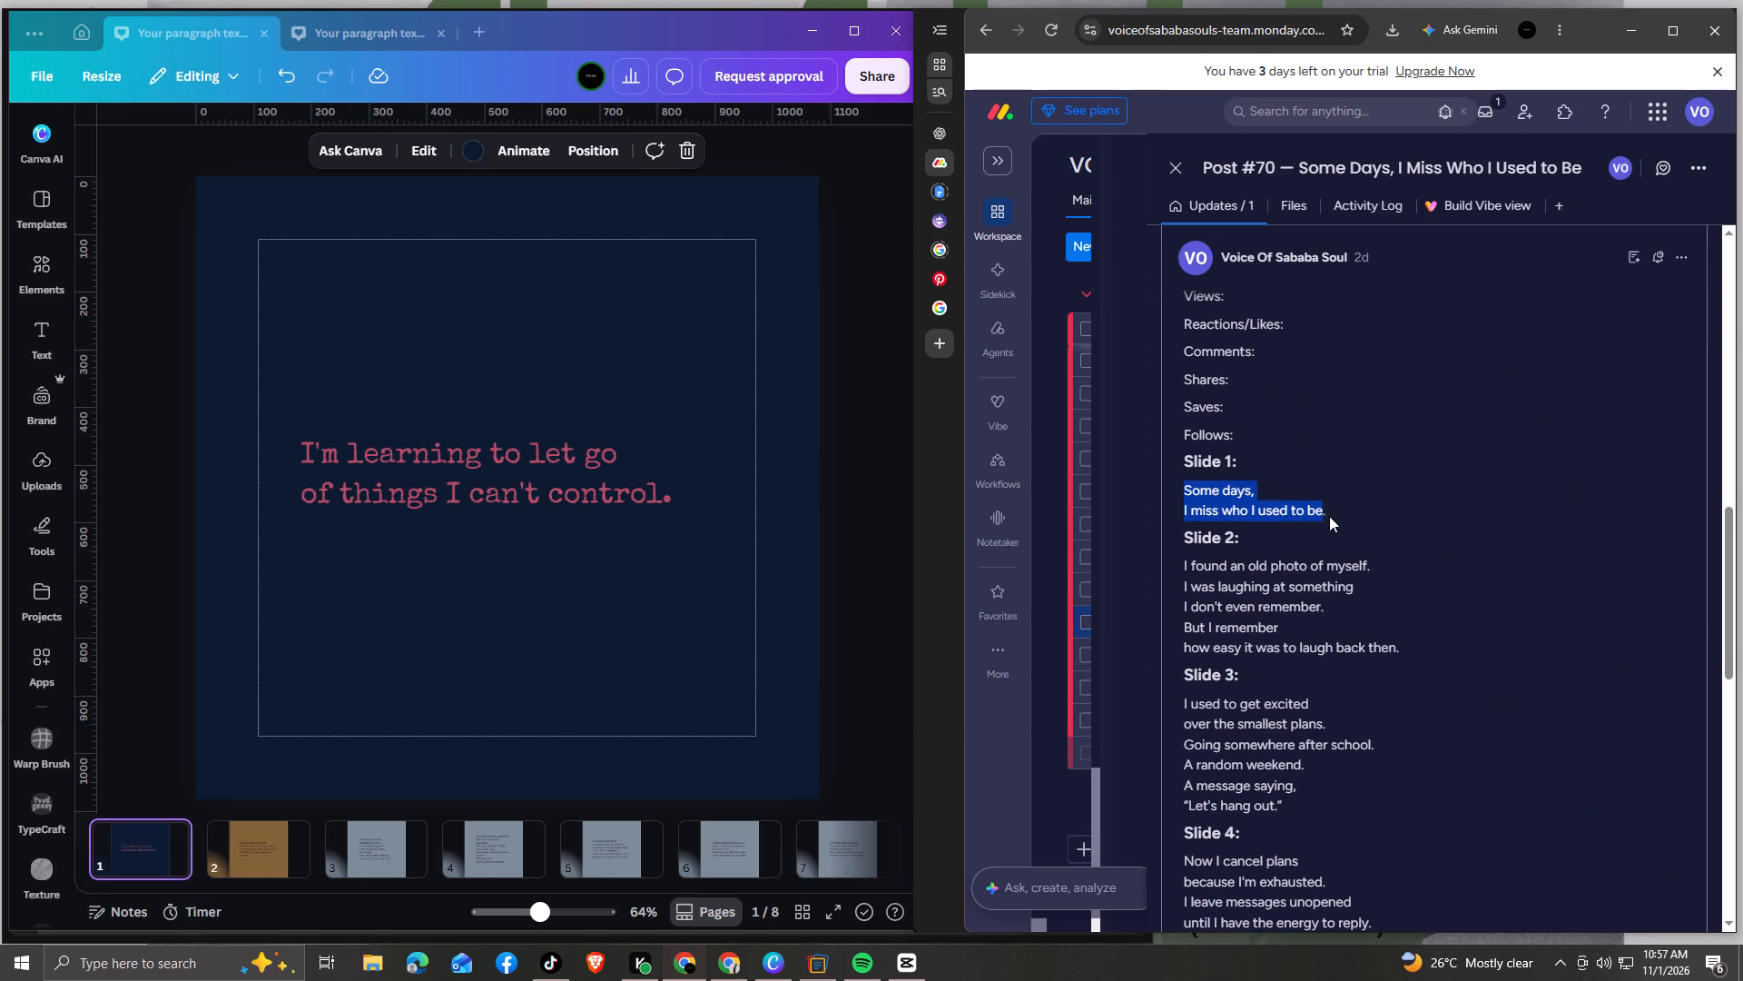
pyautogui.hotkey('ctrl', 'c')
pyautogui.doubleClick(504, 480)
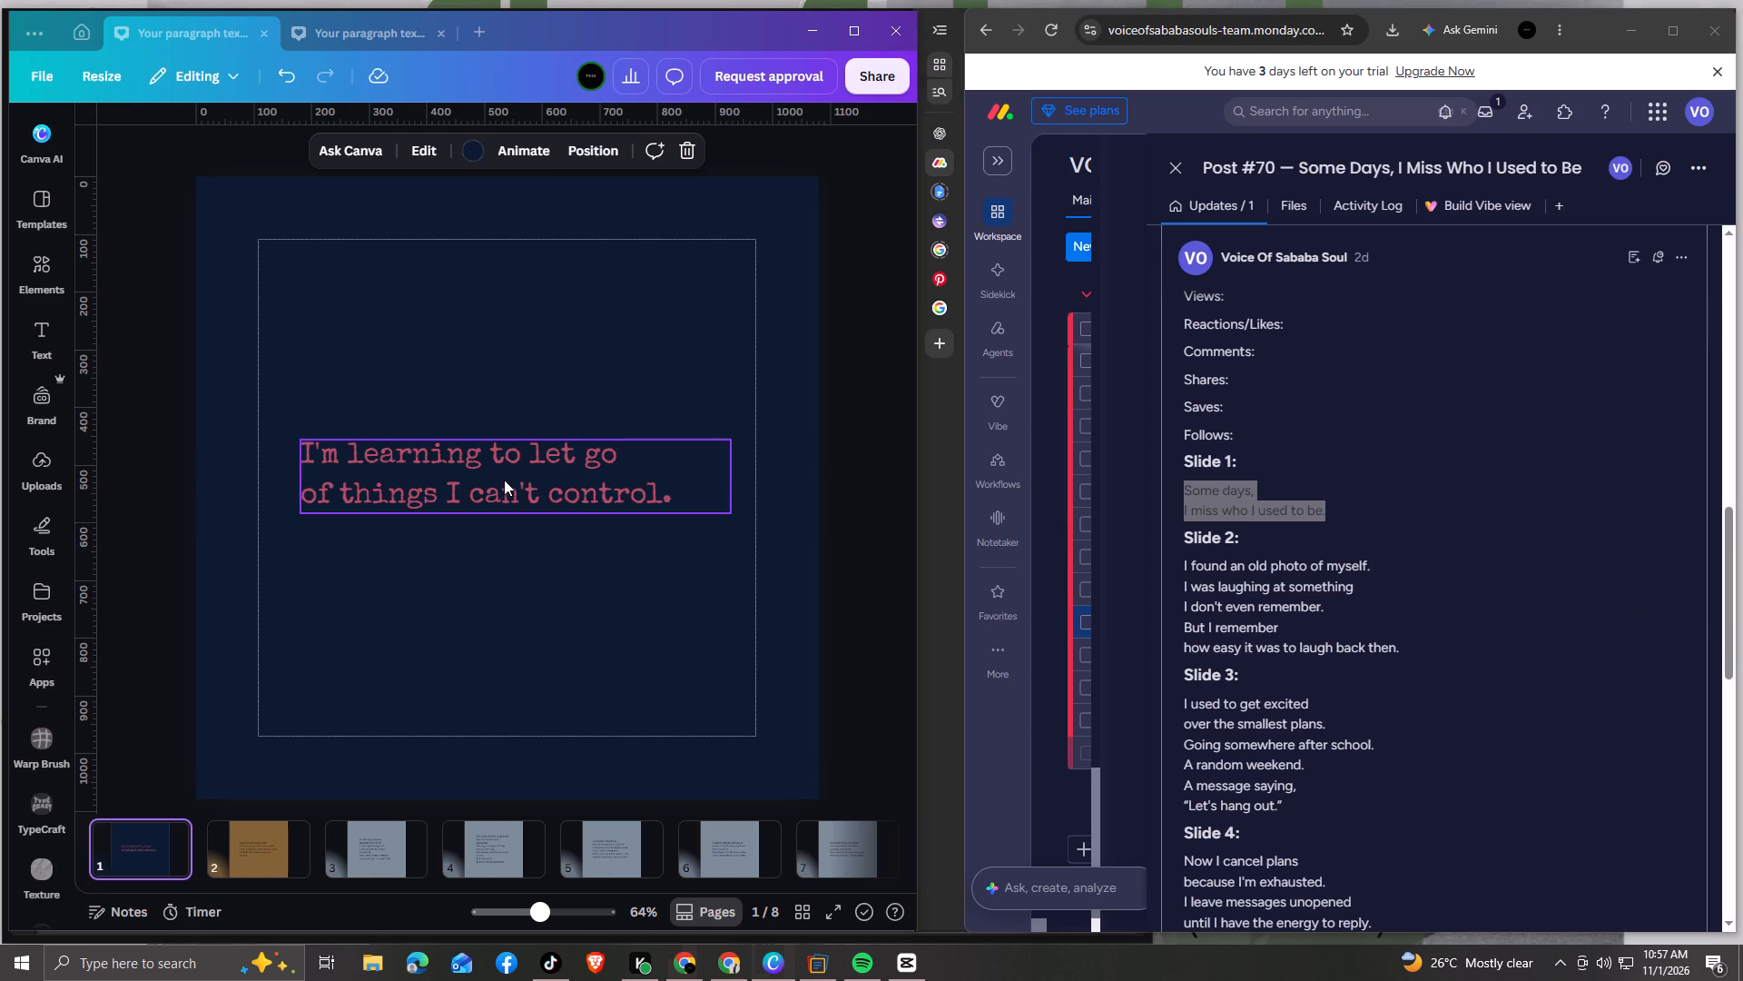
pyautogui.moveTo(679, 490); pyautogui.dragTo(325, 450)
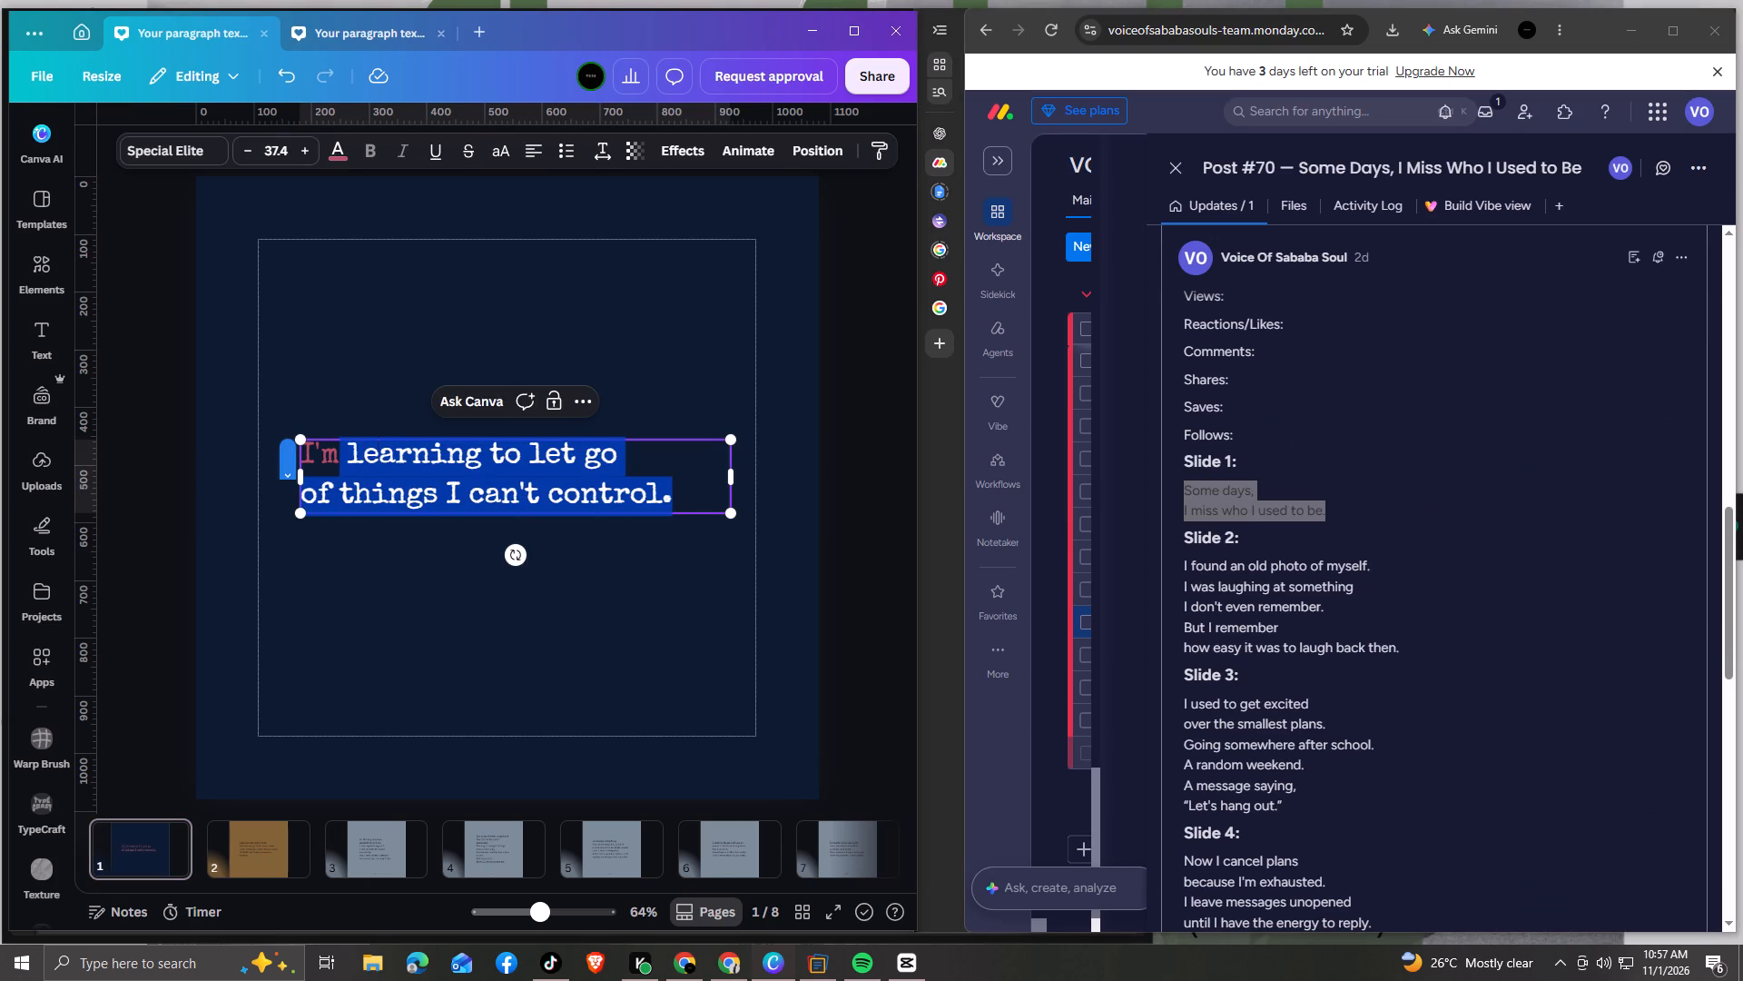
pyautogui.moveTo(325, 450); pyautogui.dragTo(302, 446)
pyautogui.hotkey('ctrl', 'v')
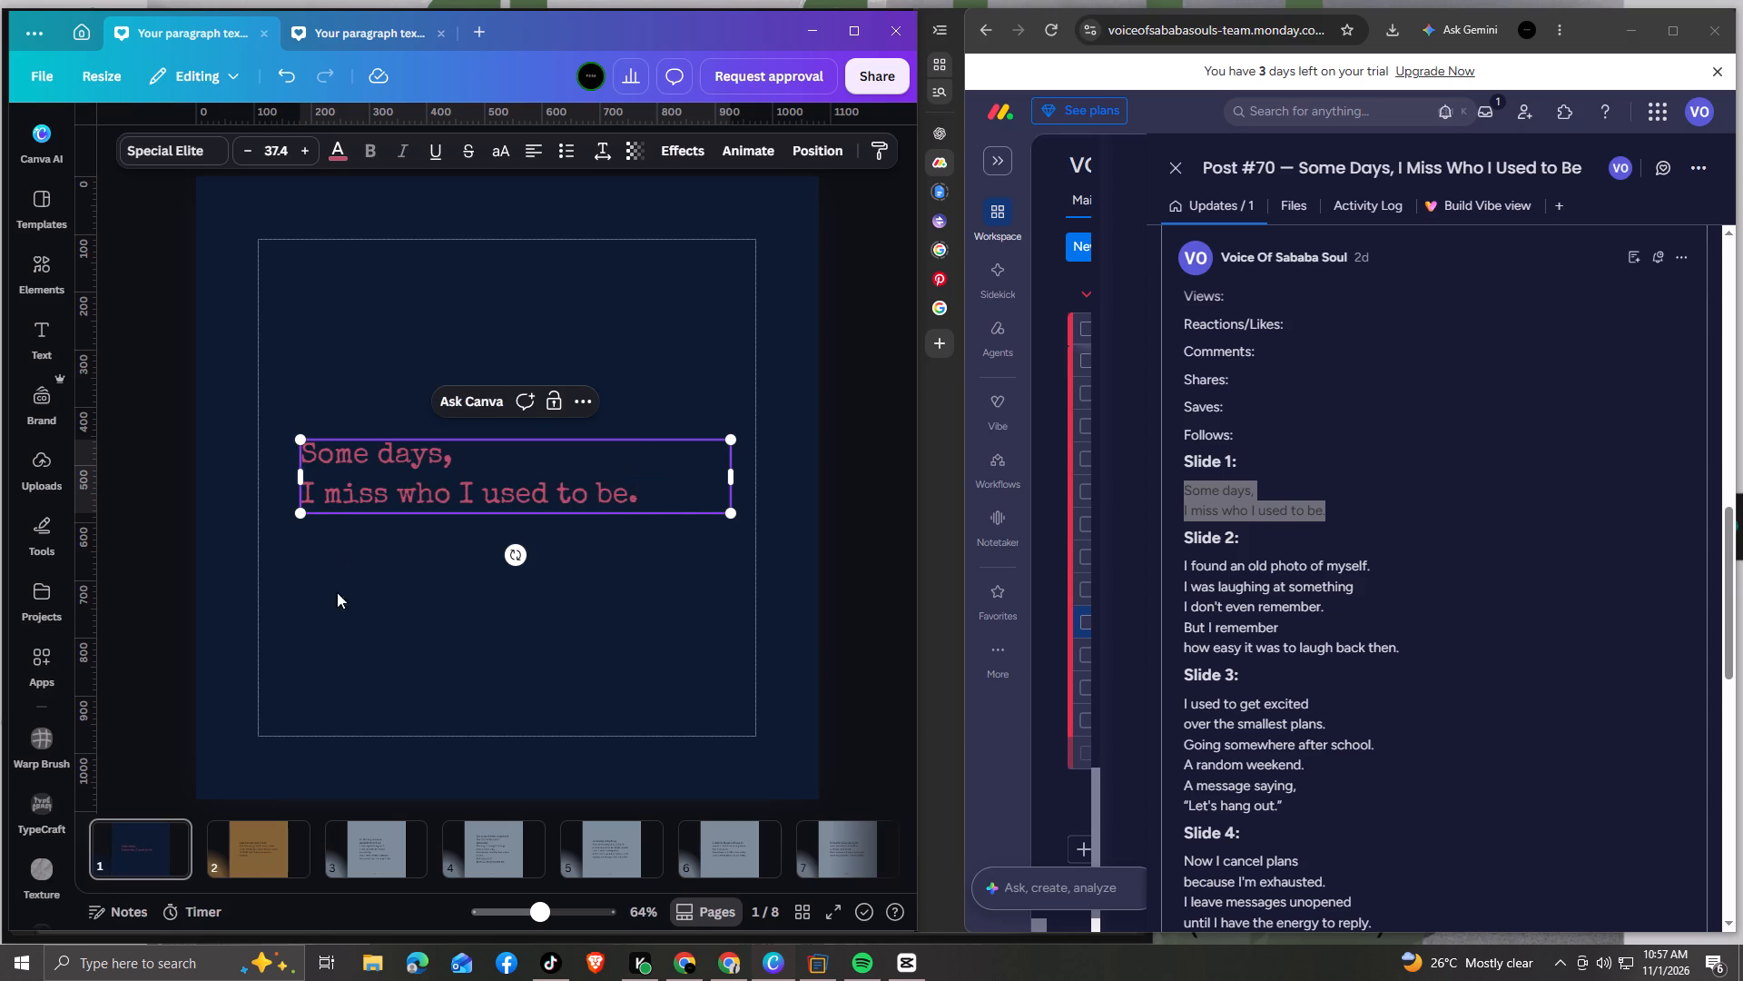
# Check the body text size on page 2 and set the page 1 text to font size 32.
pyautogui.click(251, 867)
pyautogui.click(443, 497)
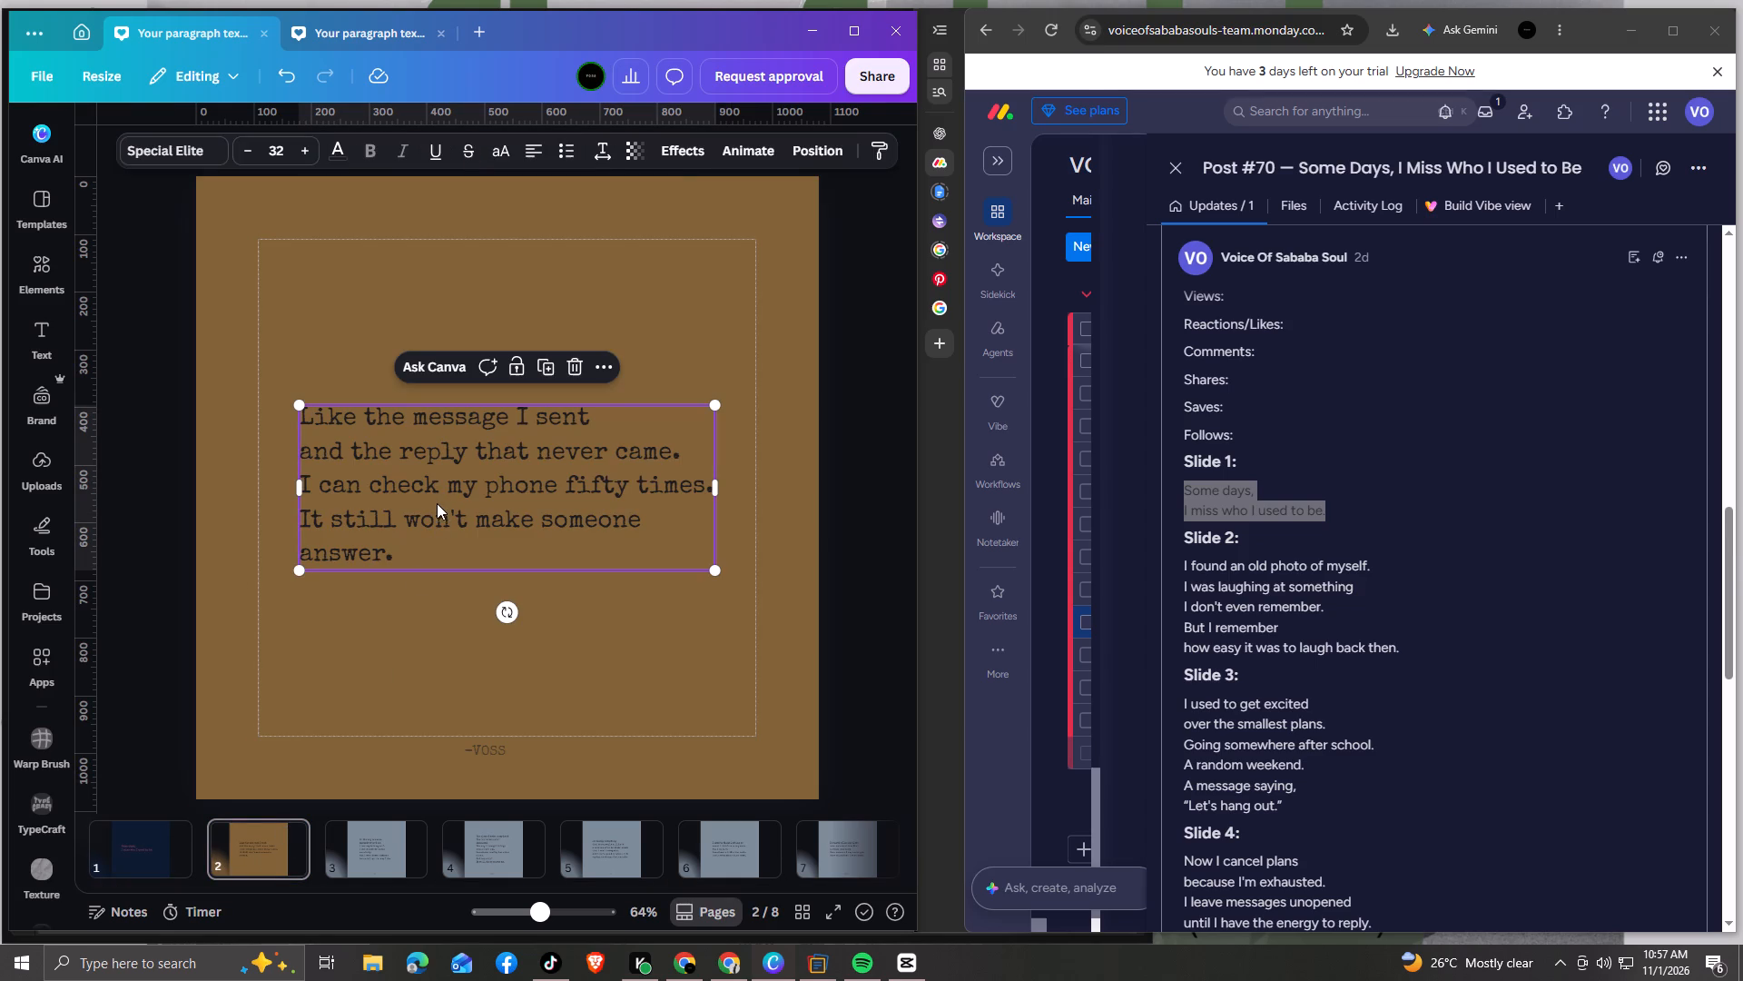
pyautogui.click(150, 844)
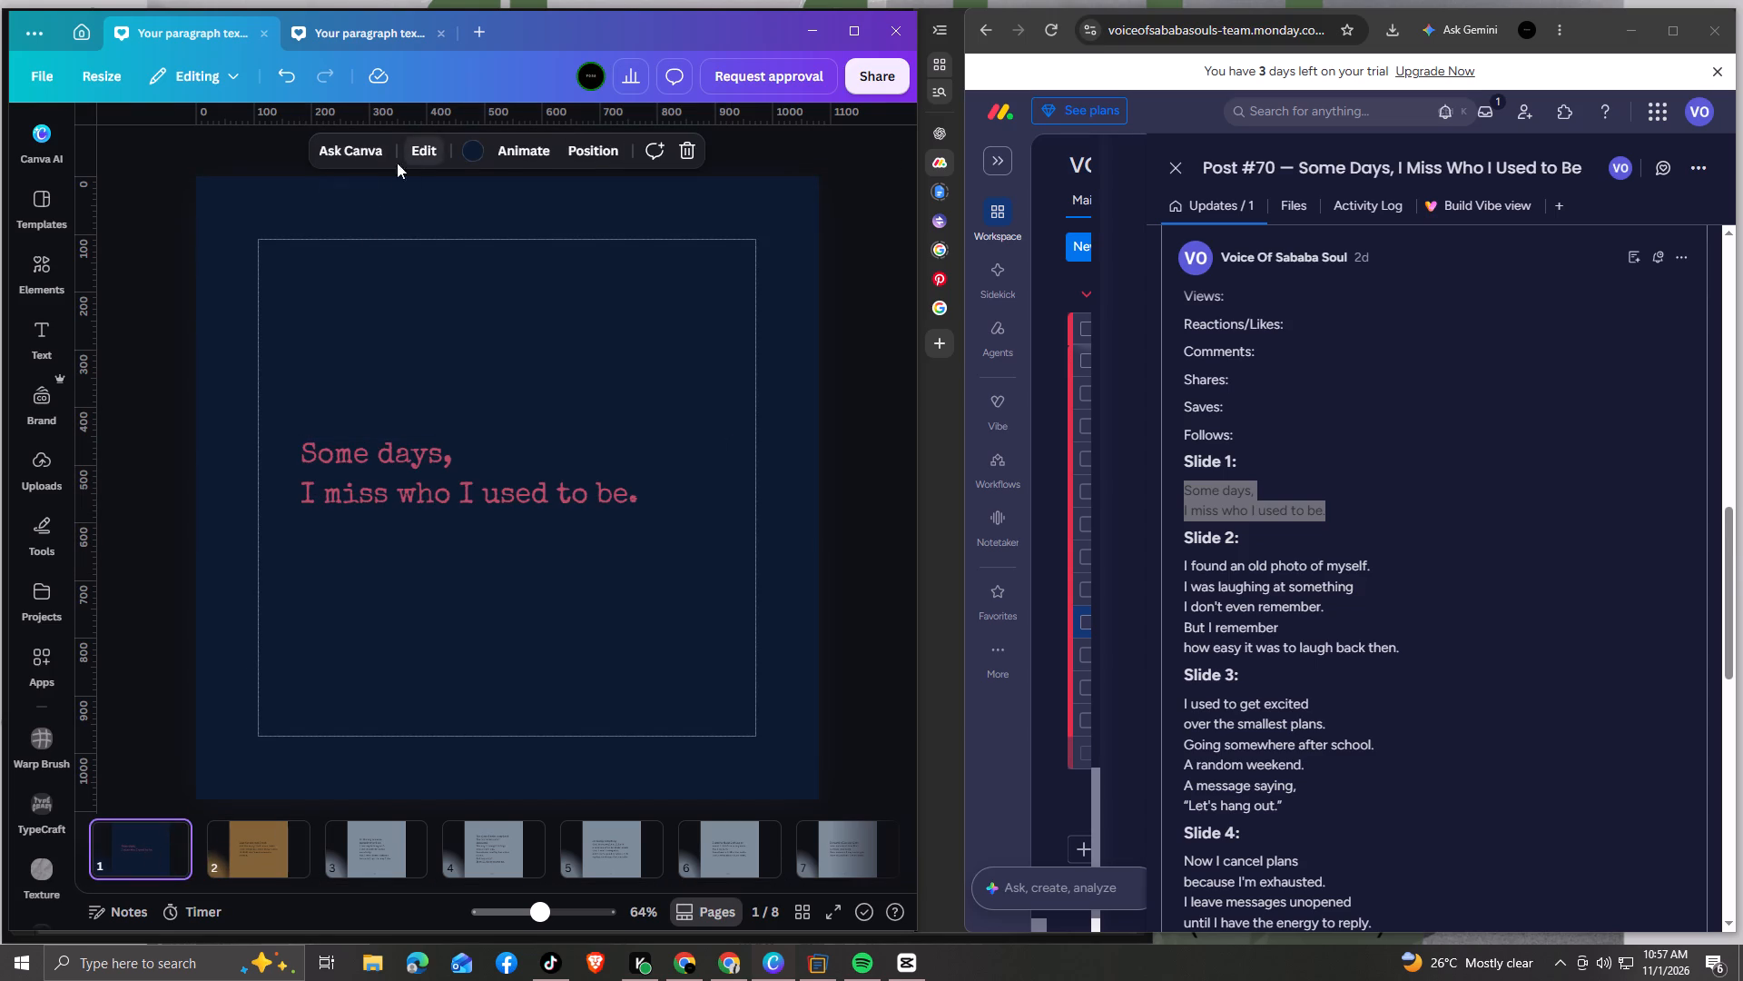
pyautogui.click(343, 487)
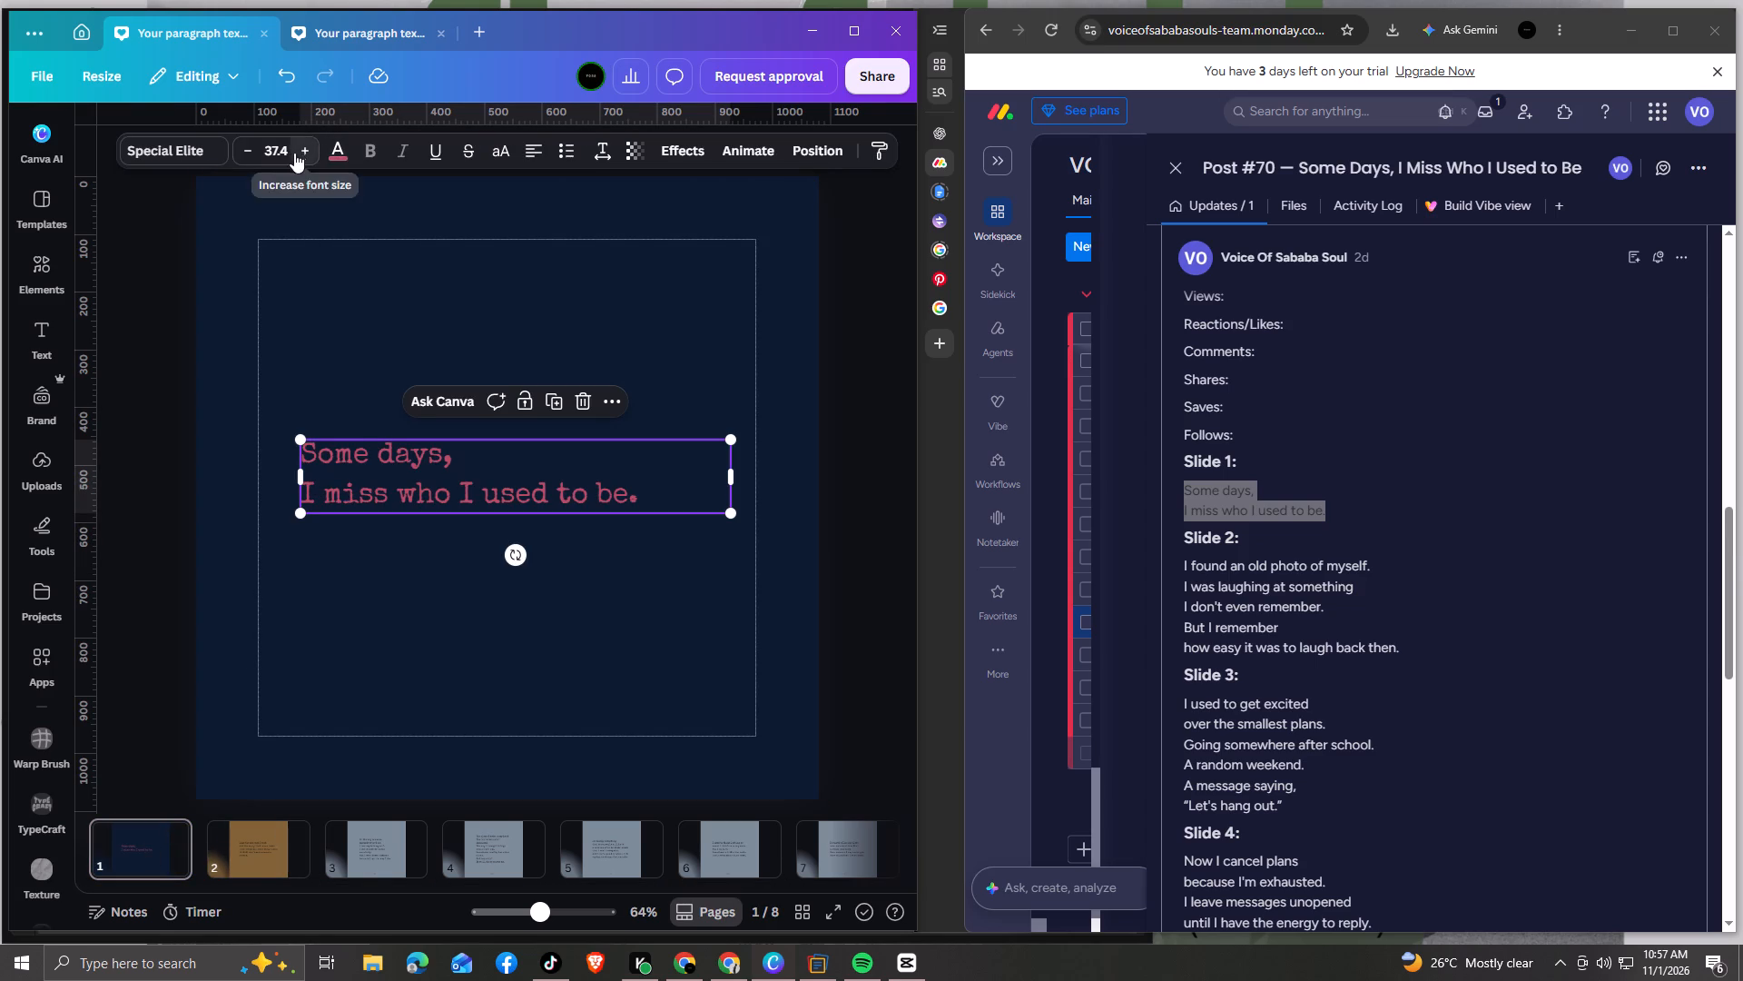
pyautogui.click(281, 154)
pyautogui.click(251, 560)
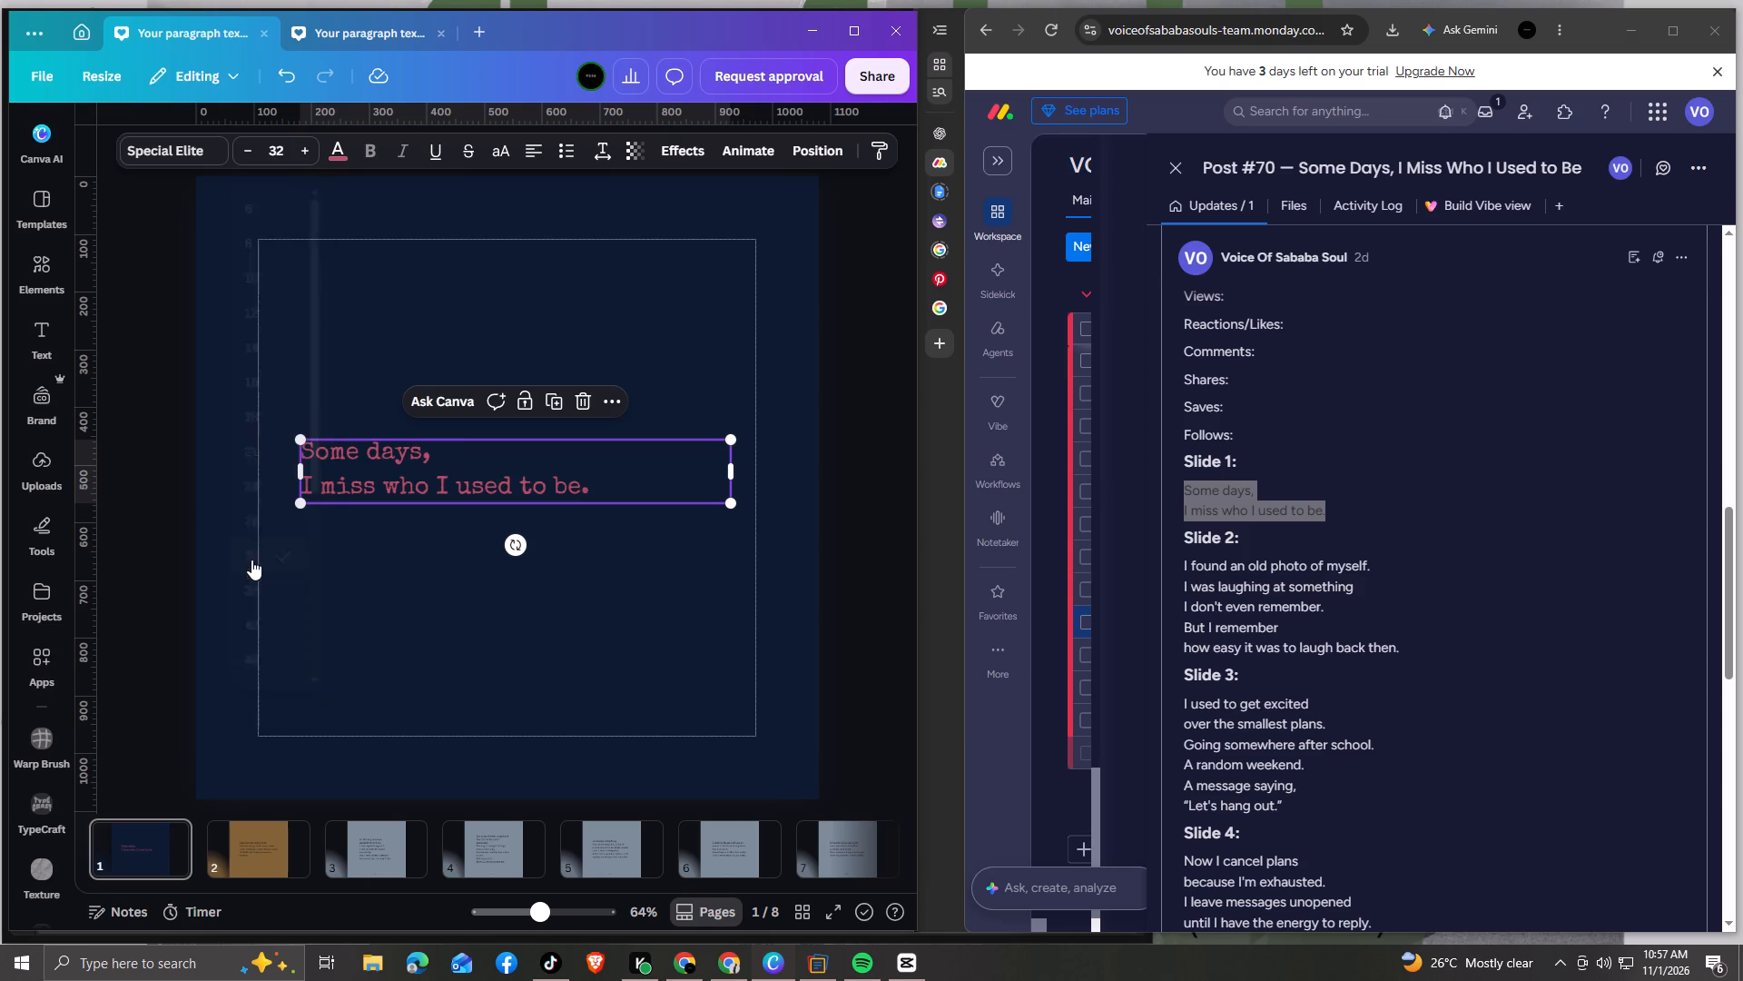
# Narrow the page 1 text box to fit its two lines and centre it on the page.
pyautogui.moveTo(734, 468); pyautogui.dragTo(638, 451)
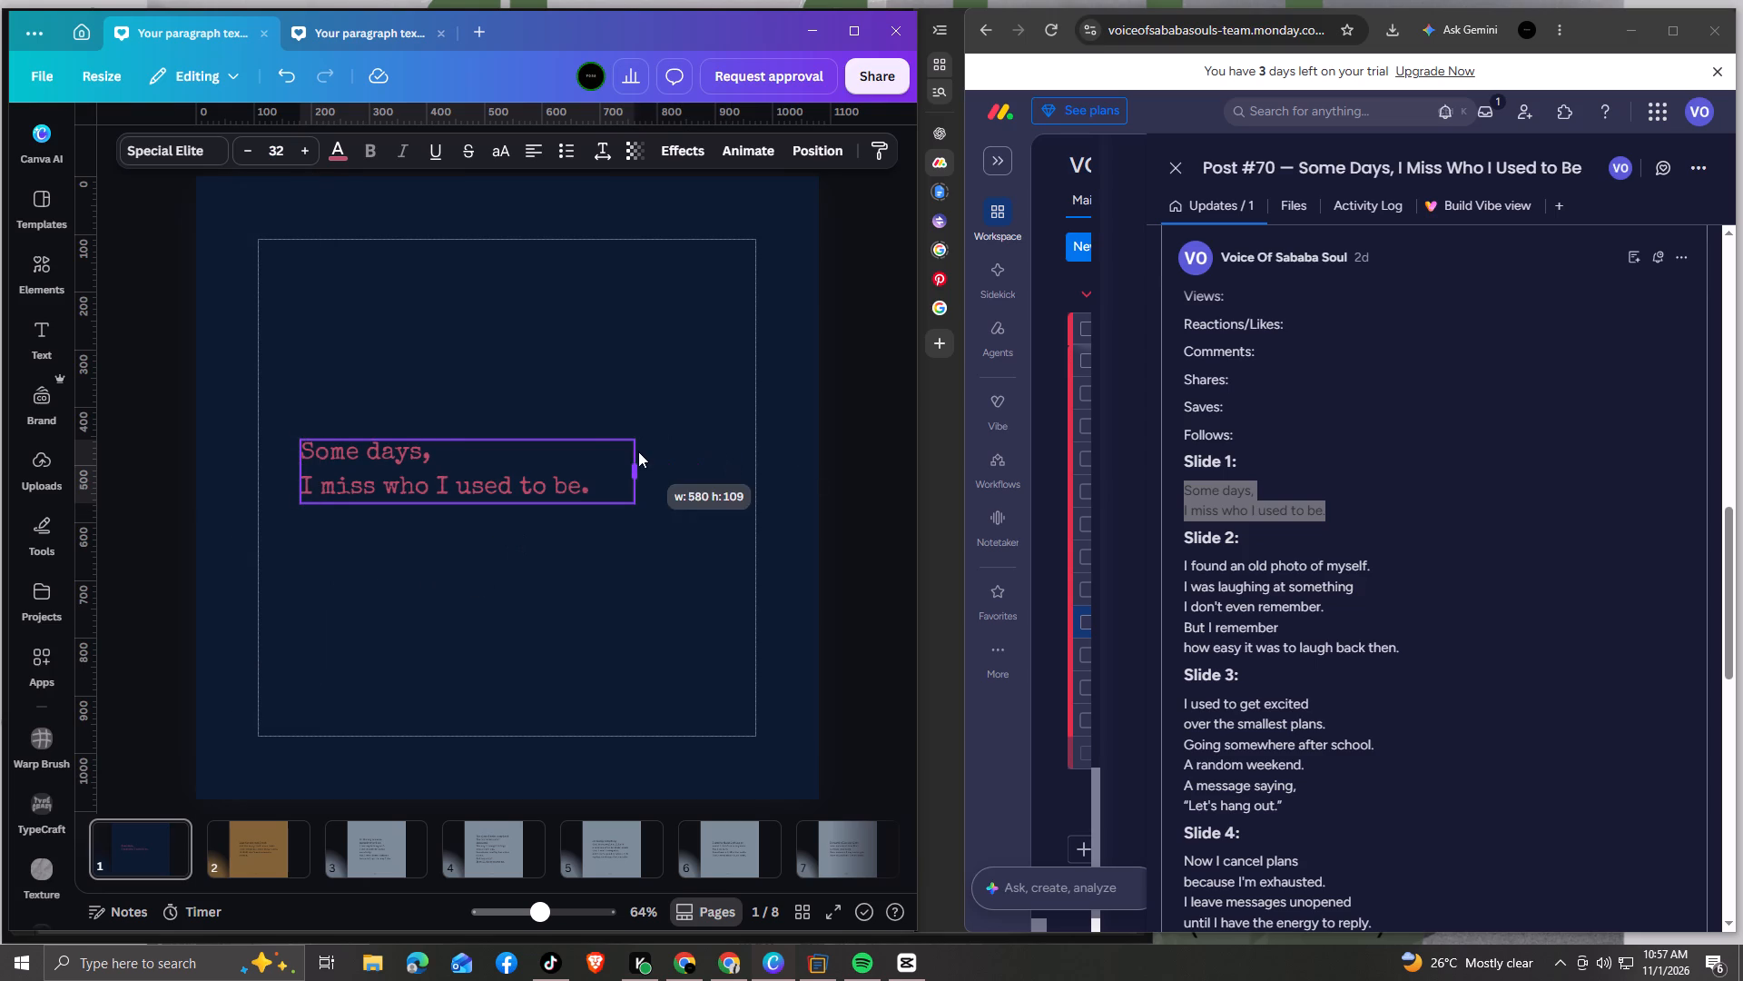
pyautogui.moveTo(638, 451); pyautogui.dragTo(614, 455)
pyautogui.moveTo(460, 482); pyautogui.dragTo(524, 480)
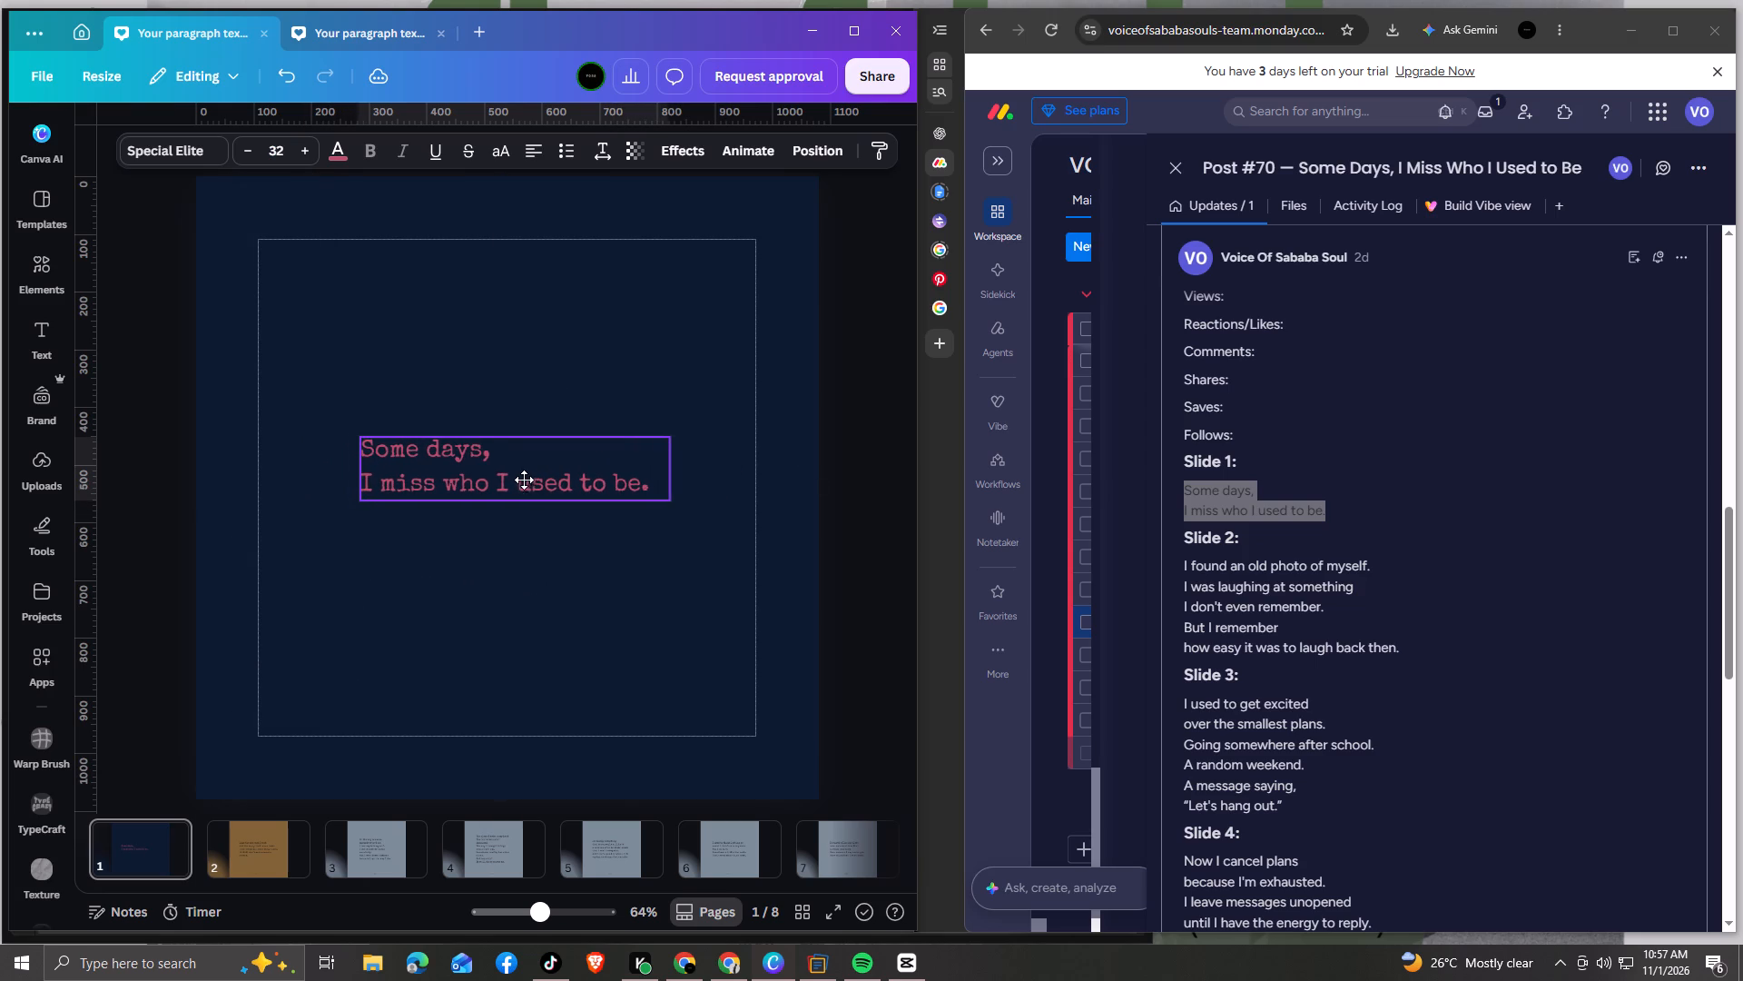
pyautogui.moveTo(524, 480); pyautogui.dragTo(515, 479)
pyautogui.click(458, 591)
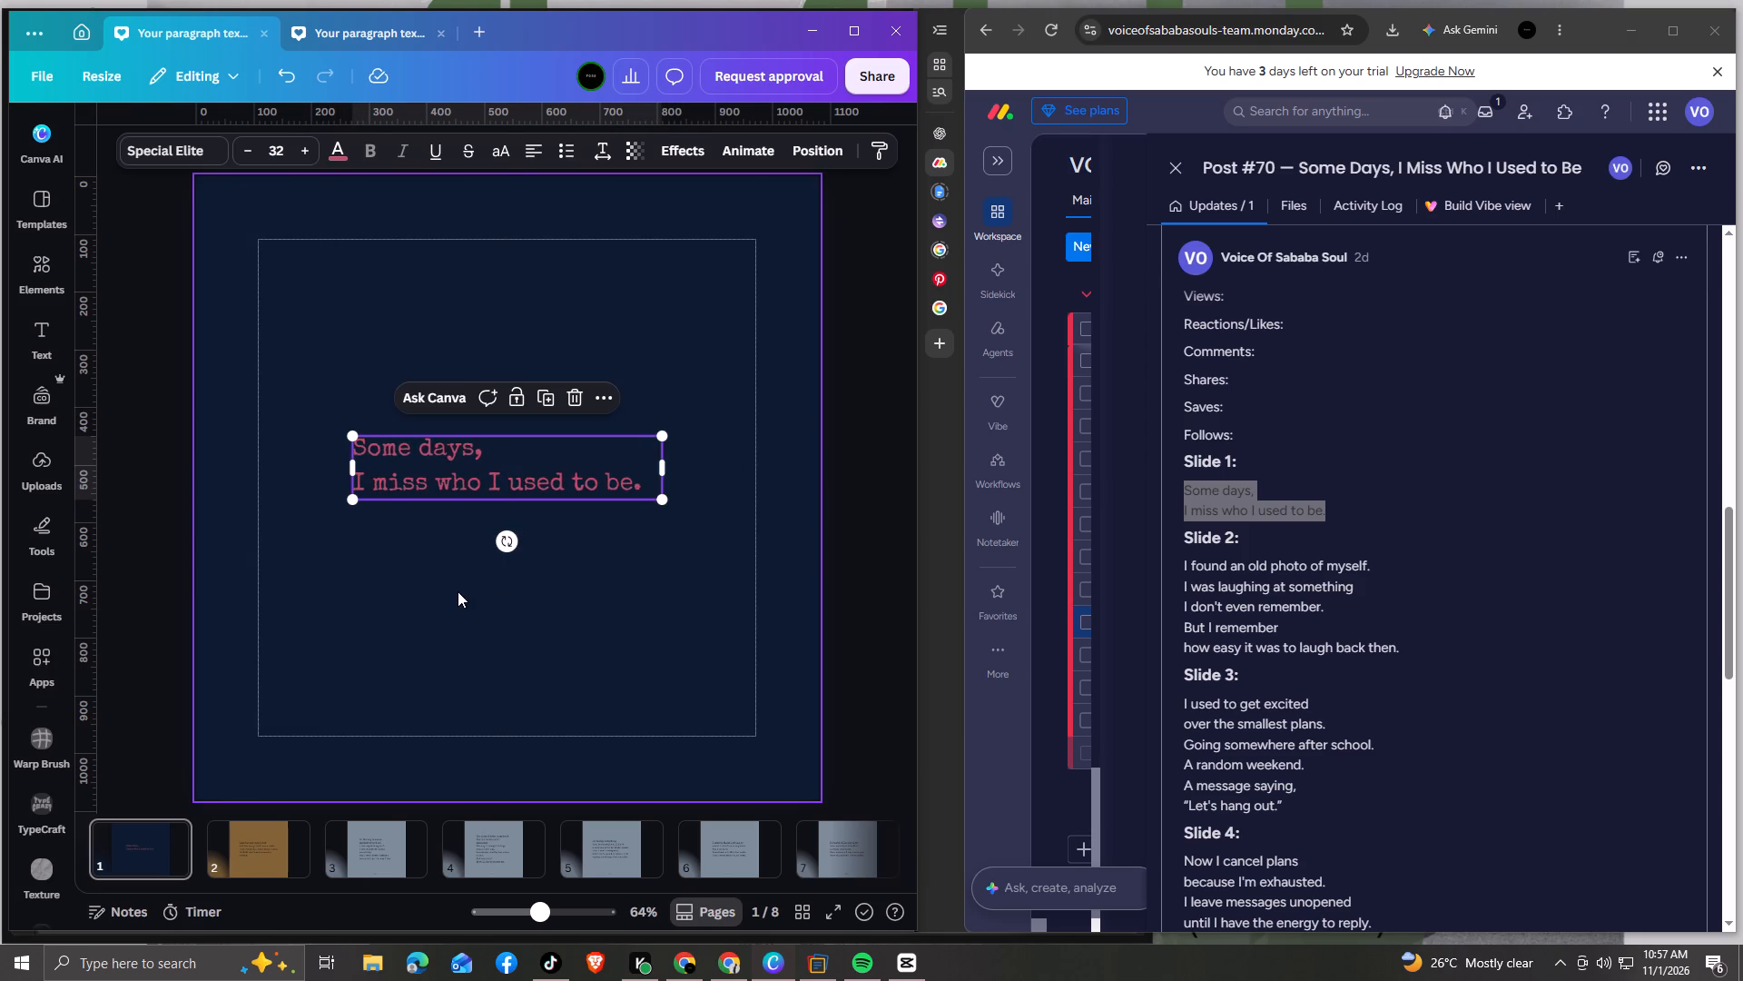
pyautogui.moveTo(497, 467); pyautogui.dragTo(497, 468)
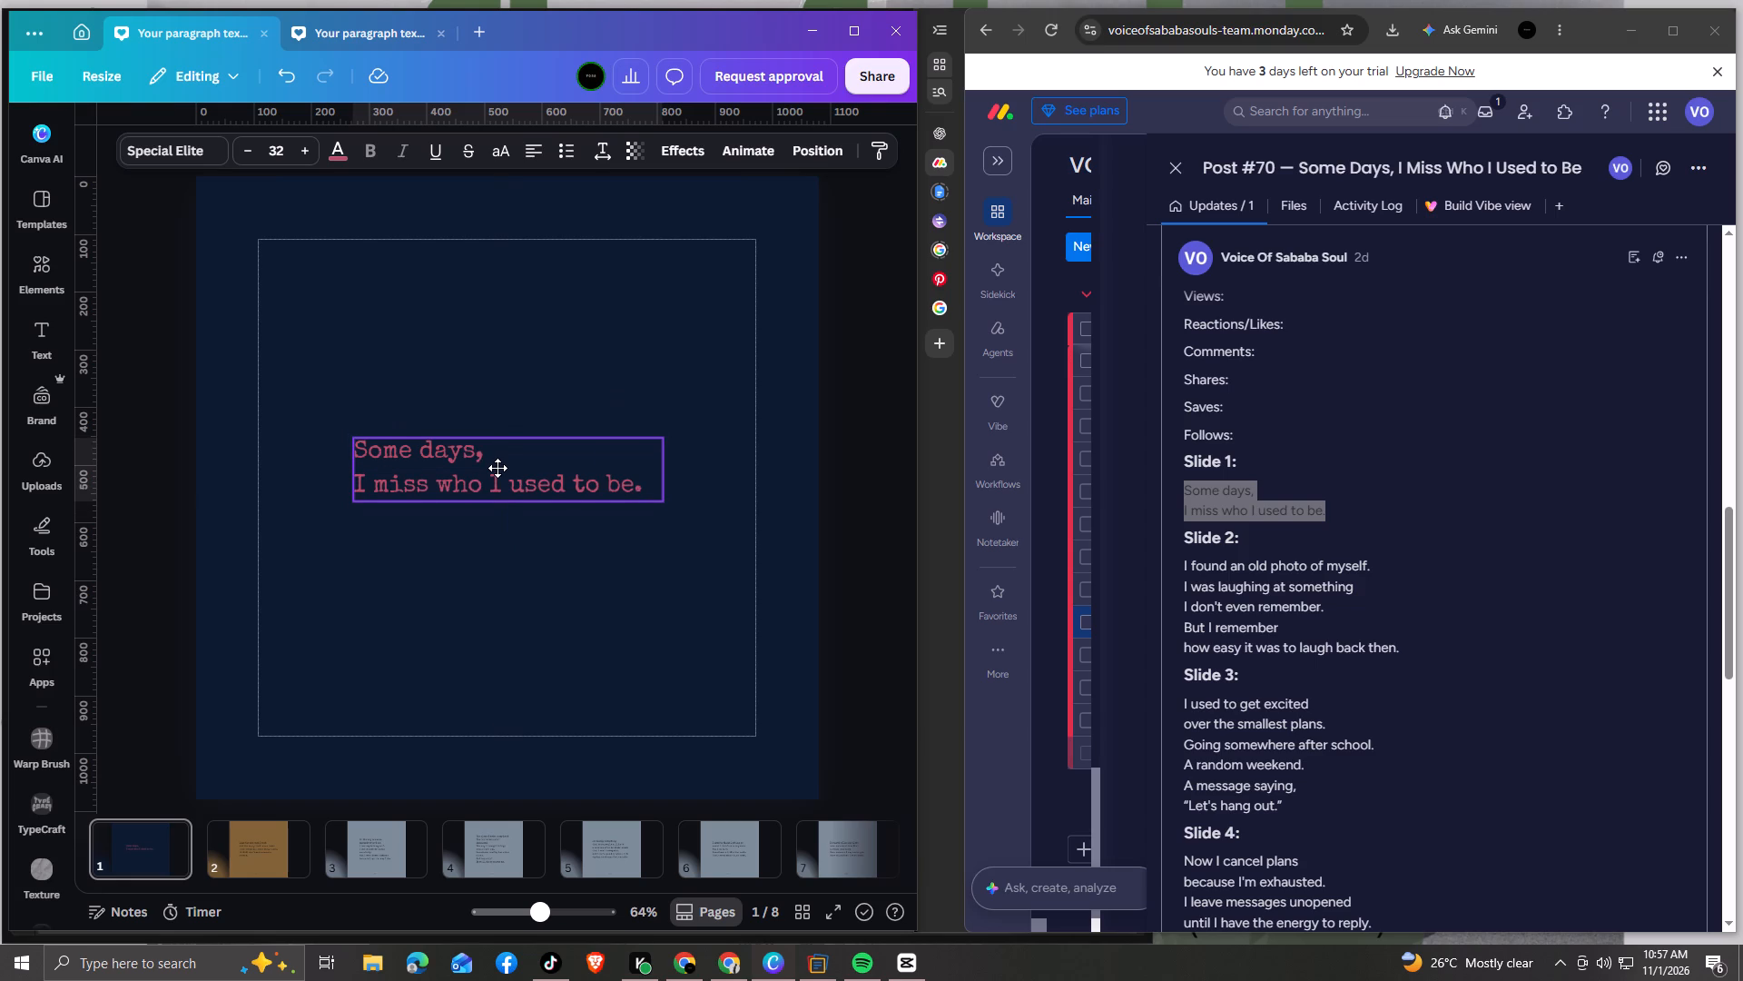
pyautogui.moveTo(497, 468); pyautogui.dragTo(495, 486)
pyautogui.click(425, 617)
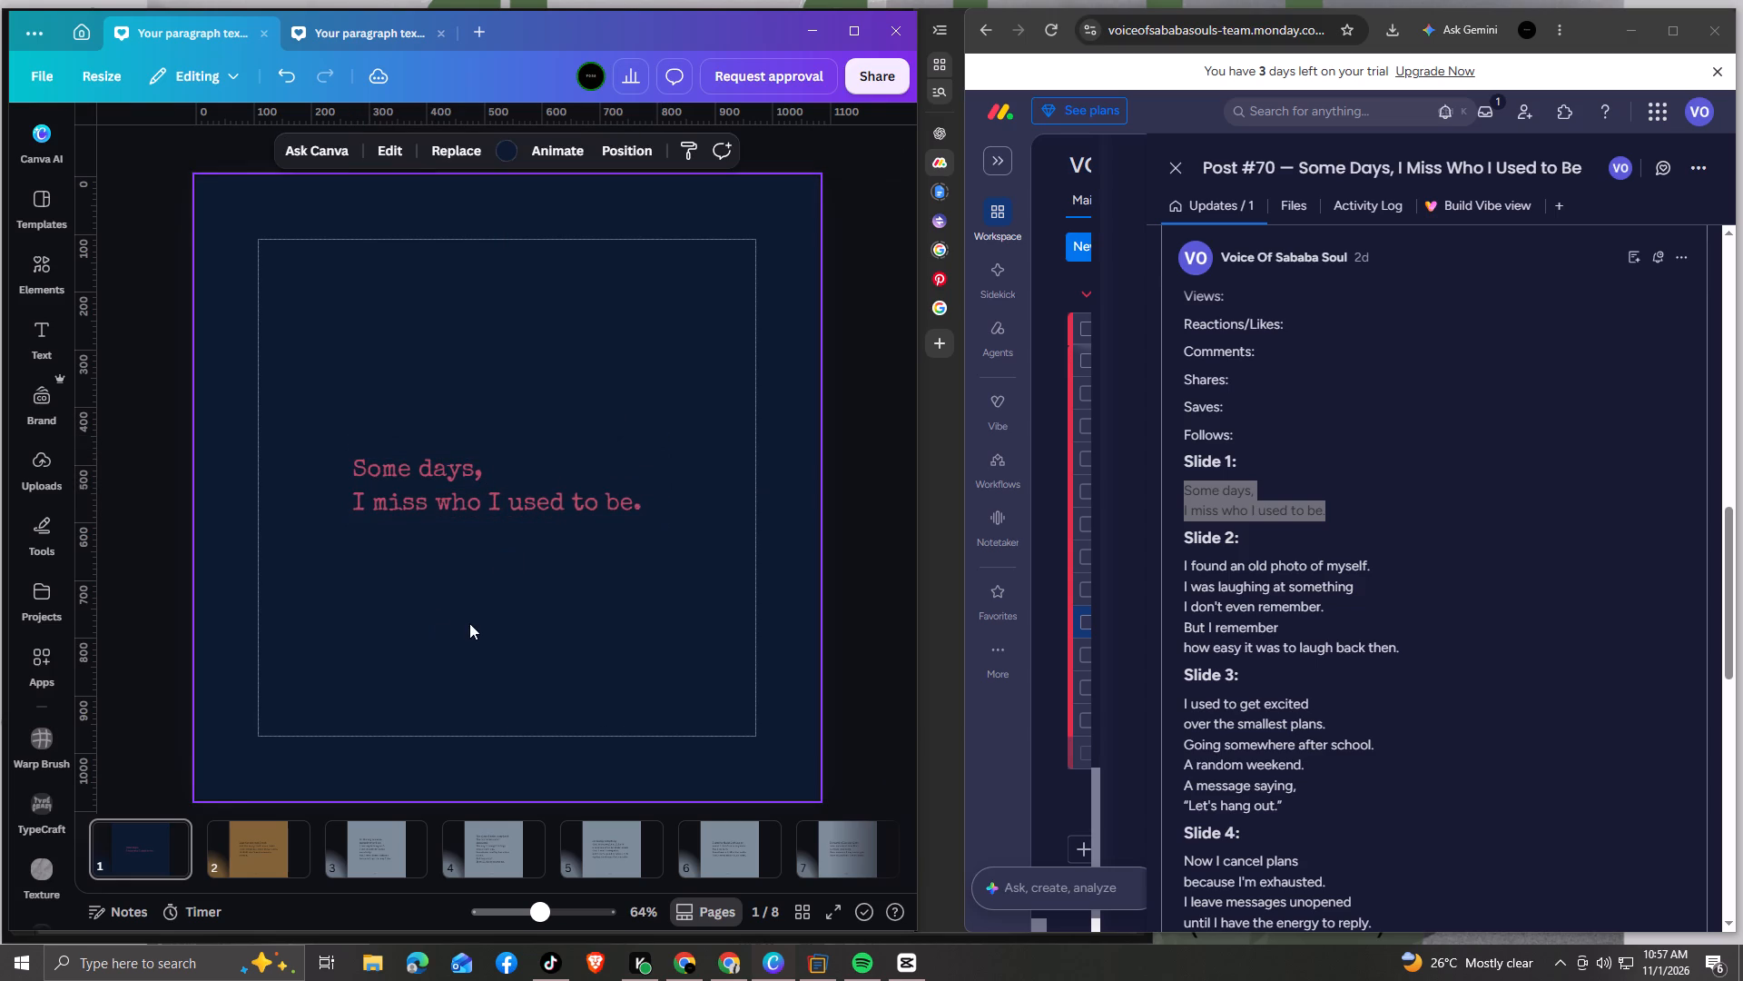
# Replace the page 2 text with the brief's Slide 2 text, from "I found an old photo of myself." to "laugh back then.".
pyautogui.press('Right')
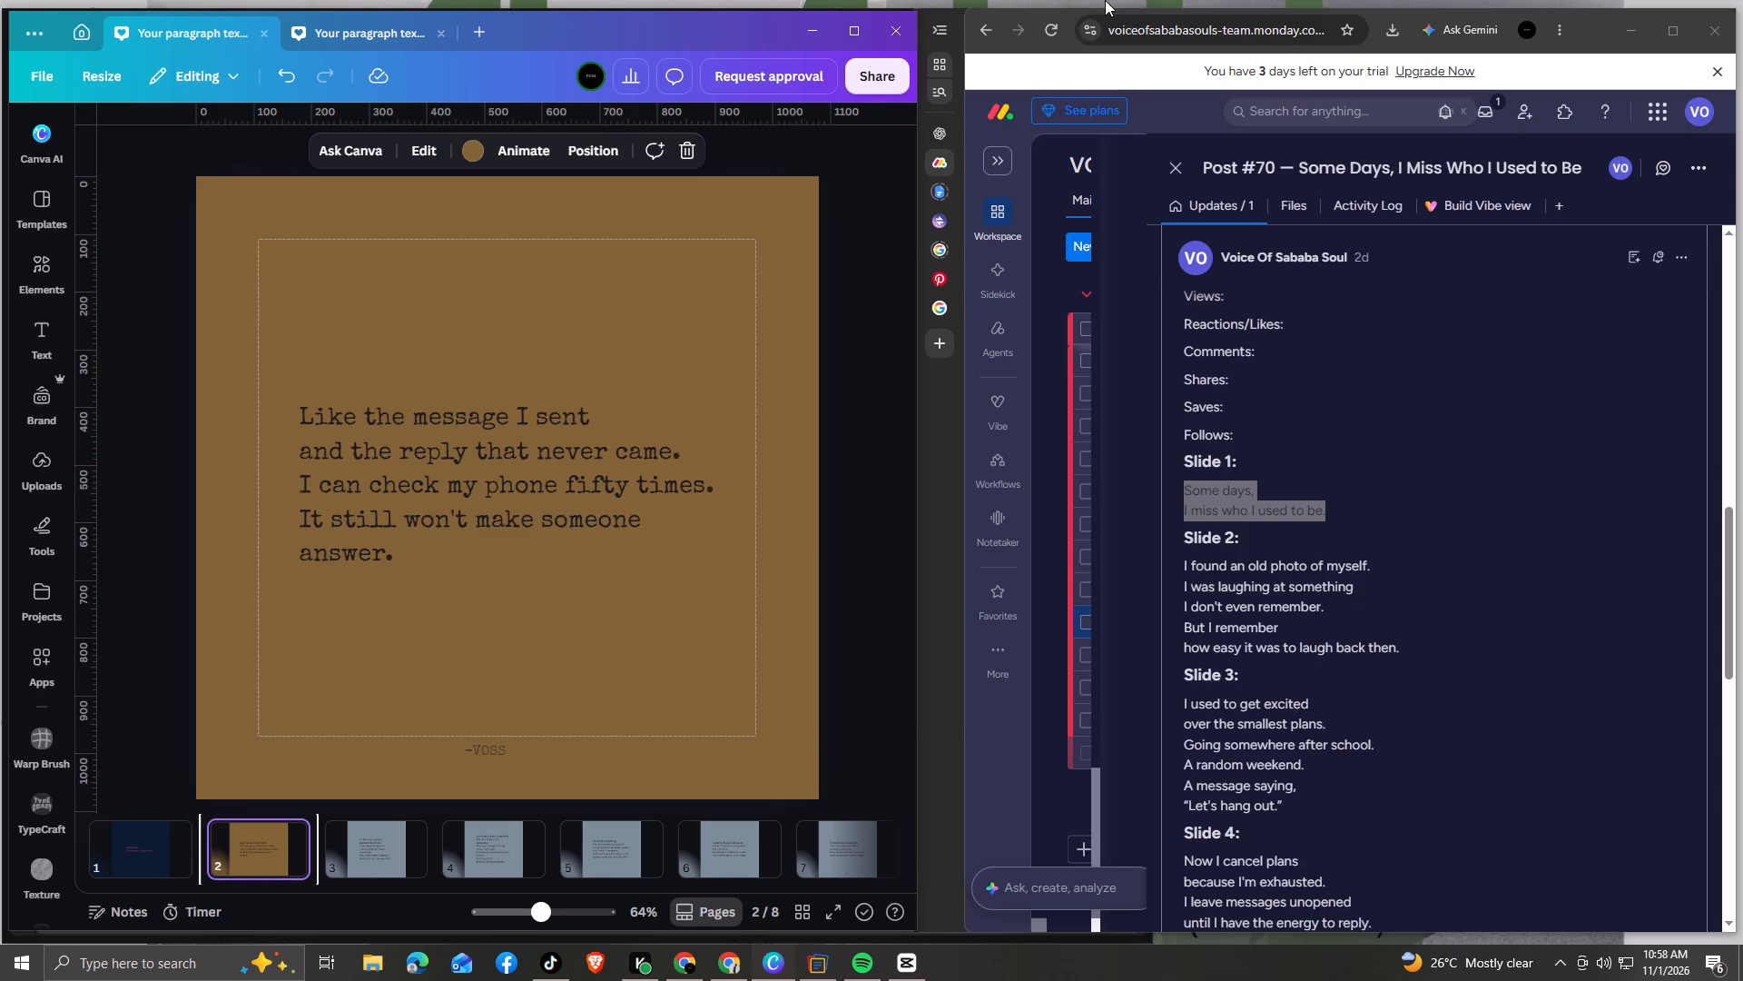
pyautogui.moveTo(1184, 563); pyautogui.dragTo(1267, 656)
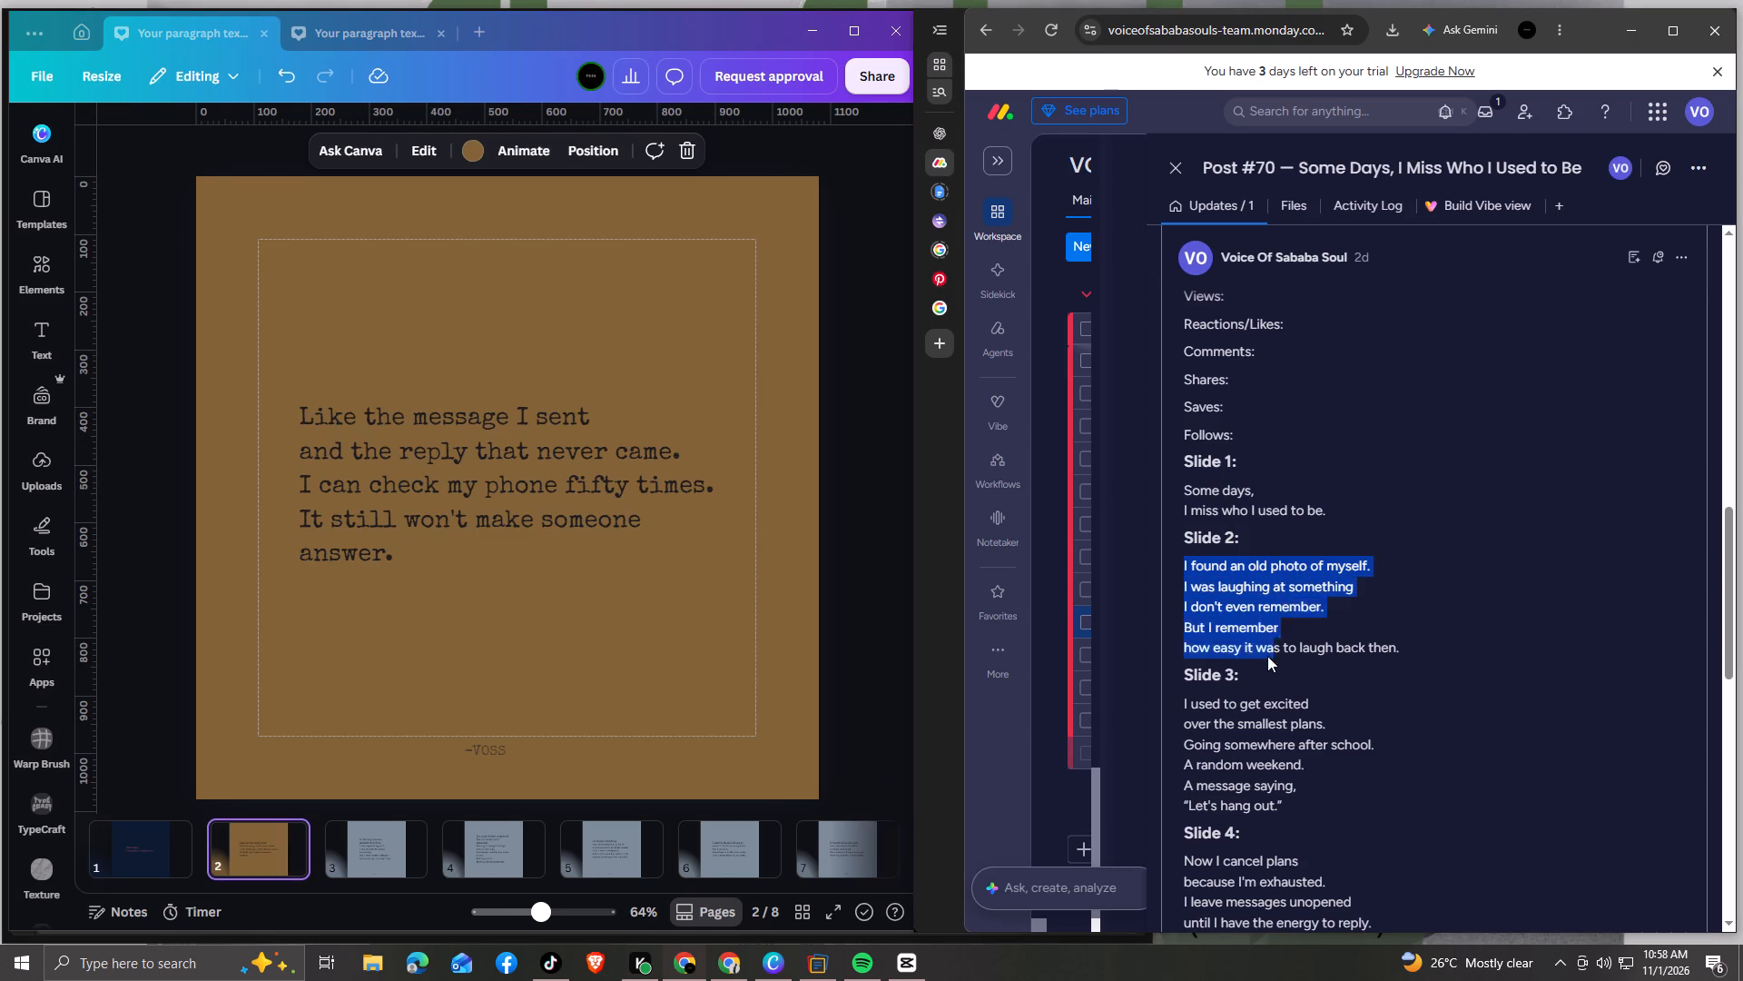
pyautogui.moveTo(1267, 656); pyautogui.dragTo(1403, 649)
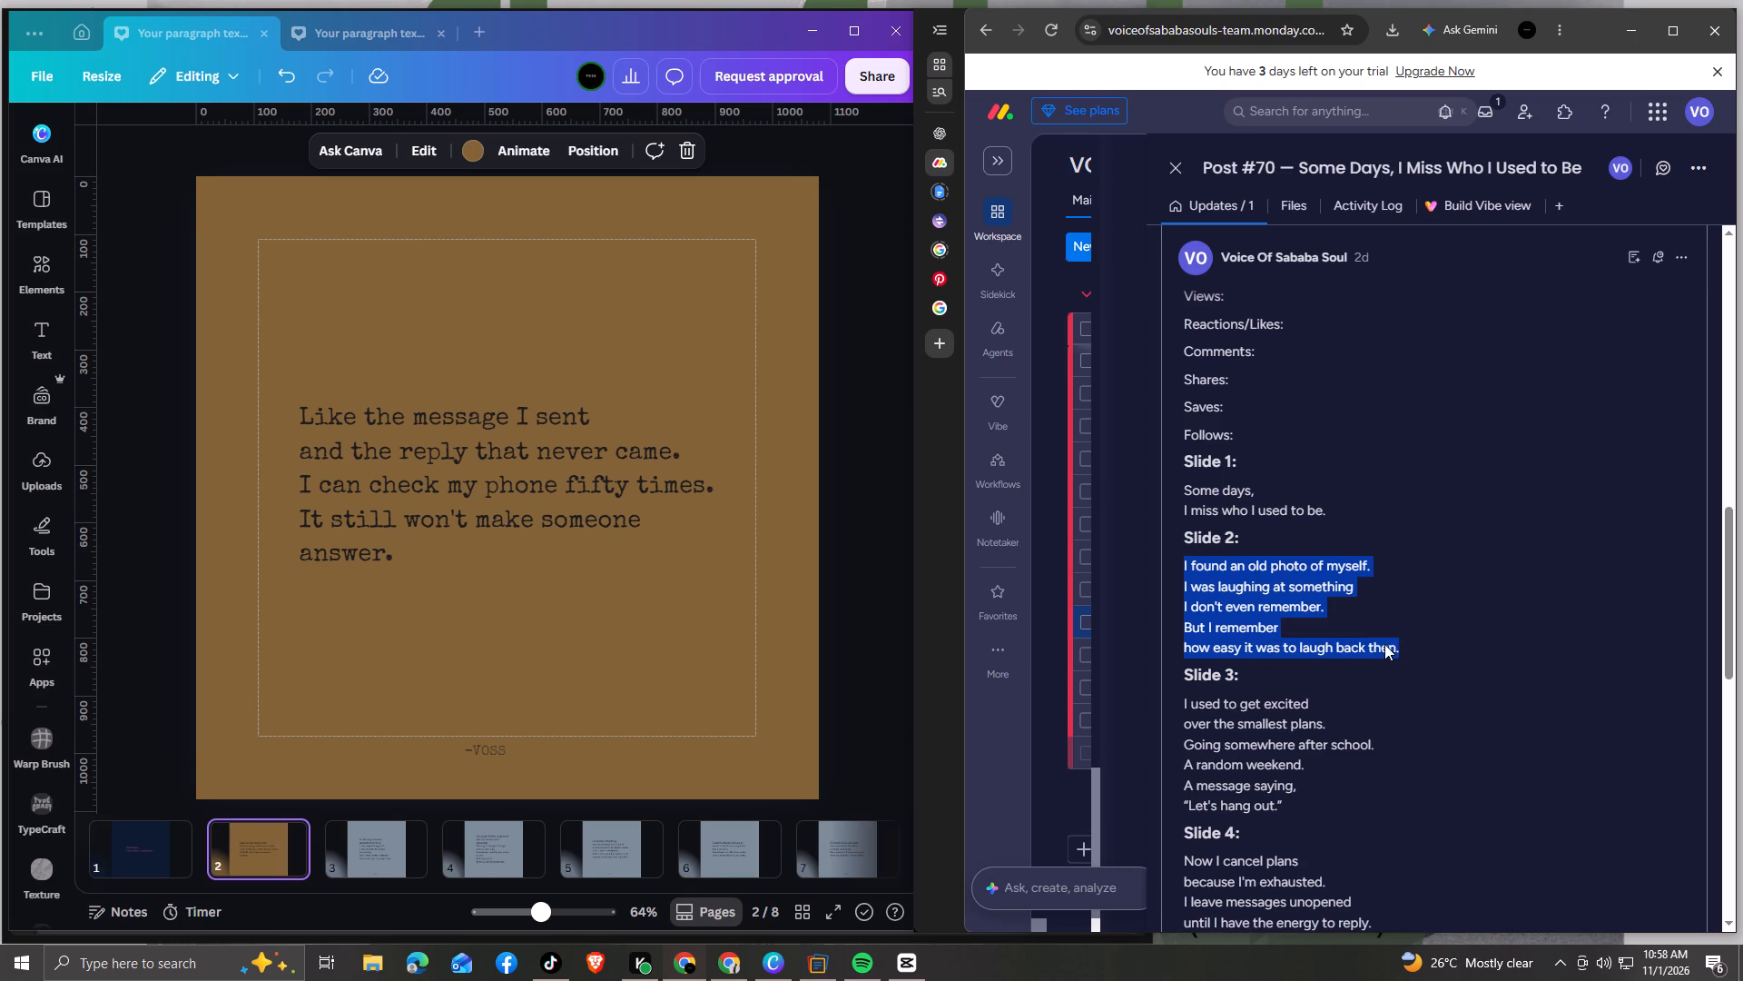
pyautogui.hotkey('ctrl', 'c')
pyautogui.click(404, 495)
pyautogui.click(407, 554)
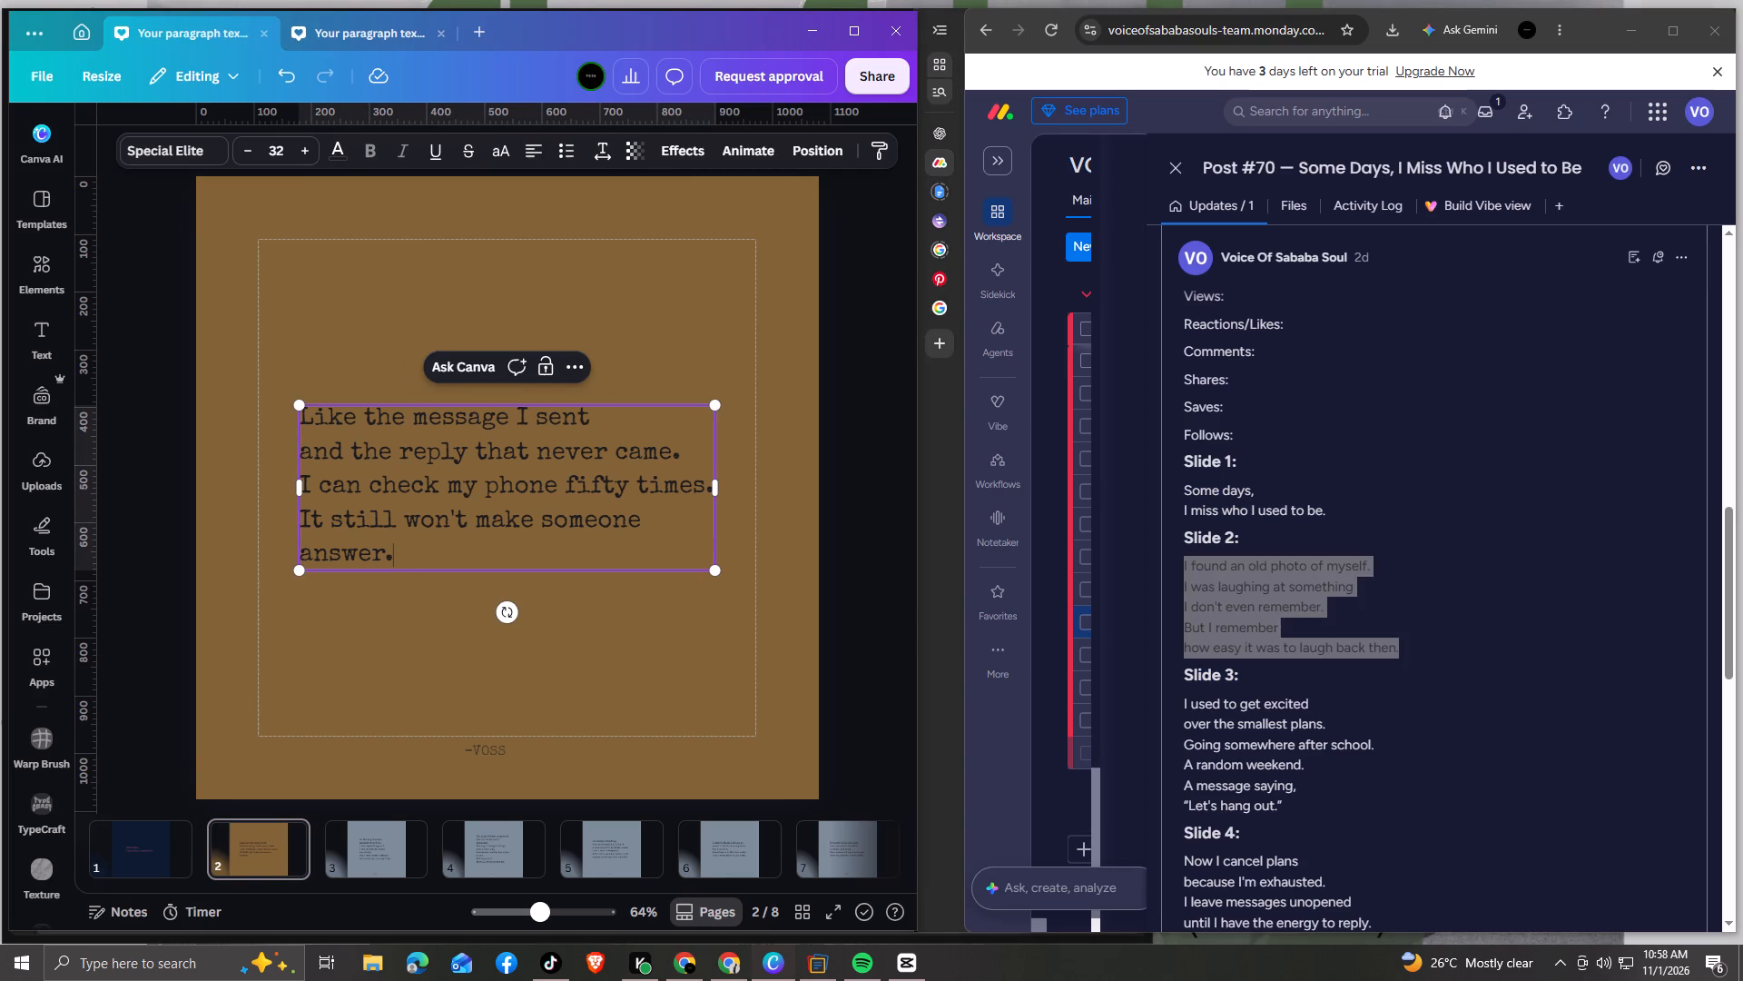
pyautogui.moveTo(414, 553); pyautogui.dragTo(306, 420)
pyautogui.hotkey('ctrl', 'v')
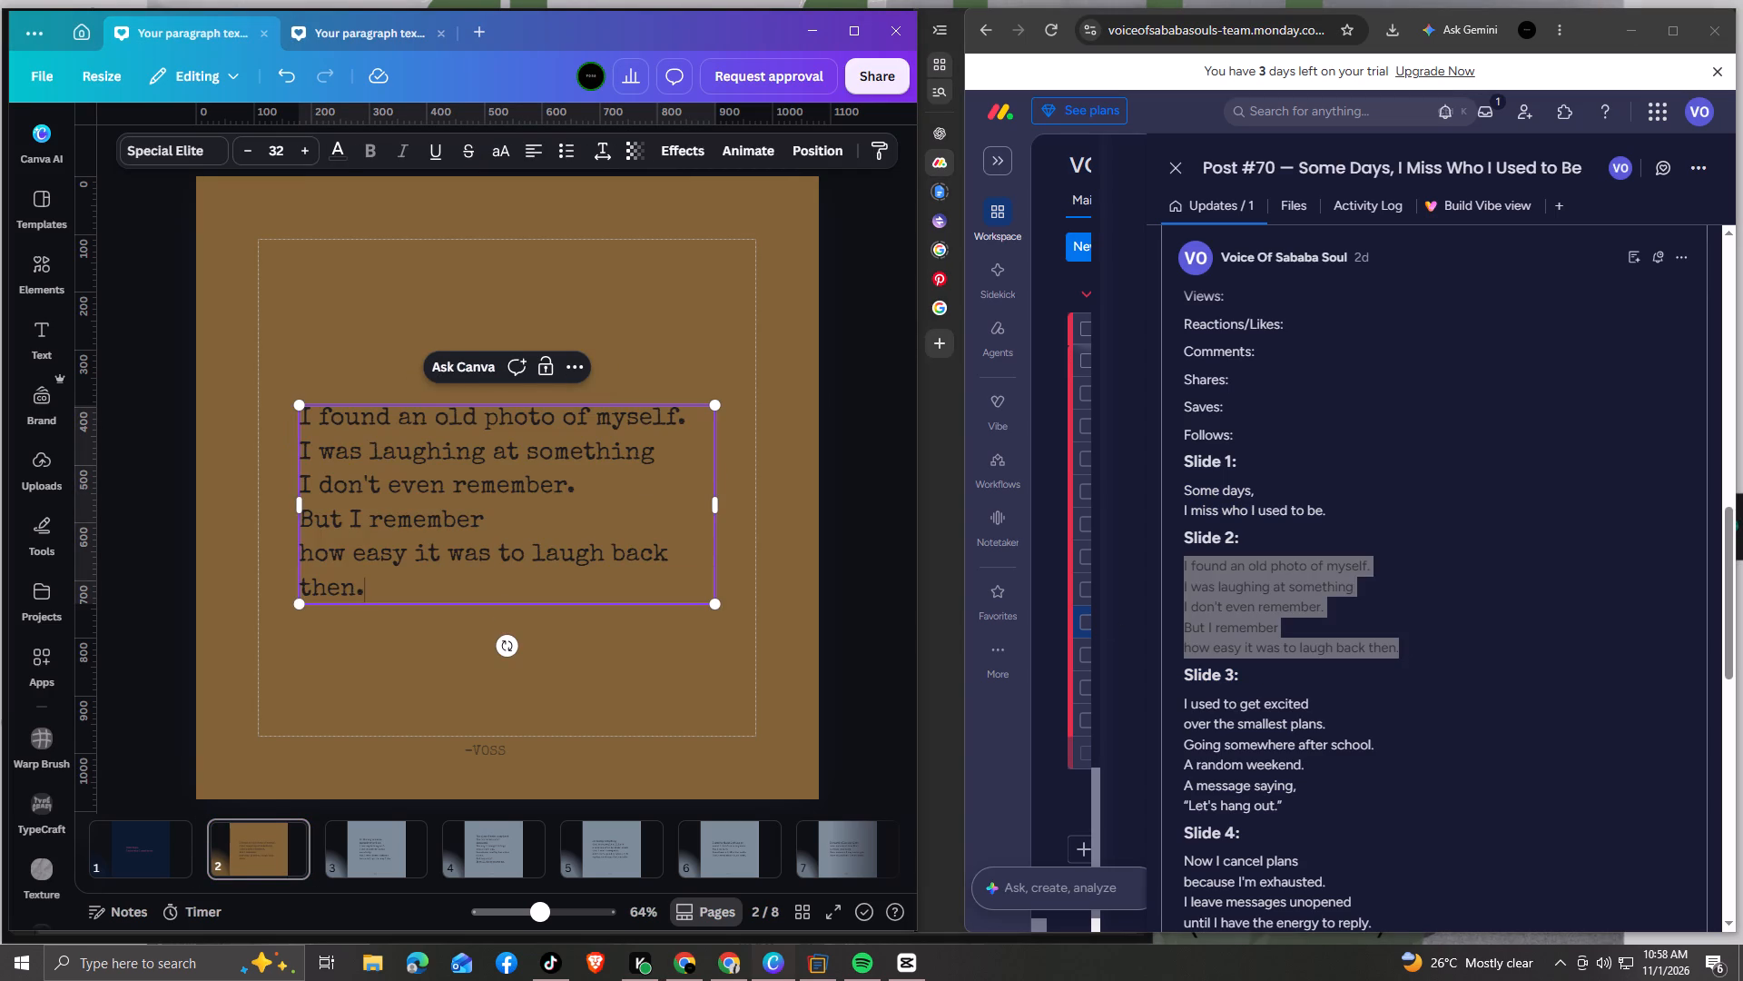
# Move the page 2 text box up so it sits vertically centred on the page.
pyautogui.moveTo(497, 602); pyautogui.dragTo(497, 598)
pyautogui.moveTo(497, 598); pyautogui.dragTo(497, 585)
pyautogui.moveTo(487, 602); pyautogui.dragTo(487, 590)
pyautogui.click(492, 552)
pyautogui.click(474, 623)
pyautogui.moveTo(478, 562); pyautogui.dragTo(479, 550)
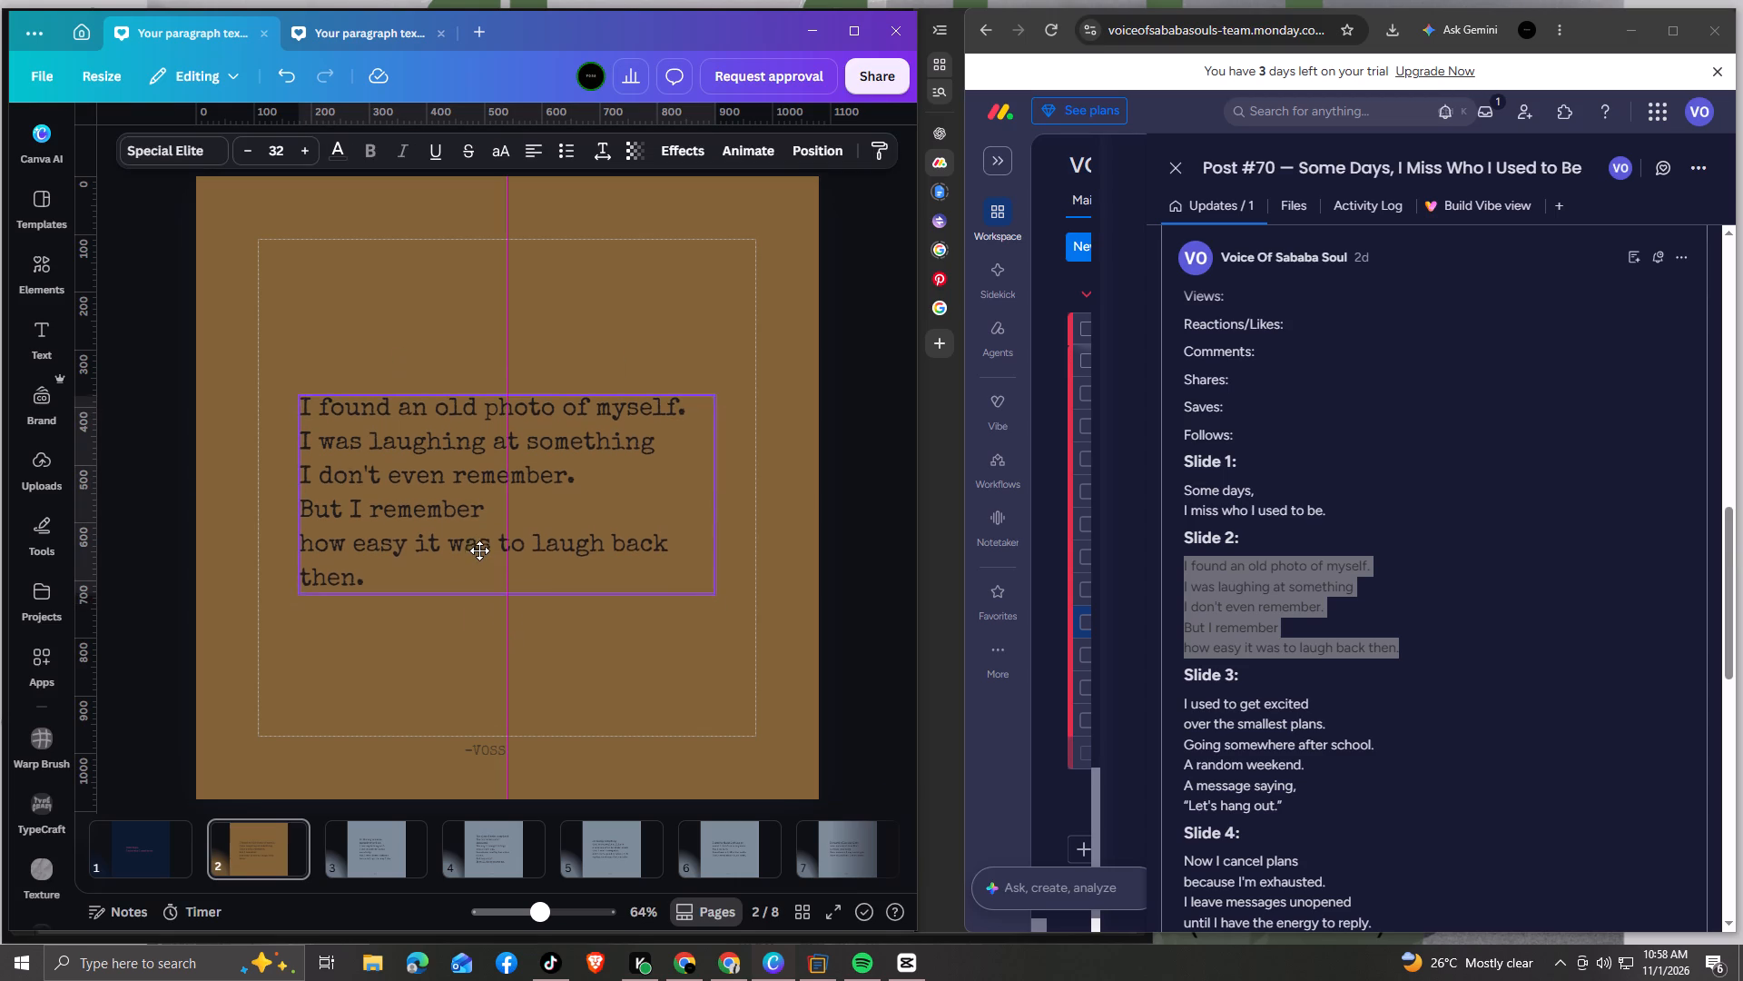
pyautogui.moveTo(479, 550); pyautogui.dragTo(479, 546)
pyautogui.click(471, 647)
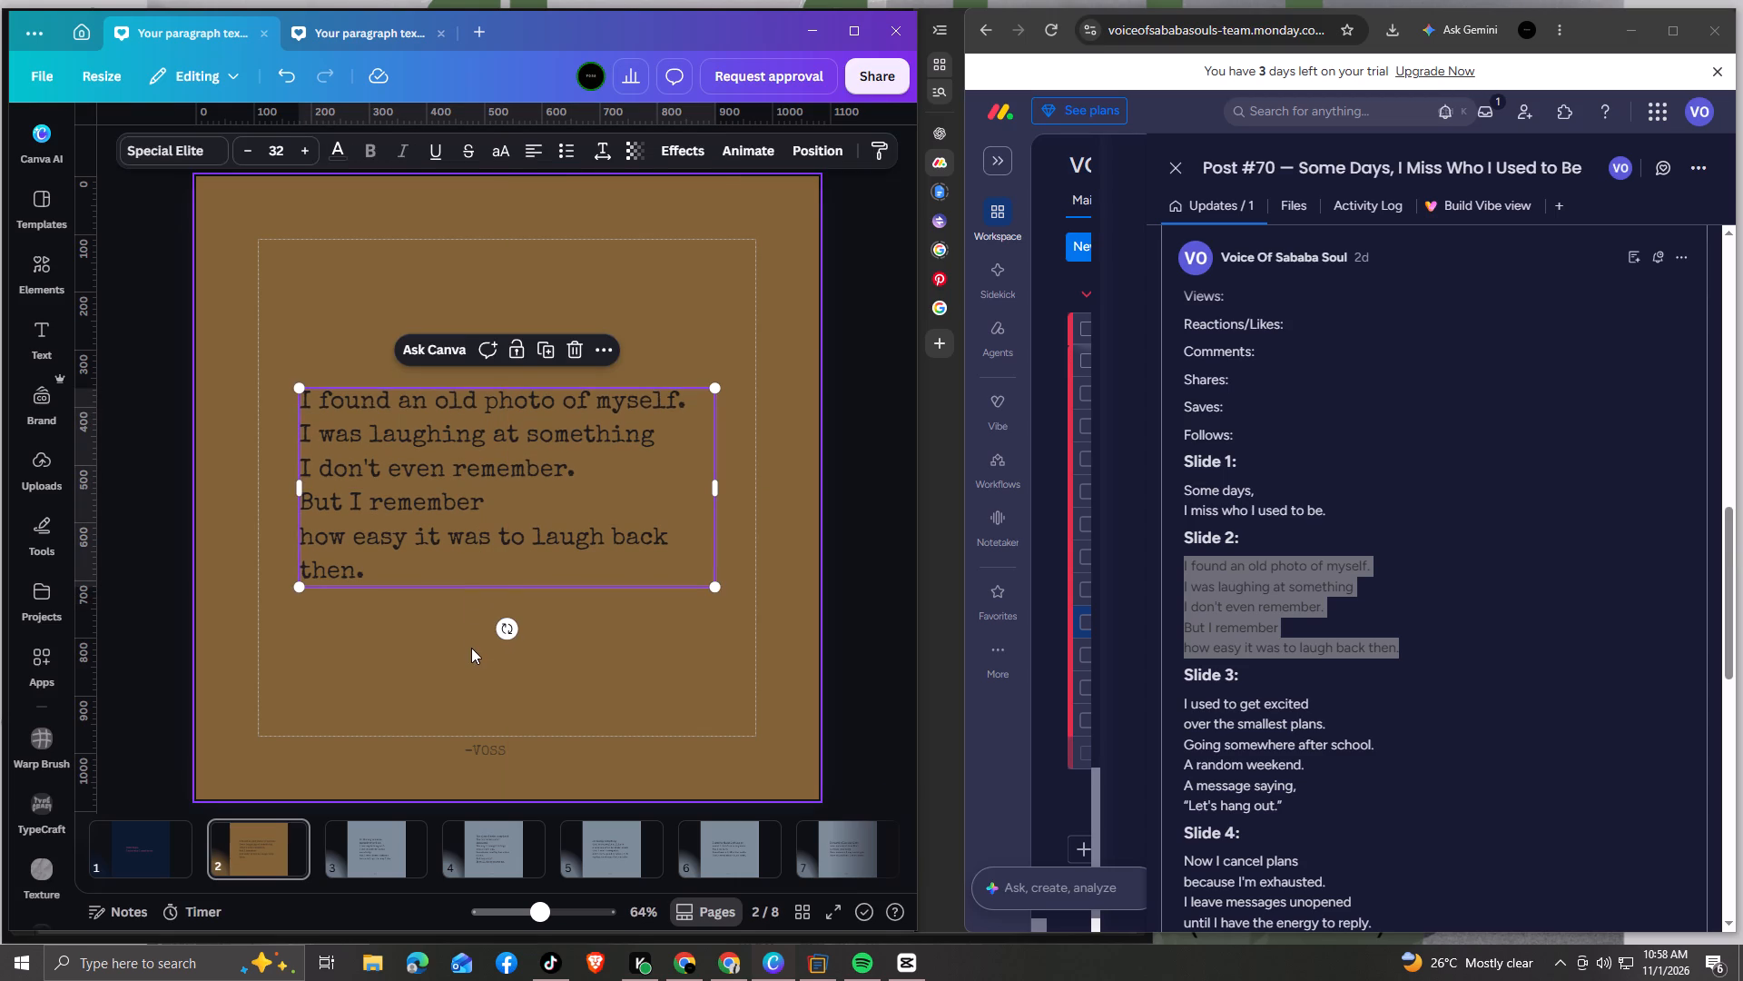
# Replace the page 3 text with the brief's Slide 3 text, from "I used to get excited" to "Let's hang out.".
pyautogui.press('Right')
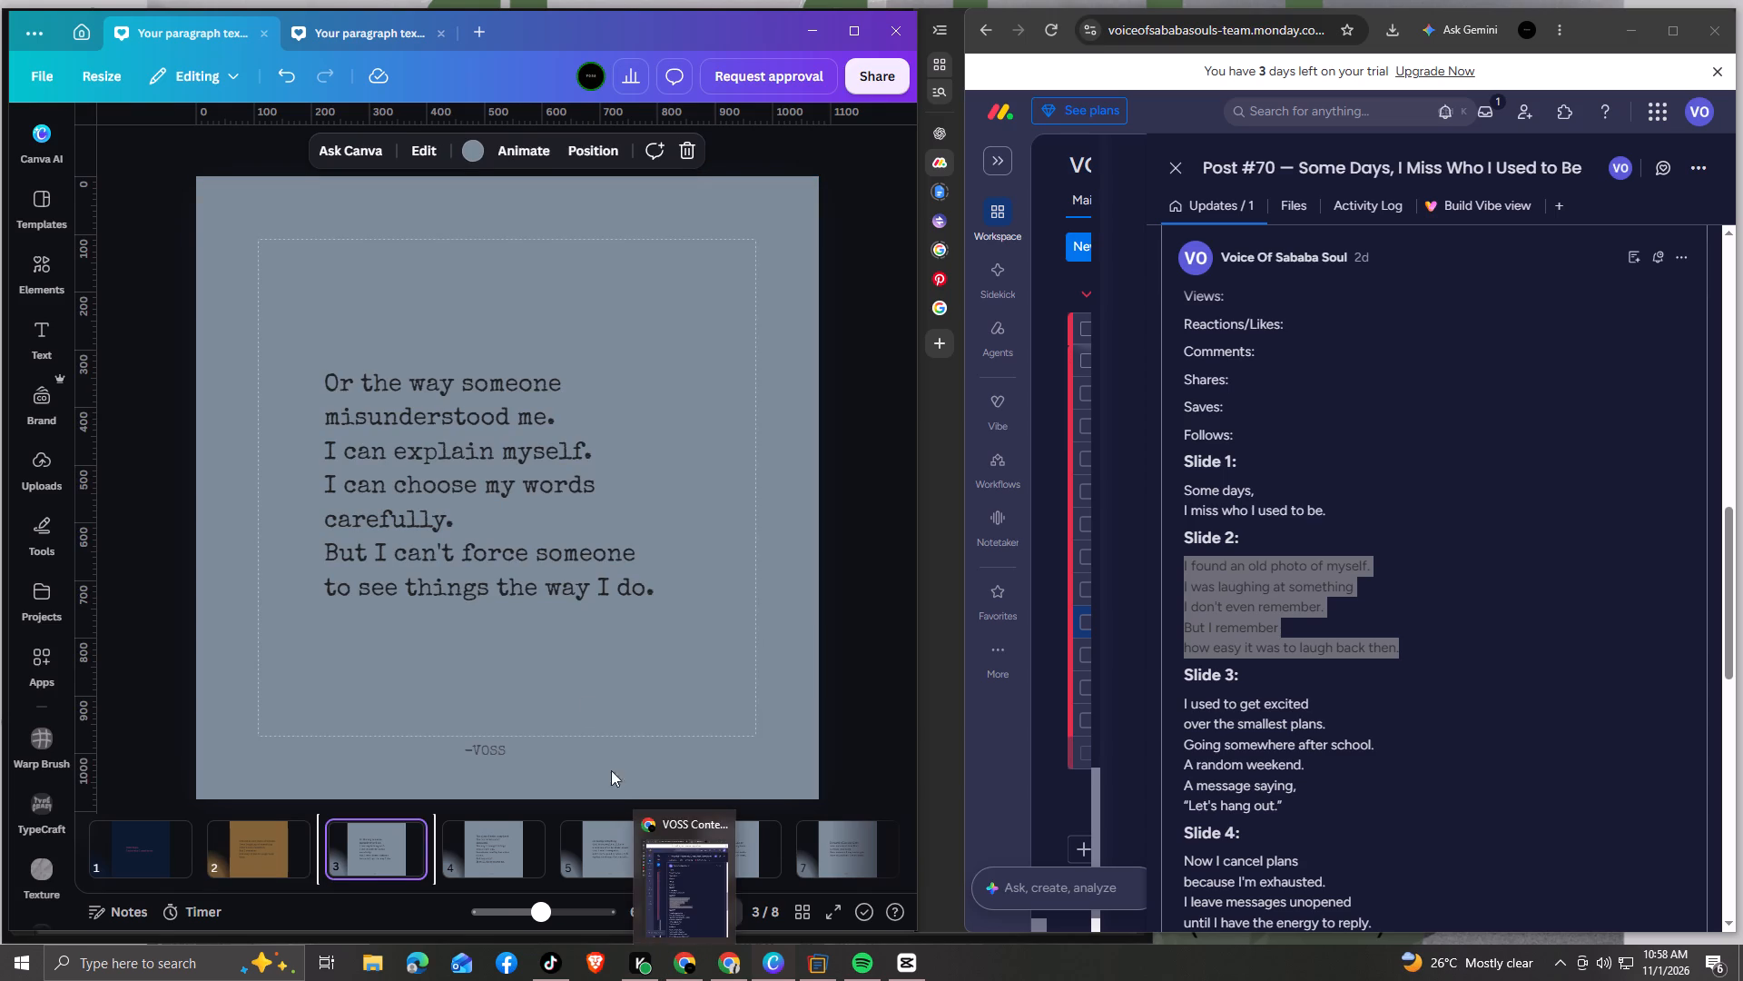
pyautogui.moveTo(1180, 700); pyautogui.dragTo(1206, 719)
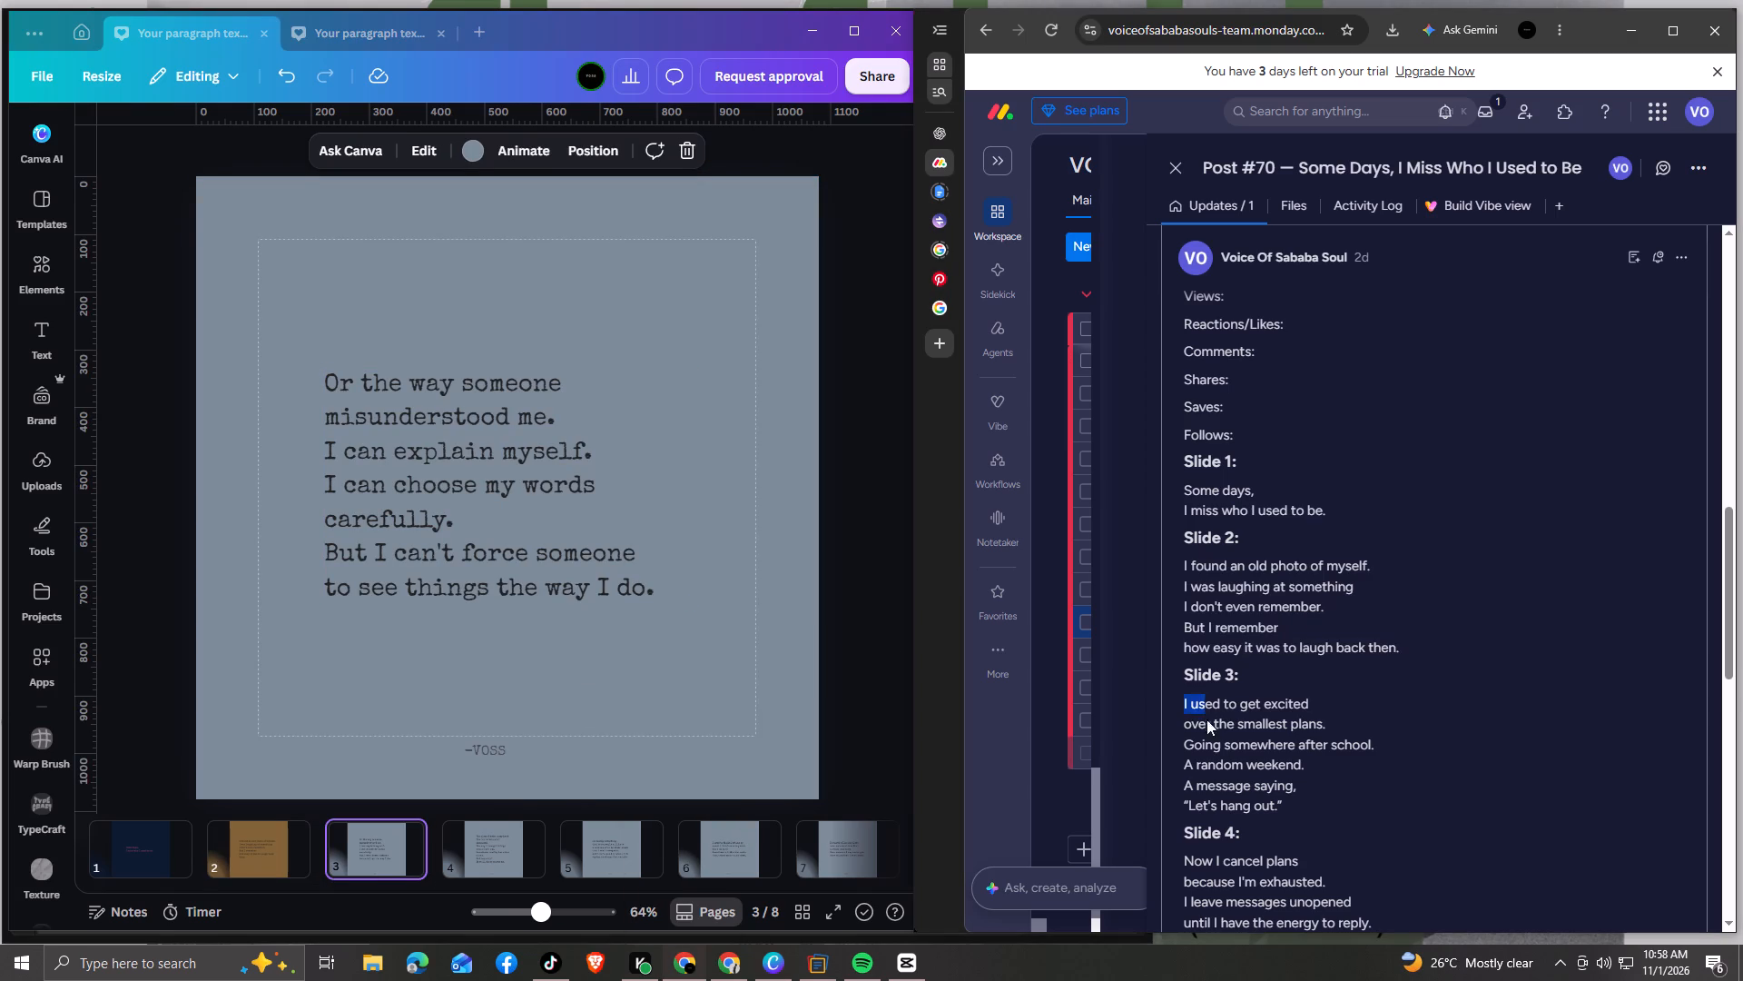
pyautogui.moveTo(1206, 719); pyautogui.dragTo(1282, 804)
pyautogui.hotkey('ctrl', 'c')
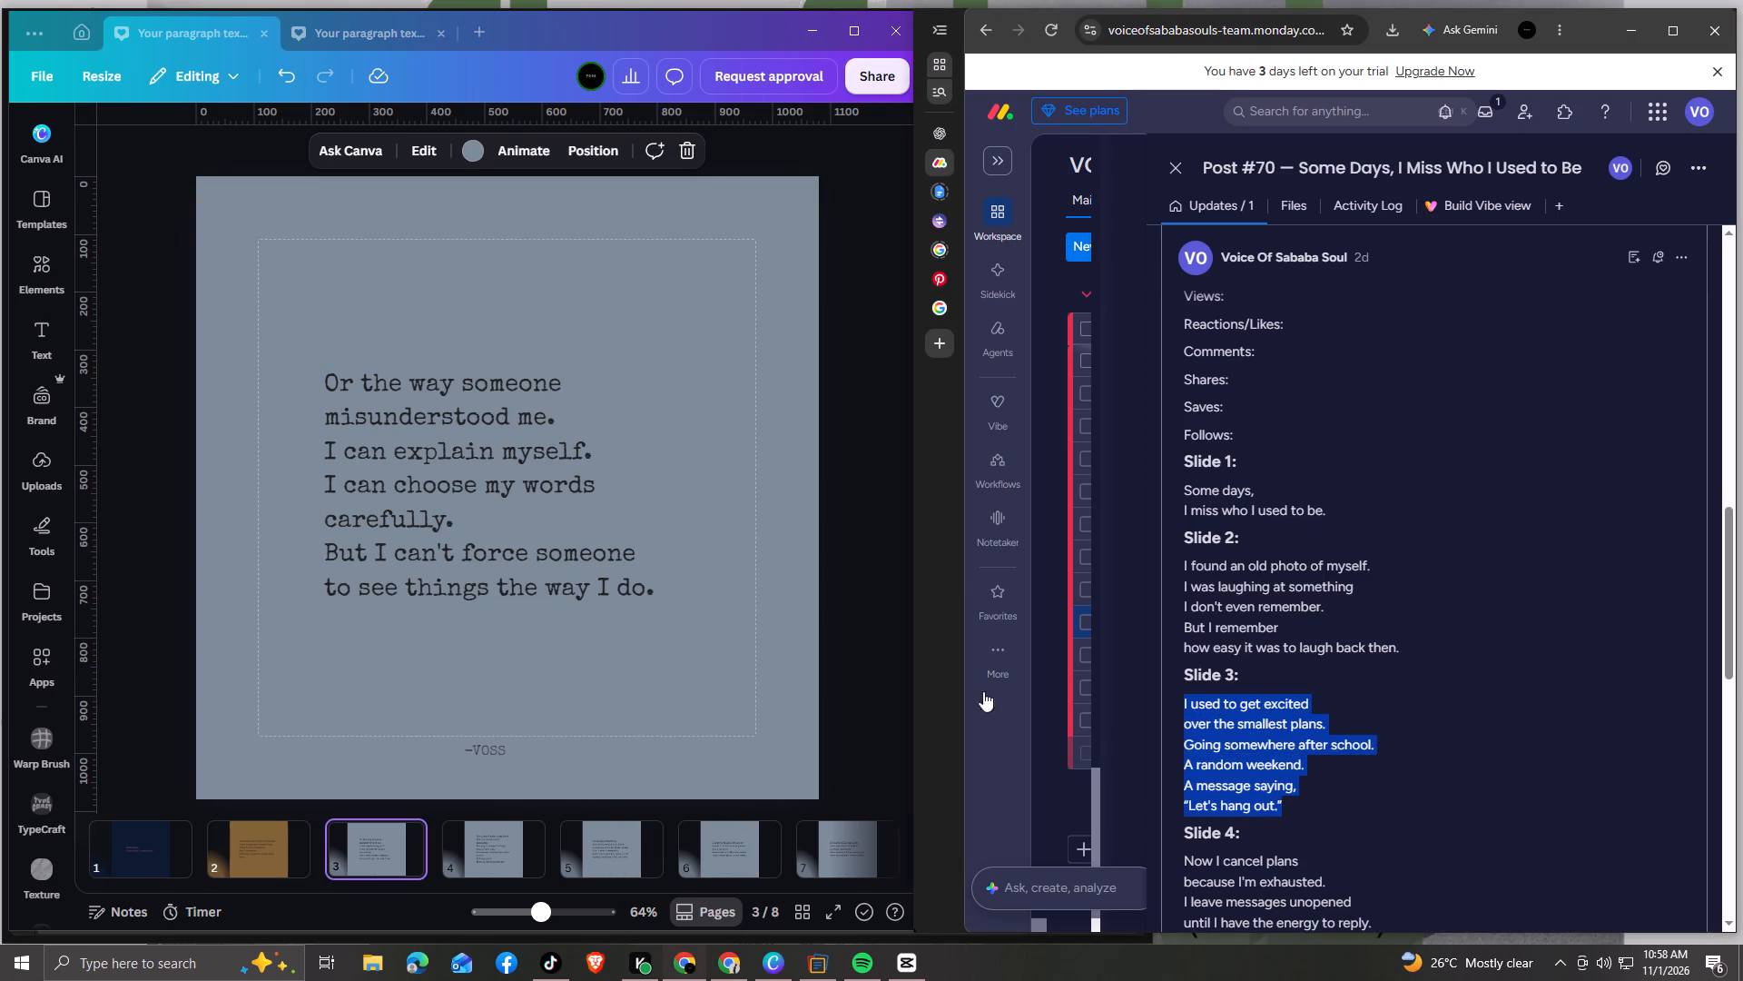
pyautogui.click(553, 564)
pyautogui.click(570, 567)
pyautogui.click(653, 587)
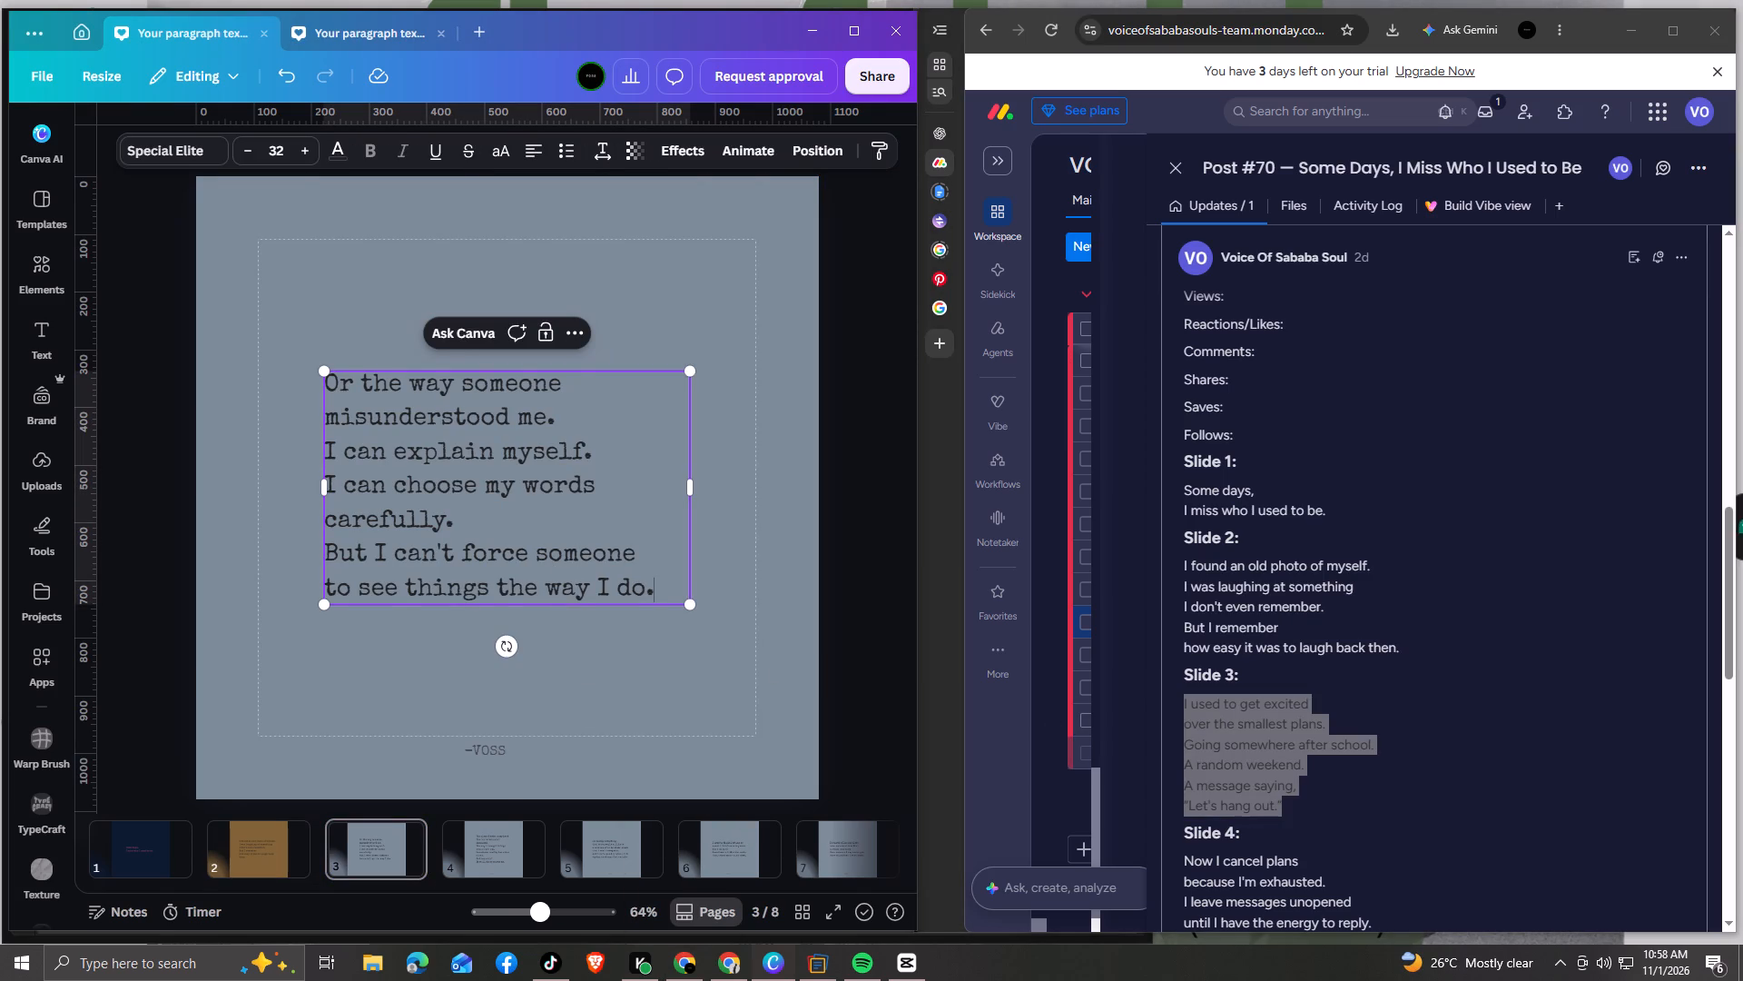
pyautogui.moveTo(663, 589); pyautogui.dragTo(333, 388)
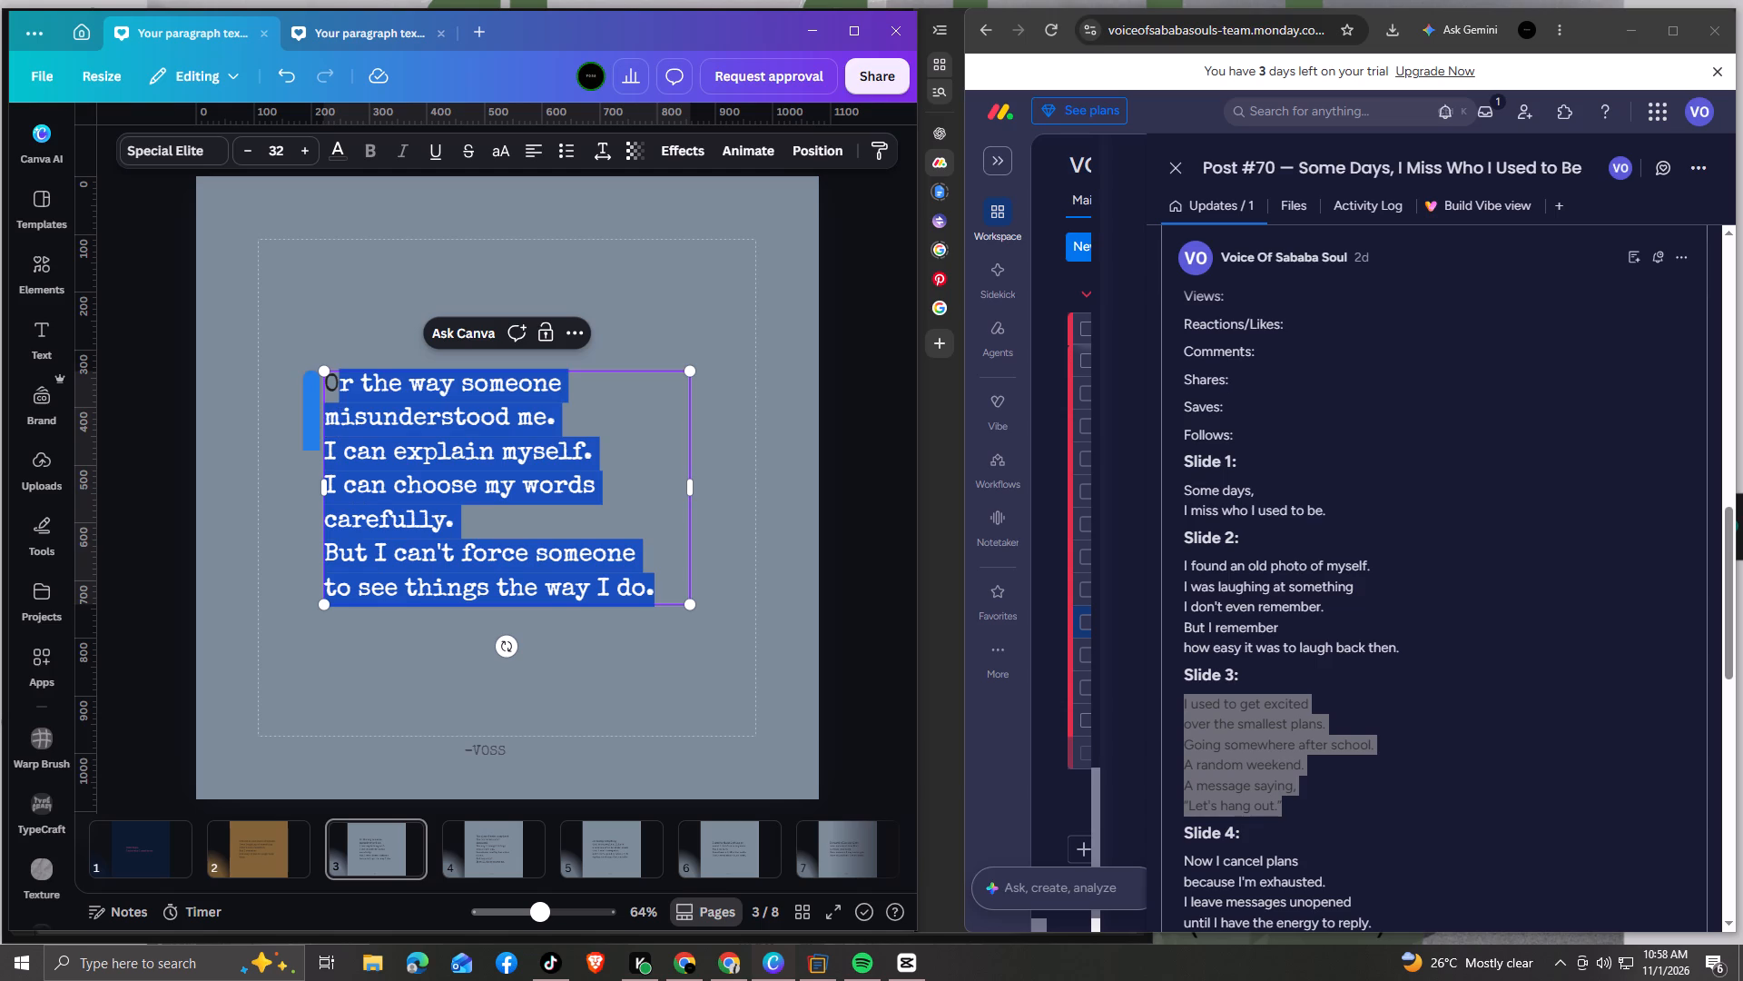
pyautogui.moveTo(333, 388); pyautogui.dragTo(330, 388)
pyautogui.hotkey('ctrl', 'v')
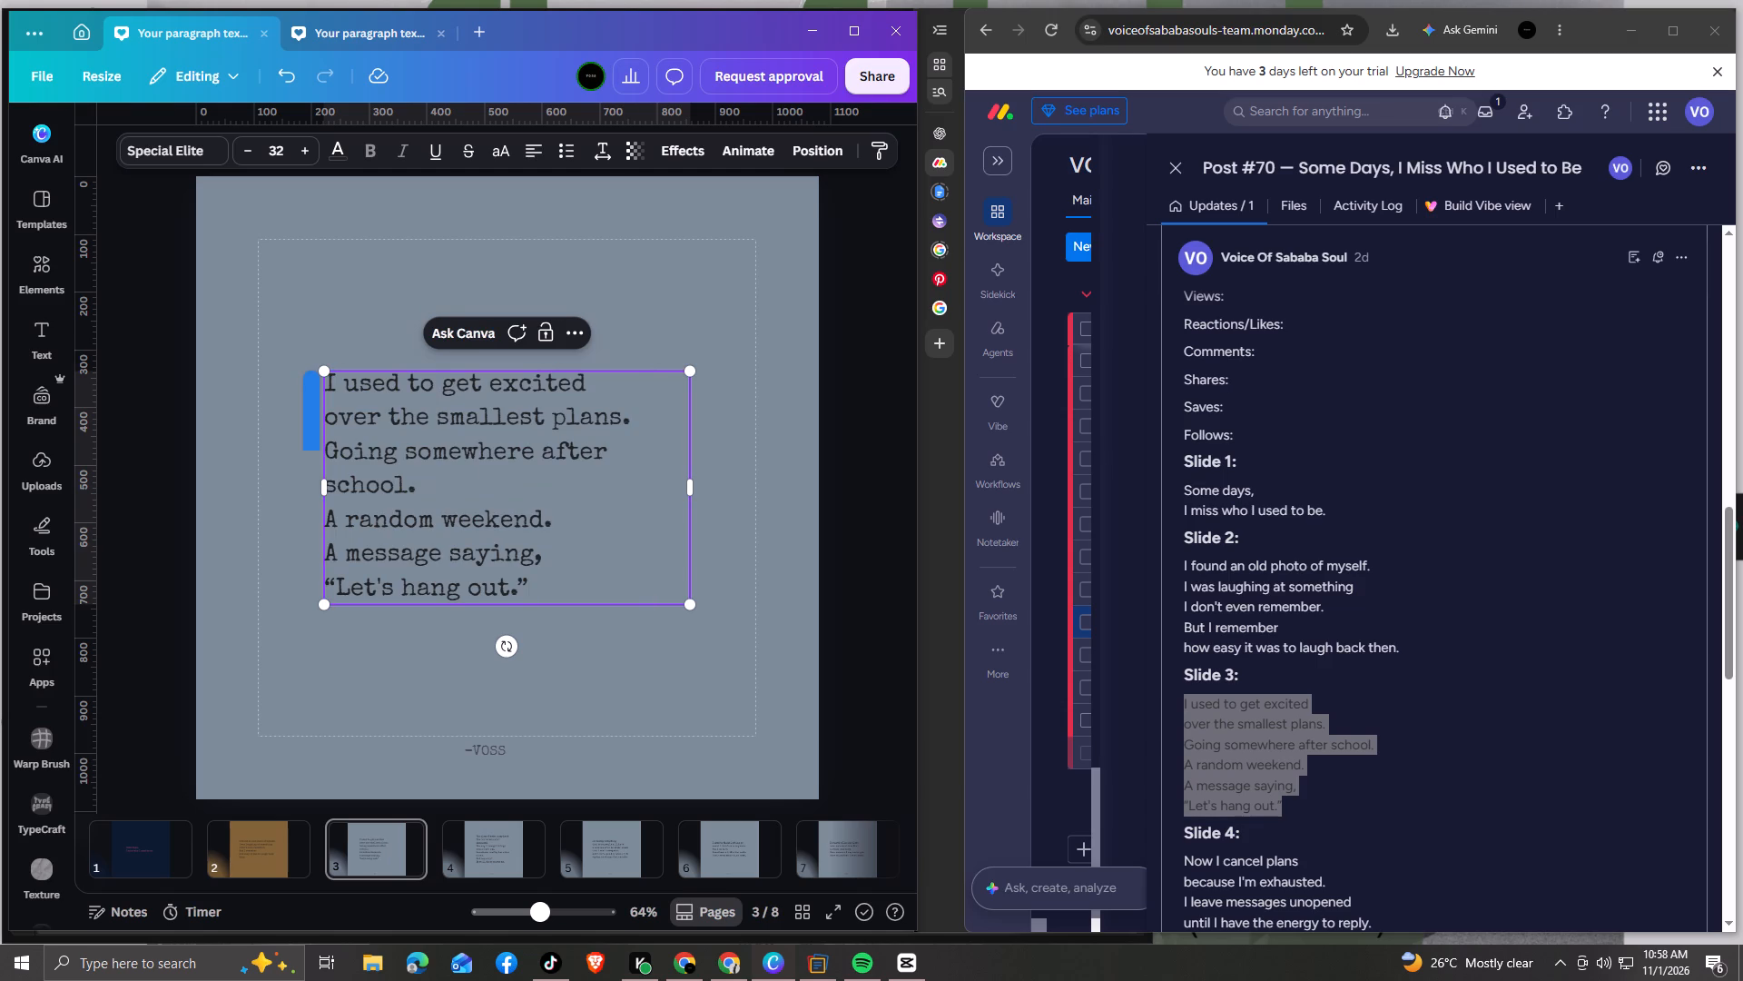
# Widen the page 3 text box so "Going somewhere after school." fits on one line, and centre it on the page.
pyautogui.moveTo(693, 488); pyautogui.dragTo(717, 488)
pyautogui.moveTo(581, 571); pyautogui.dragTo(580, 571)
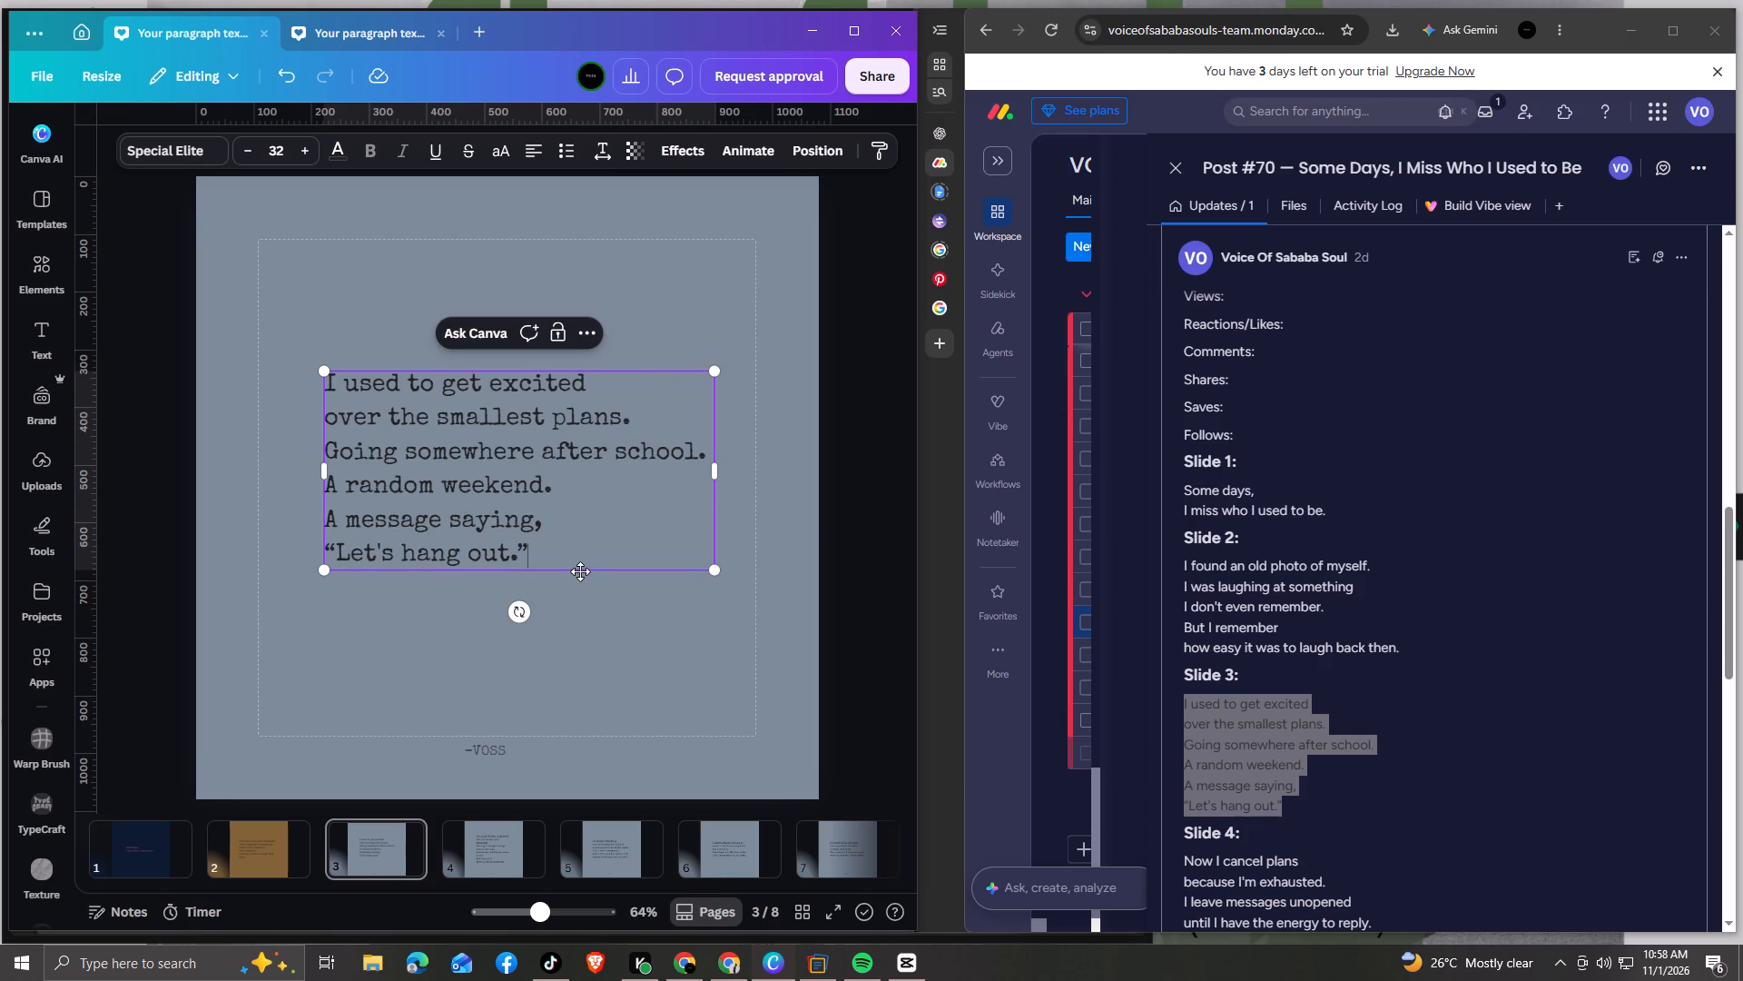
pyautogui.moveTo(580, 571); pyautogui.dragTo(575, 588)
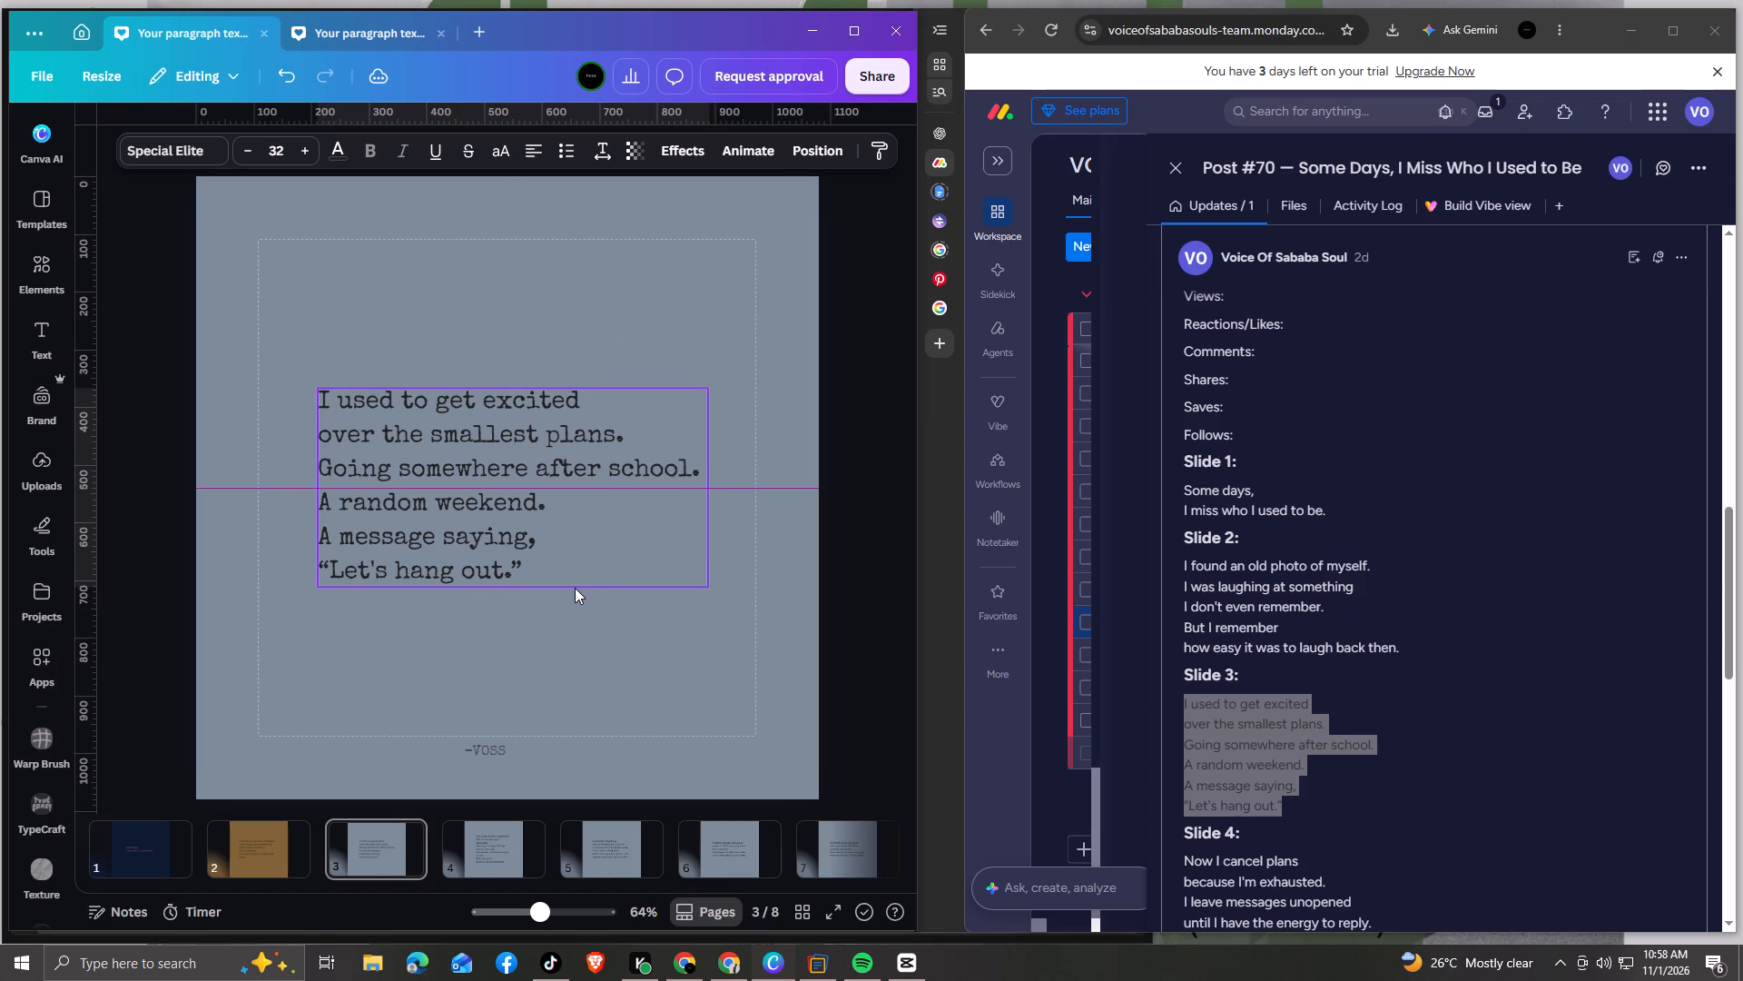
pyautogui.moveTo(575, 588); pyautogui.dragTo(572, 588)
pyautogui.click(635, 620)
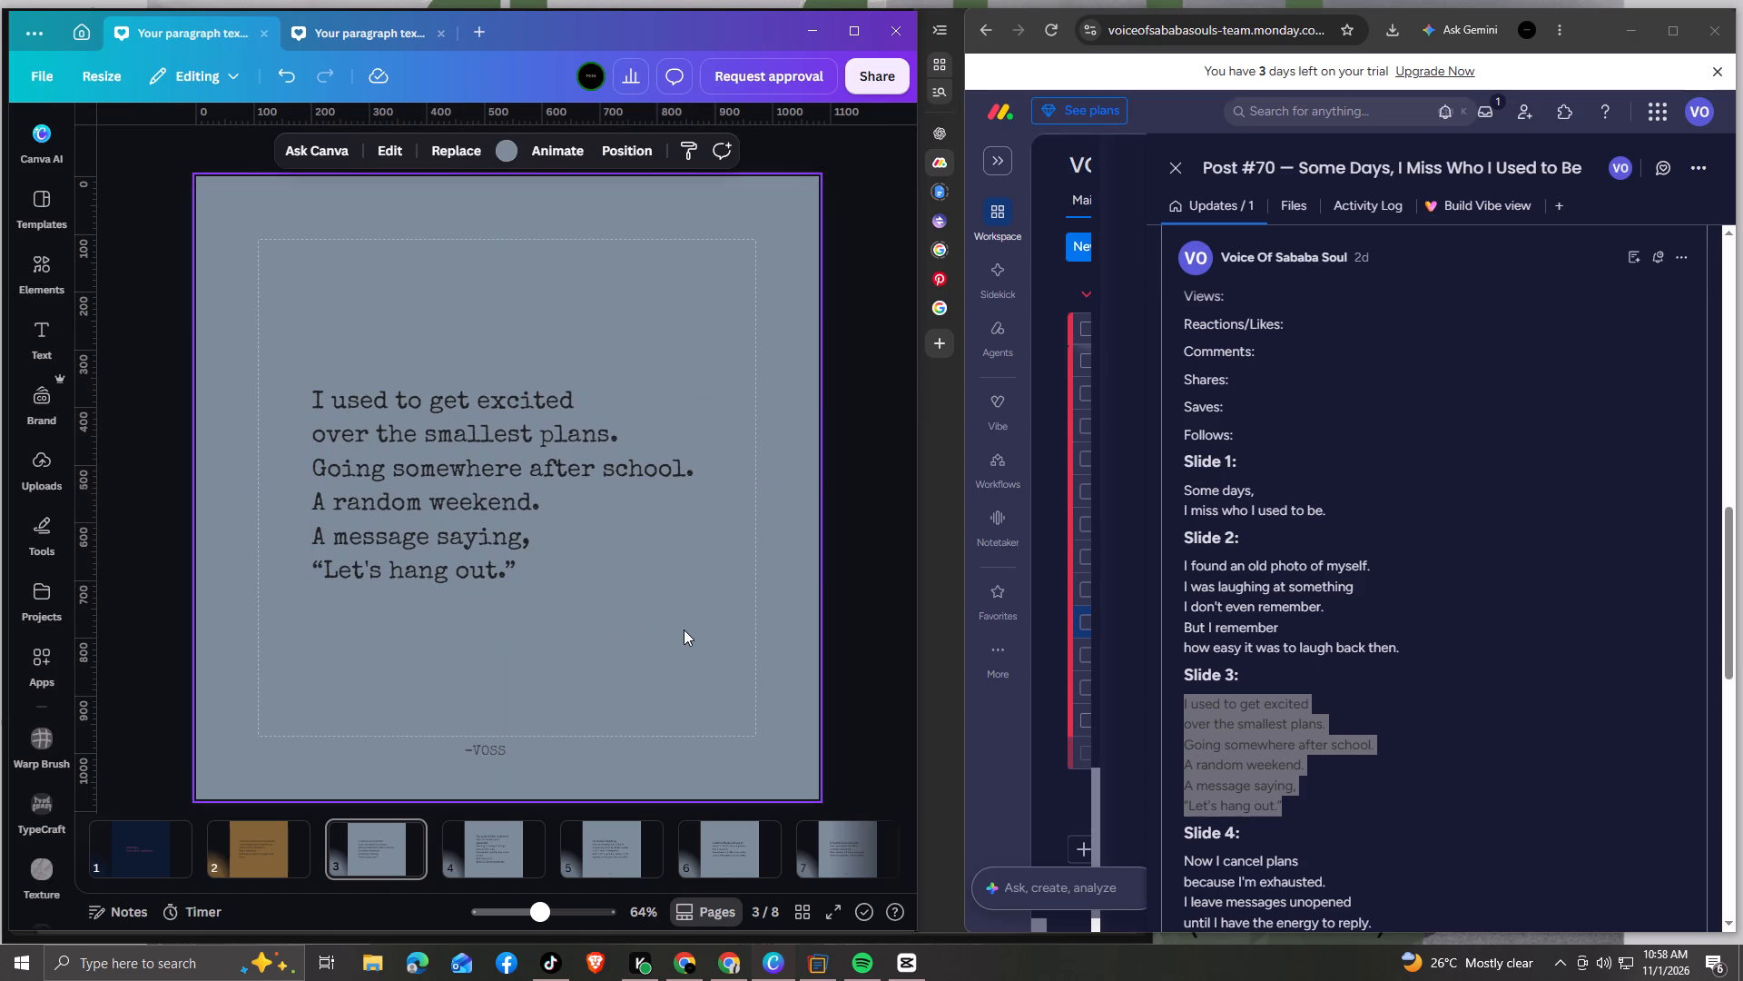
# Replace the page 4 text with the brief's Slide 4 text, from "Now I cancel plans" to "even my hobbies feel like work.".
pyautogui.press('Right')
pyautogui.scroll(-3, 1299, 660)
pyautogui.moveTo(1185, 589); pyautogui.dragTo(1197, 589)
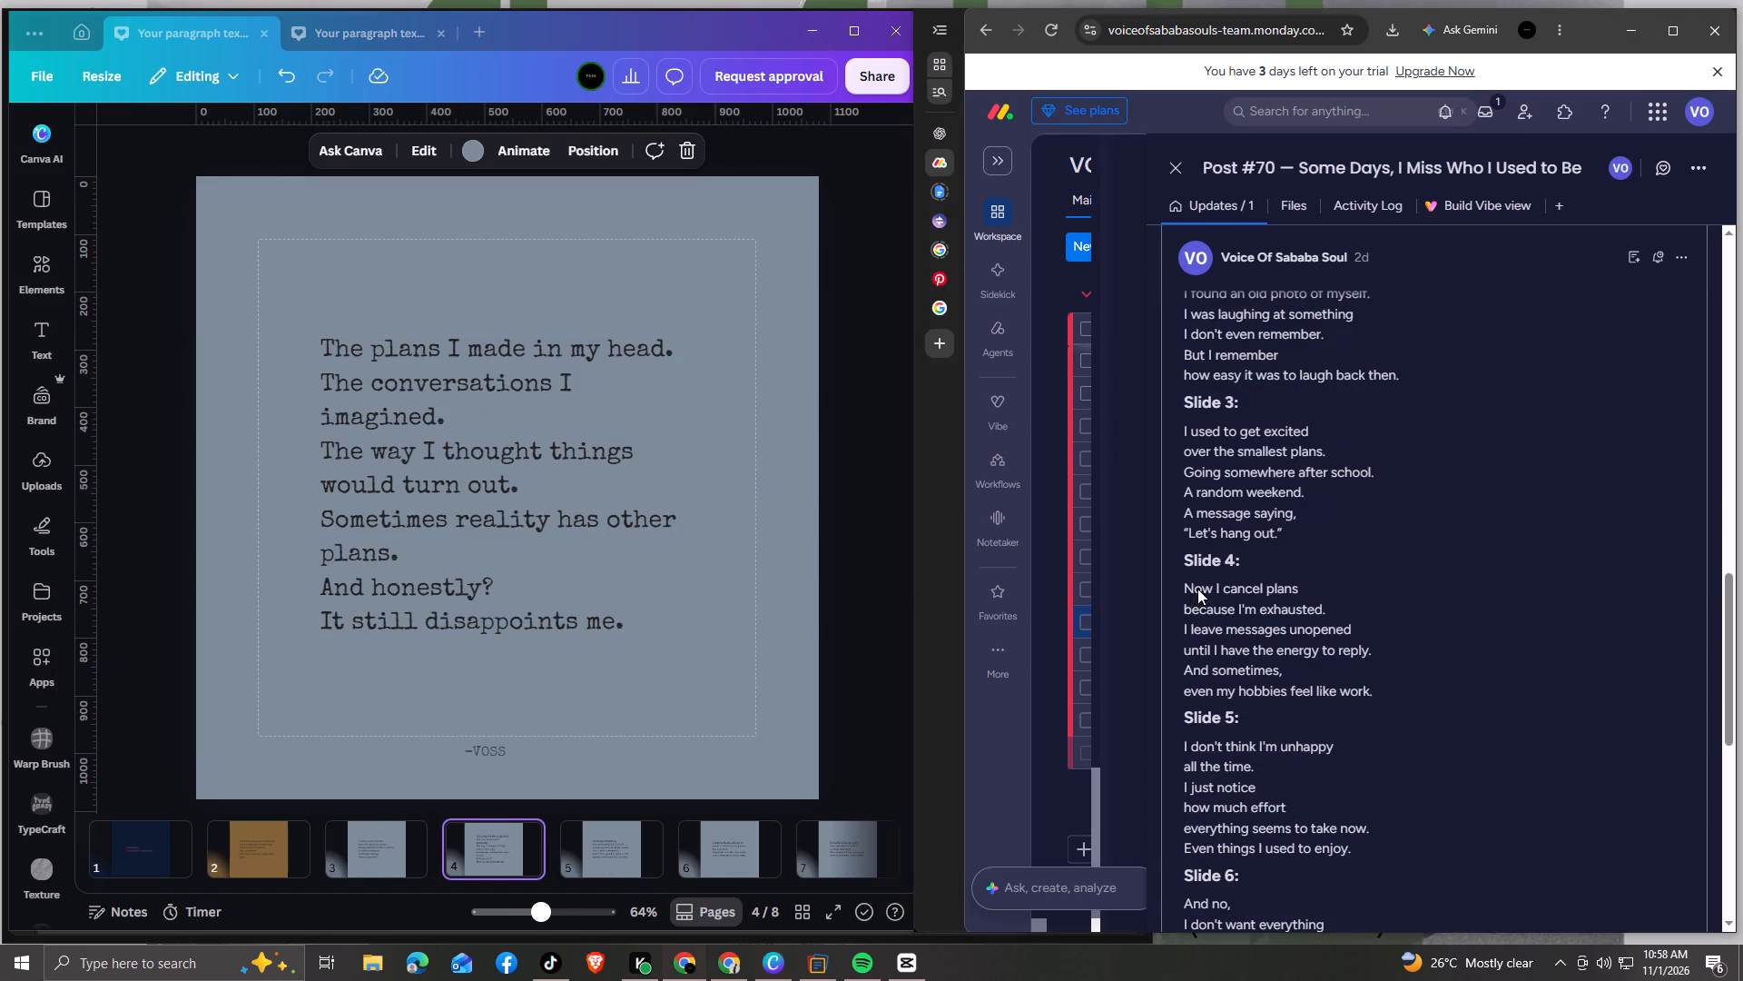
pyautogui.moveTo(1197, 589); pyautogui.dragTo(1378, 693)
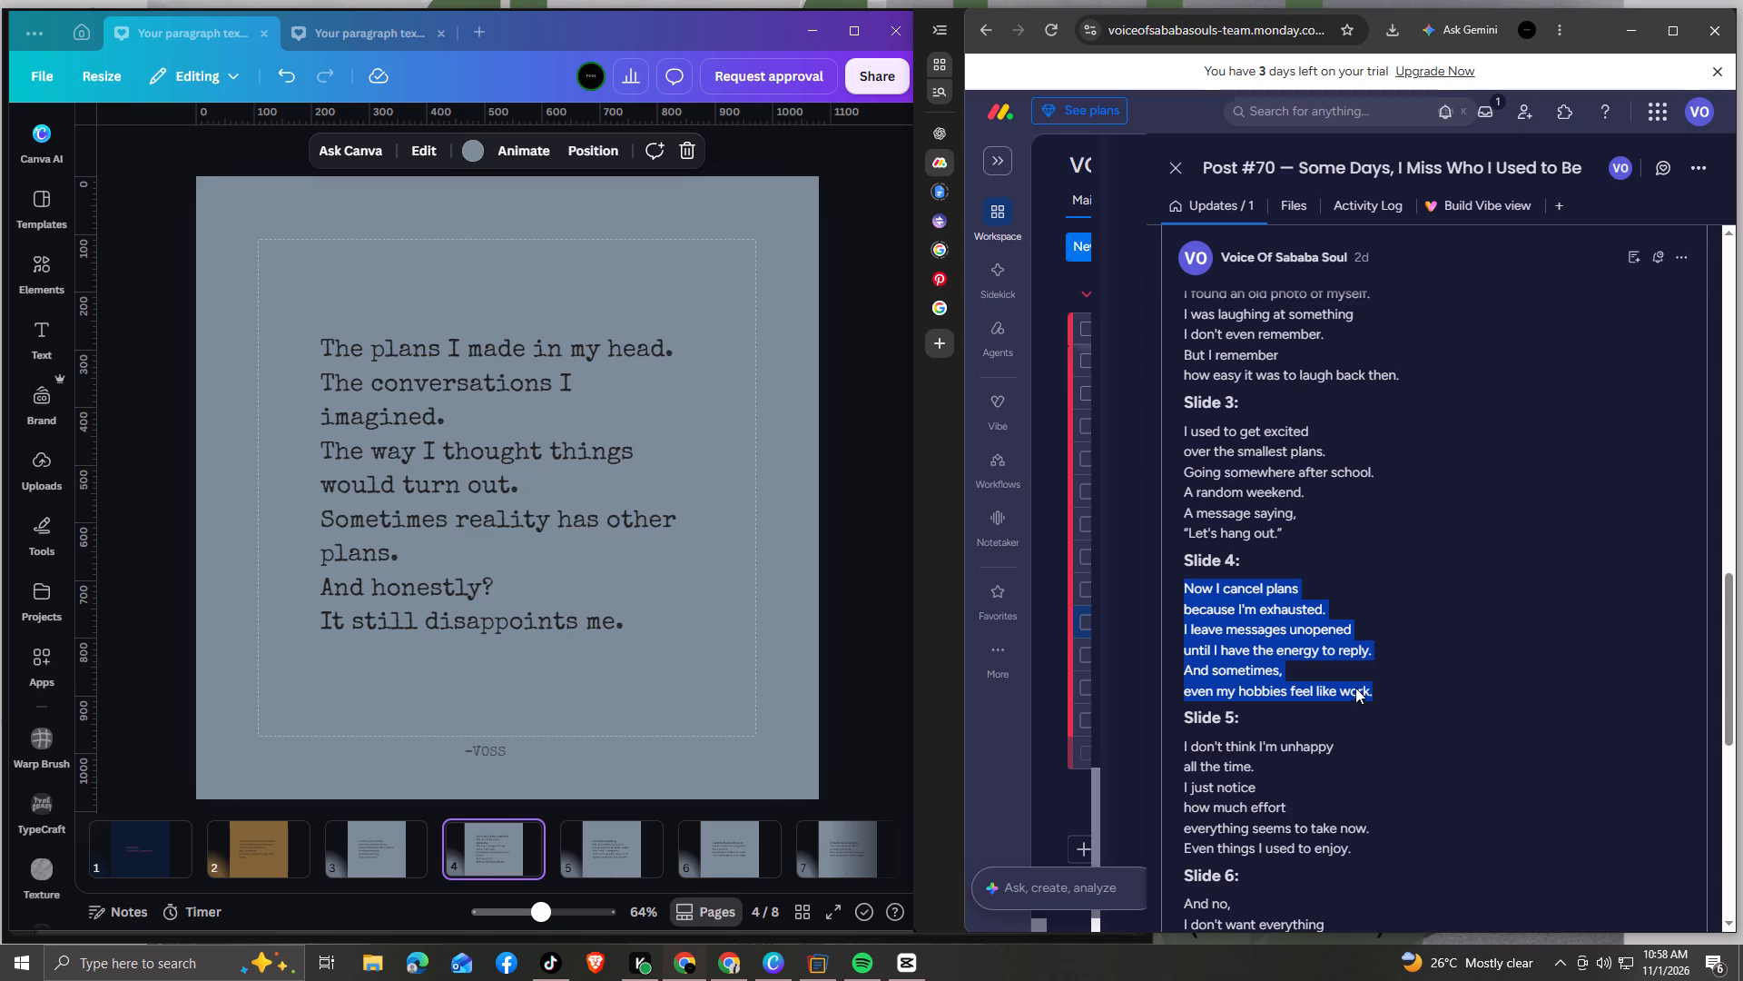
pyautogui.hotkey('ctrl', 'c')
pyautogui.click(506, 485)
pyautogui.click(683, 612)
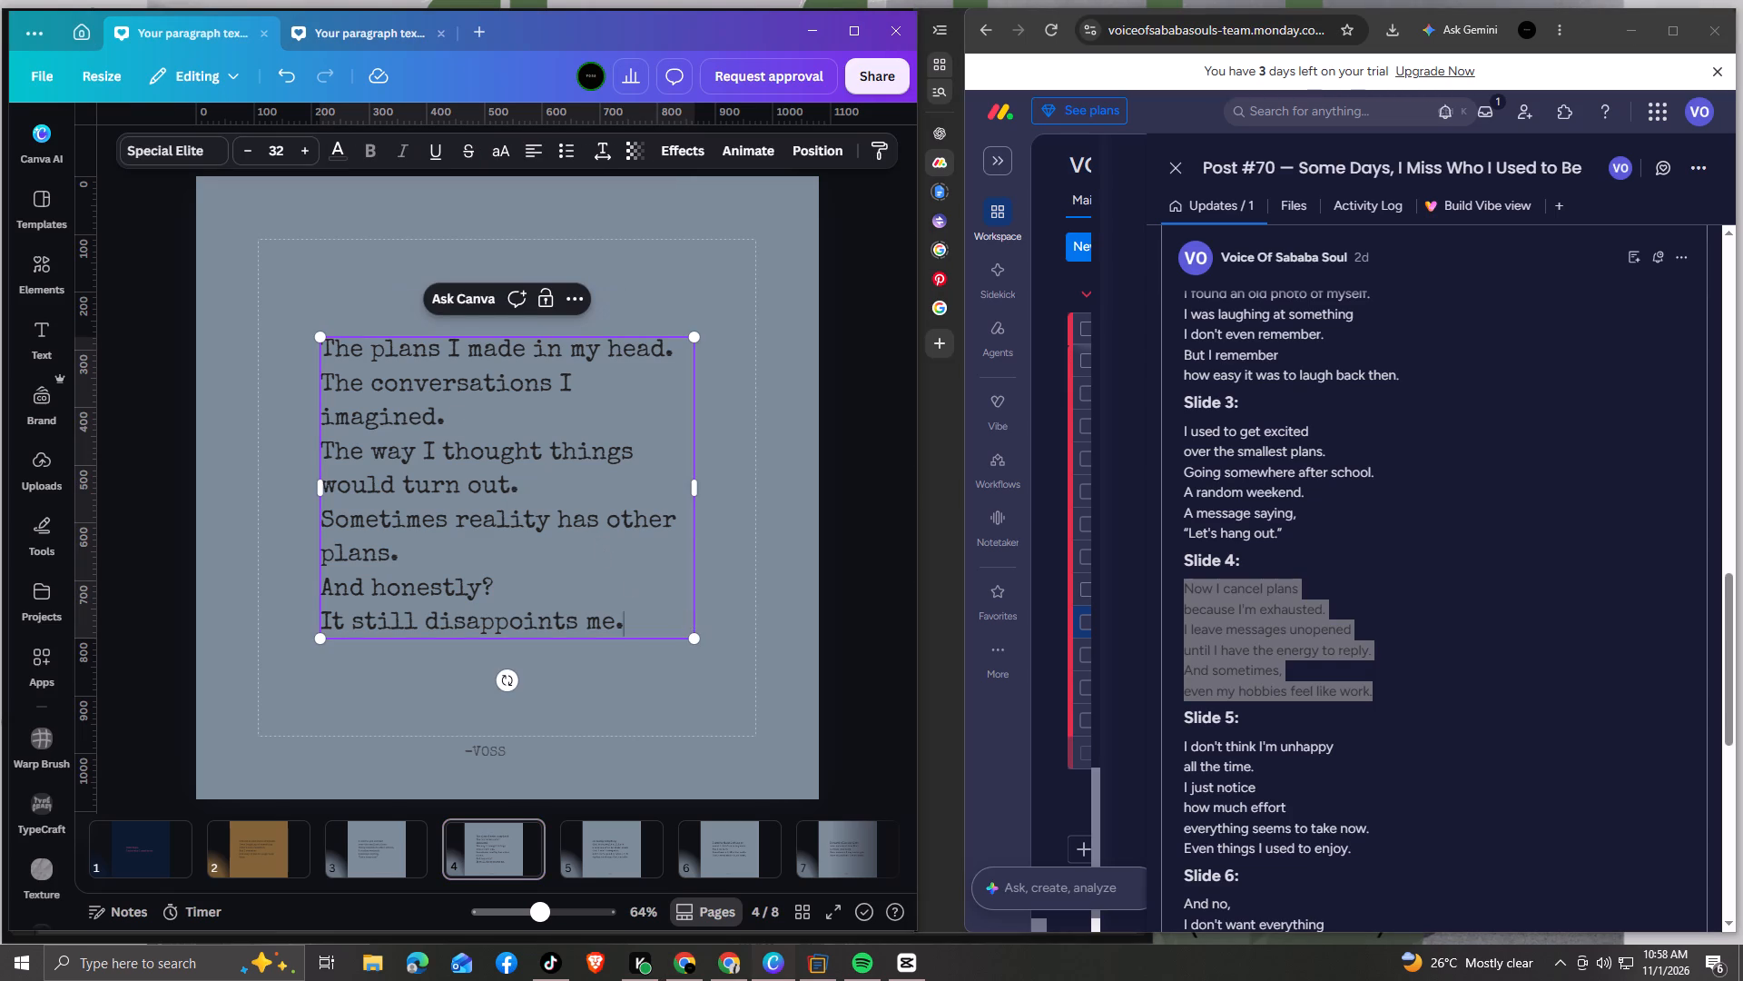
pyautogui.moveTo(654, 626); pyautogui.dragTo(326, 352)
pyautogui.hotkey('ctrl', 'v')
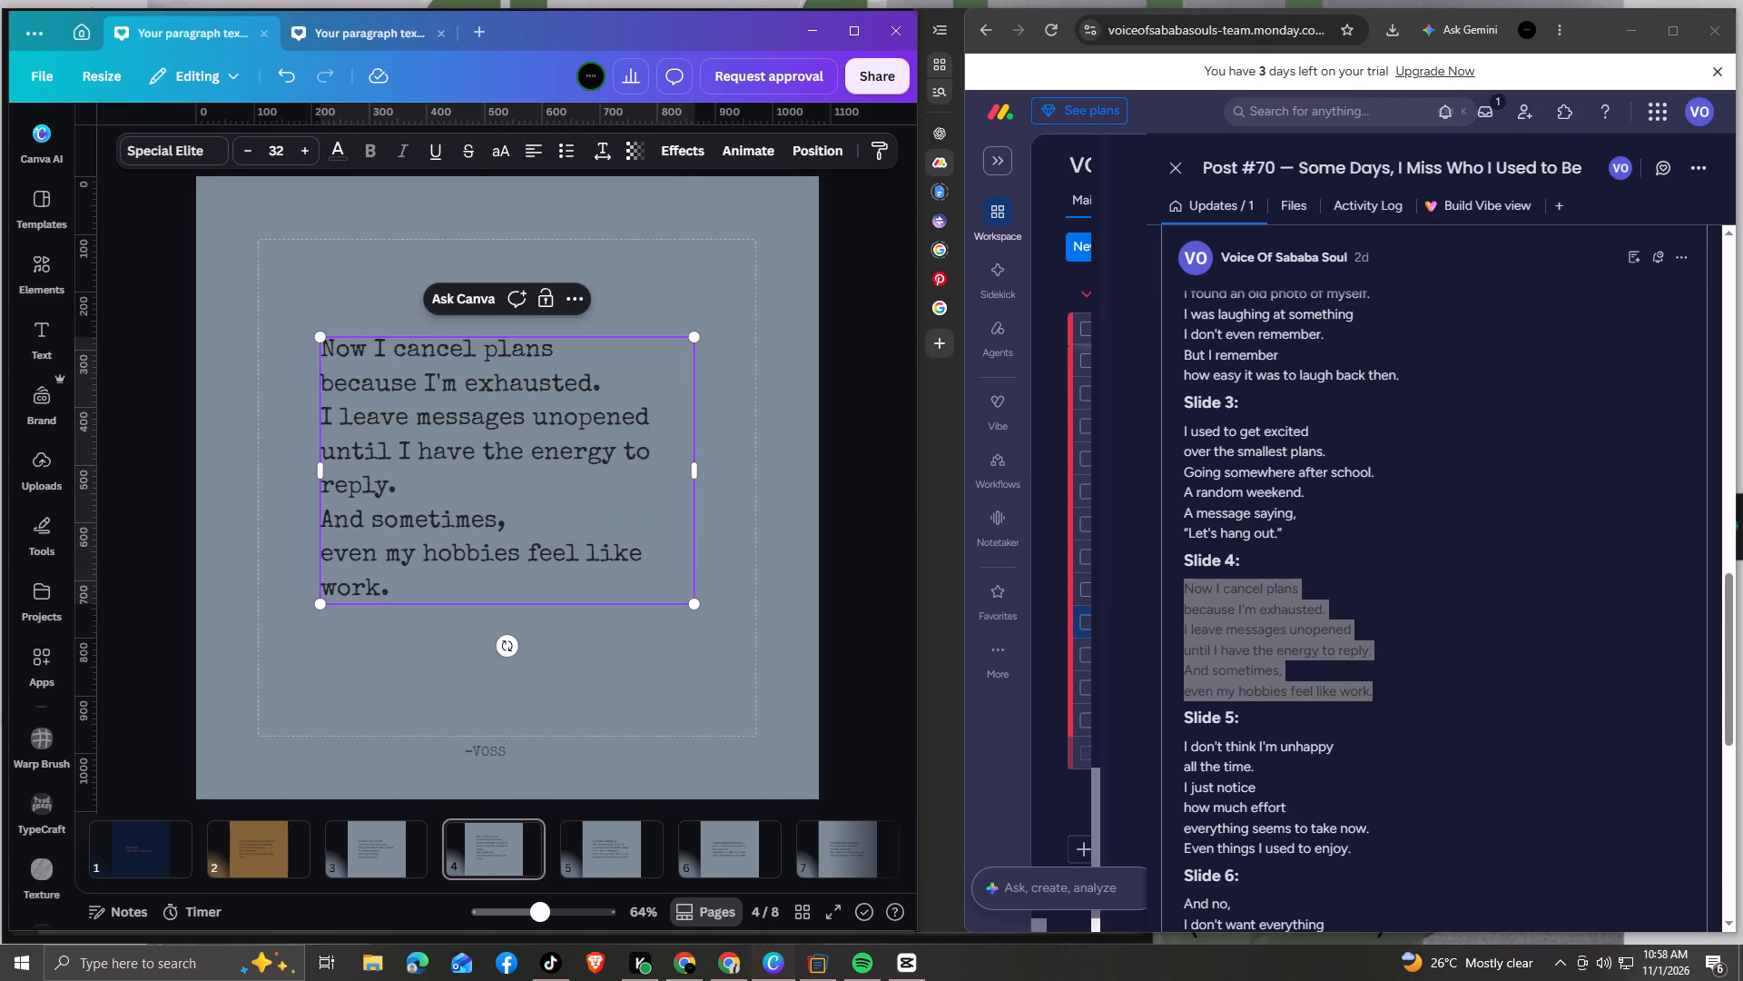
# Narrow the page 4 text box to fit its longest line and centre it on the page.
pyautogui.click(696, 471)
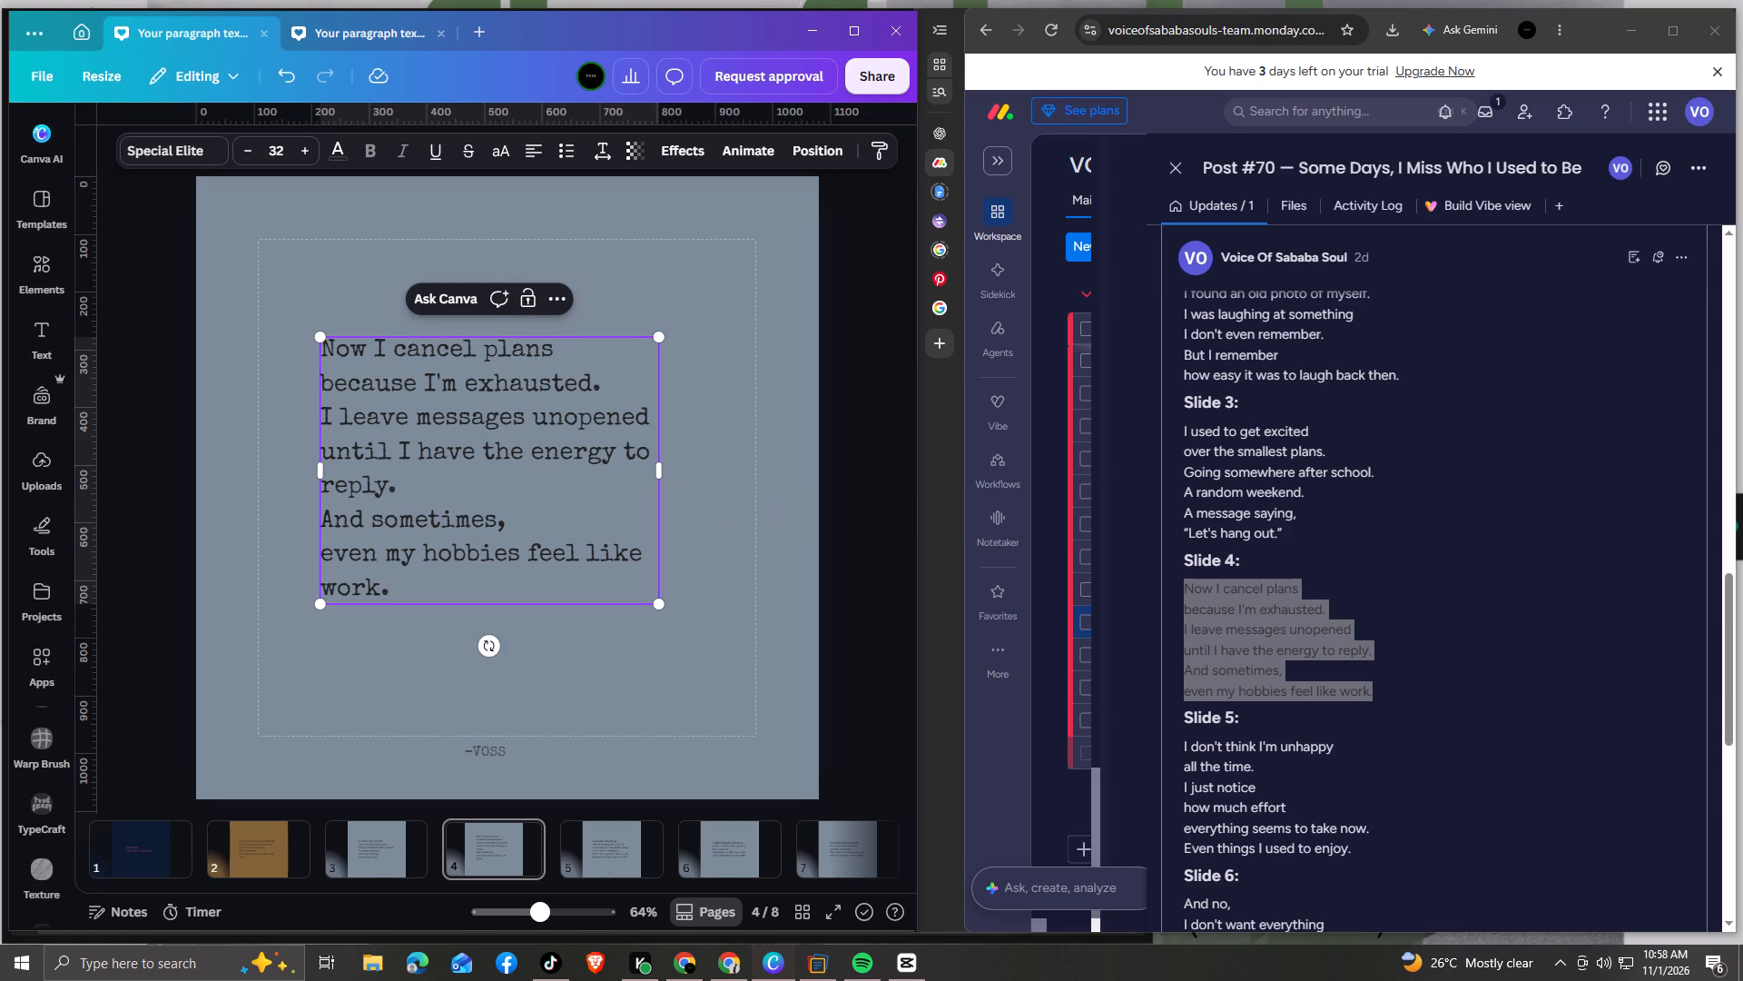
pyautogui.moveTo(519, 605); pyautogui.dragTo(542, 604)
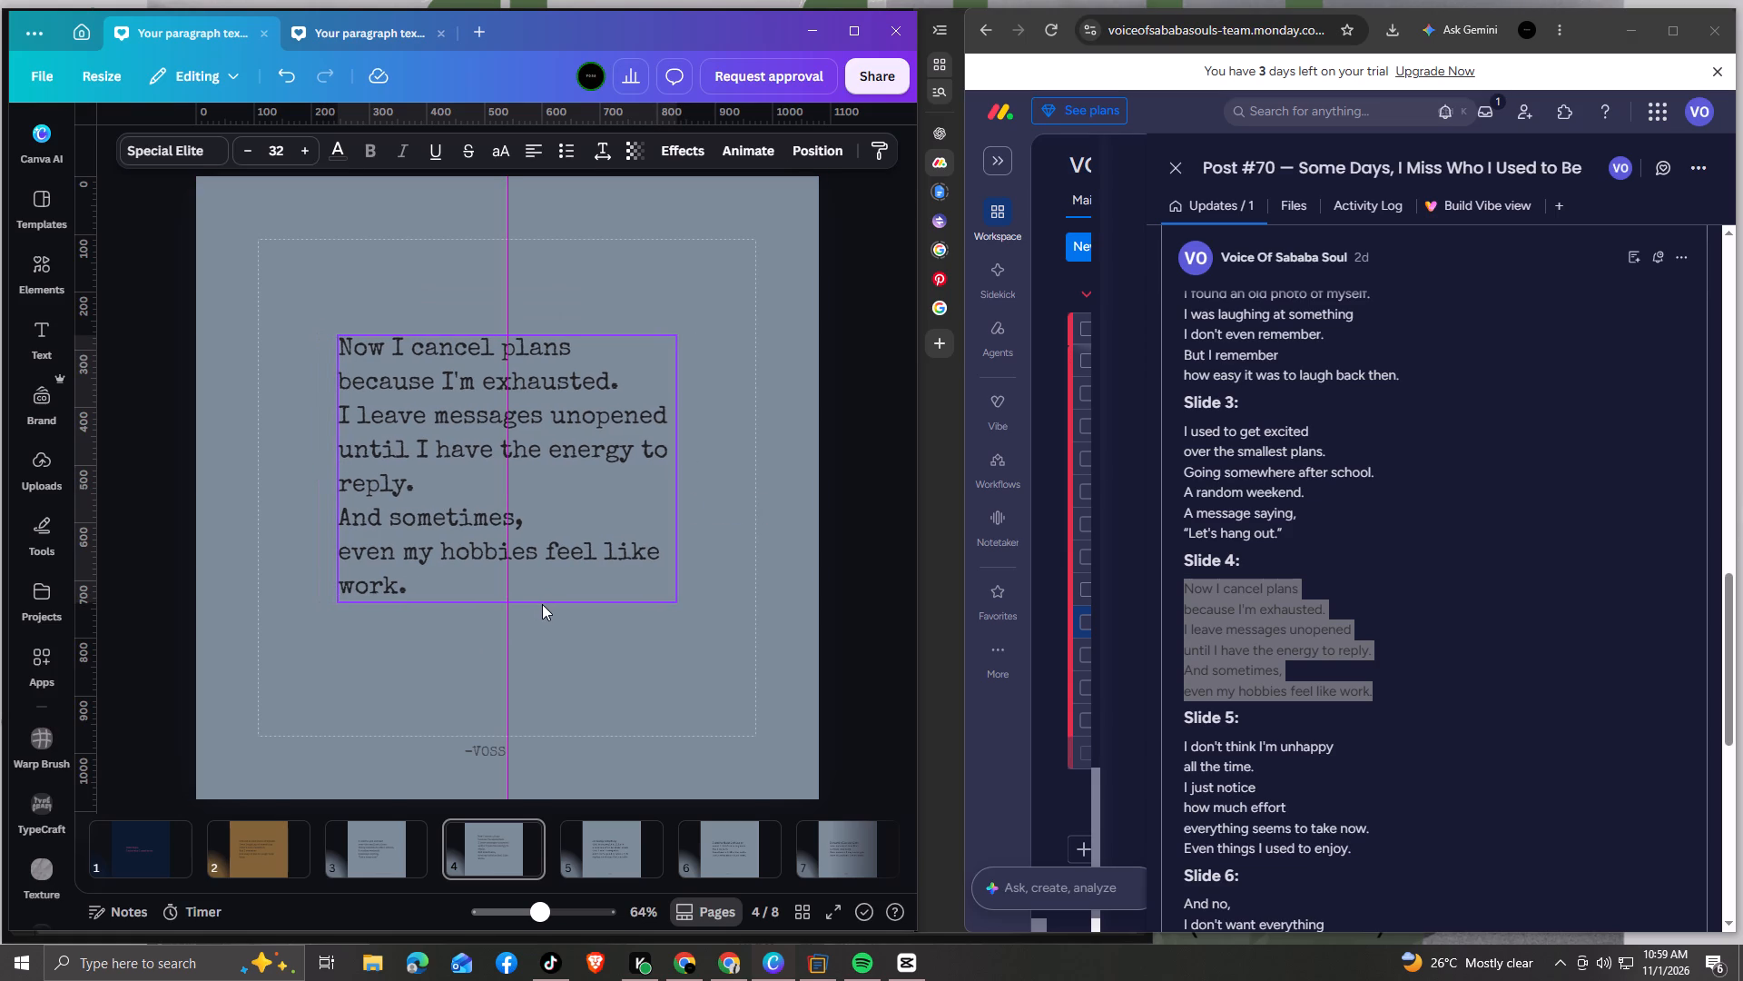
pyautogui.moveTo(542, 604); pyautogui.dragTo(542, 620)
pyautogui.click(614, 652)
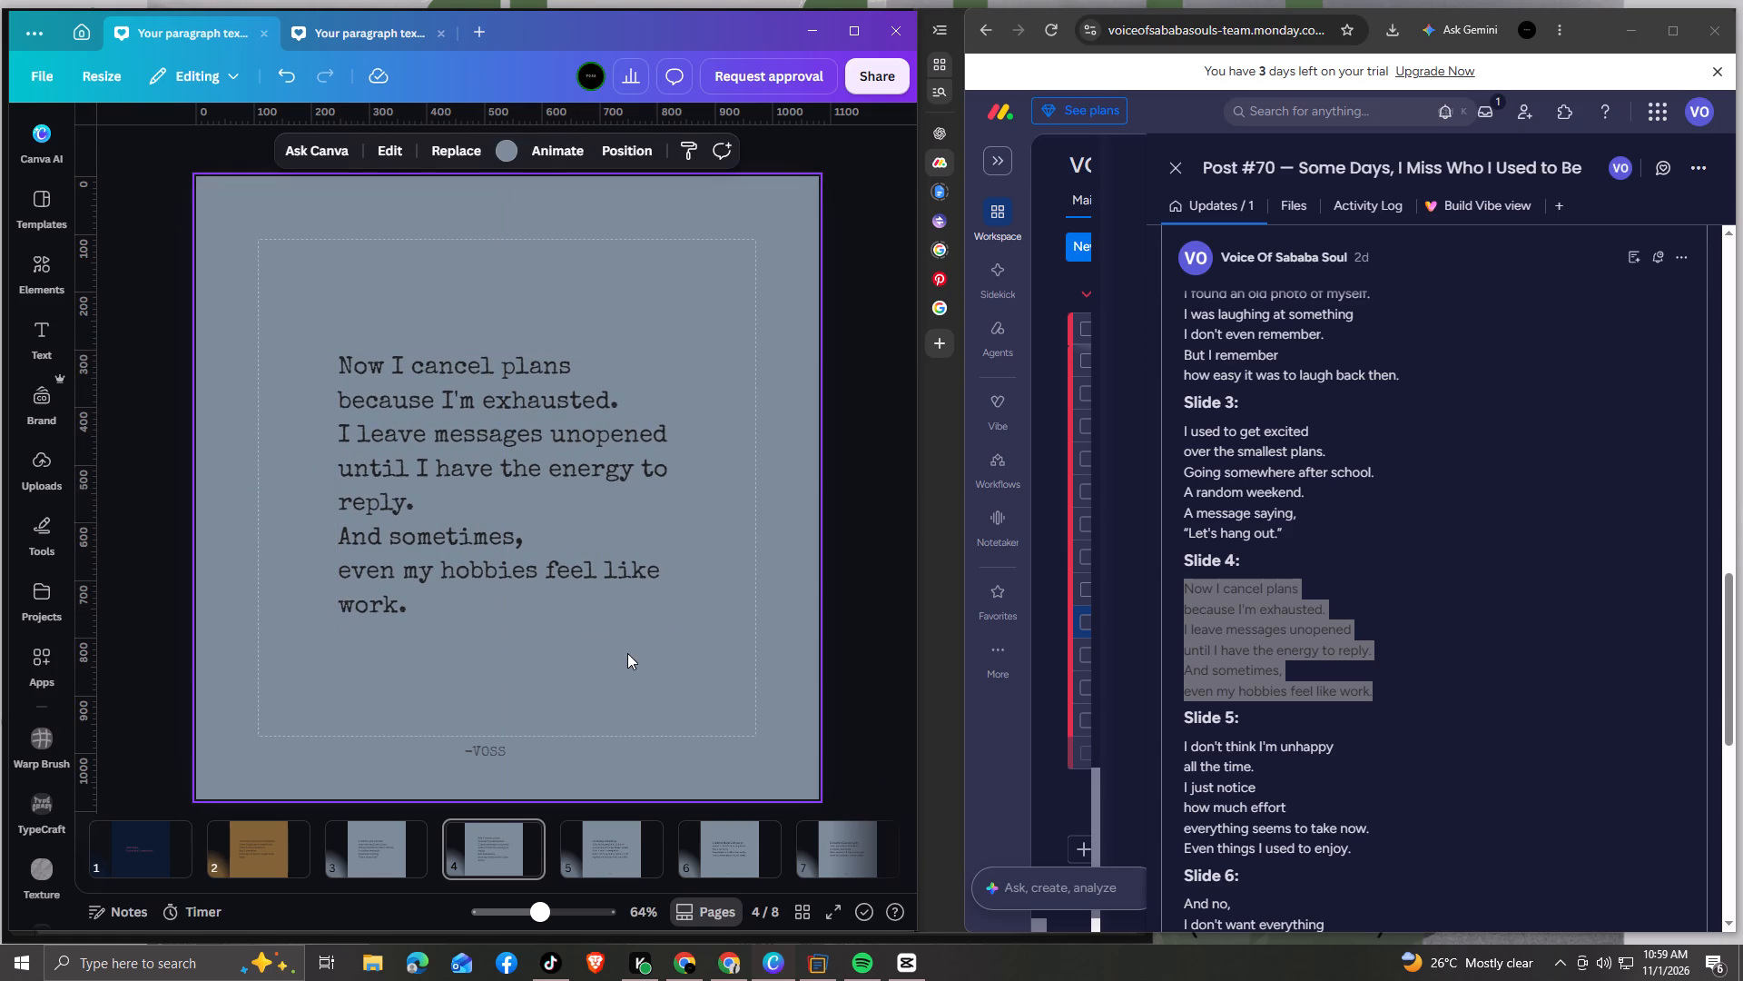
# Replace the page 5 text with the brief's Slide 5 text, from "I don't think I'm unhappy" to "Even things I used to enjoy.".
pyautogui.press('Right')
pyautogui.scroll(-2, 1220, 664)
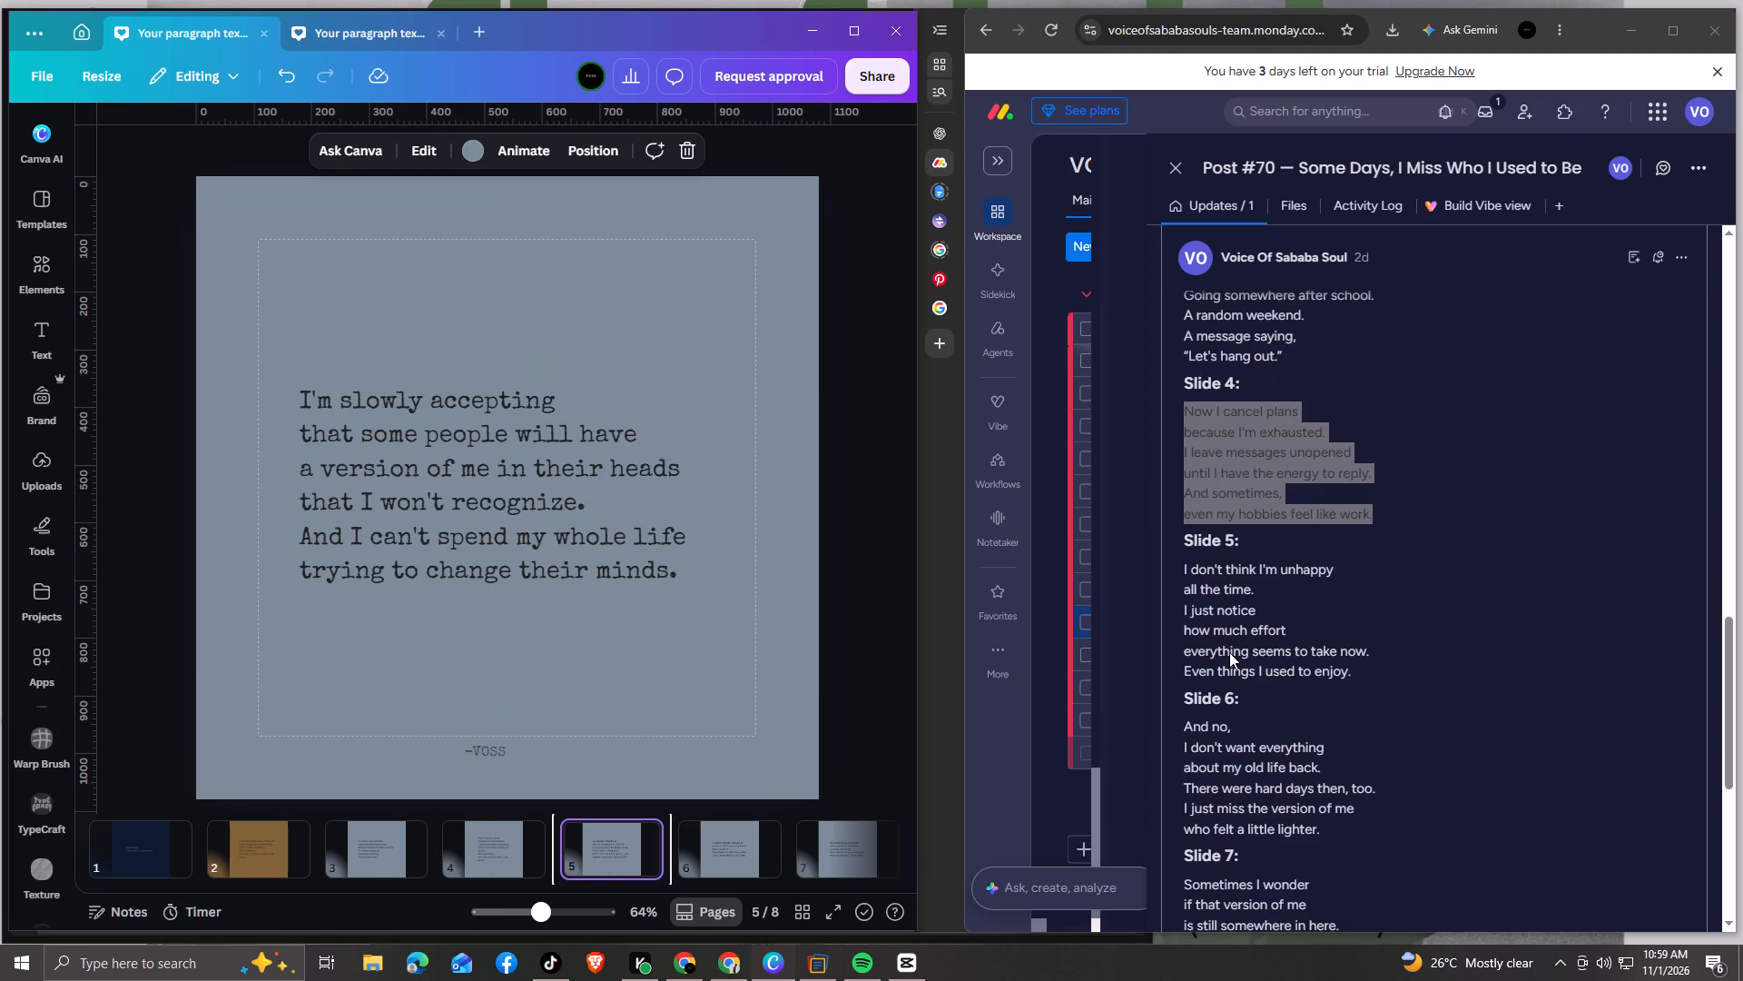
pyautogui.moveTo(1178, 565); pyautogui.dragTo(1190, 564)
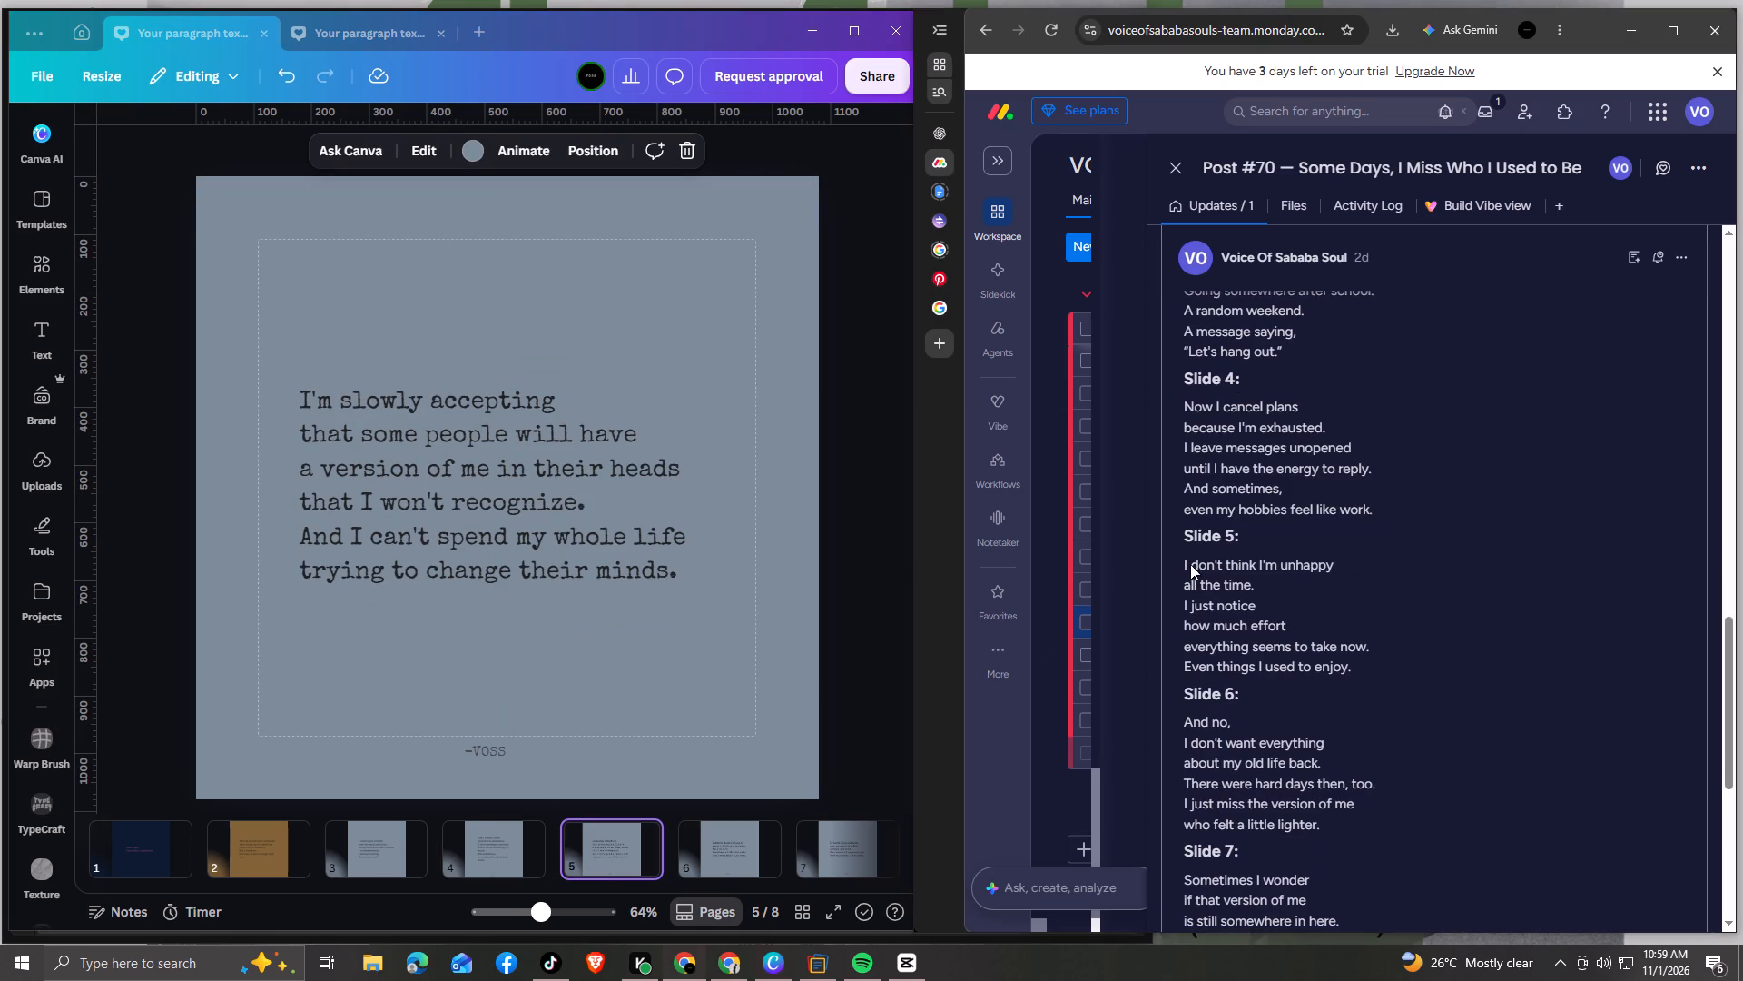
pyautogui.moveTo(1190, 564); pyautogui.dragTo(1367, 661)
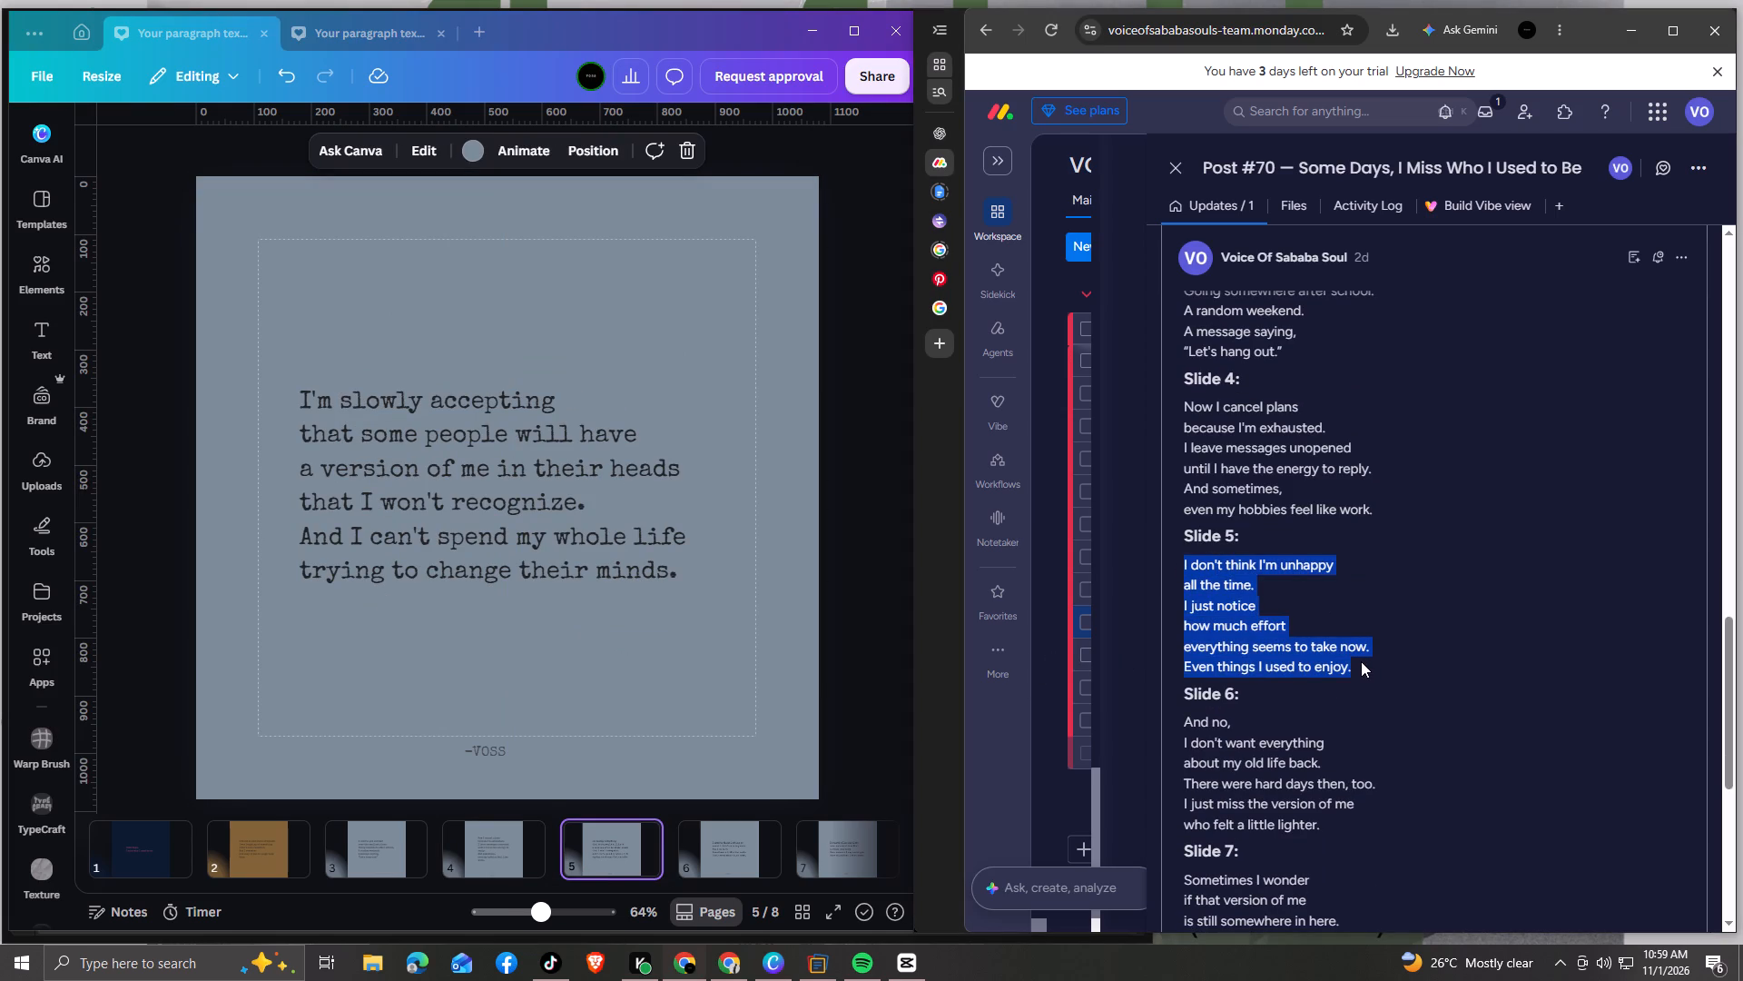
pyautogui.hotkey('ctrl', 'c')
pyautogui.click(488, 525)
pyautogui.click(654, 546)
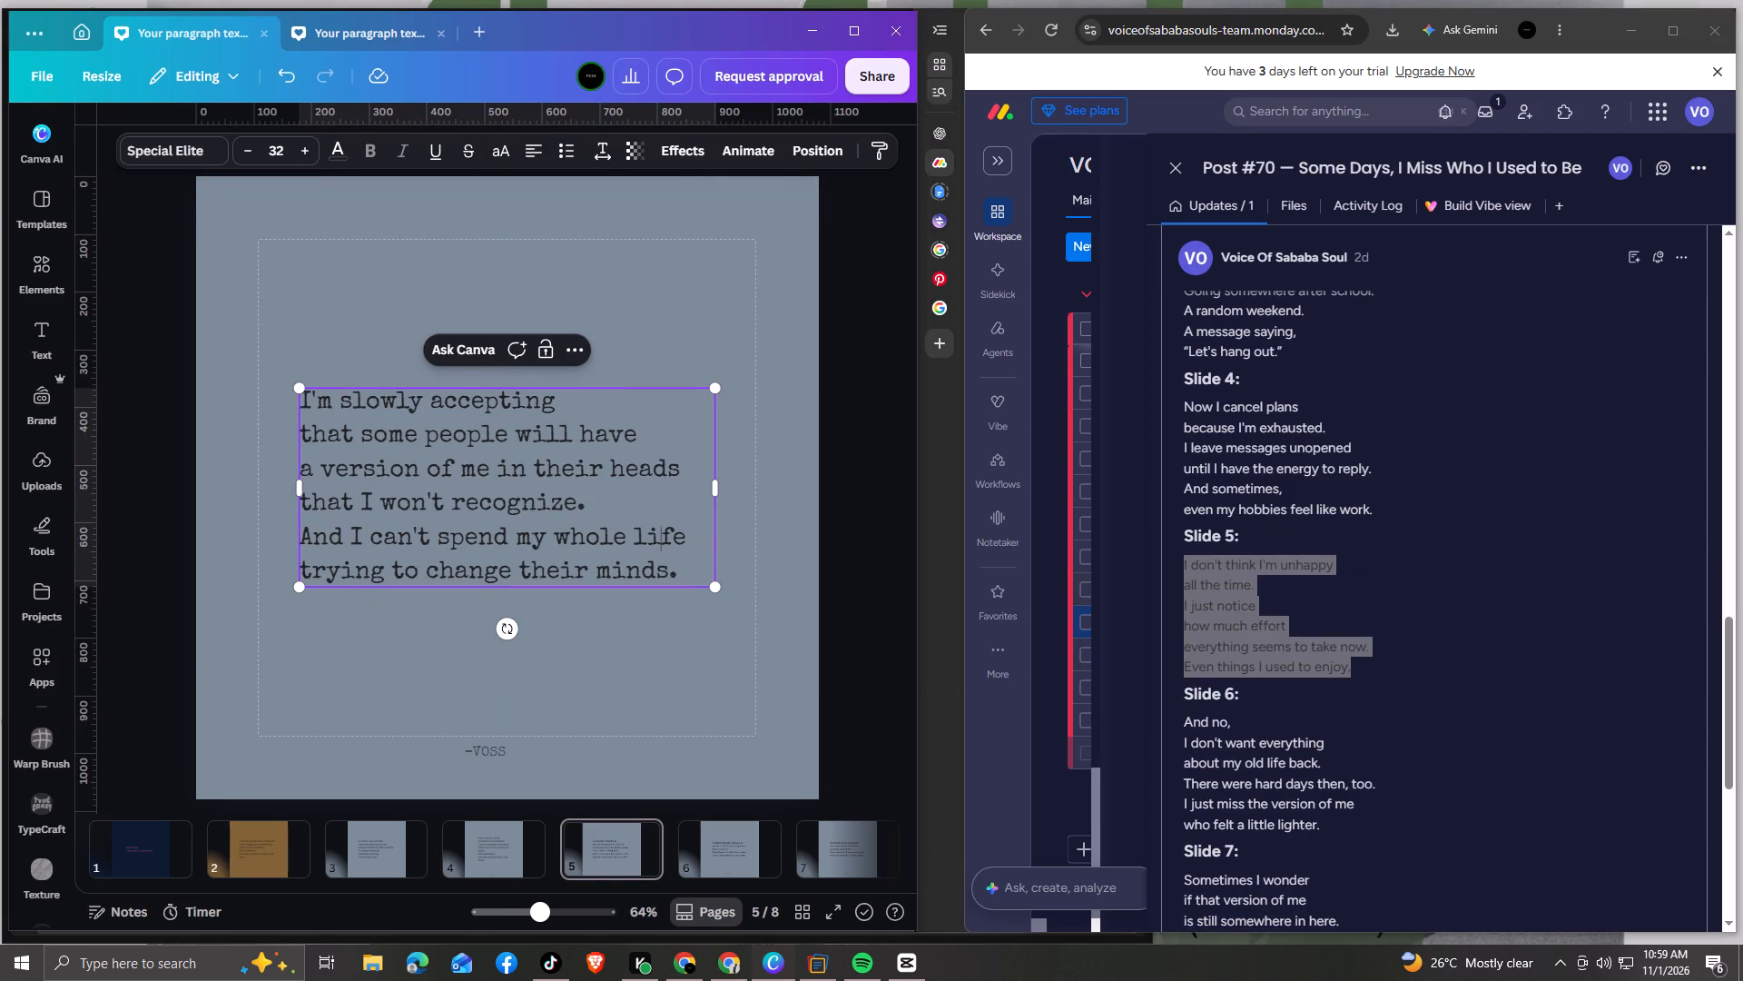
pyautogui.moveTo(682, 565); pyautogui.dragTo(306, 404)
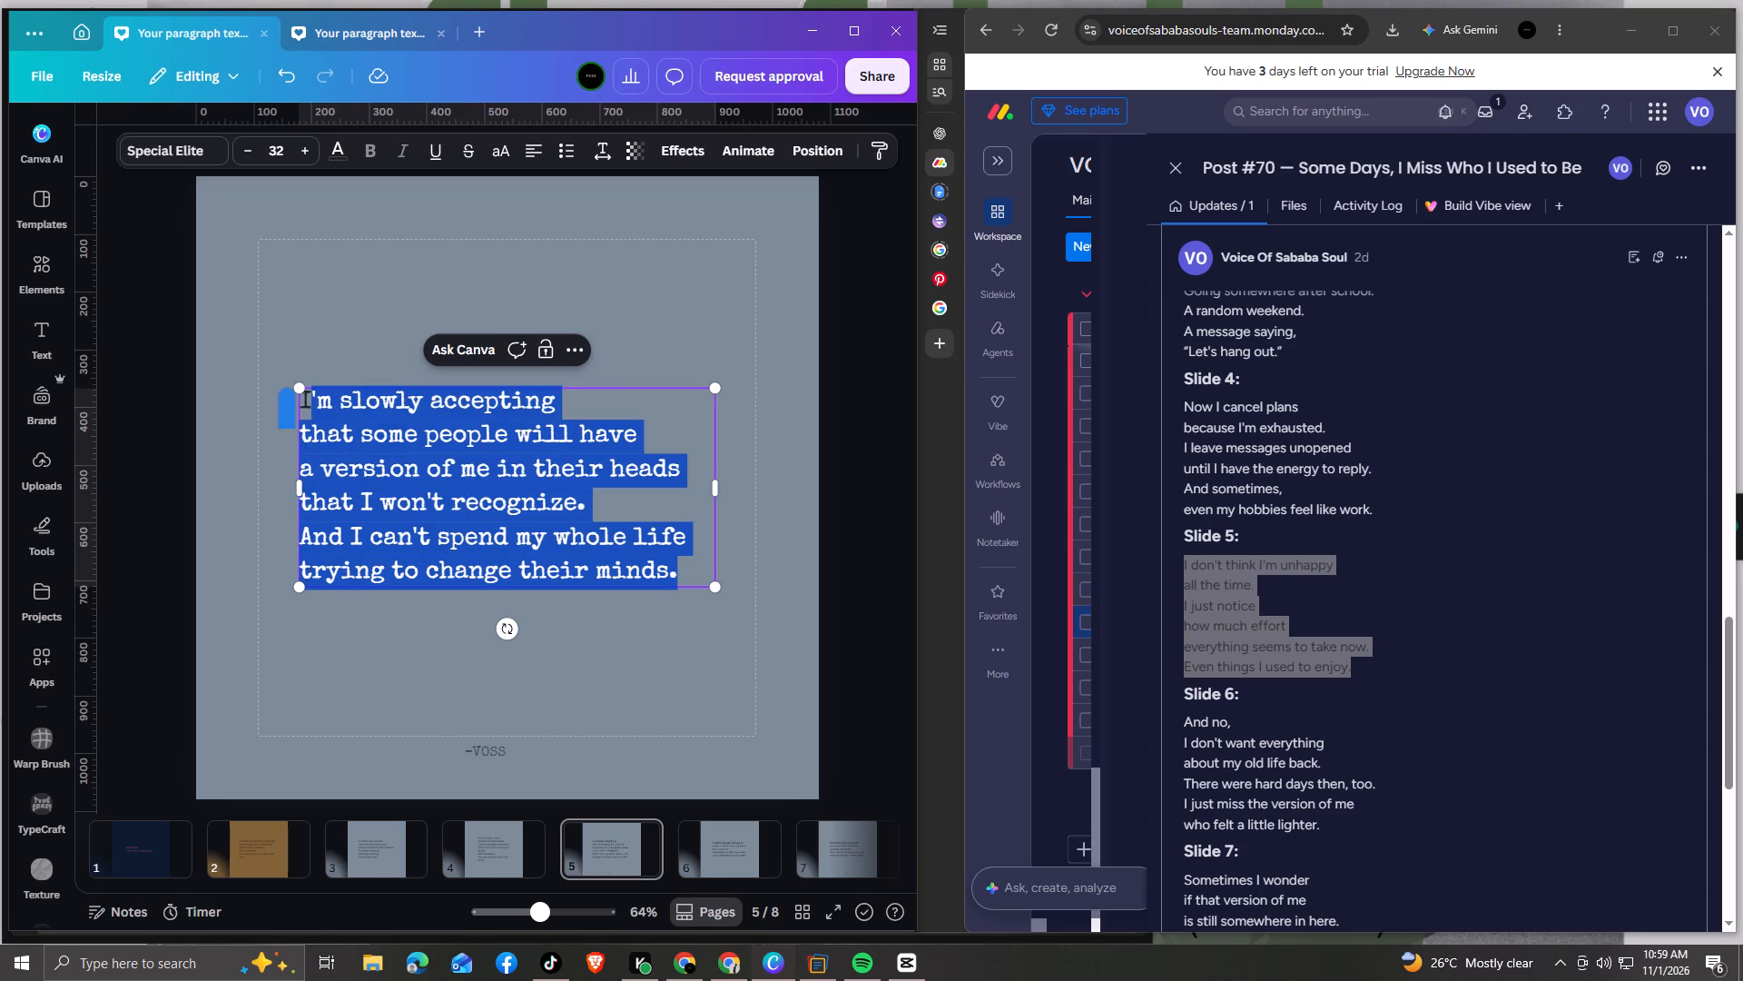
pyautogui.moveTo(306, 404); pyautogui.dragTo(303, 404)
pyautogui.hotkey('ctrl', 'v')
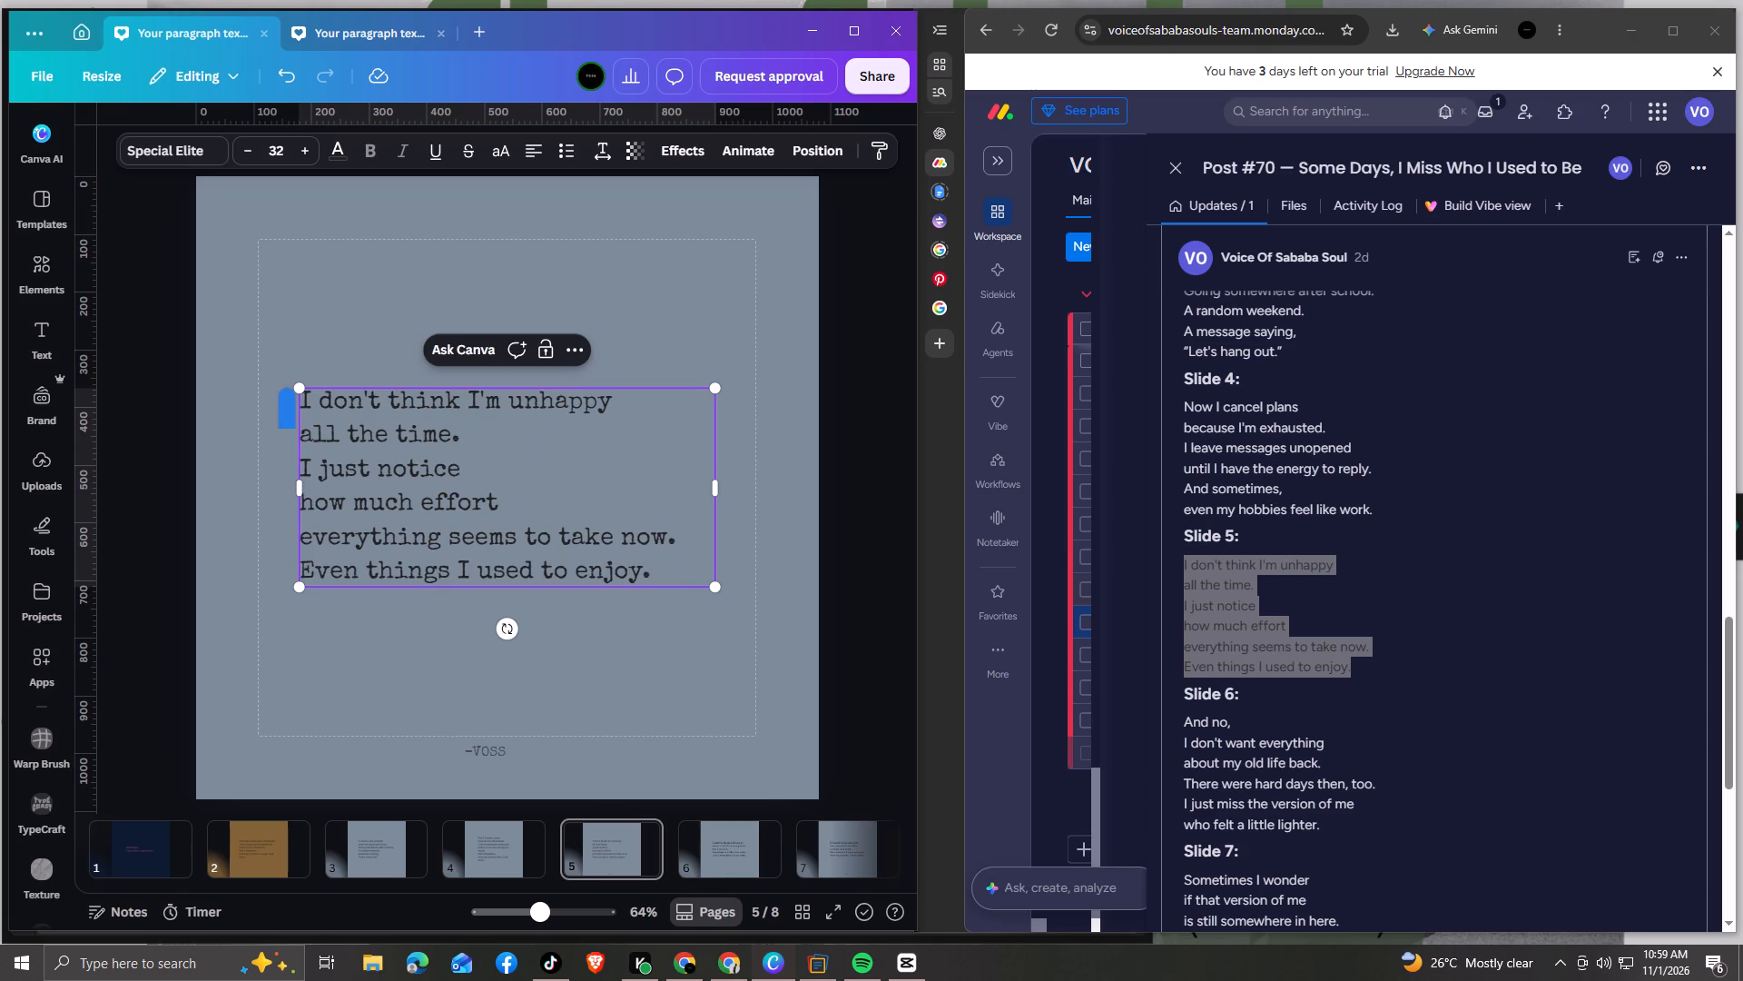
# Narrow the page 5 text box to a width of about 669 and centre it on the page.
pyautogui.moveTo(718, 489); pyautogui.dragTo(686, 484)
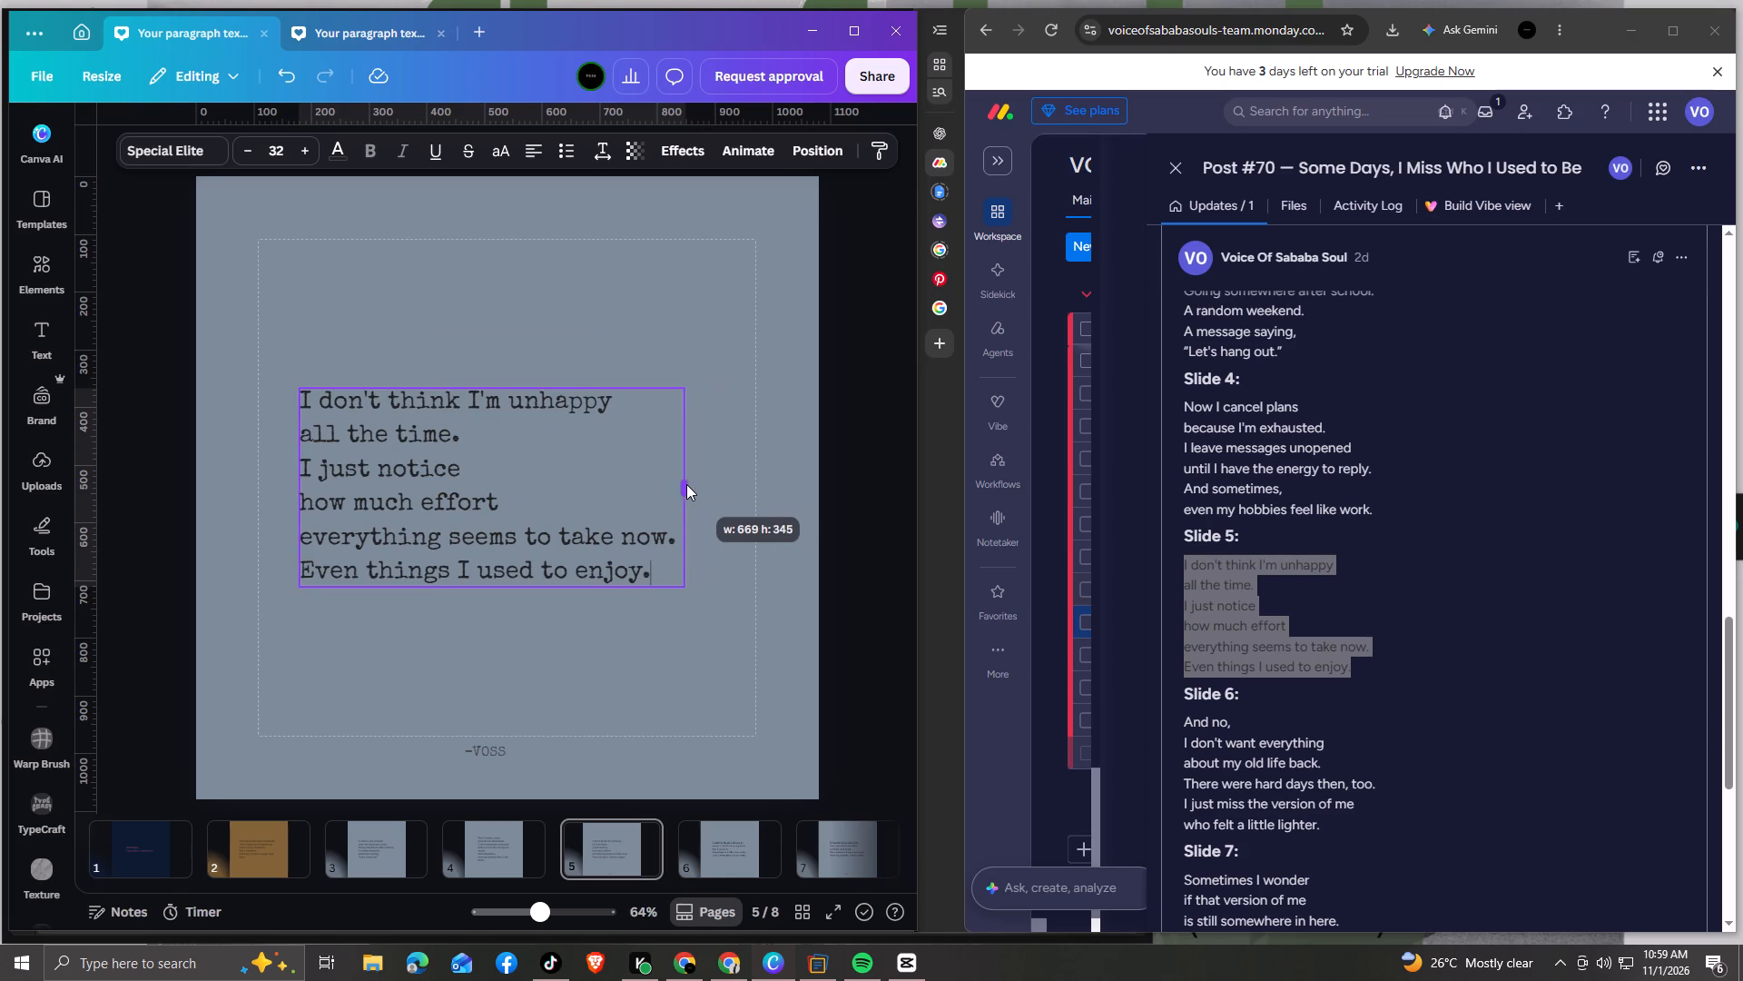
pyautogui.moveTo(686, 484); pyautogui.dragTo(684, 484)
pyautogui.moveTo(482, 589); pyautogui.dragTo(513, 586)
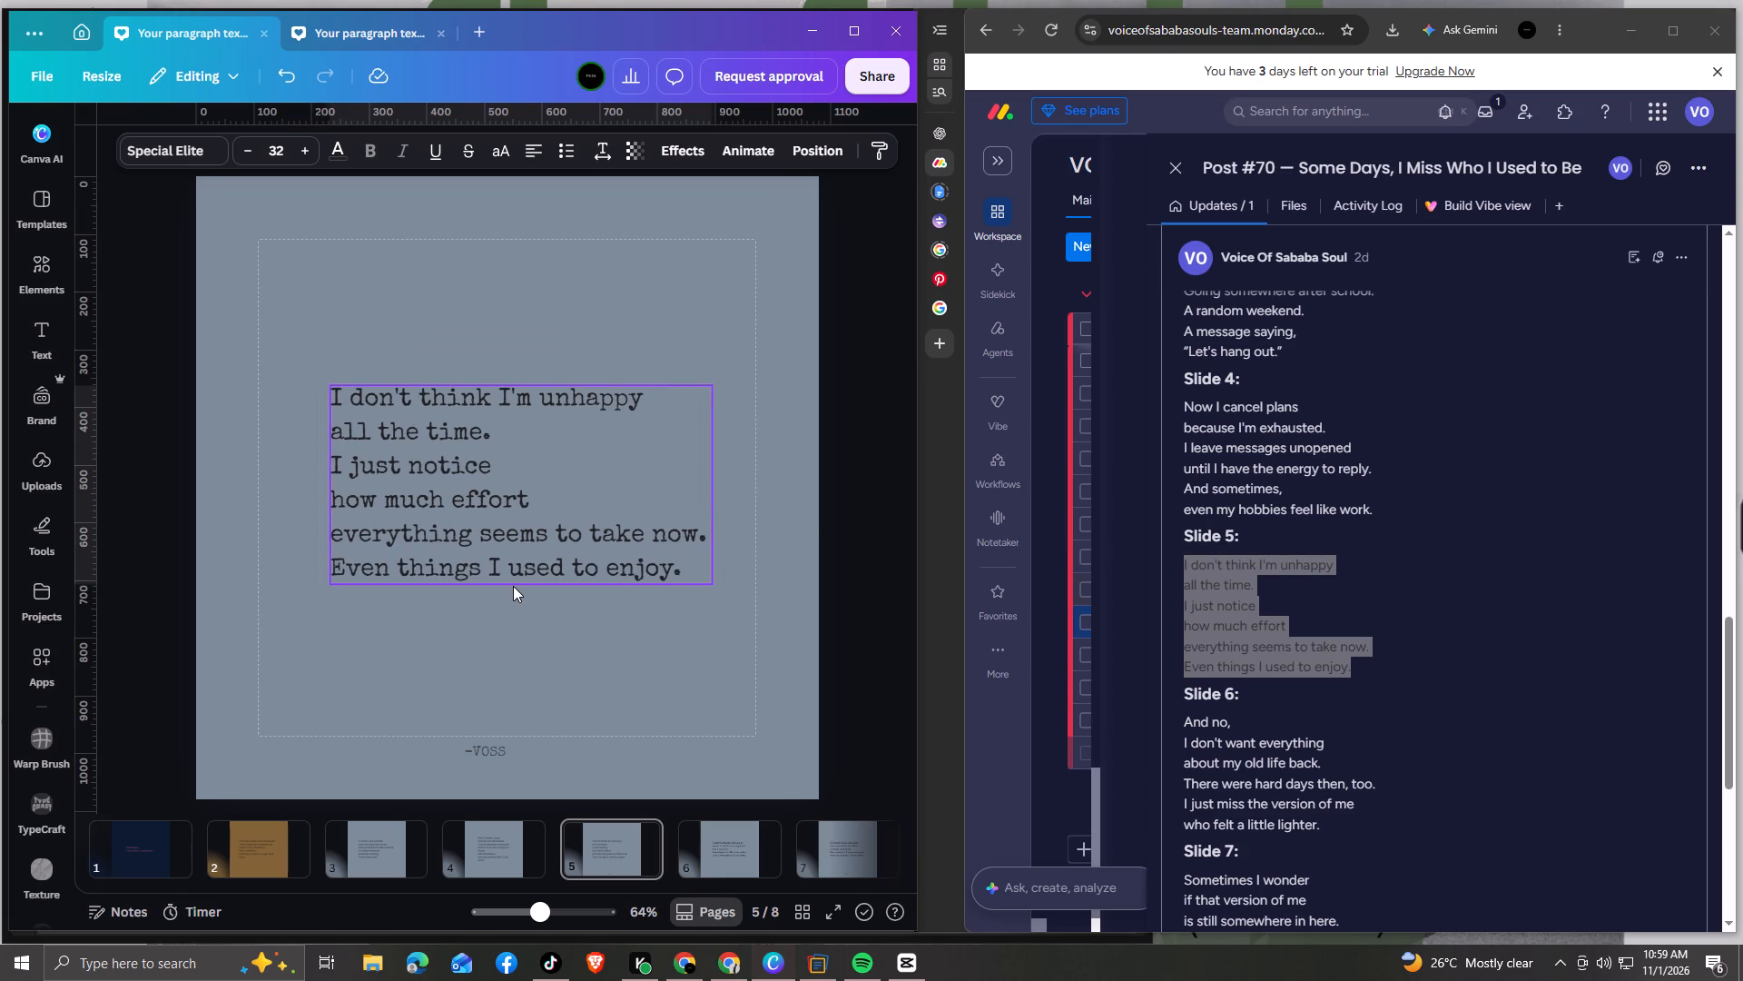
pyautogui.moveTo(513, 586); pyautogui.dragTo(515, 580)
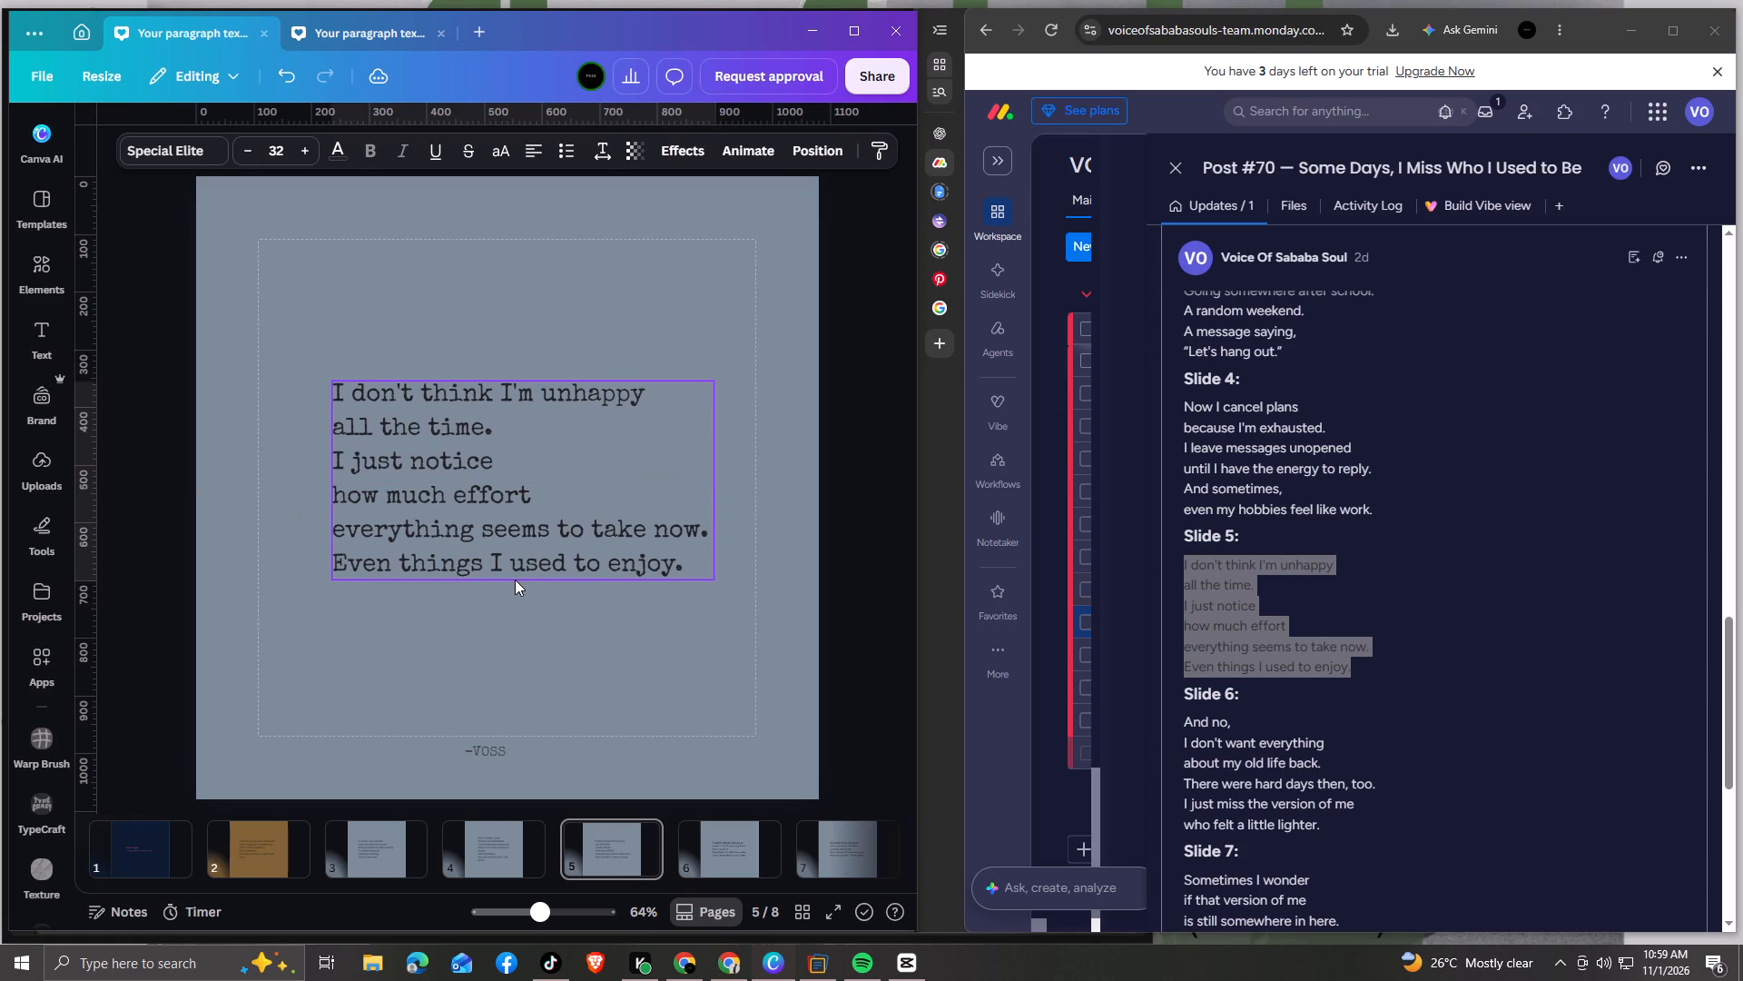
pyautogui.moveTo(515, 580); pyautogui.dragTo(513, 588)
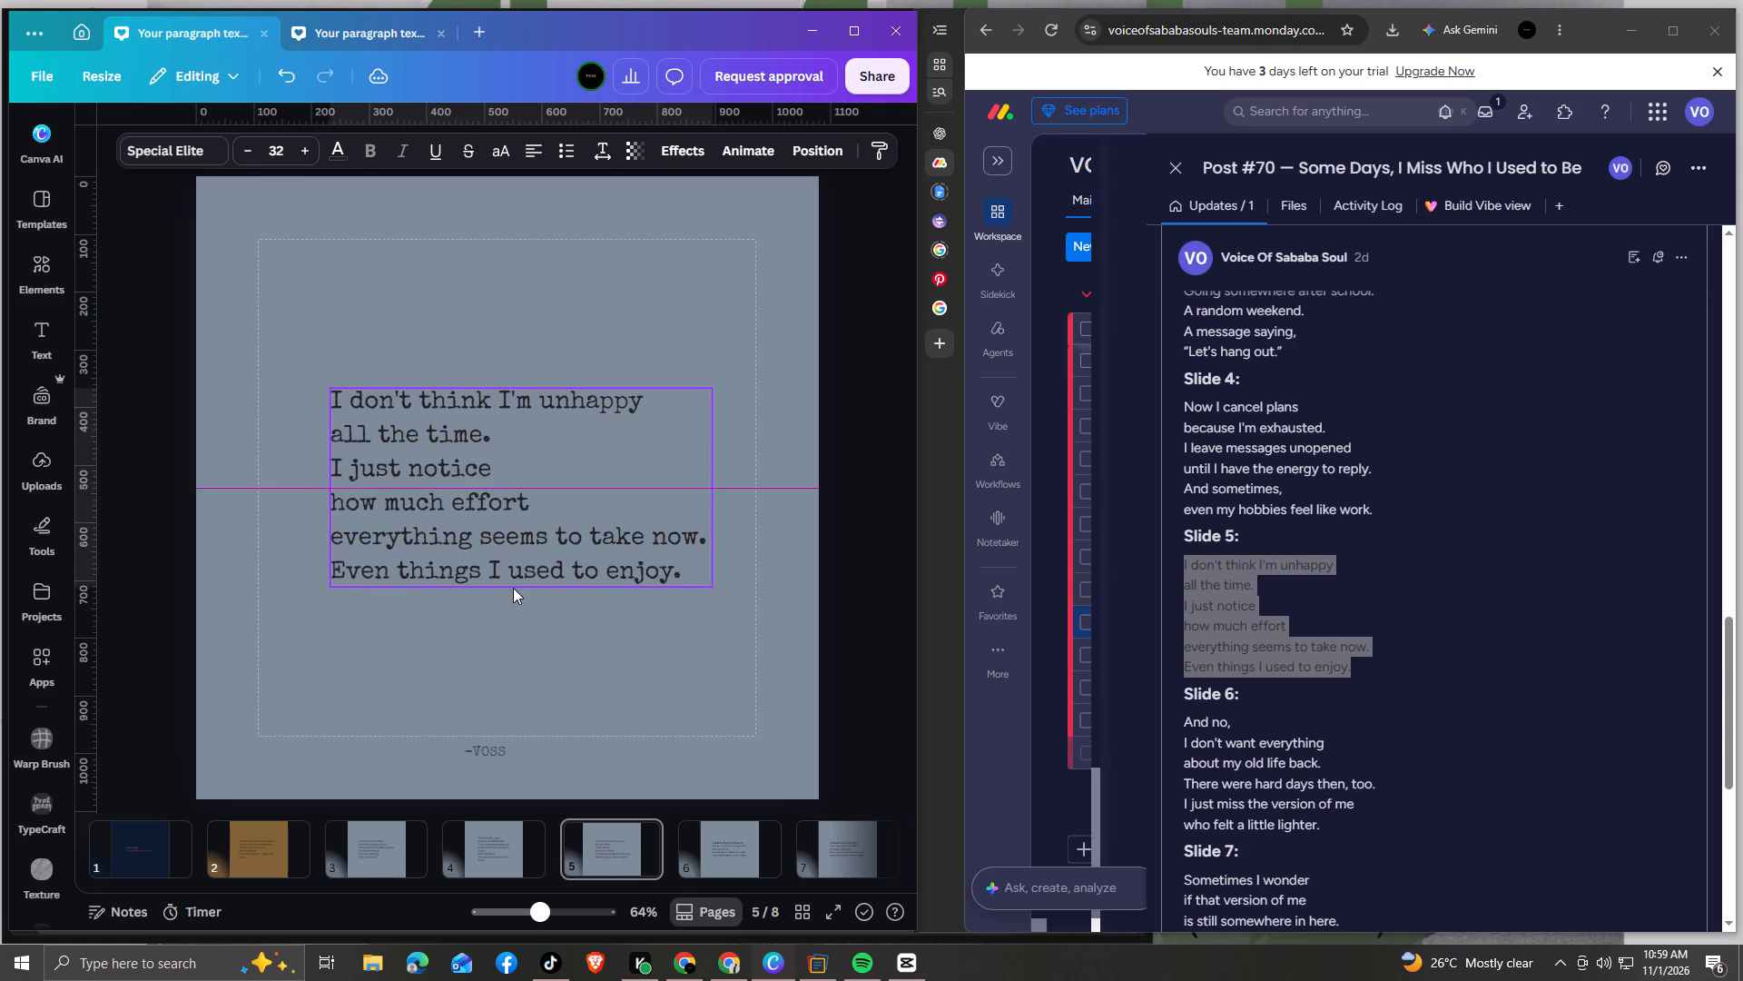
pyautogui.moveTo(513, 588); pyautogui.dragTo(504, 588)
pyautogui.click(611, 618)
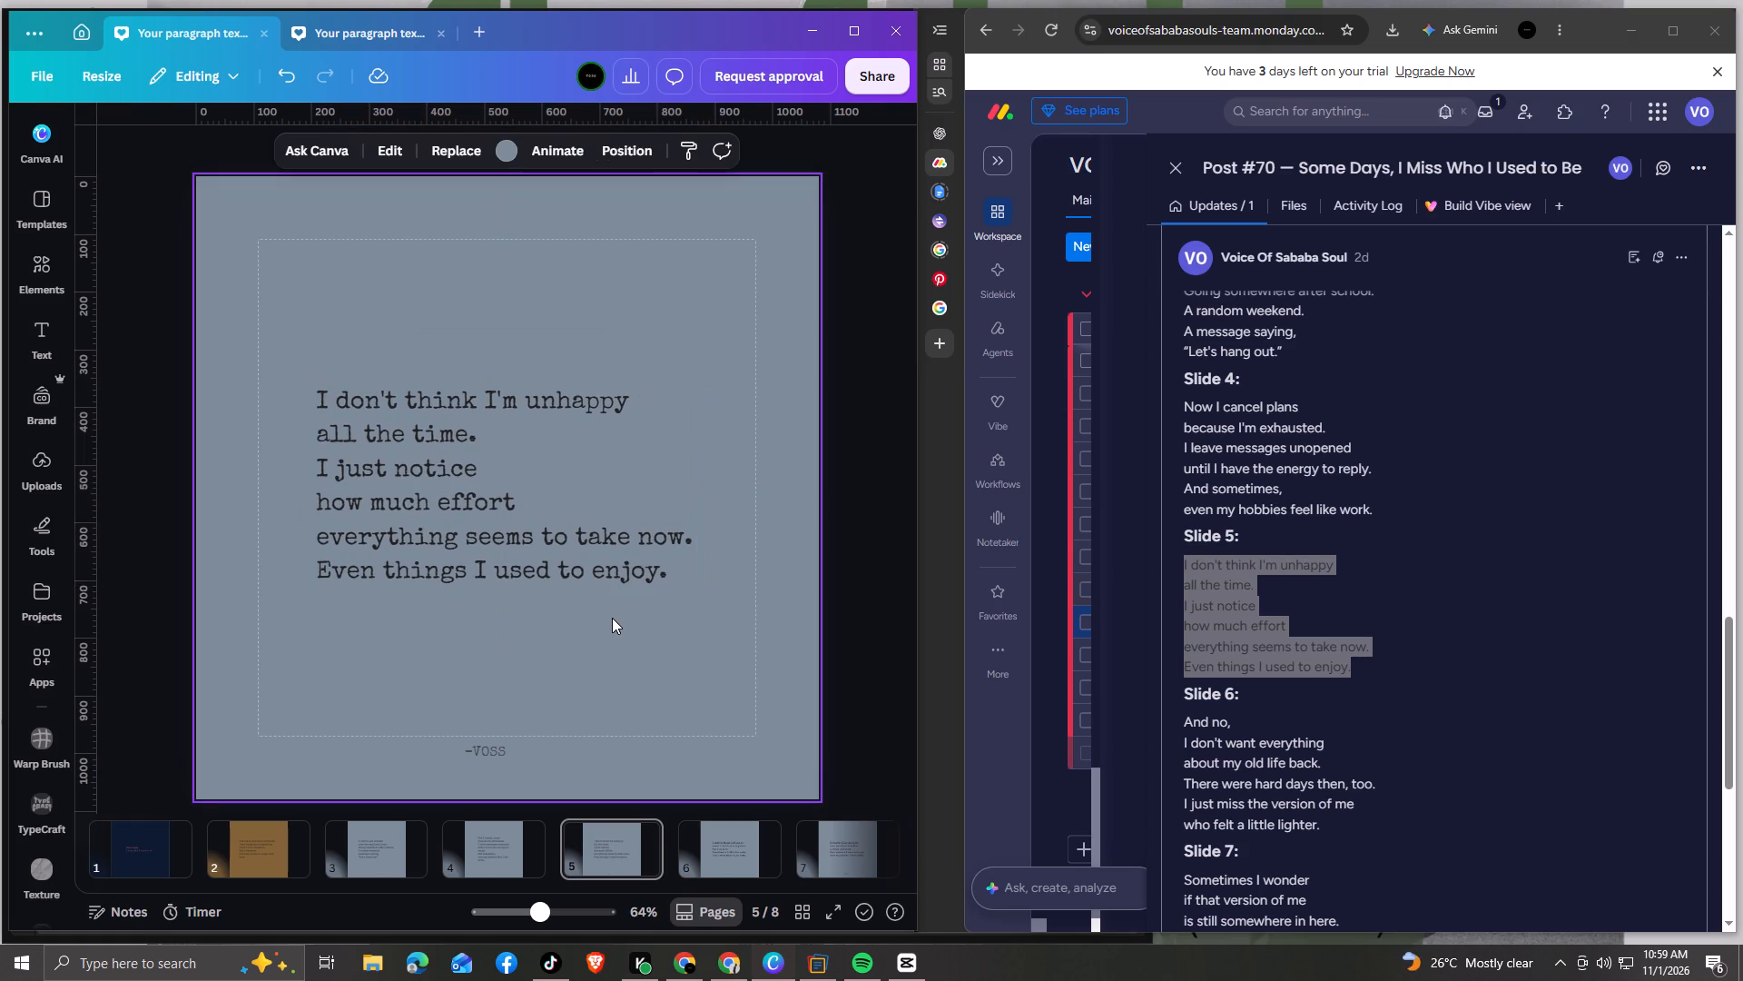
# Replace the page 6 text with the brief's Slide 6 text, from "And no," to "who felt a little lighter.".
pyautogui.press('Right')
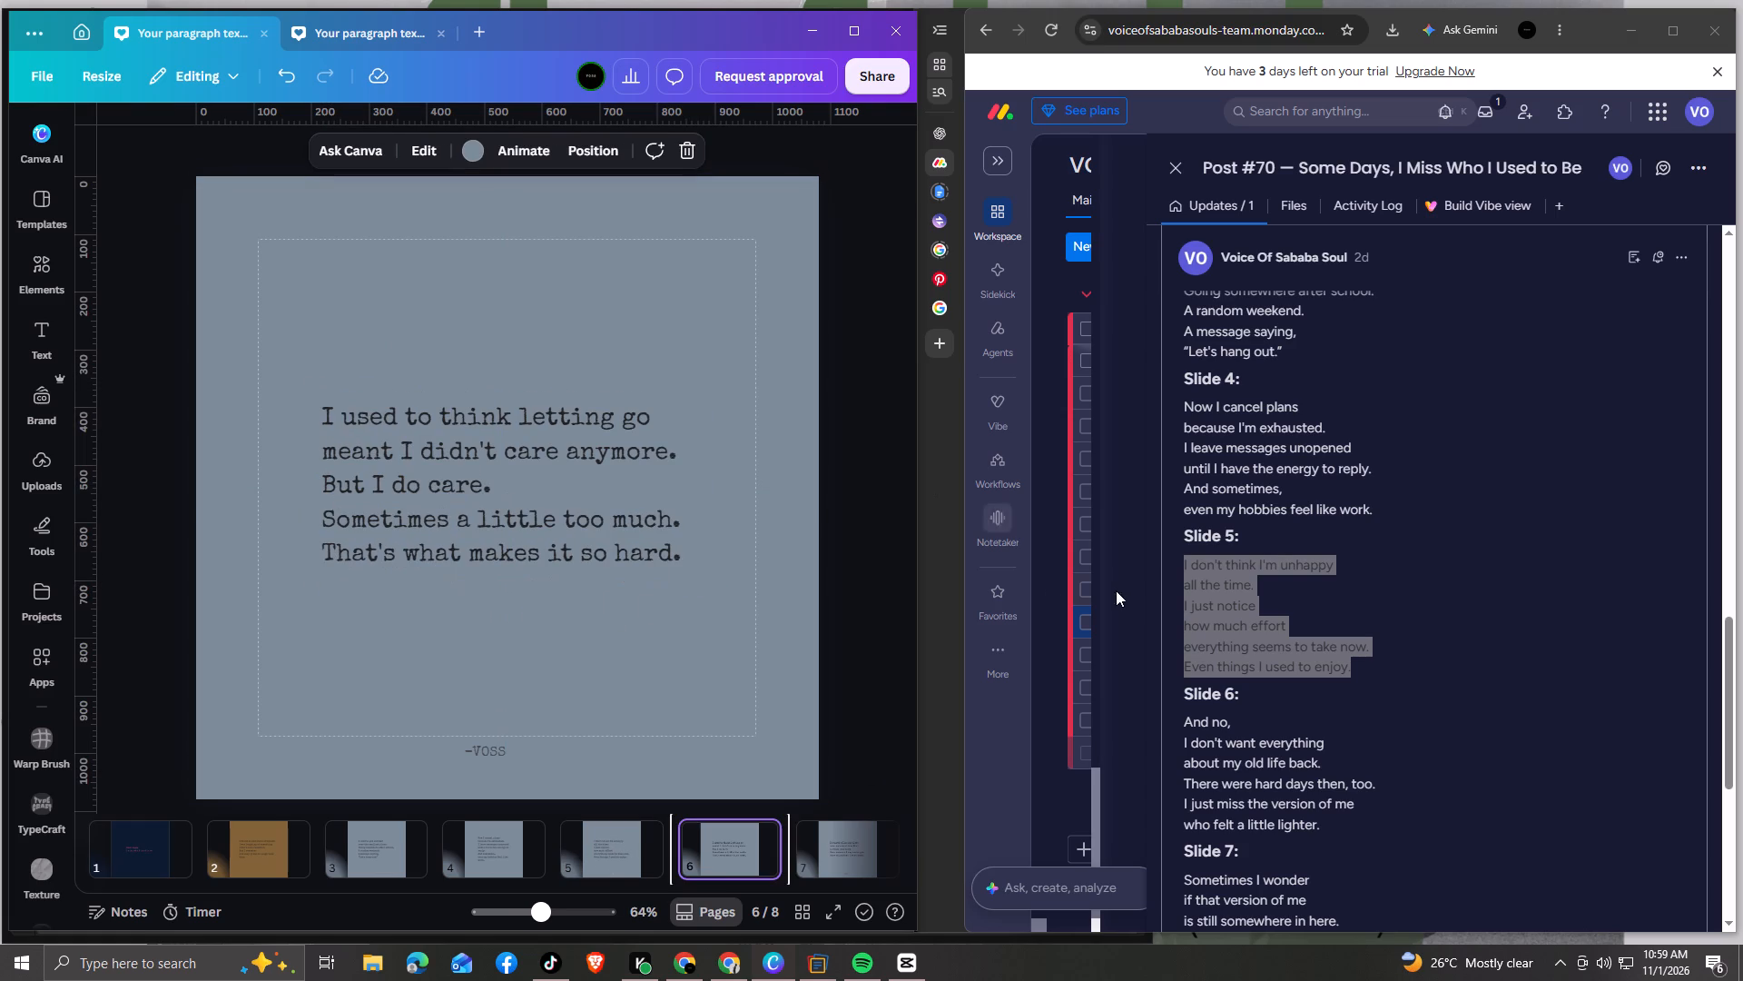
pyautogui.moveTo(1185, 718); pyautogui.dragTo(1241, 768)
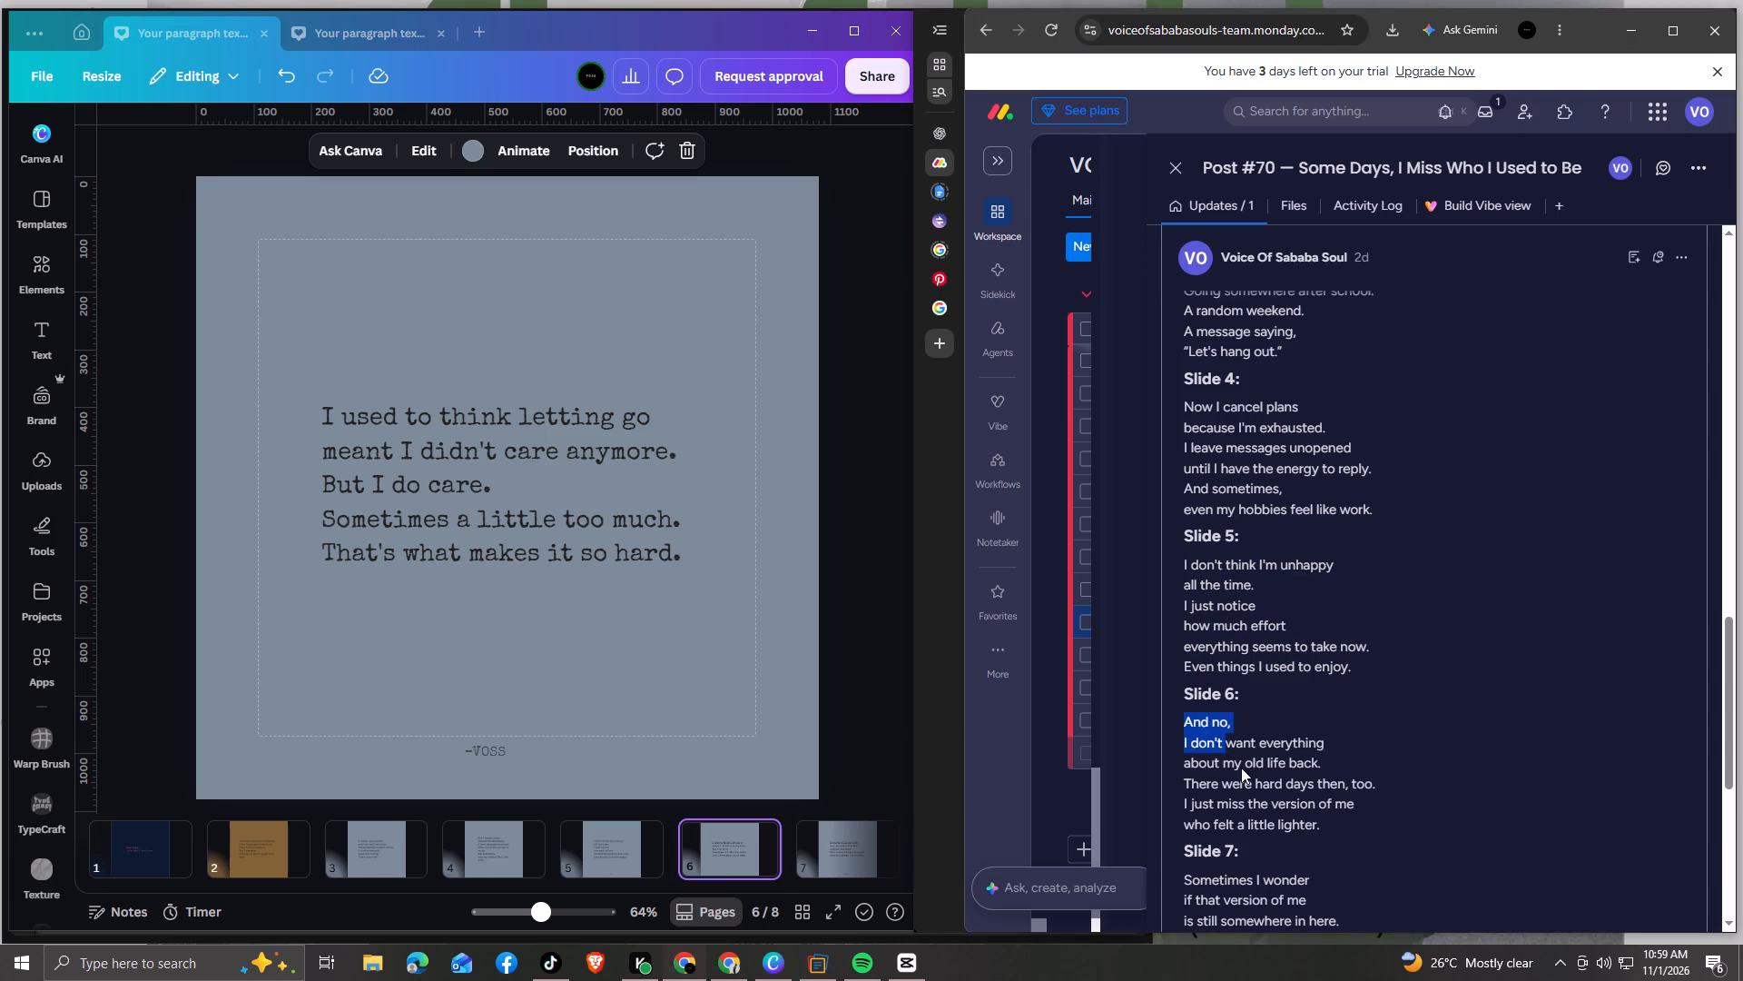
pyautogui.moveTo(1241, 768); pyautogui.dragTo(1325, 835)
pyautogui.hotkey('ctrl', 'c')
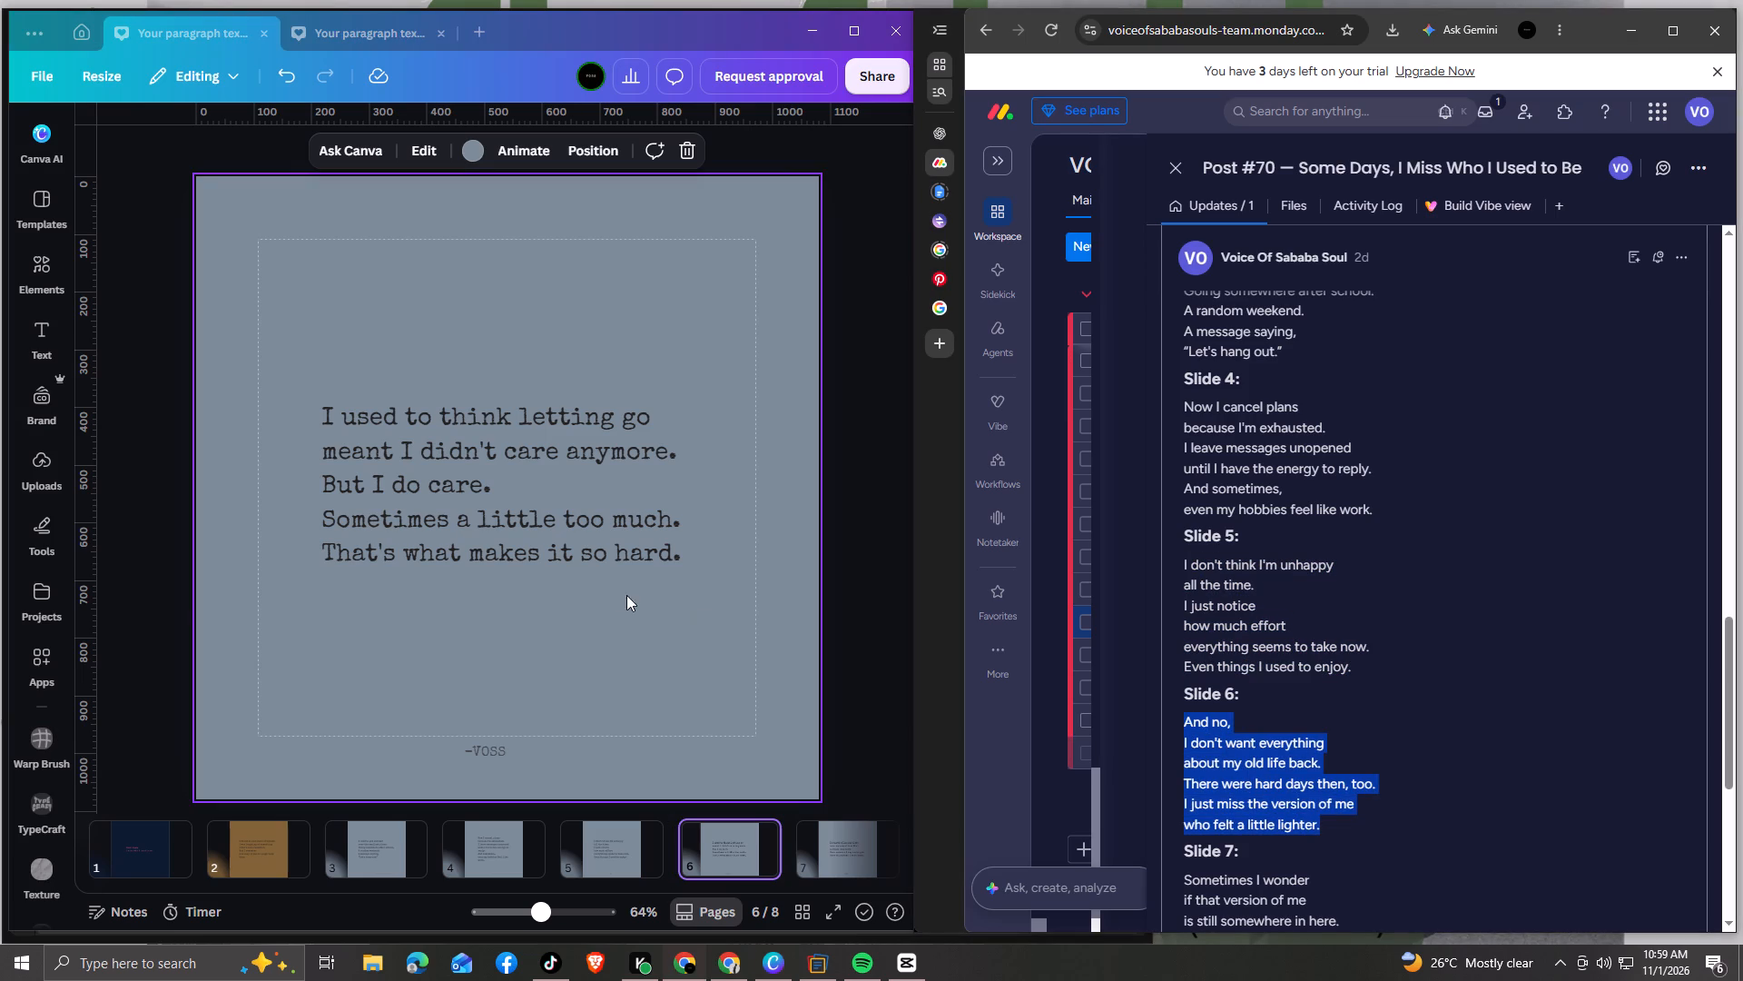
pyautogui.click(604, 560)
pyautogui.click(672, 558)
pyautogui.click(688, 555)
pyautogui.moveTo(688, 557); pyautogui.dragTo(652, 554)
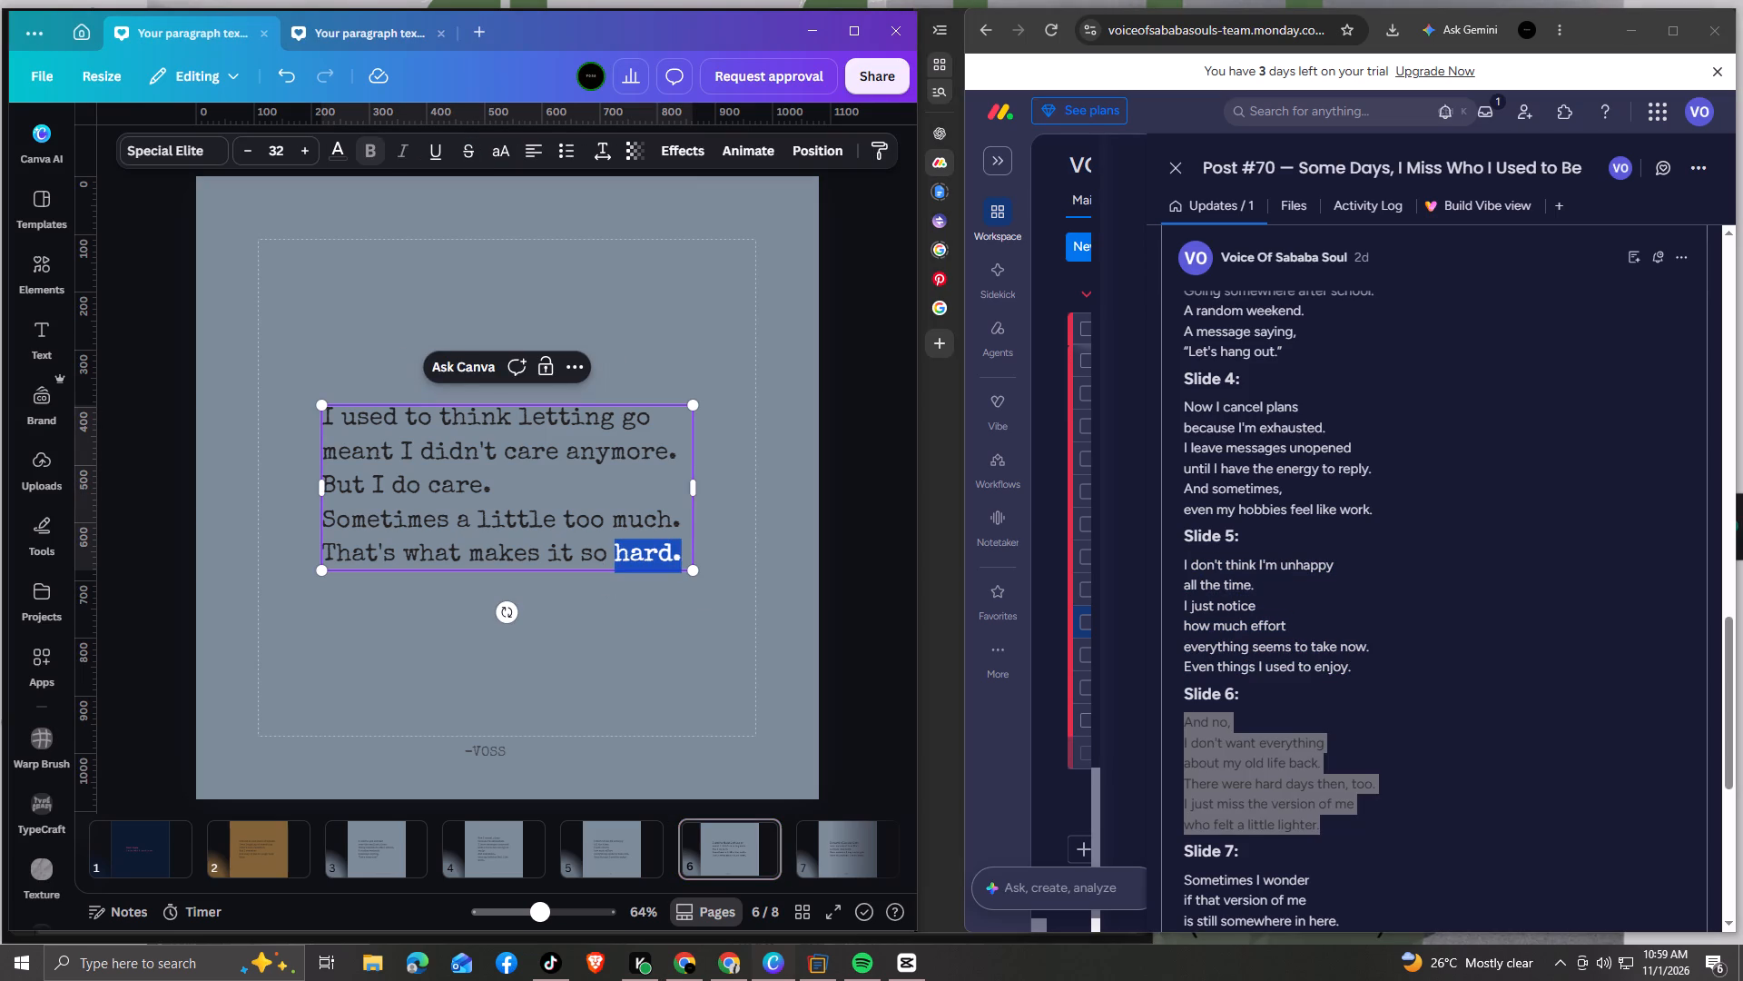
pyautogui.moveTo(652, 554); pyautogui.dragTo(328, 421)
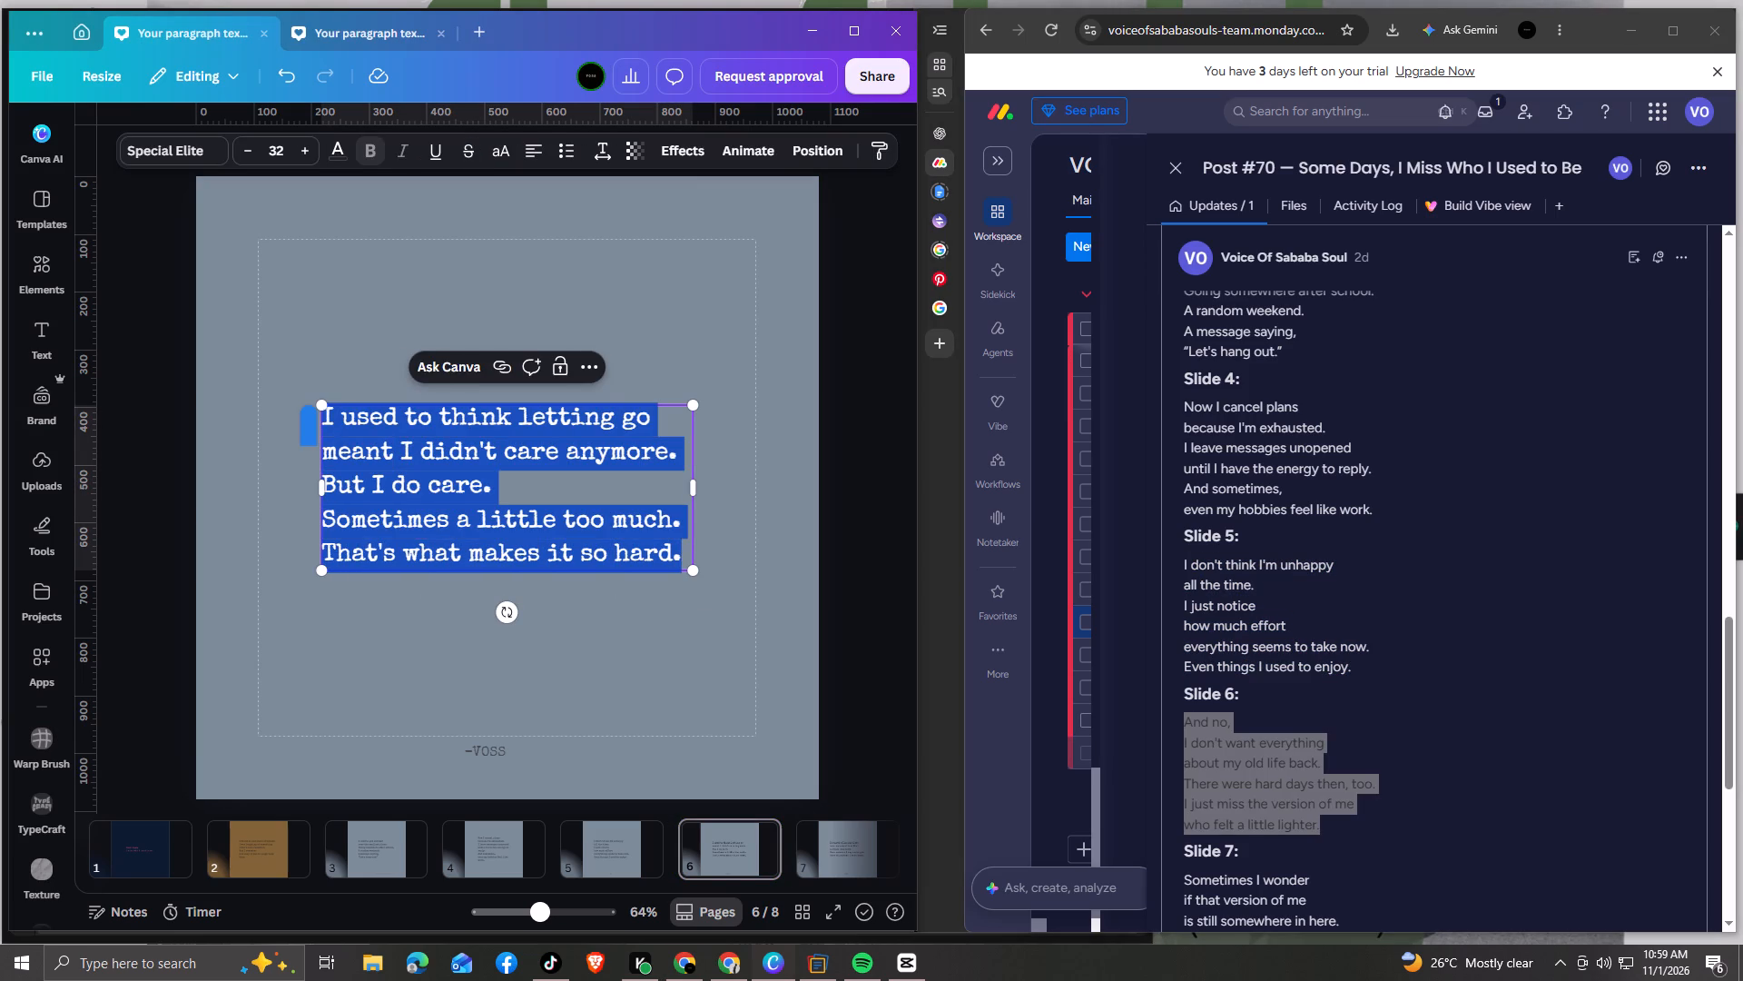
pyautogui.hotkey('ctrl', 'v')
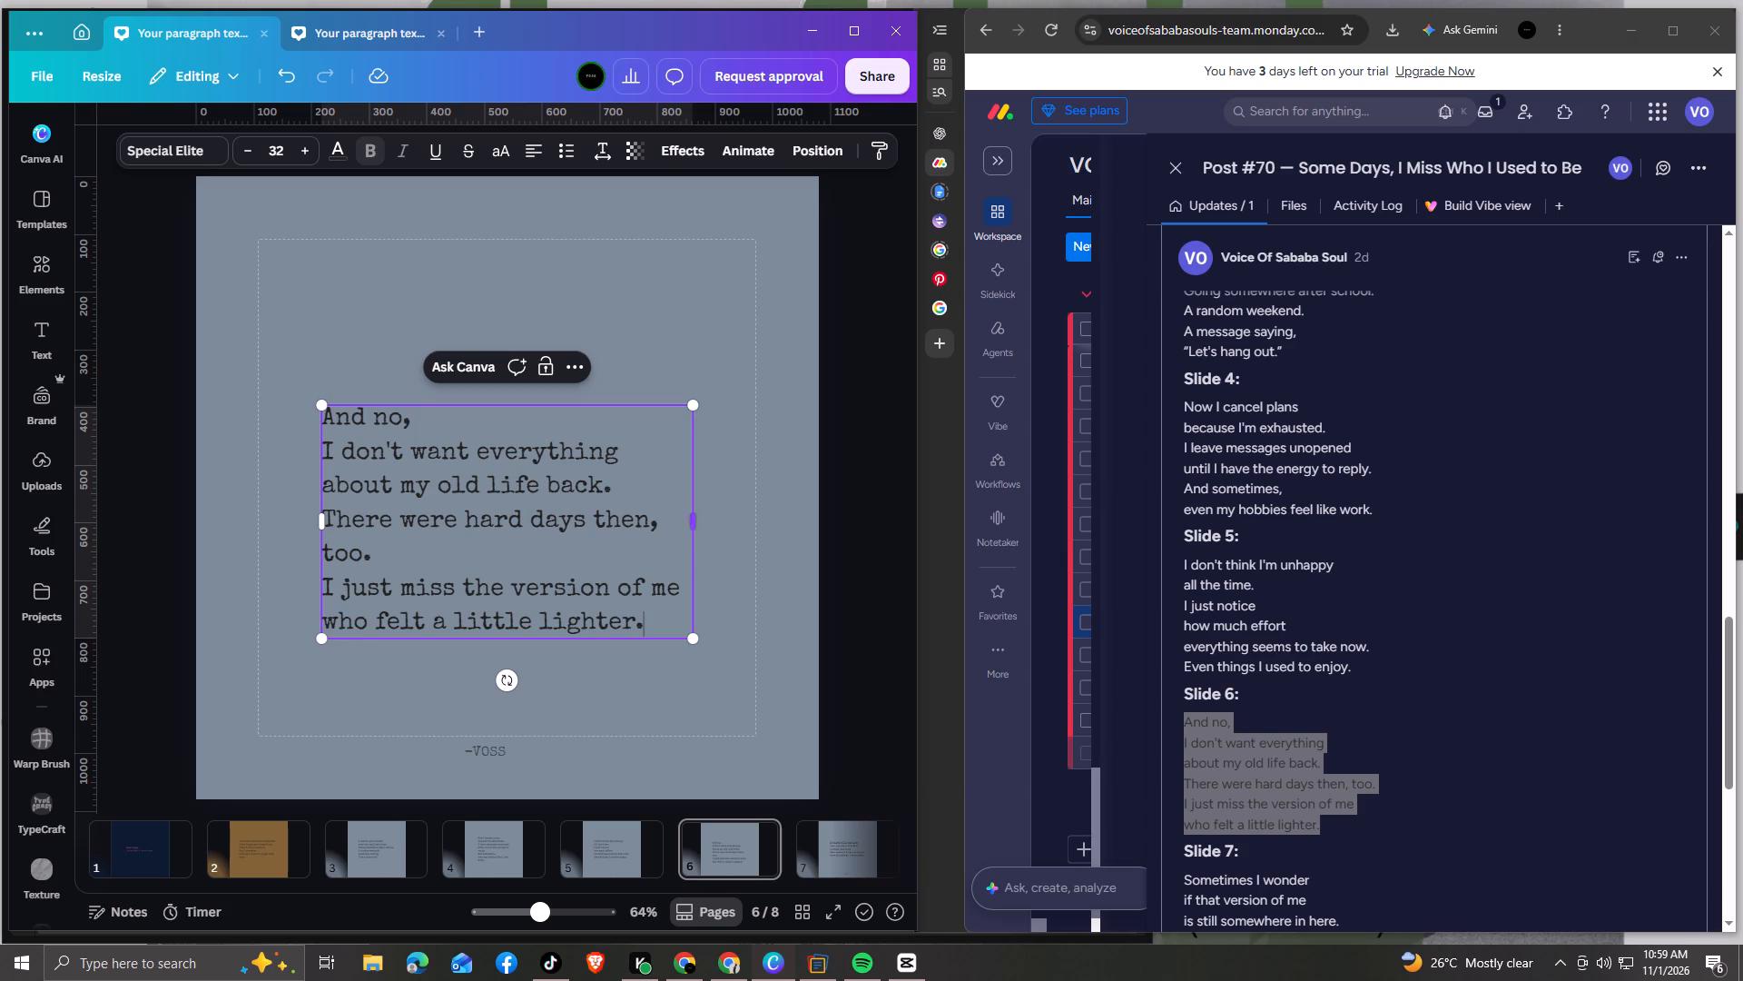
# Widen the page 6 text box so "There were hard days then, too." fits on one line, and centre it on the page.
pyautogui.moveTo(700, 524); pyautogui.dragTo(729, 521)
pyautogui.moveTo(631, 606); pyautogui.dragTo(615, 603)
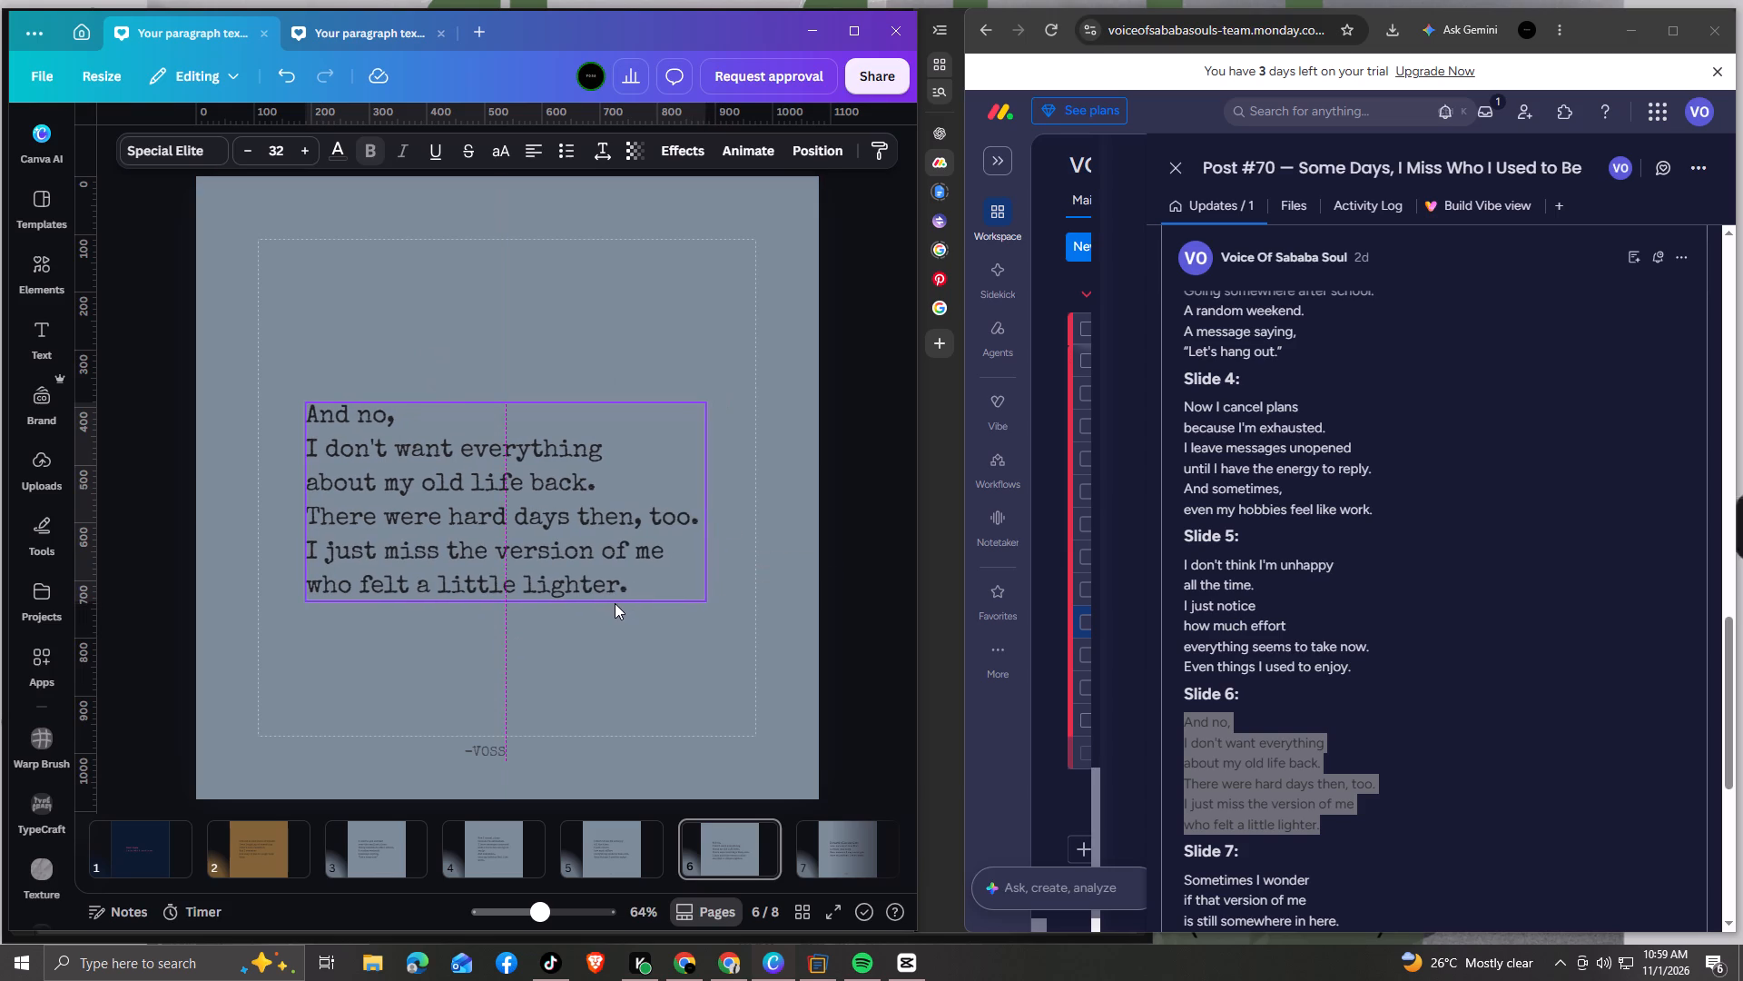
pyautogui.moveTo(615, 603); pyautogui.dragTo(613, 603)
pyautogui.moveTo(613, 603); pyautogui.dragTo(613, 591)
pyautogui.click(628, 641)
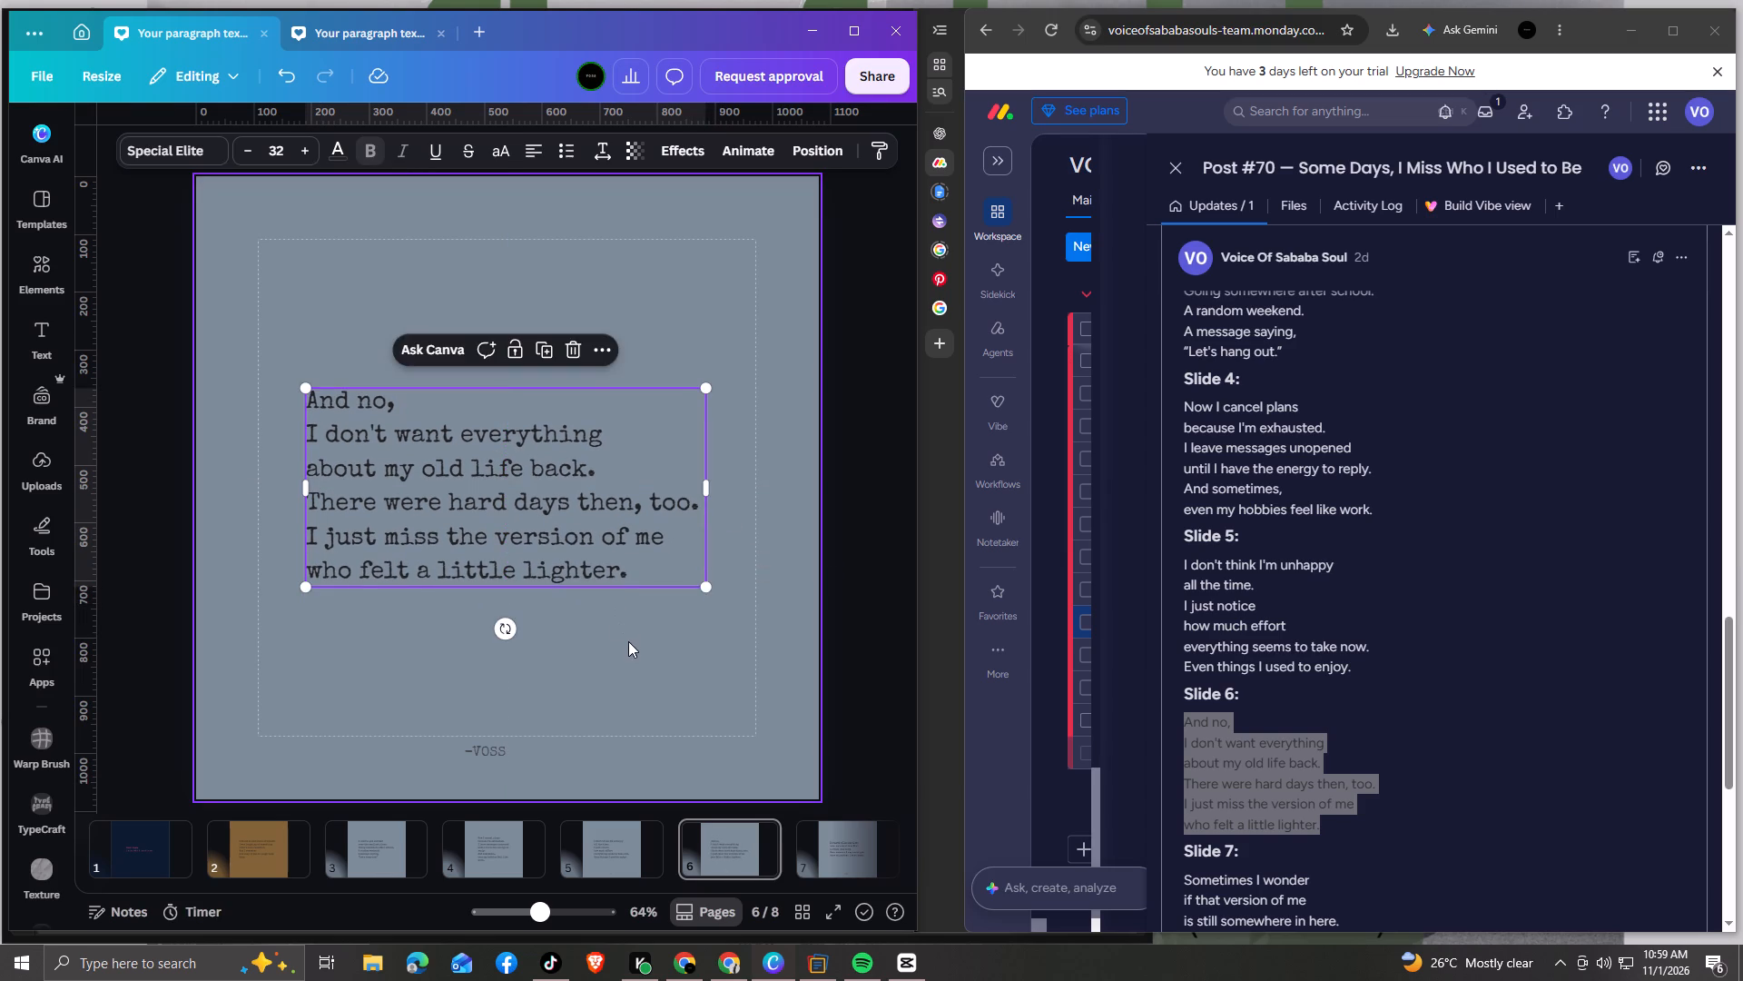
# Replace the page 7 text with the brief's Slide 7 text, from "Sometimes I wonder" to "more than I expected.".
pyautogui.press('Right')
pyautogui.scroll(-1, 1464, 714)
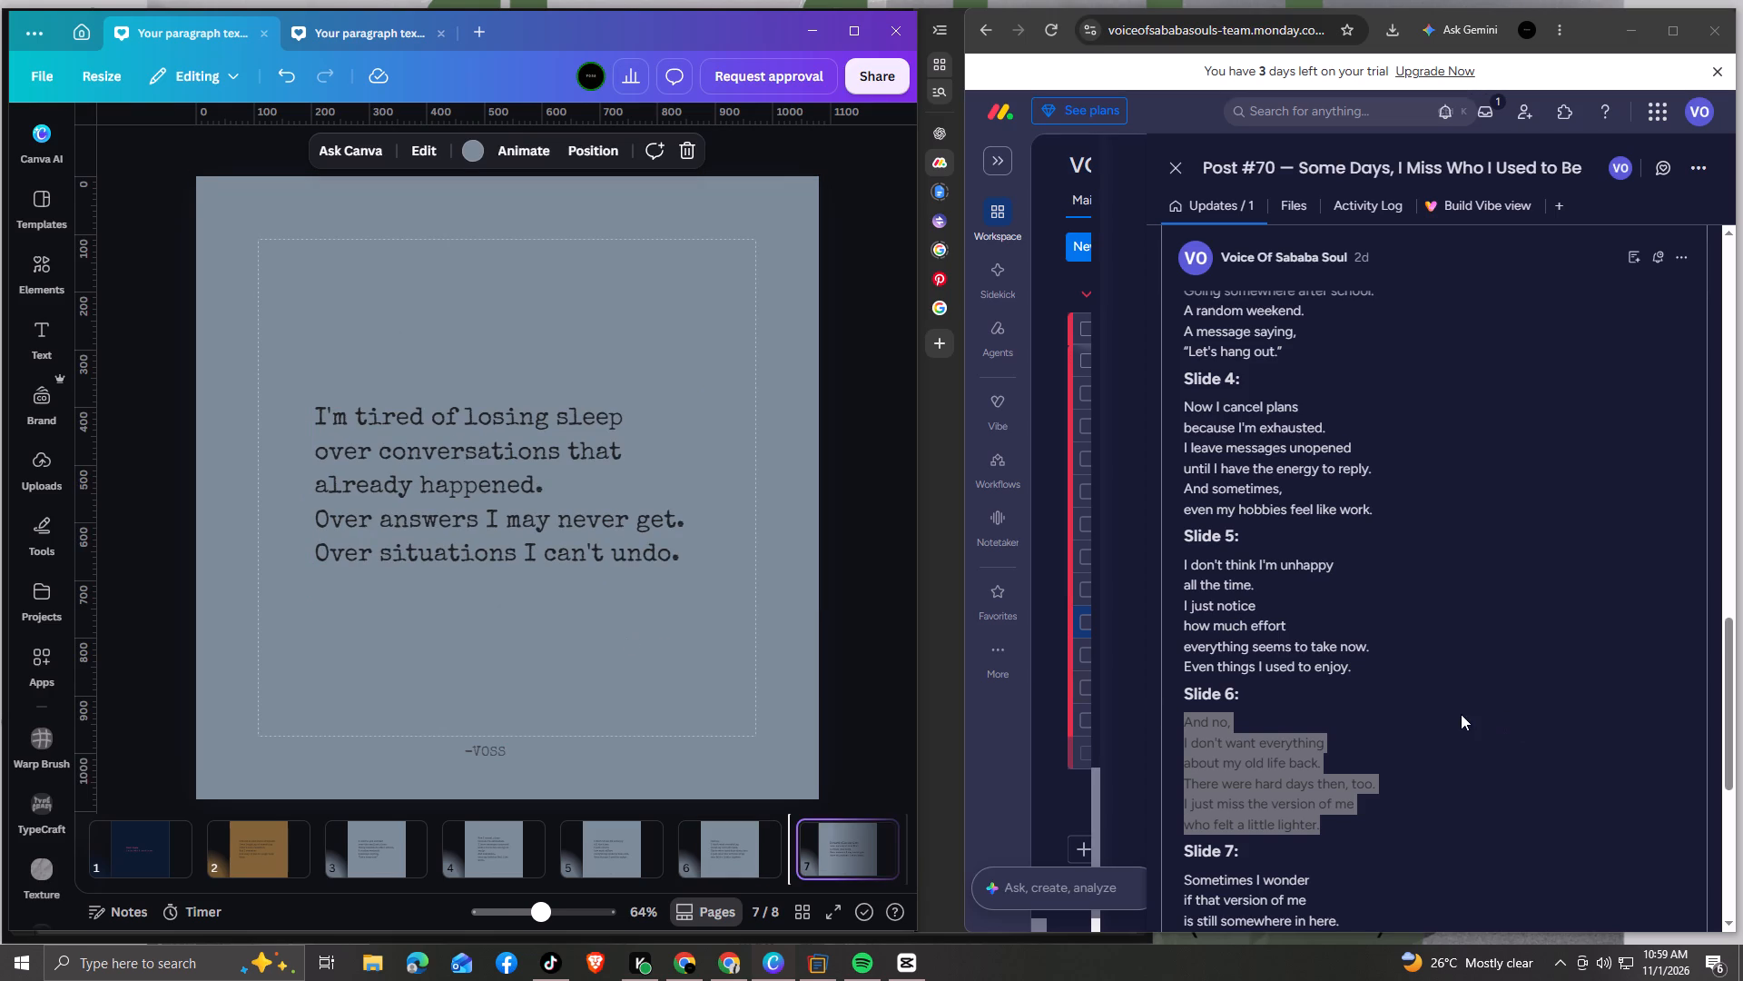
pyautogui.scroll(-2, 1461, 714)
pyautogui.moveTo(1179, 608); pyautogui.dragTo(1274, 650)
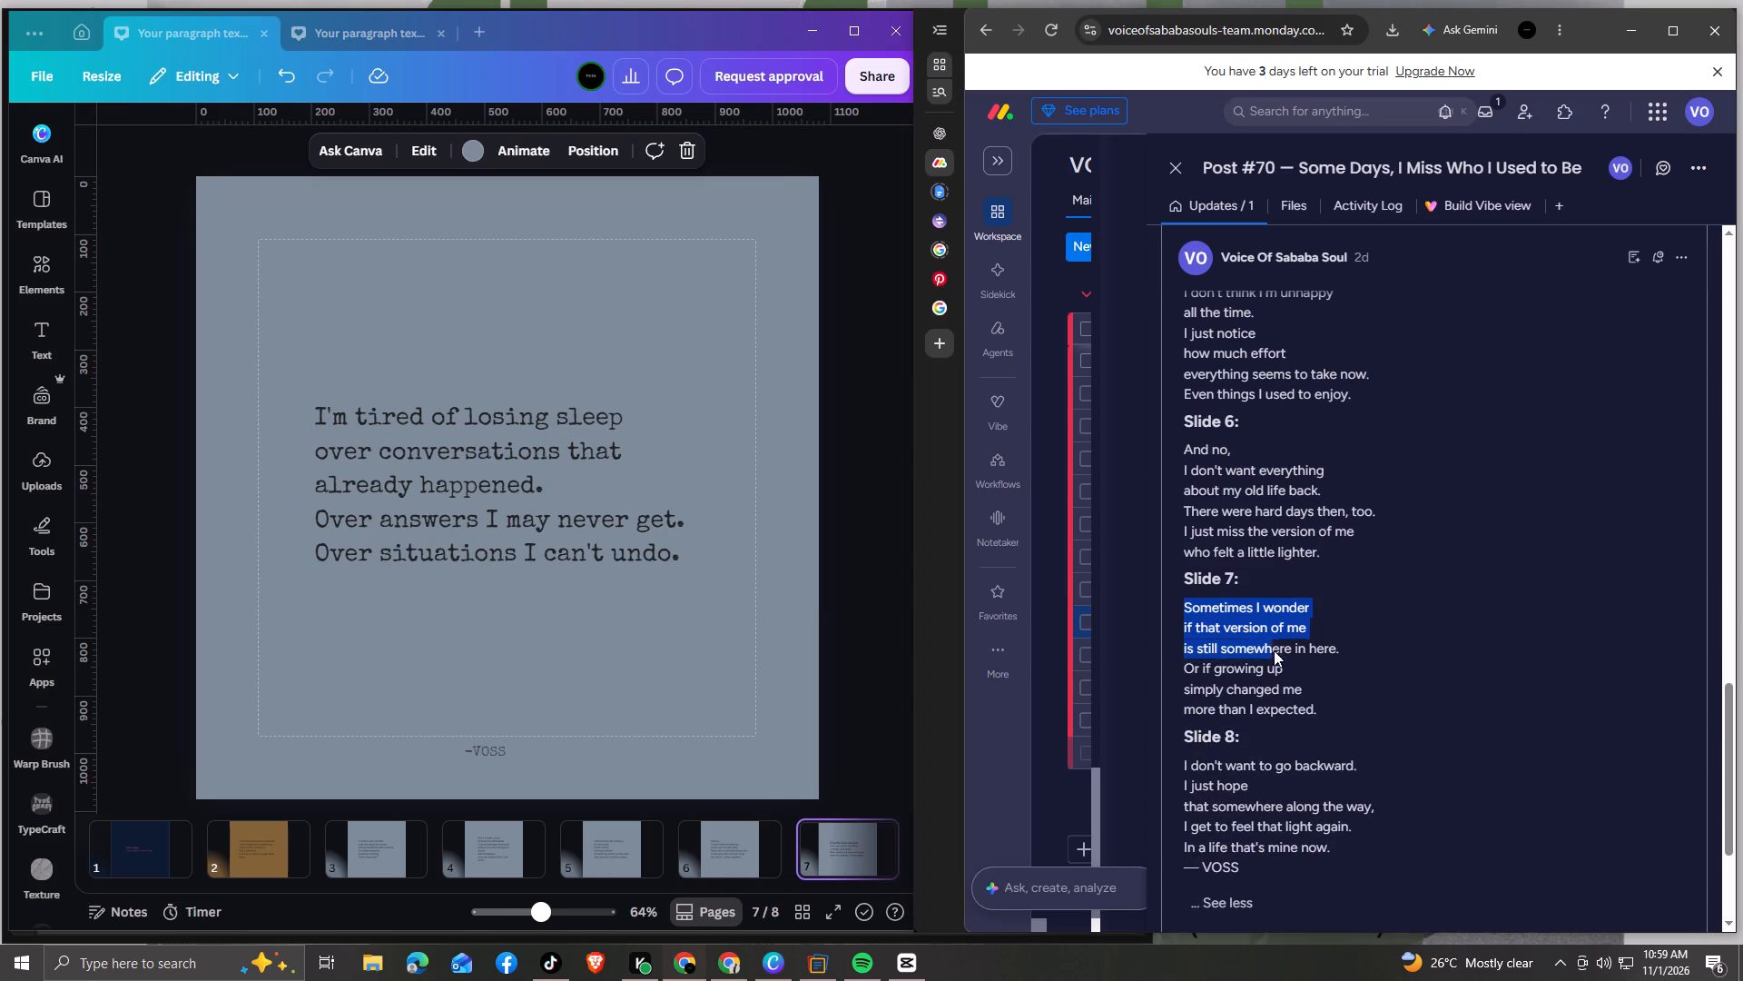
pyautogui.moveTo(1274, 650); pyautogui.dragTo(1324, 704)
pyautogui.hotkey('ctrl', 'c')
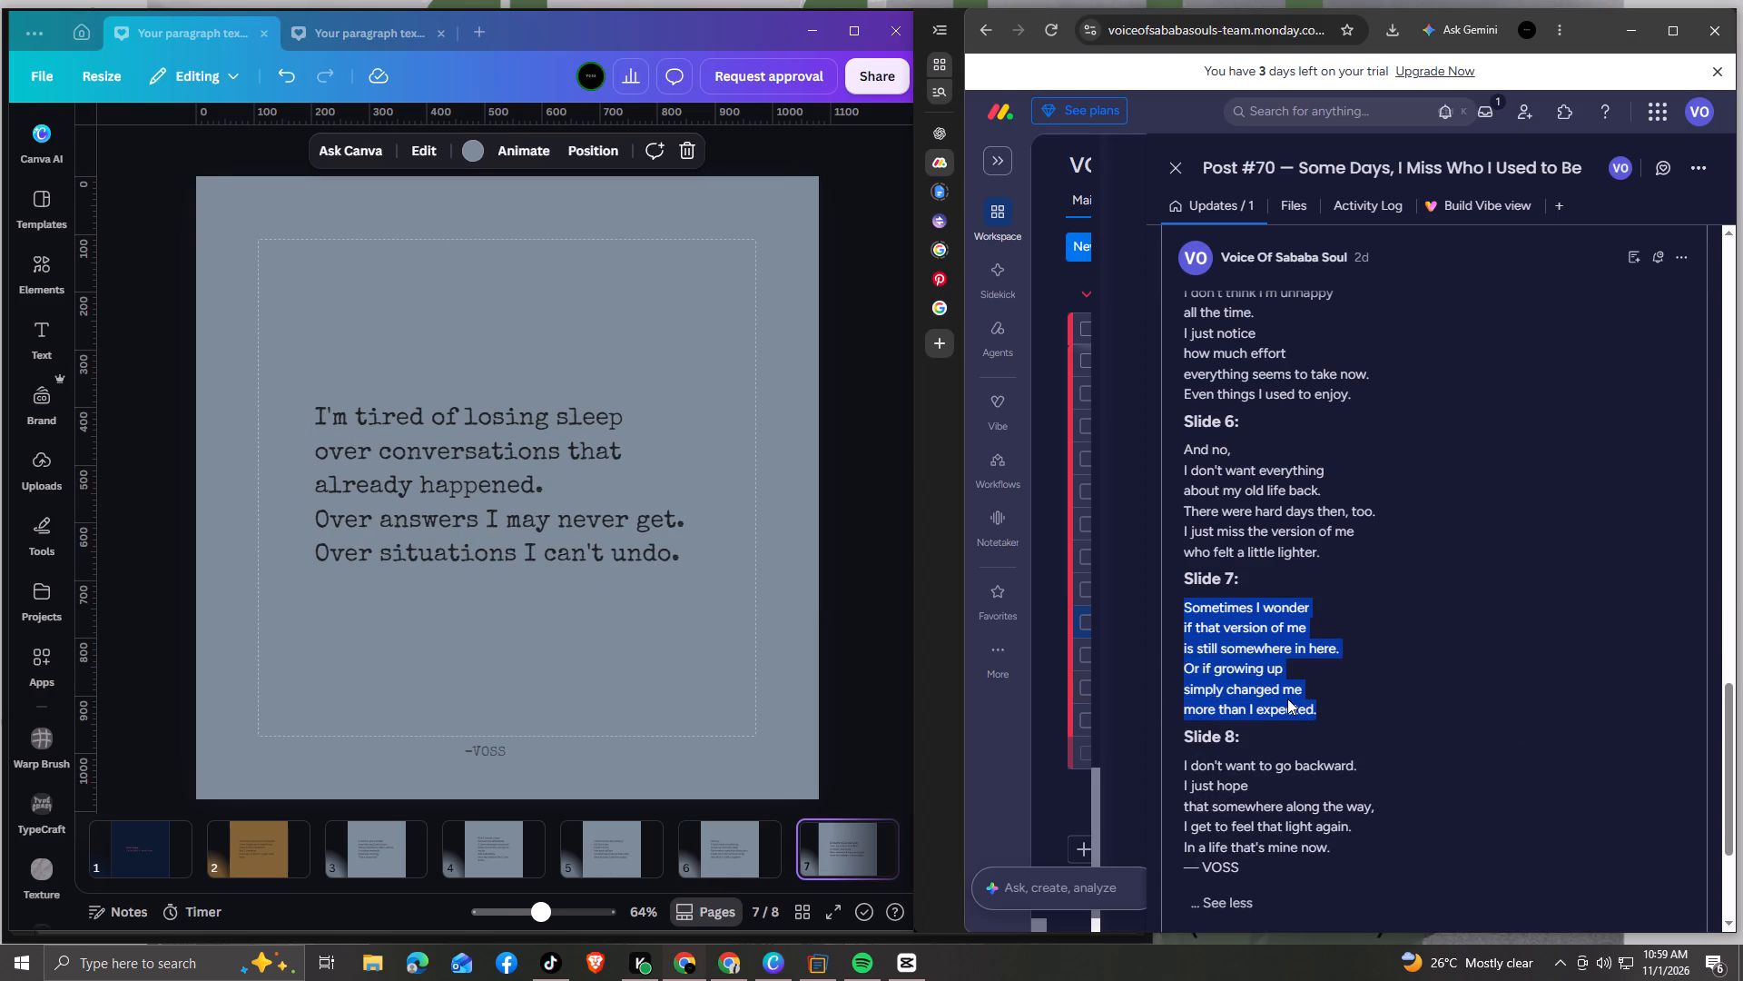
pyautogui.click(638, 553)
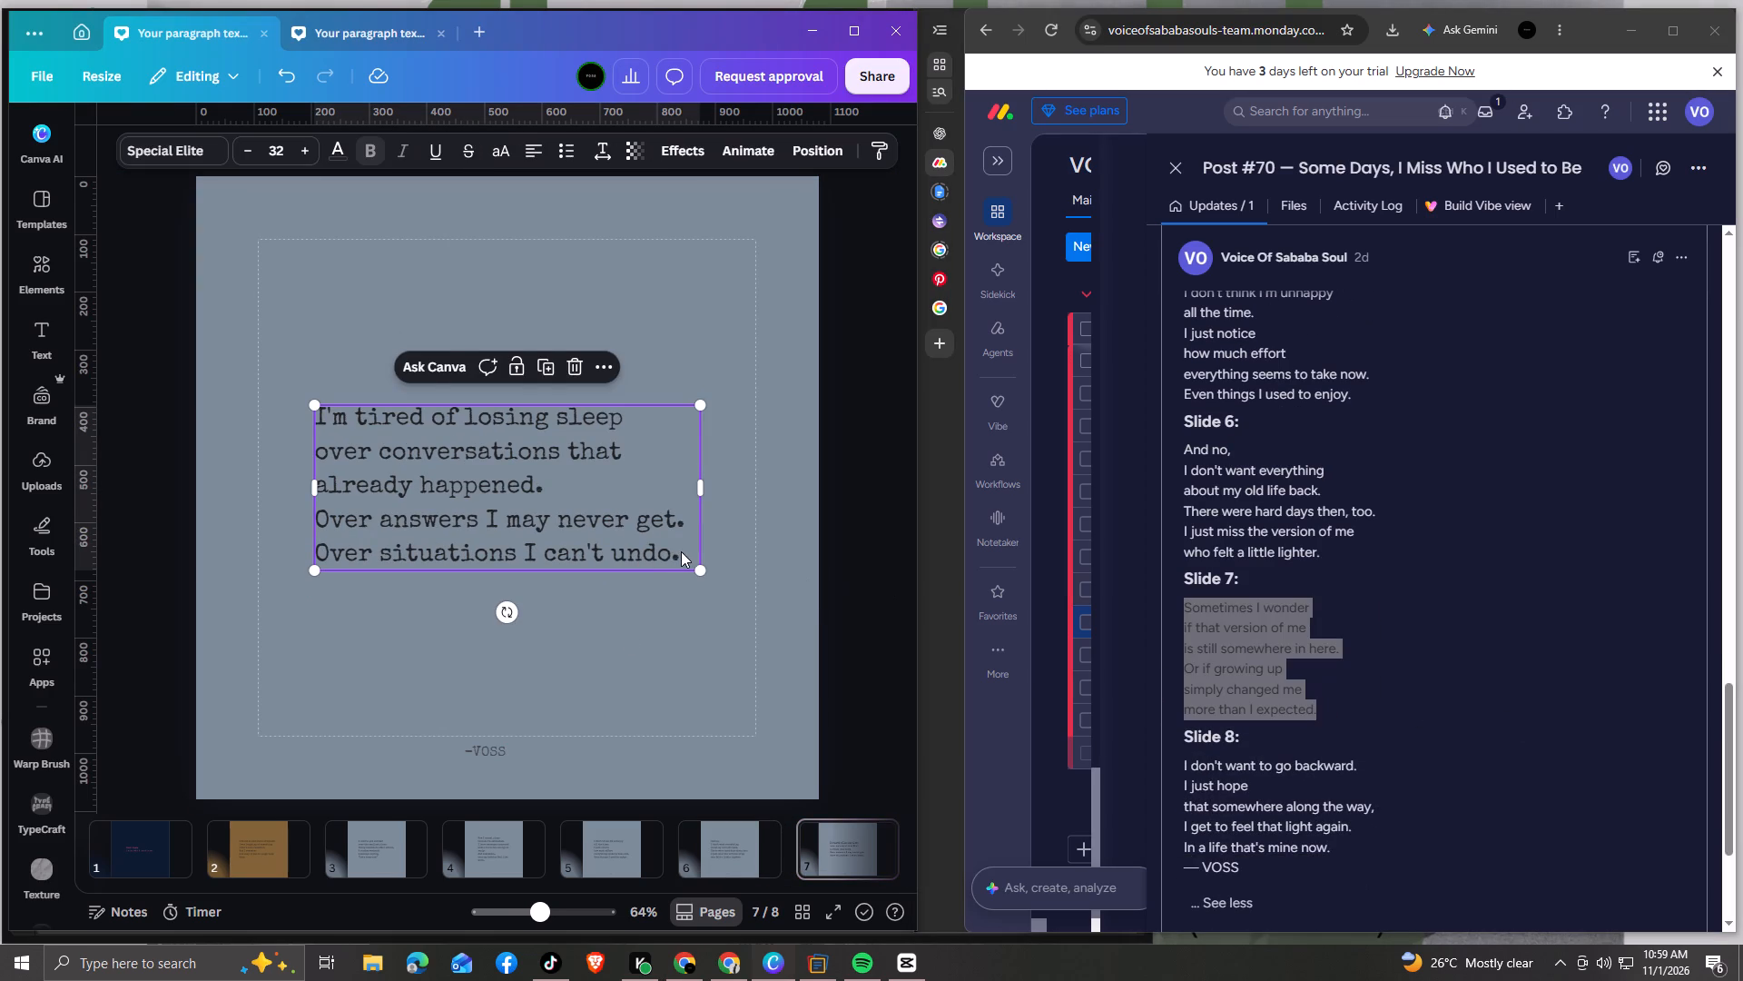
pyautogui.click(682, 550)
pyautogui.moveTo(684, 549); pyautogui.dragTo(311, 420)
pyautogui.hotkey('ctrl', 'v')
pyautogui.click(718, 324)
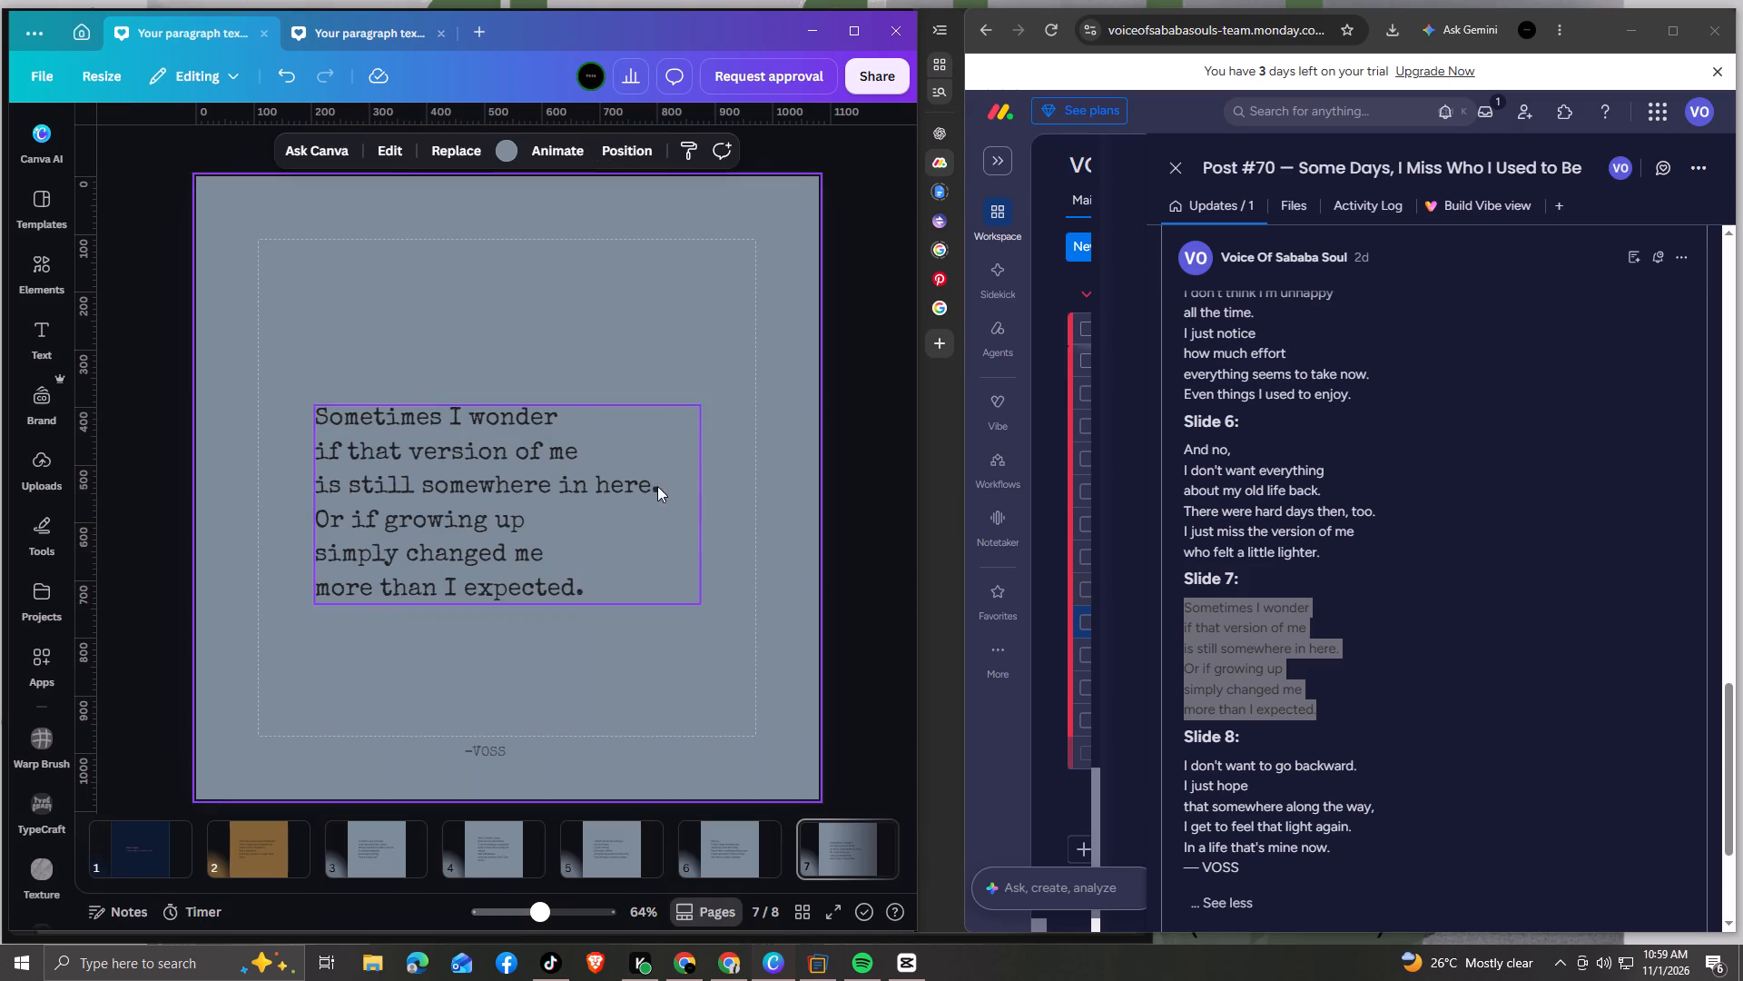
# Narrow the page 7 text box close to its longest line, and centre it horizontally on the page, slightly higher.
pyautogui.click(678, 507)
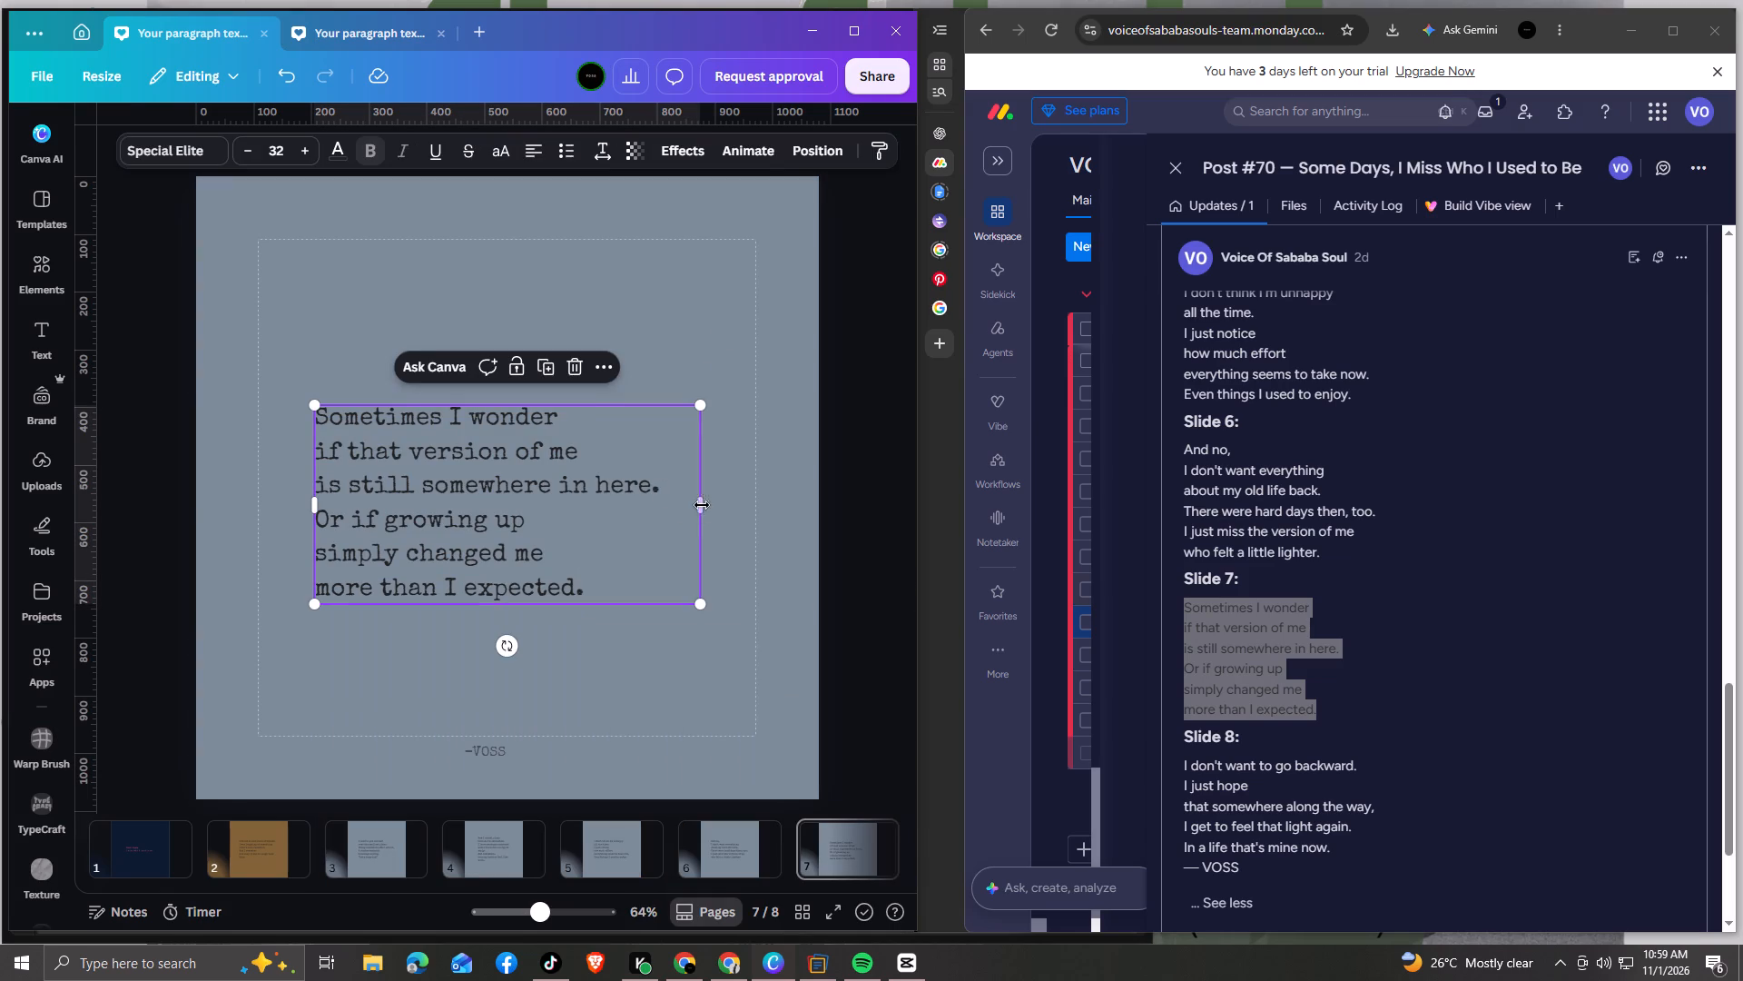
pyautogui.moveTo(702, 505); pyautogui.dragTo(673, 500)
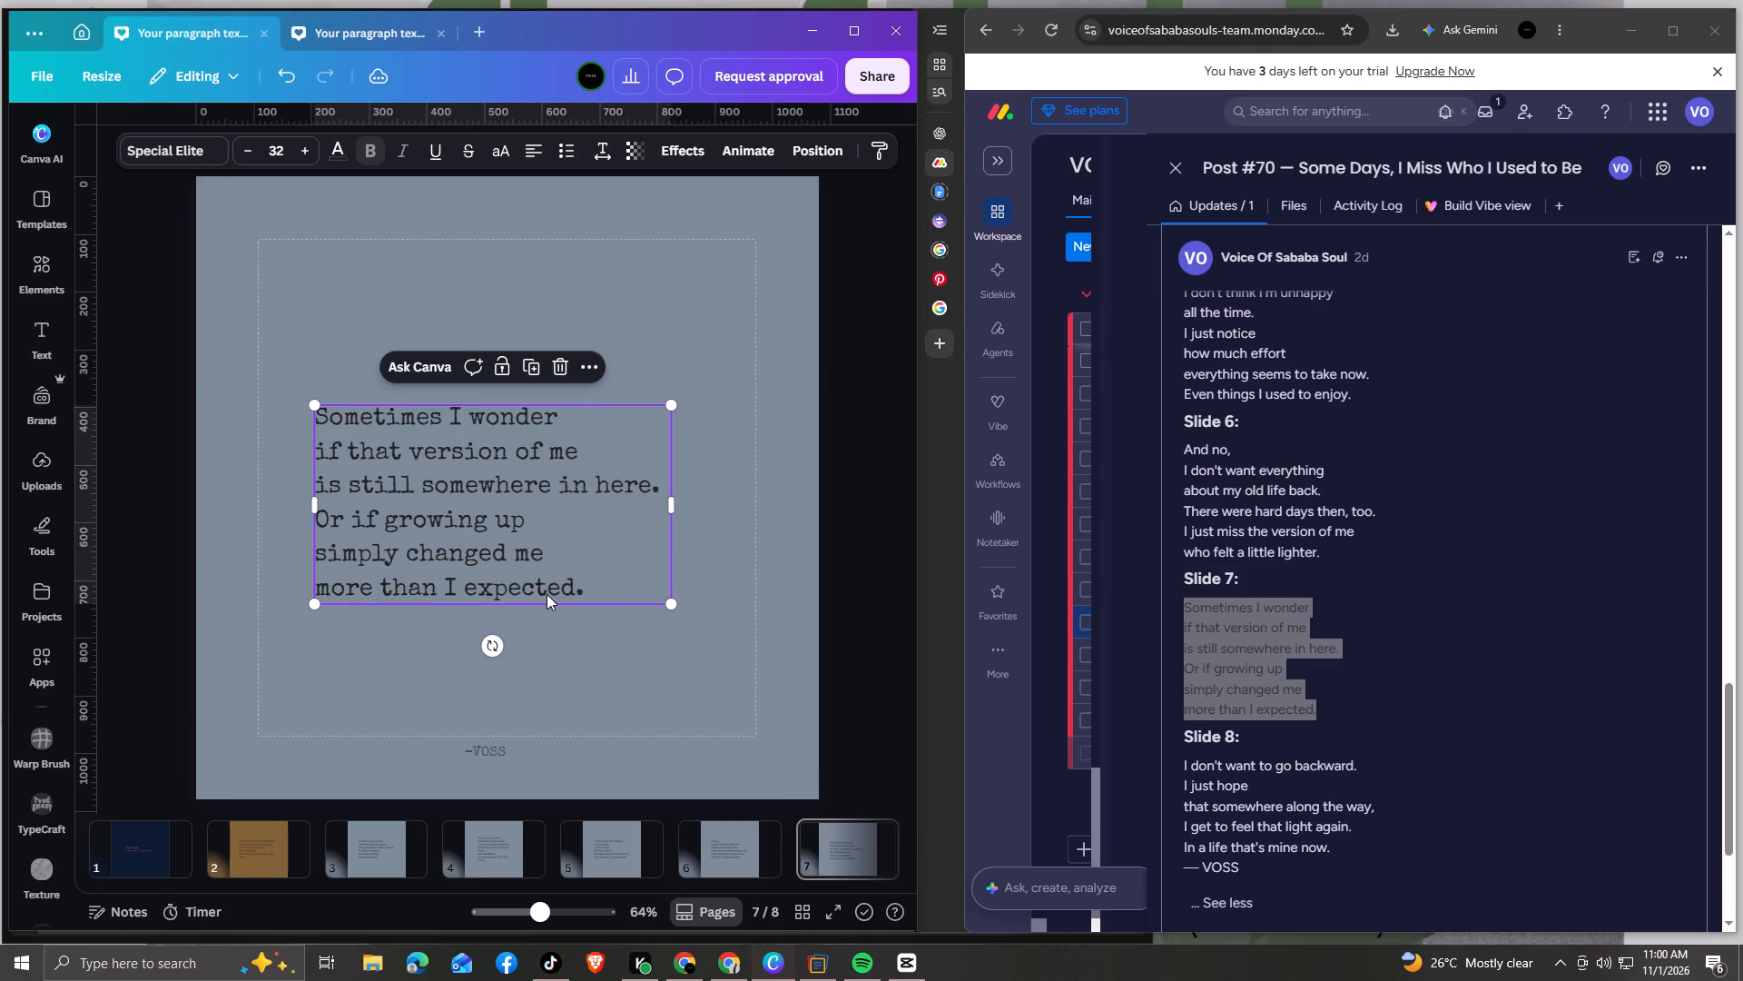
pyautogui.moveTo(548, 597); pyautogui.dragTo(584, 596)
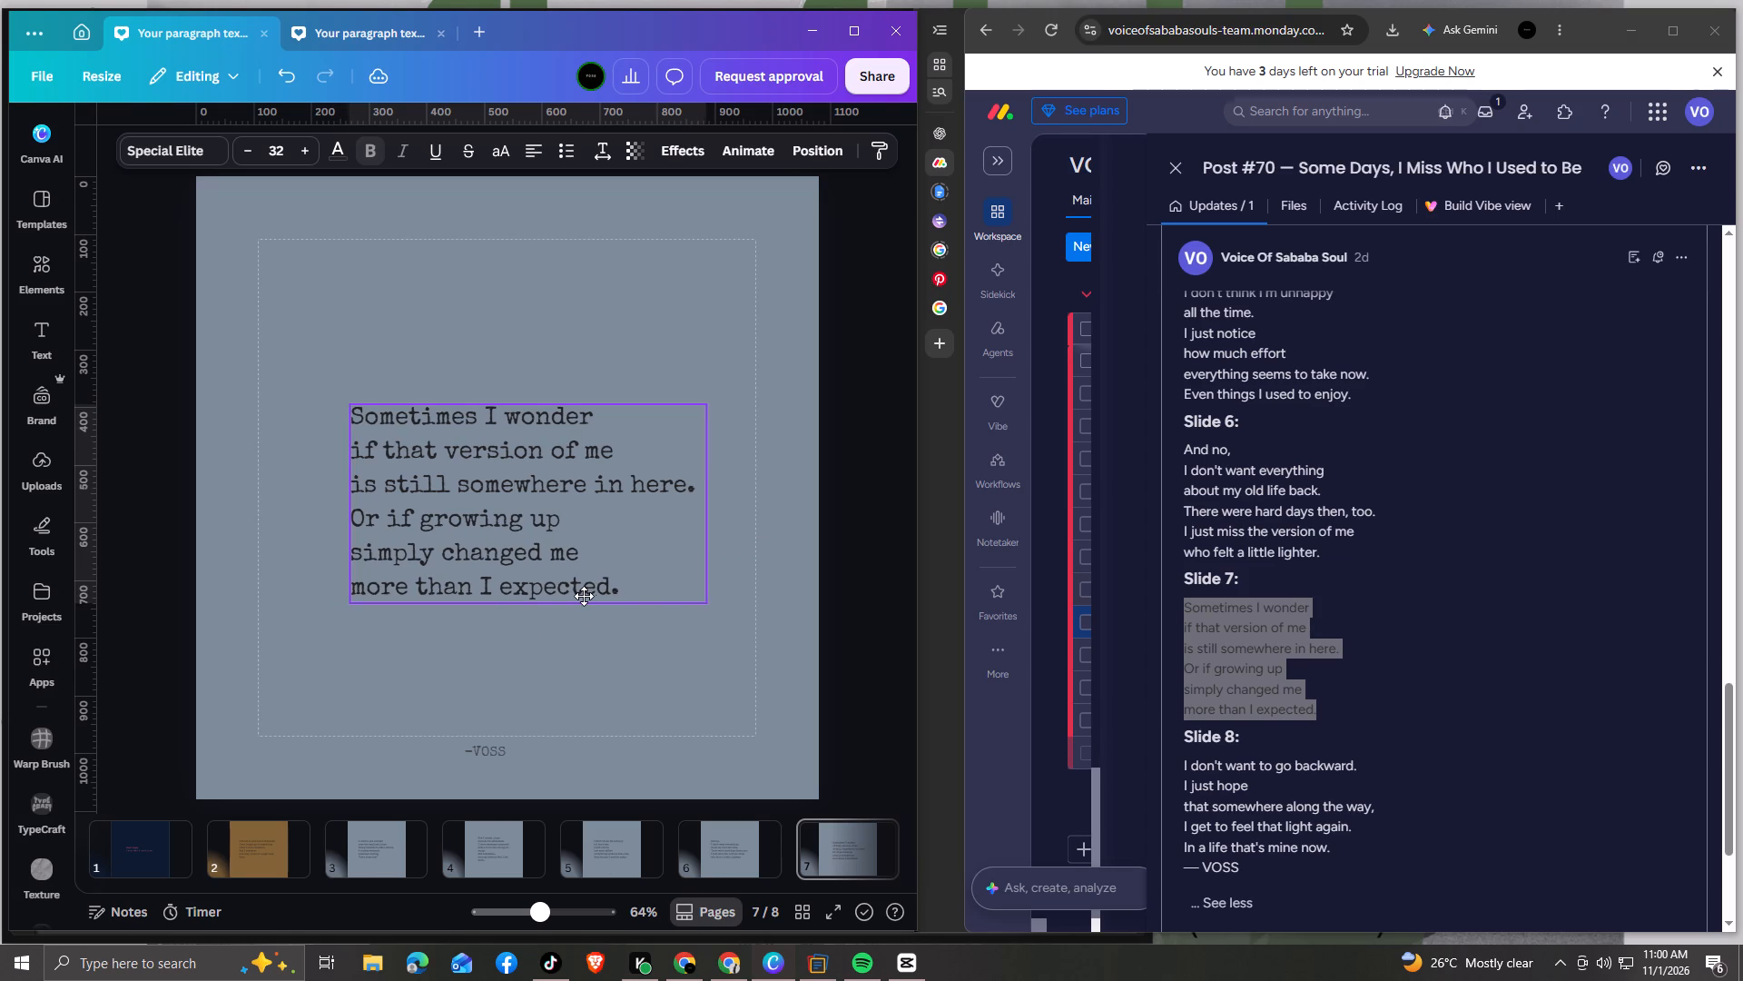
pyautogui.moveTo(584, 596); pyautogui.dragTo(564, 594)
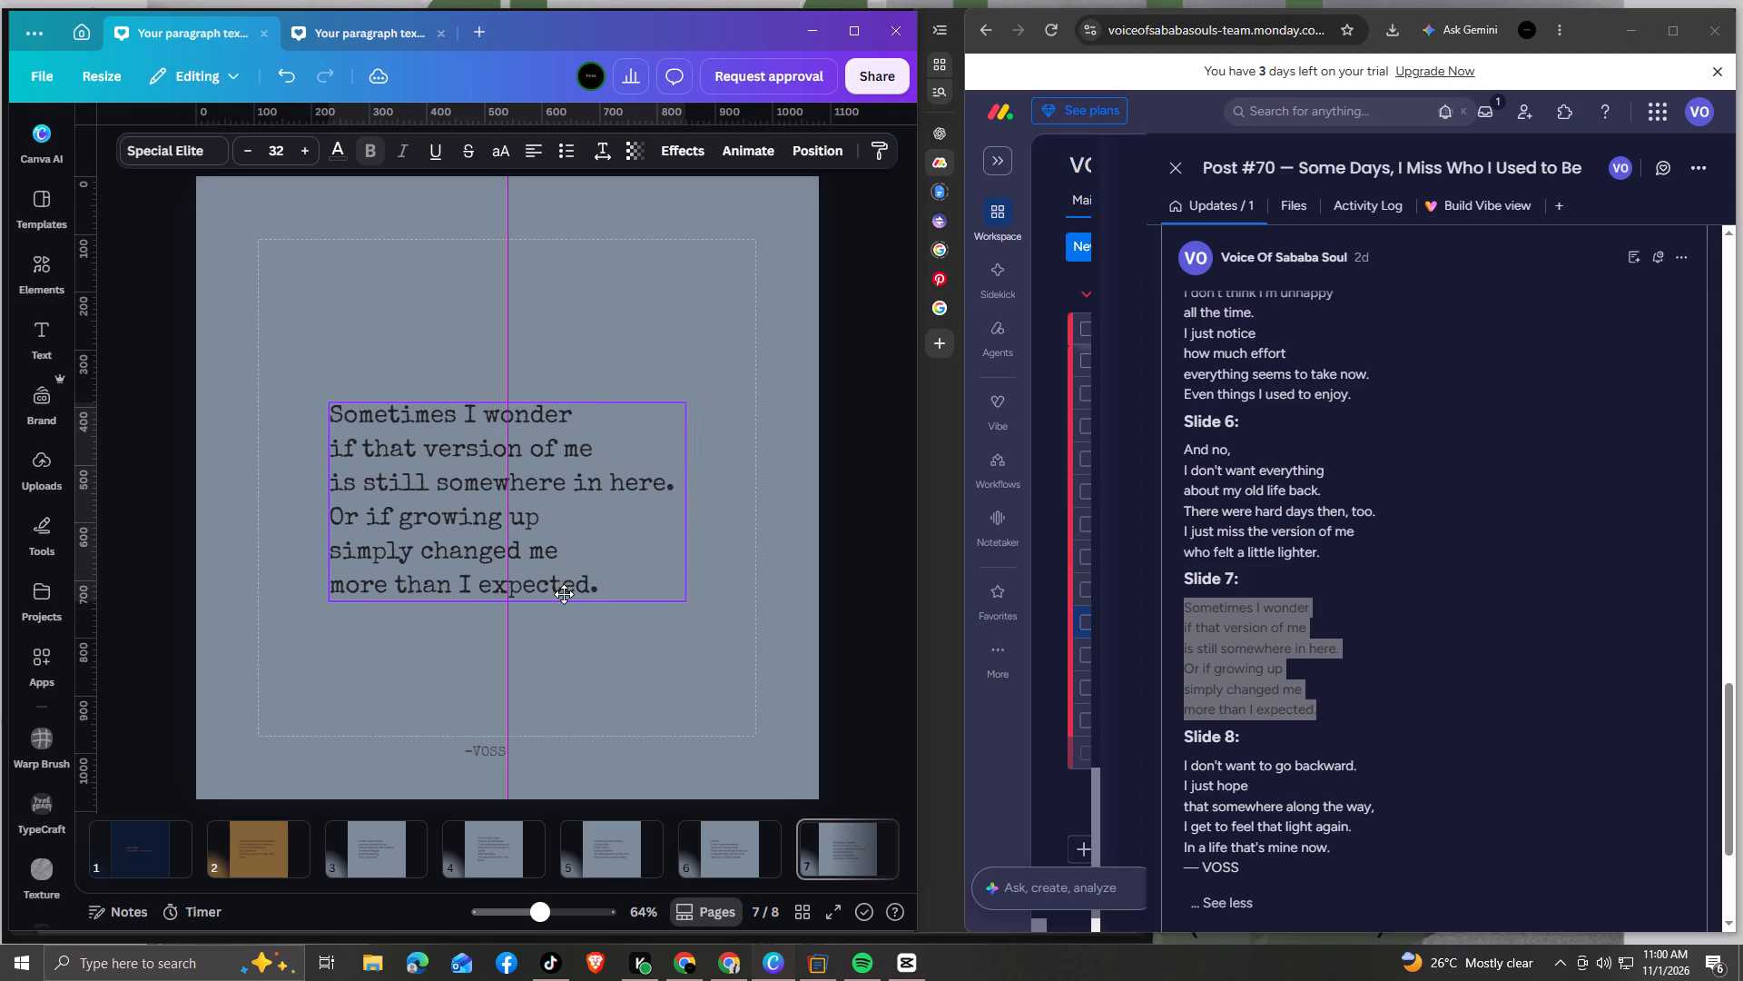
pyautogui.moveTo(564, 594); pyautogui.dragTo(562, 577)
pyautogui.click(647, 650)
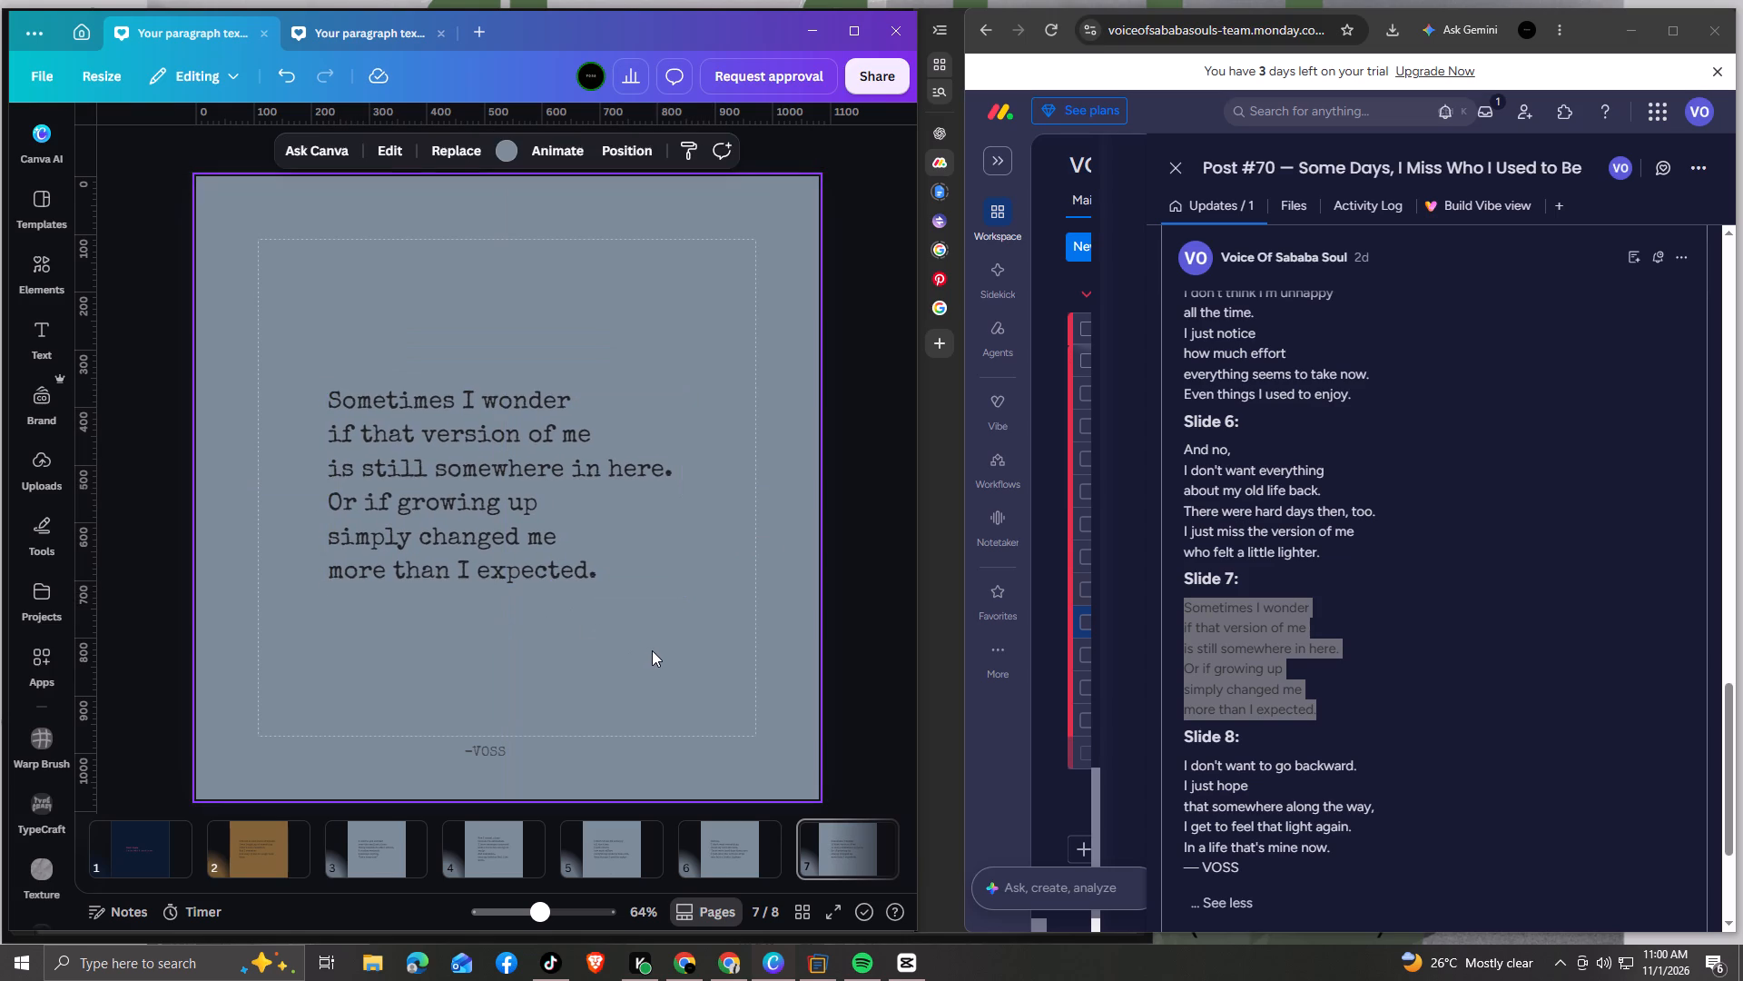
# Replace the page 8 text with the brief's Slide 8 text, from "I don't want to go backward." to "In a life that's mine now.".
pyautogui.press('Right')
pyautogui.scroll(-2, 1346, 699)
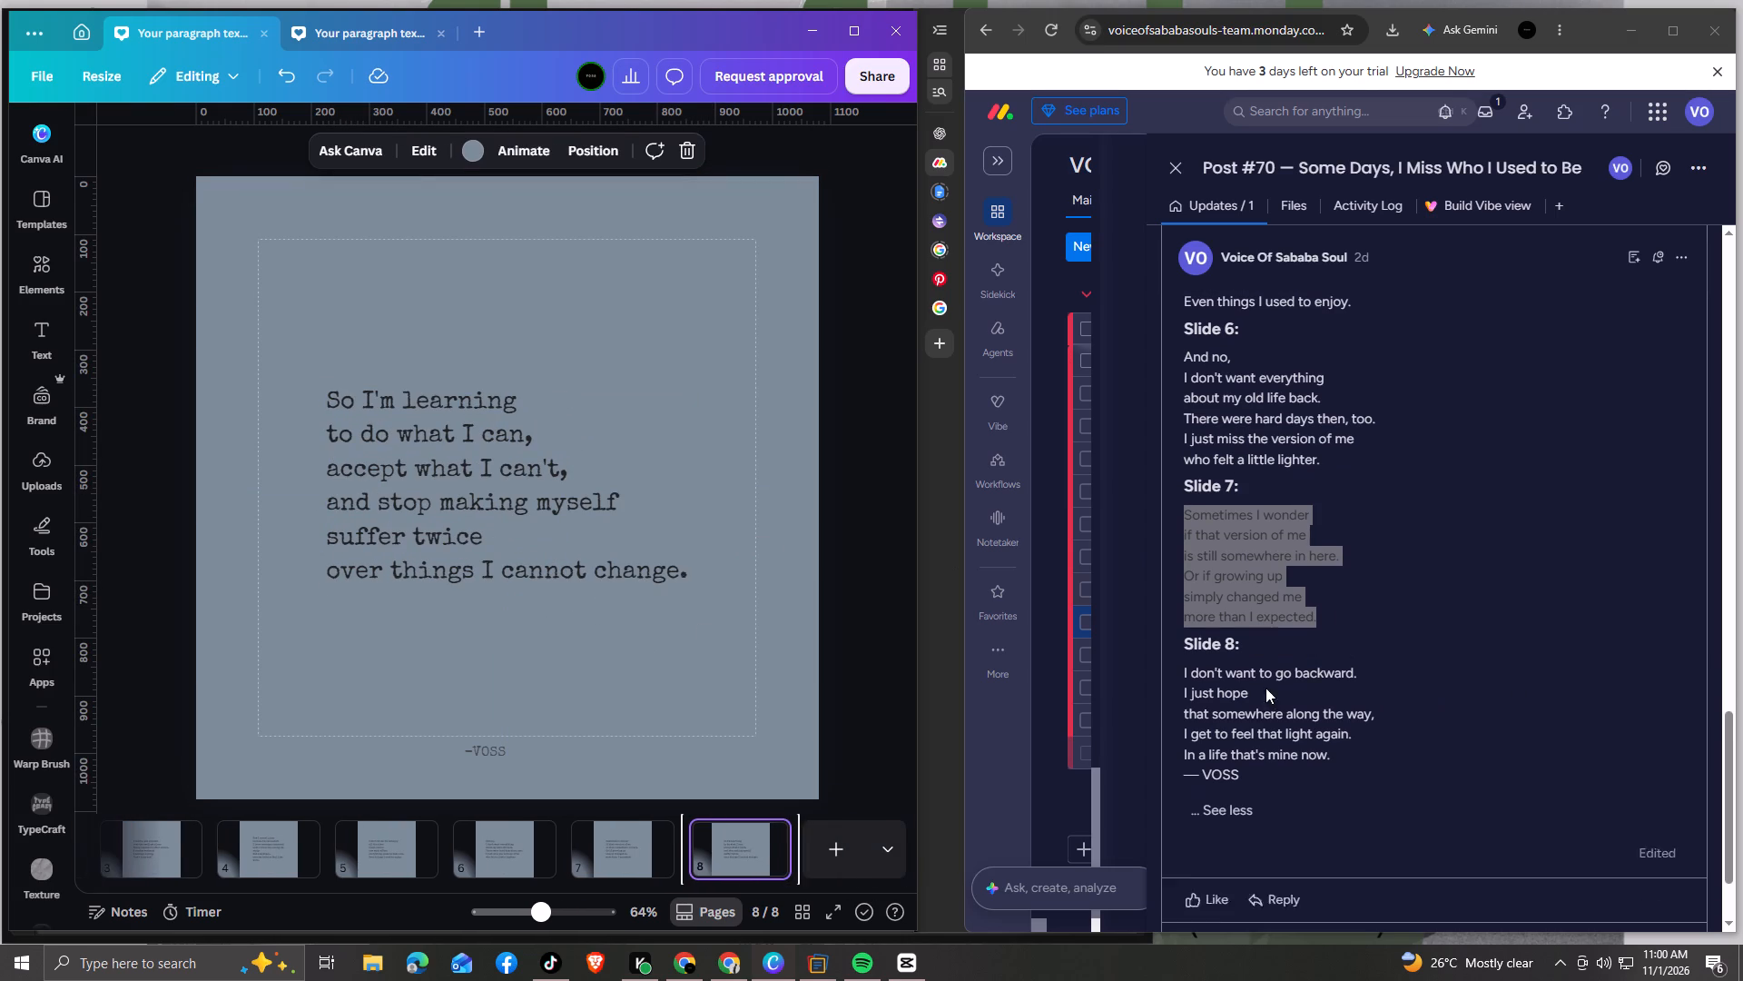
pyautogui.moveTo(1178, 580); pyautogui.dragTo(1298, 648)
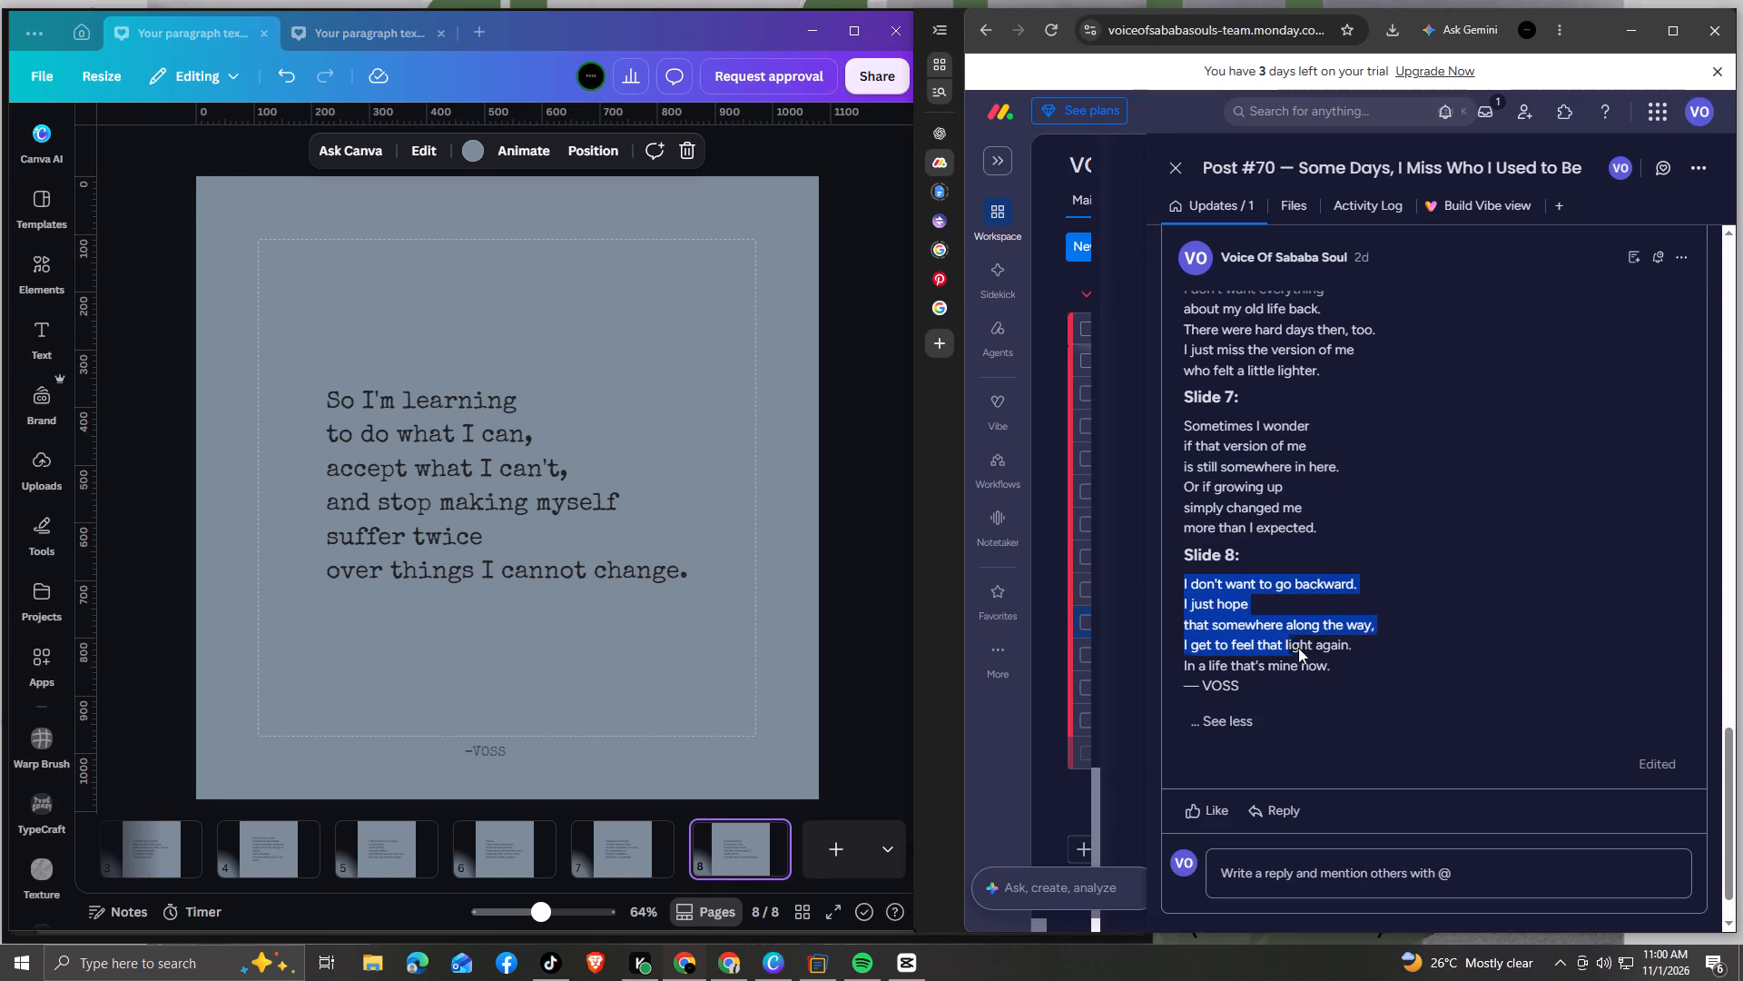
pyautogui.moveTo(1298, 648); pyautogui.dragTo(1336, 669)
pyautogui.hotkey('ctrl', 'c')
pyautogui.moveTo(517, 530); pyautogui.dragTo(527, 530)
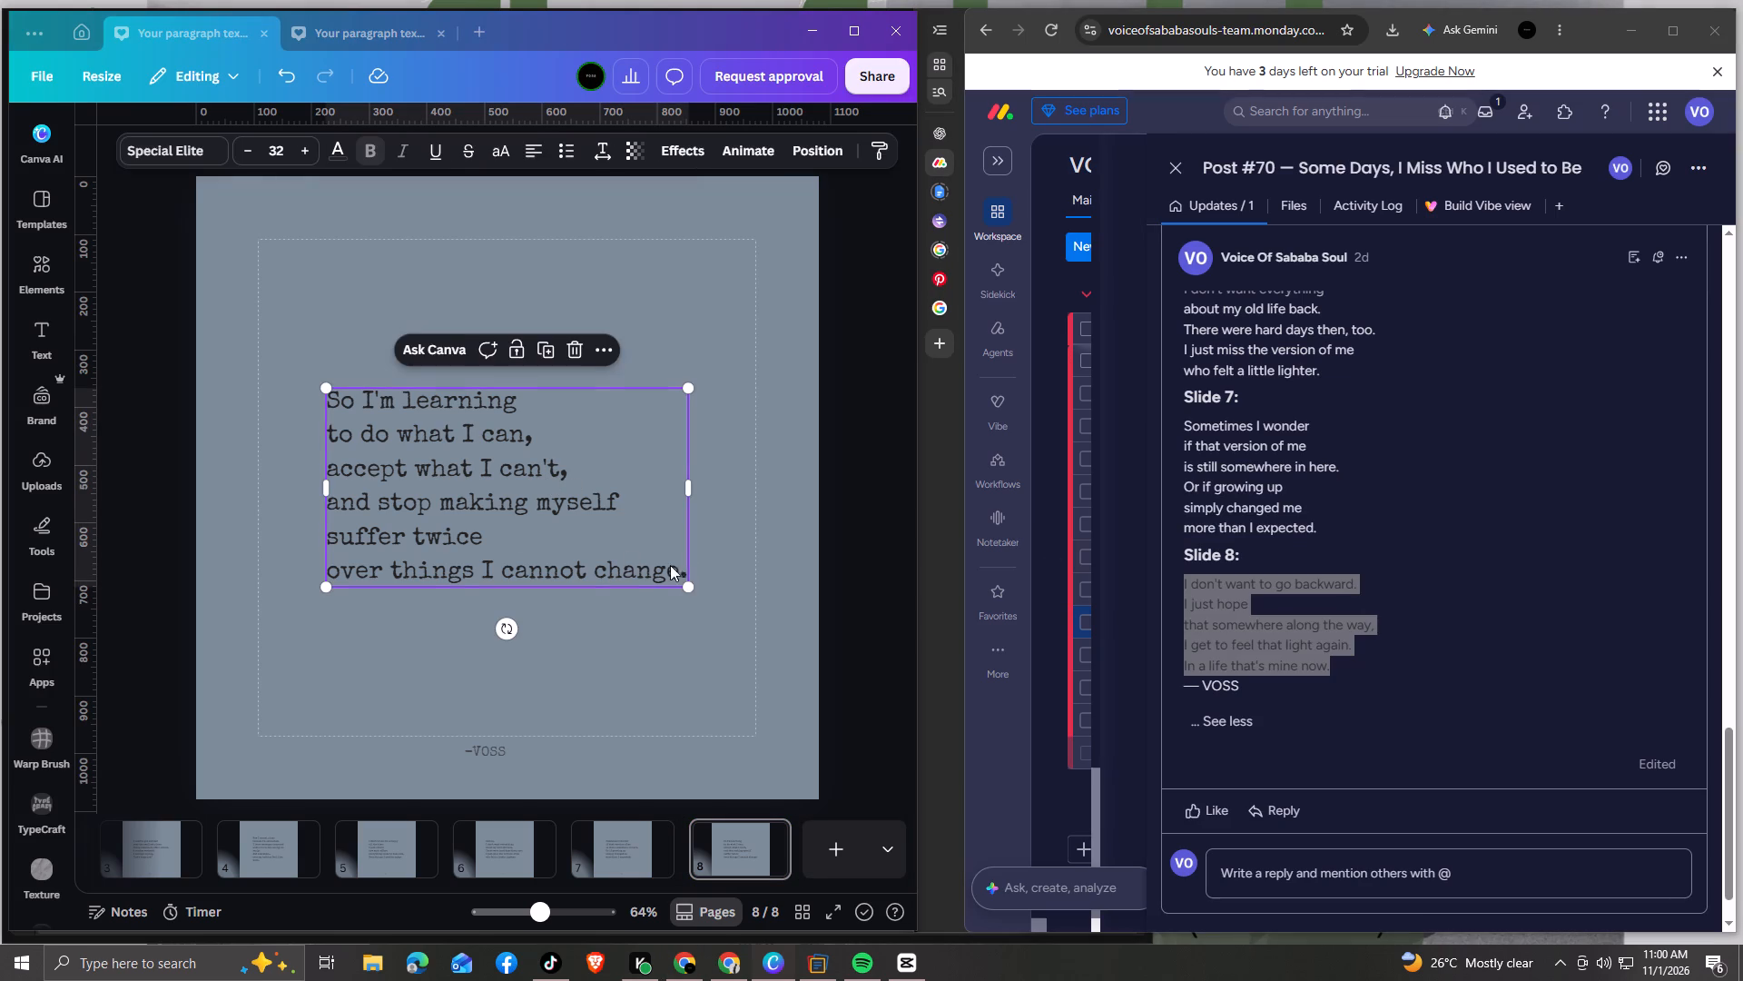
pyautogui.click(689, 570)
pyautogui.click(694, 567)
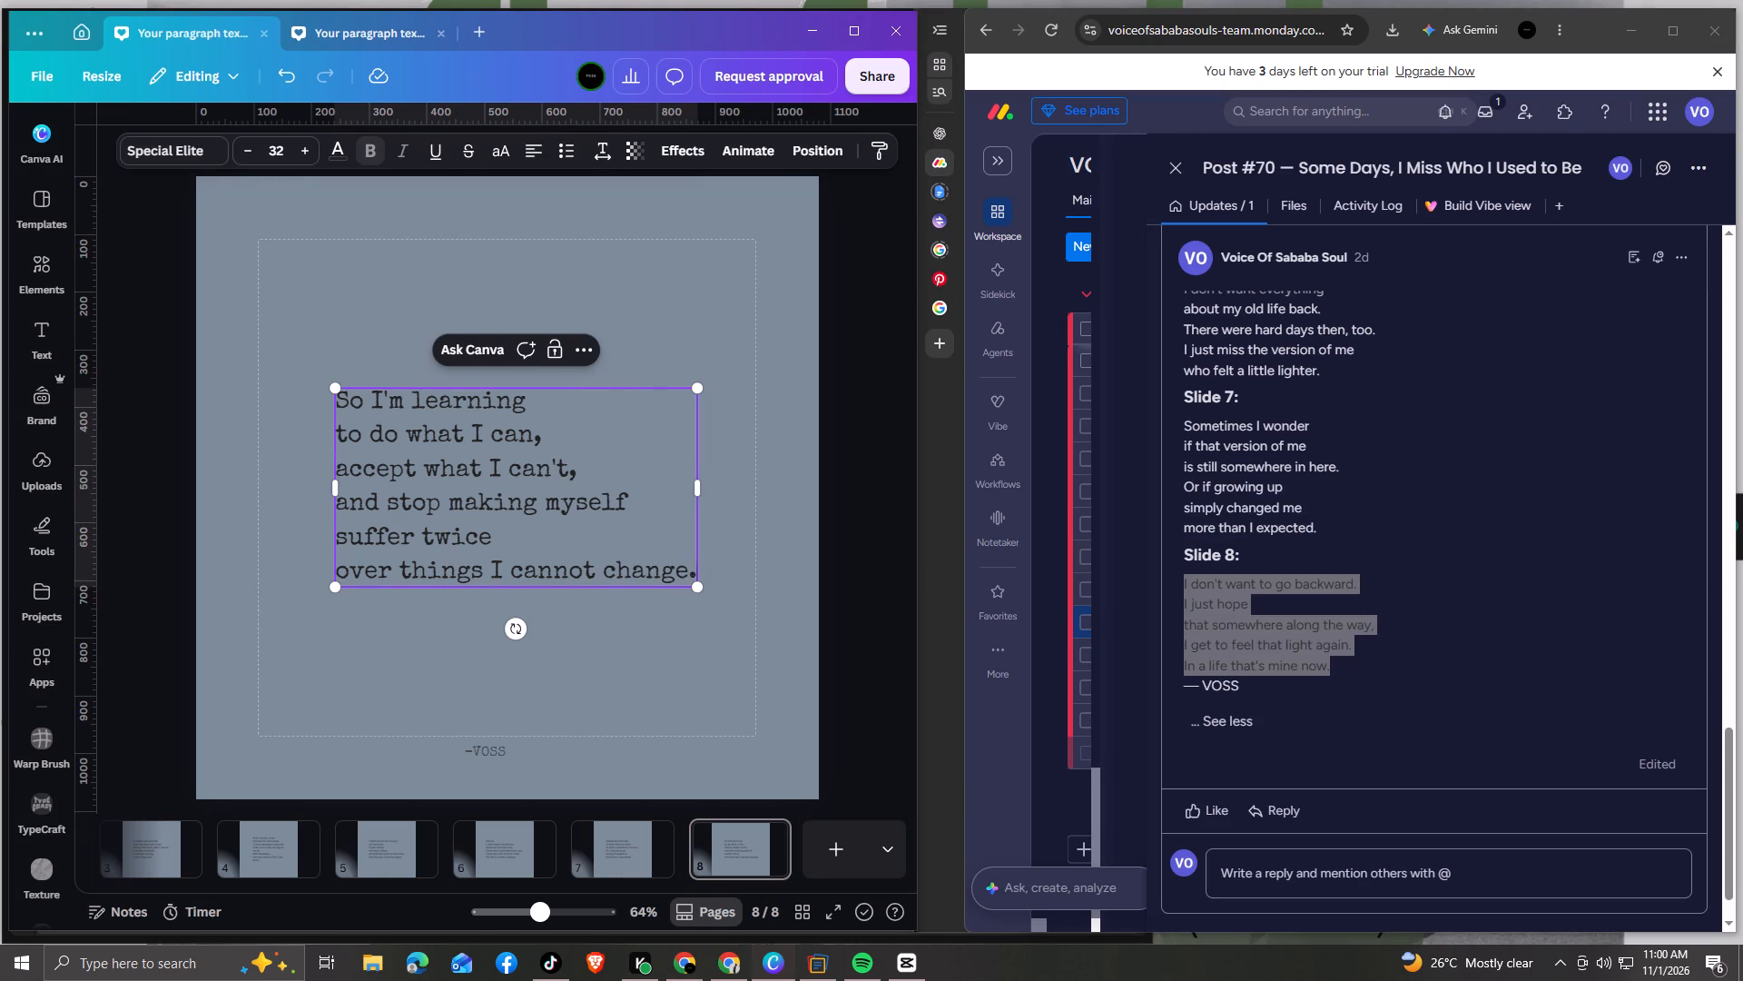
pyautogui.moveTo(695, 567); pyautogui.dragTo(348, 394)
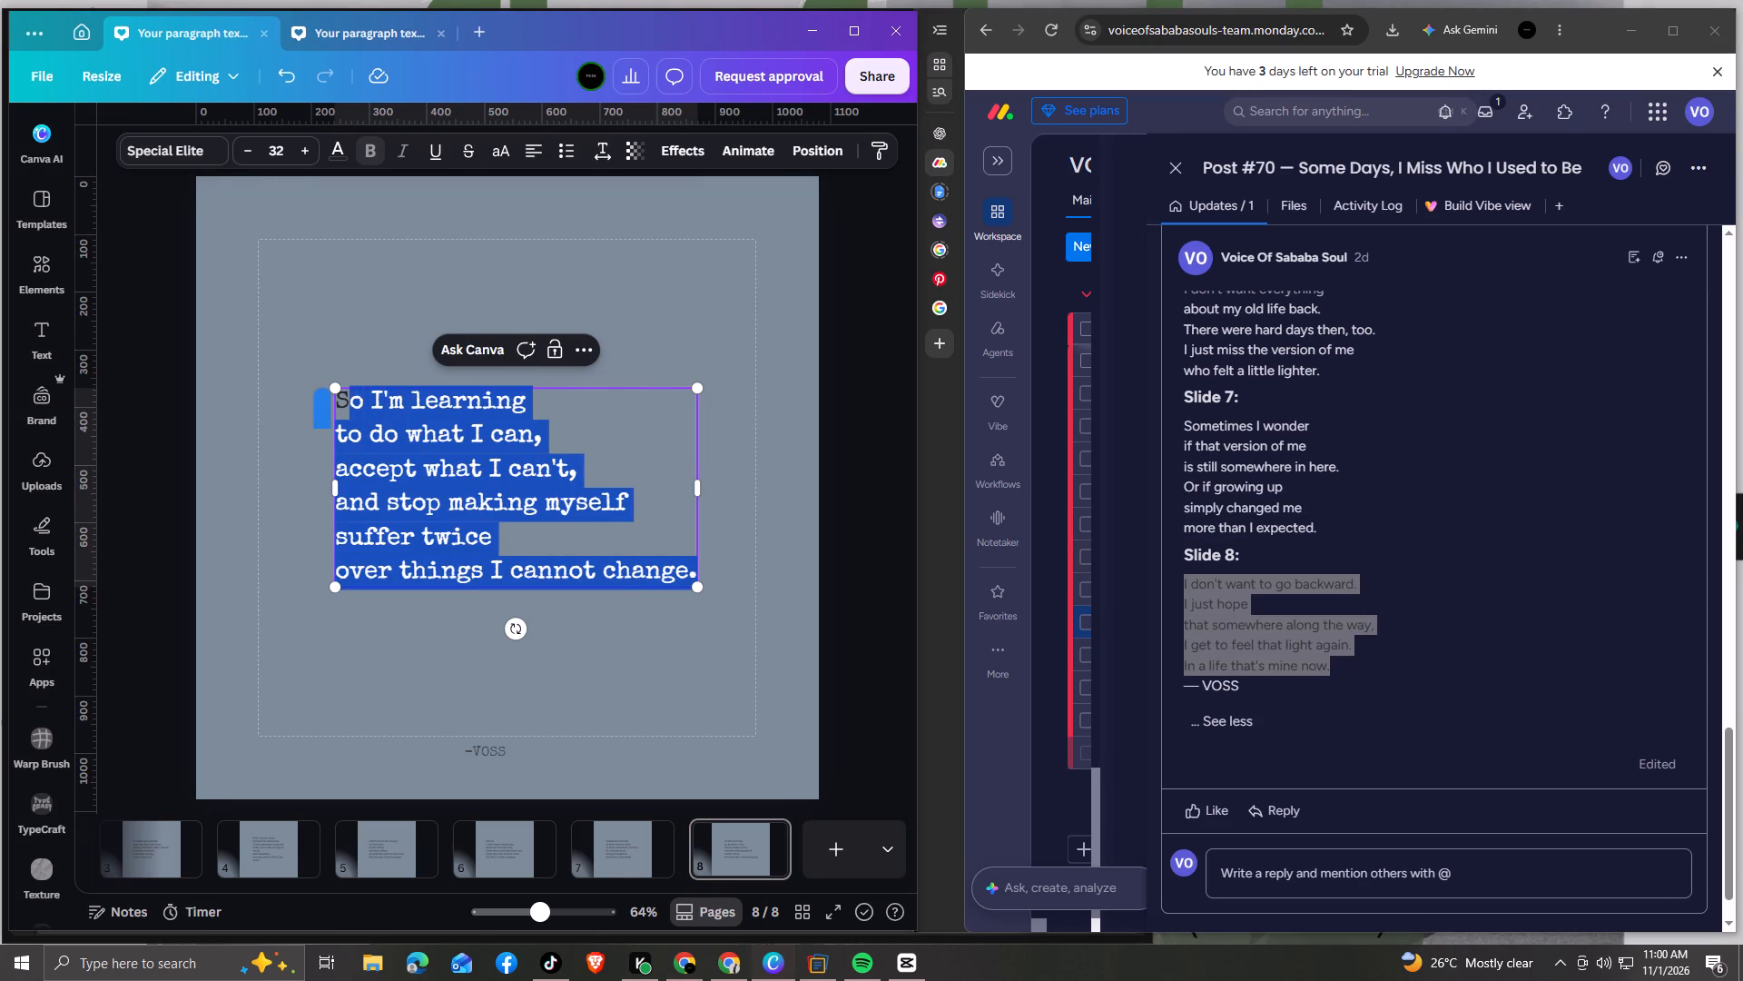
pyautogui.moveTo(348, 394); pyautogui.dragTo(341, 398)
pyautogui.hotkey('ctrl', 'v')
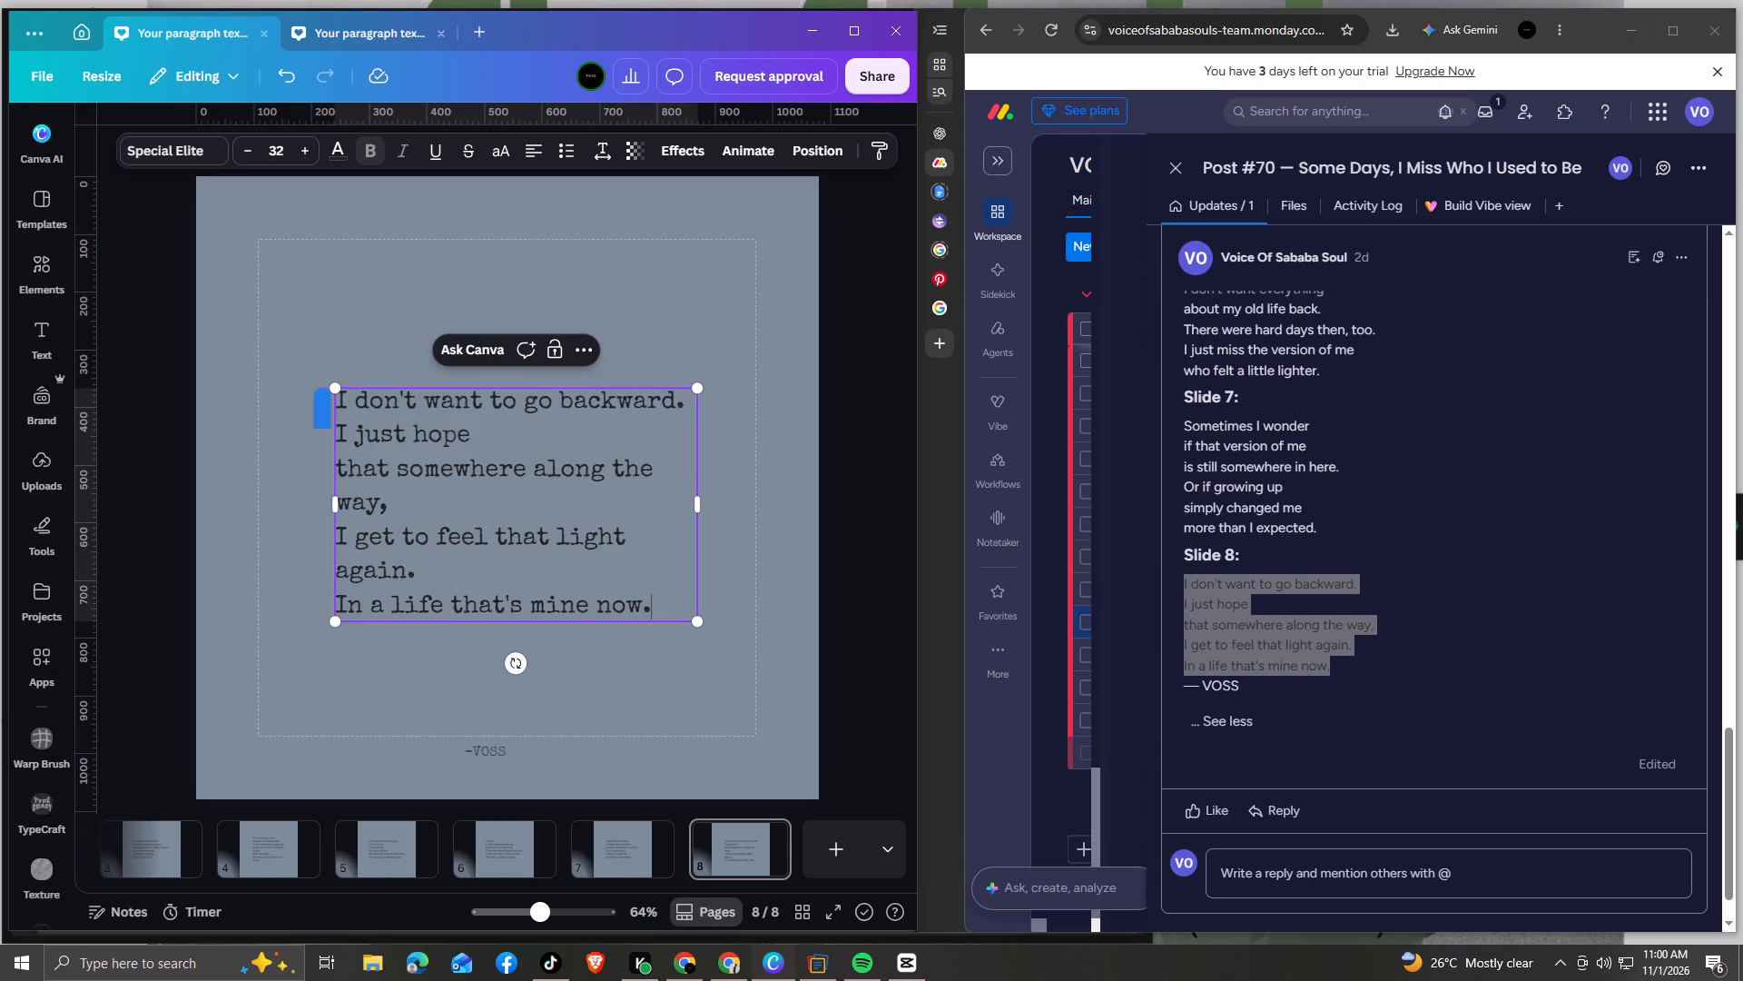
# Widen the page 8 text box so "that somewhere along the way," and "I get to feel that light again." each fit one line, and centre it.
pyautogui.moveTo(702, 505); pyautogui.dragTo(711, 505)
pyautogui.moveTo(711, 505); pyautogui.dragTo(724, 505)
pyautogui.moveTo(618, 554); pyautogui.dragTo(608, 552)
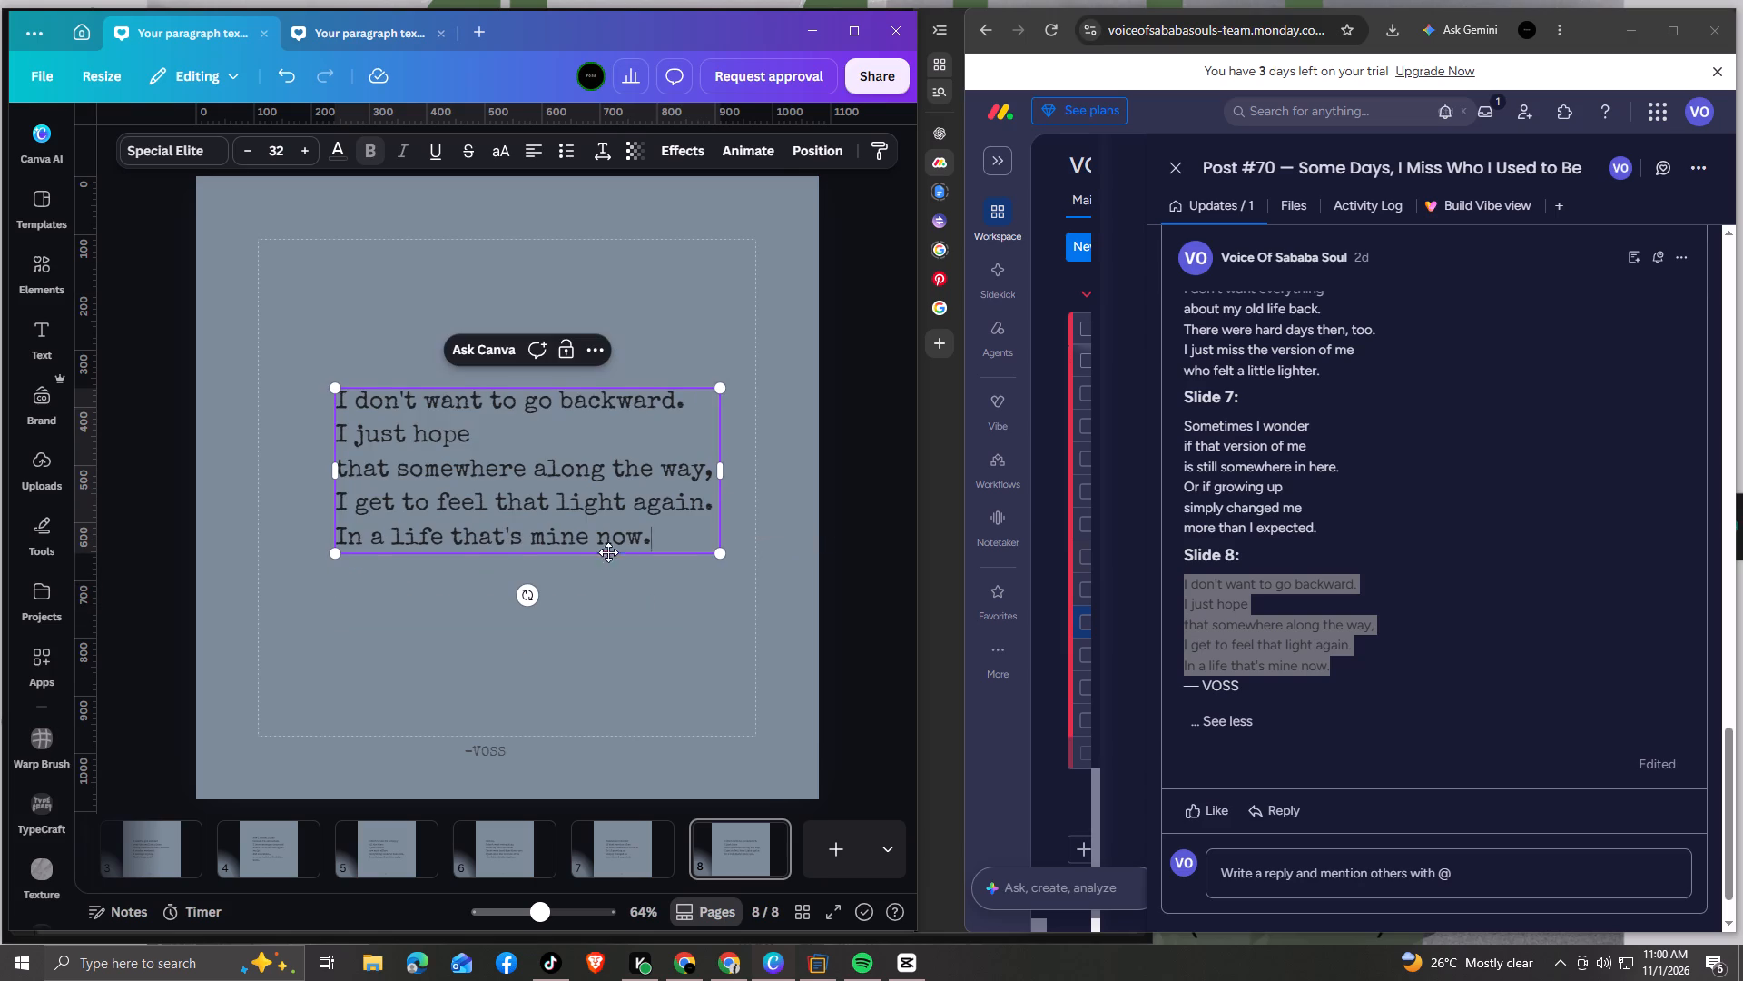
pyautogui.moveTo(608, 552); pyautogui.dragTo(598, 557)
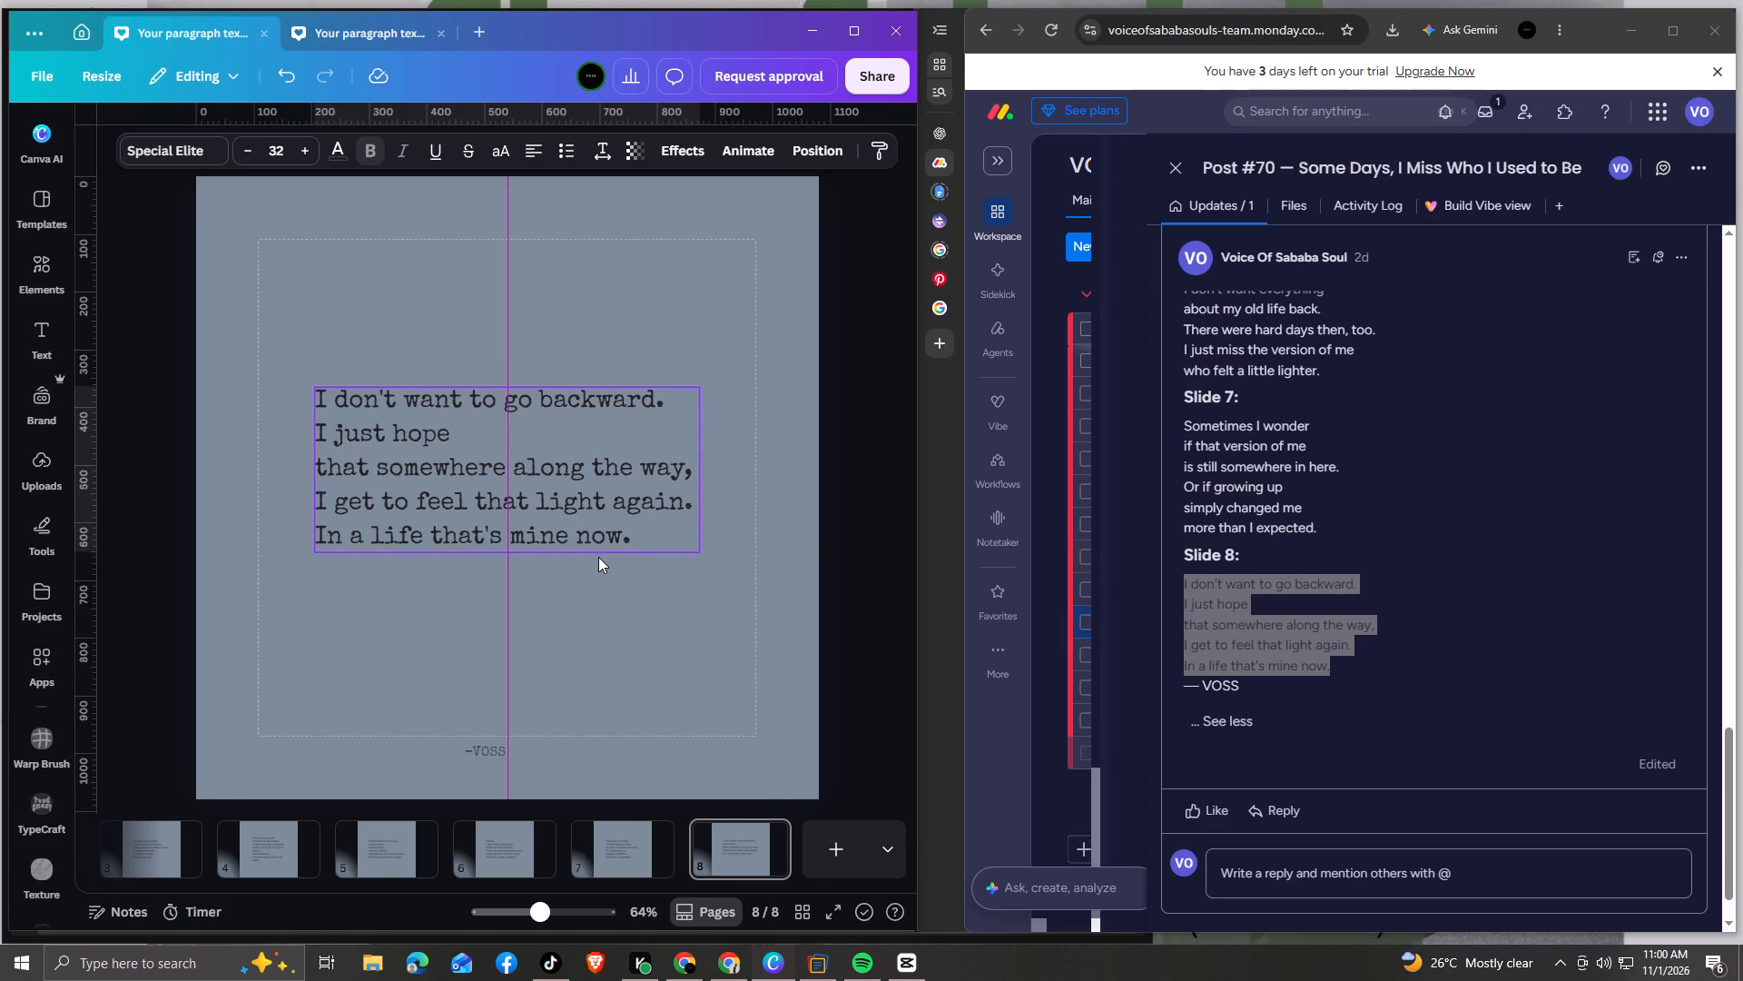
pyautogui.moveTo(598, 557); pyautogui.dragTo(599, 566)
pyautogui.click(626, 640)
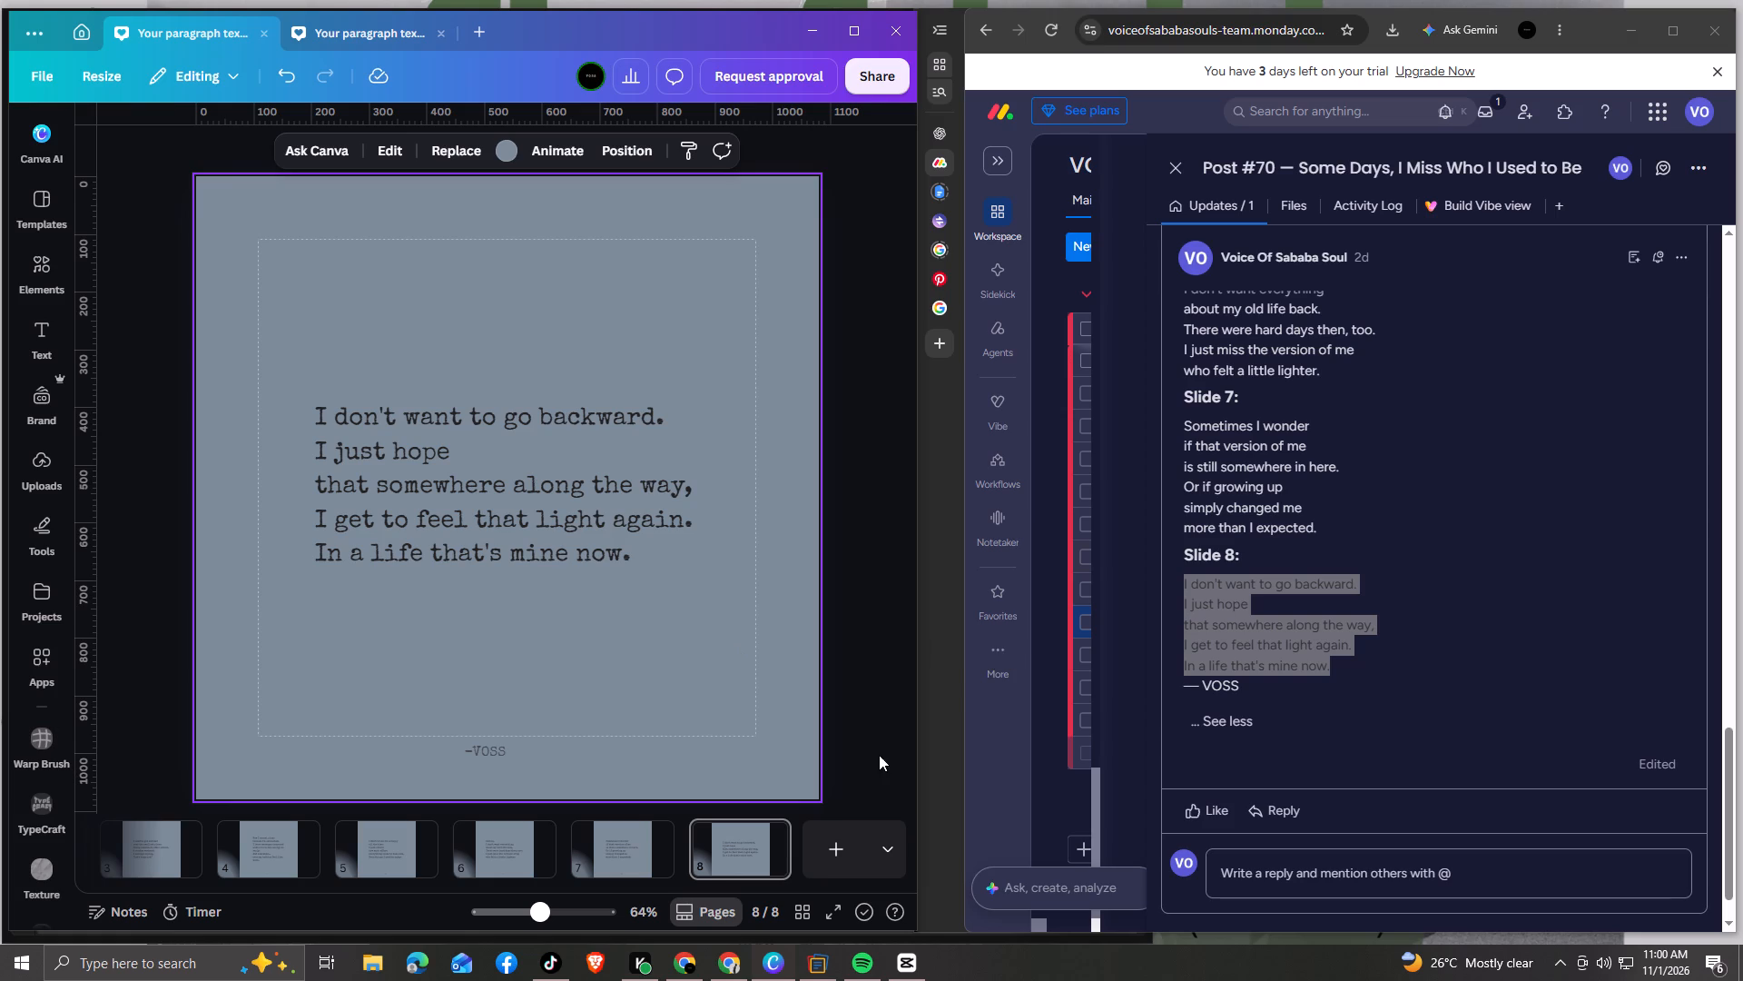
# Set the page 1 background to #473c38, copied from the Background value in the Post #70 brief.
pyautogui.press('Left')
pyautogui.press('Left')
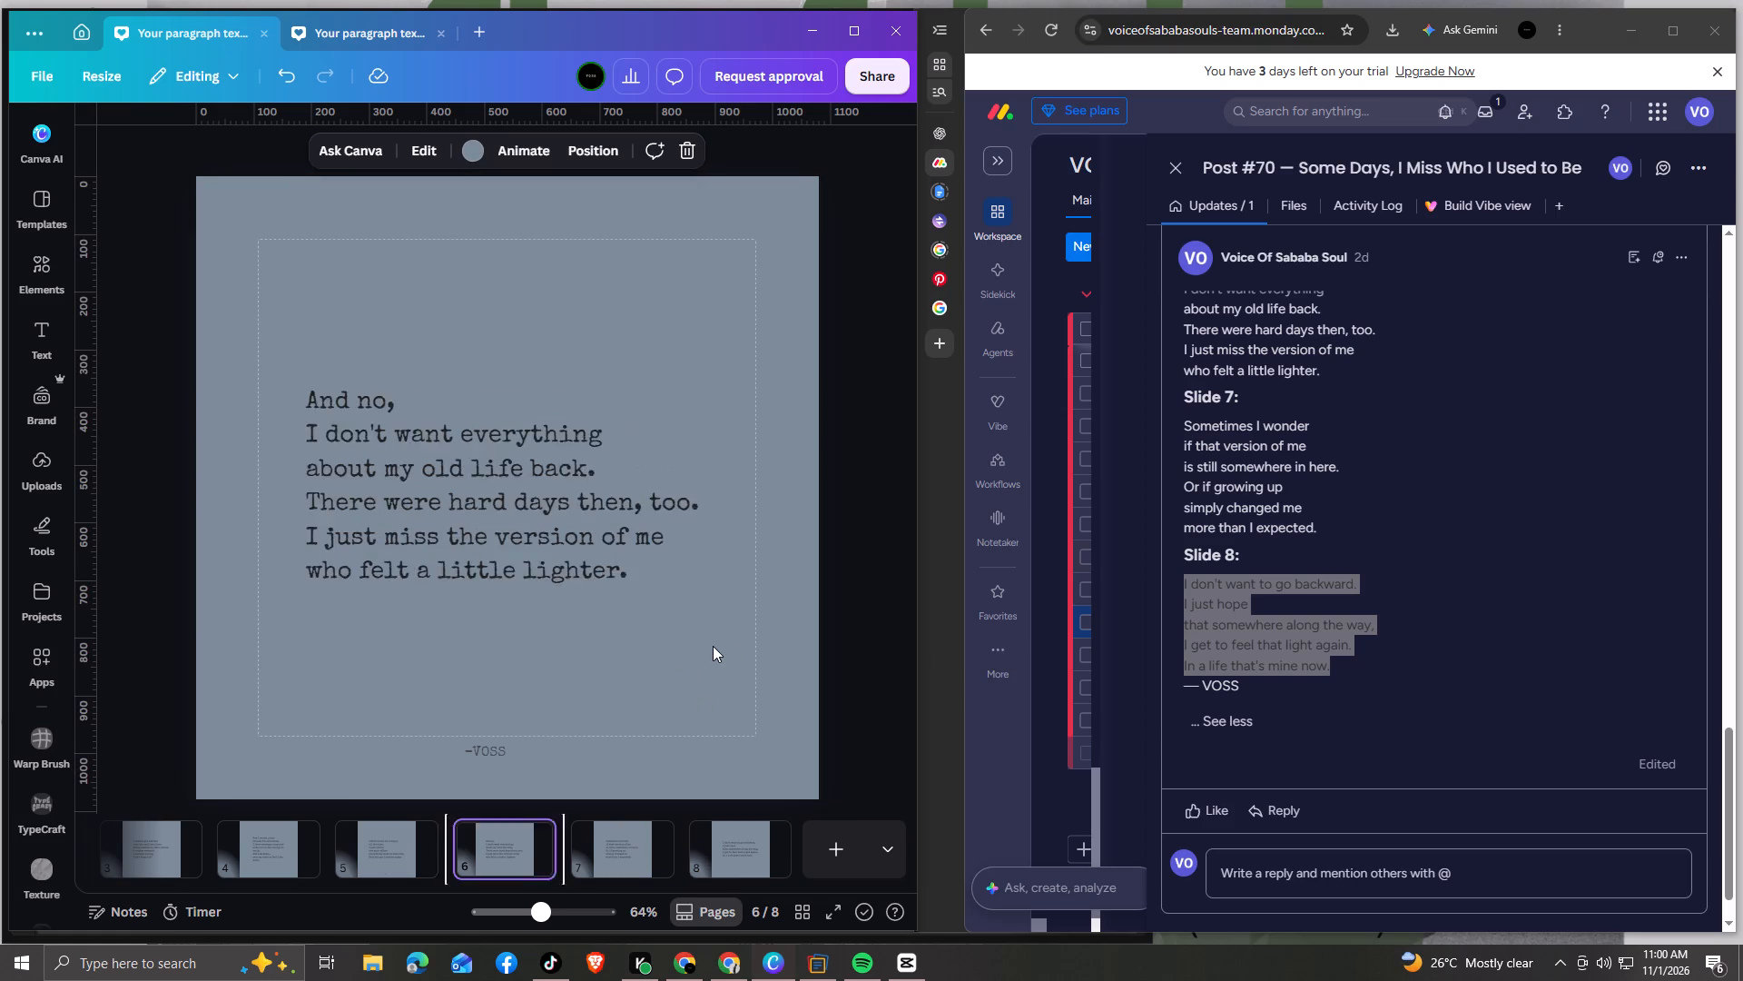
pyautogui.press('Left')
pyautogui.press('Left')
pyautogui.press('Left')
pyautogui.press('Left')
pyautogui.press('Left')
pyautogui.press('Left')
pyautogui.click(712, 638)
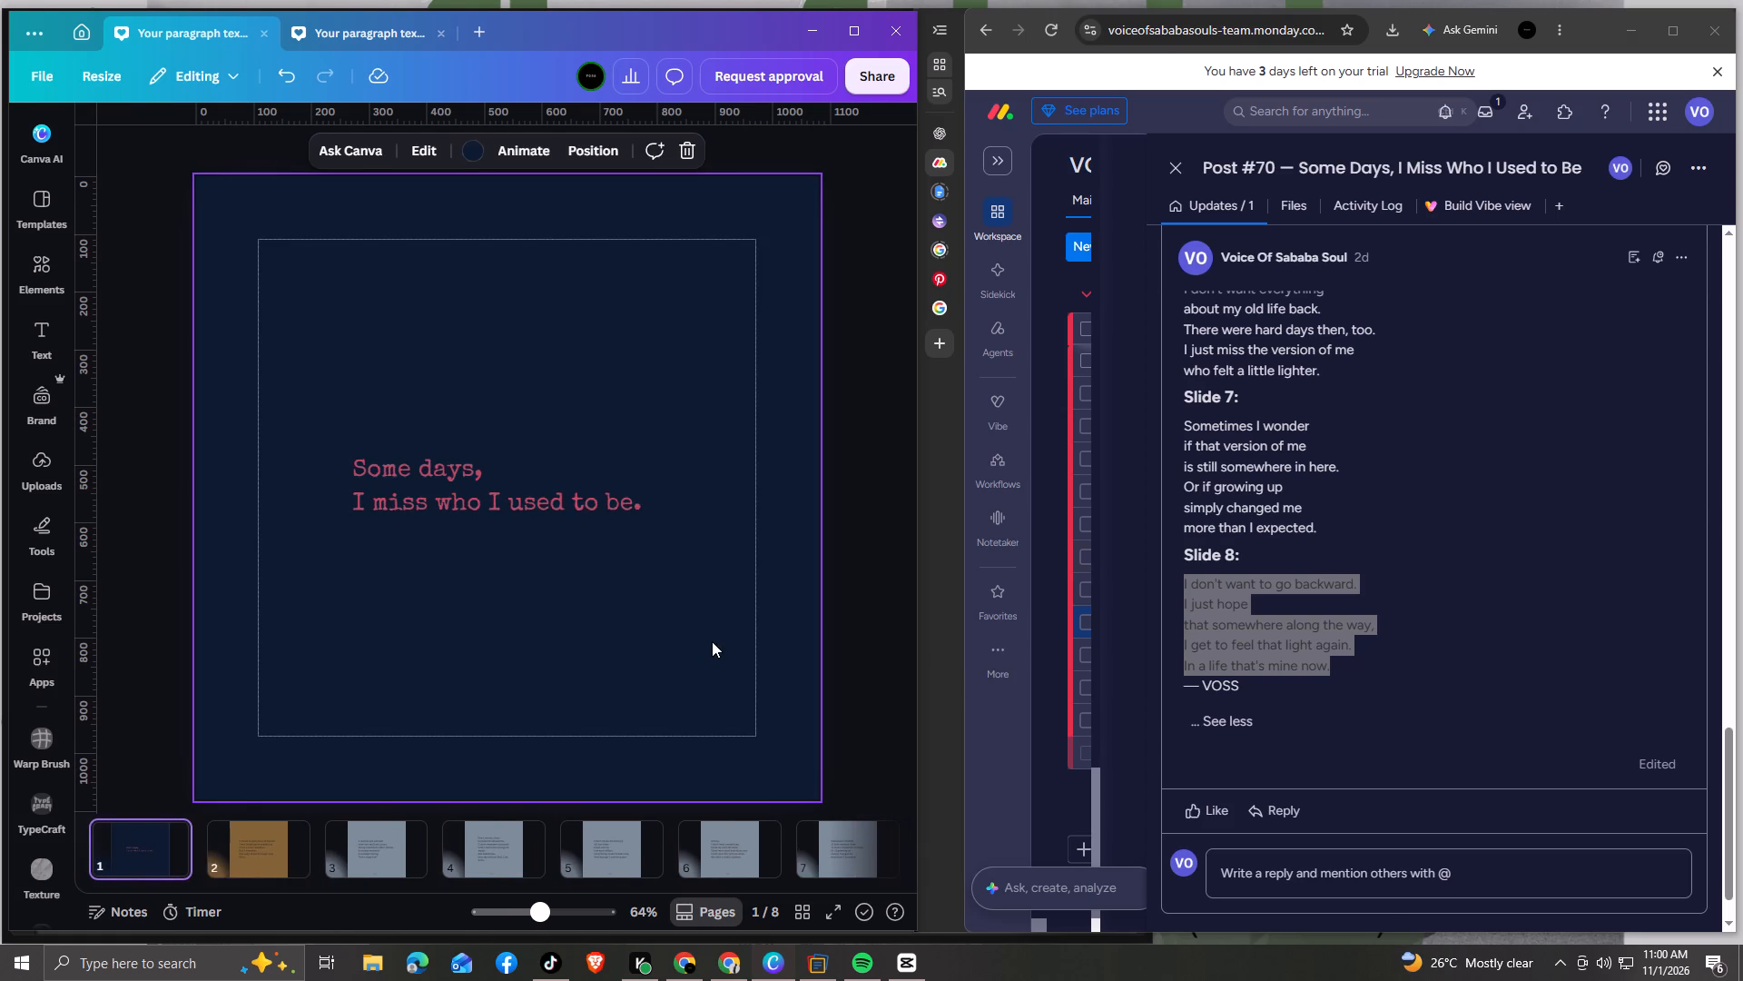
pyautogui.click(508, 152)
pyautogui.scroll(4, 1403, 414)
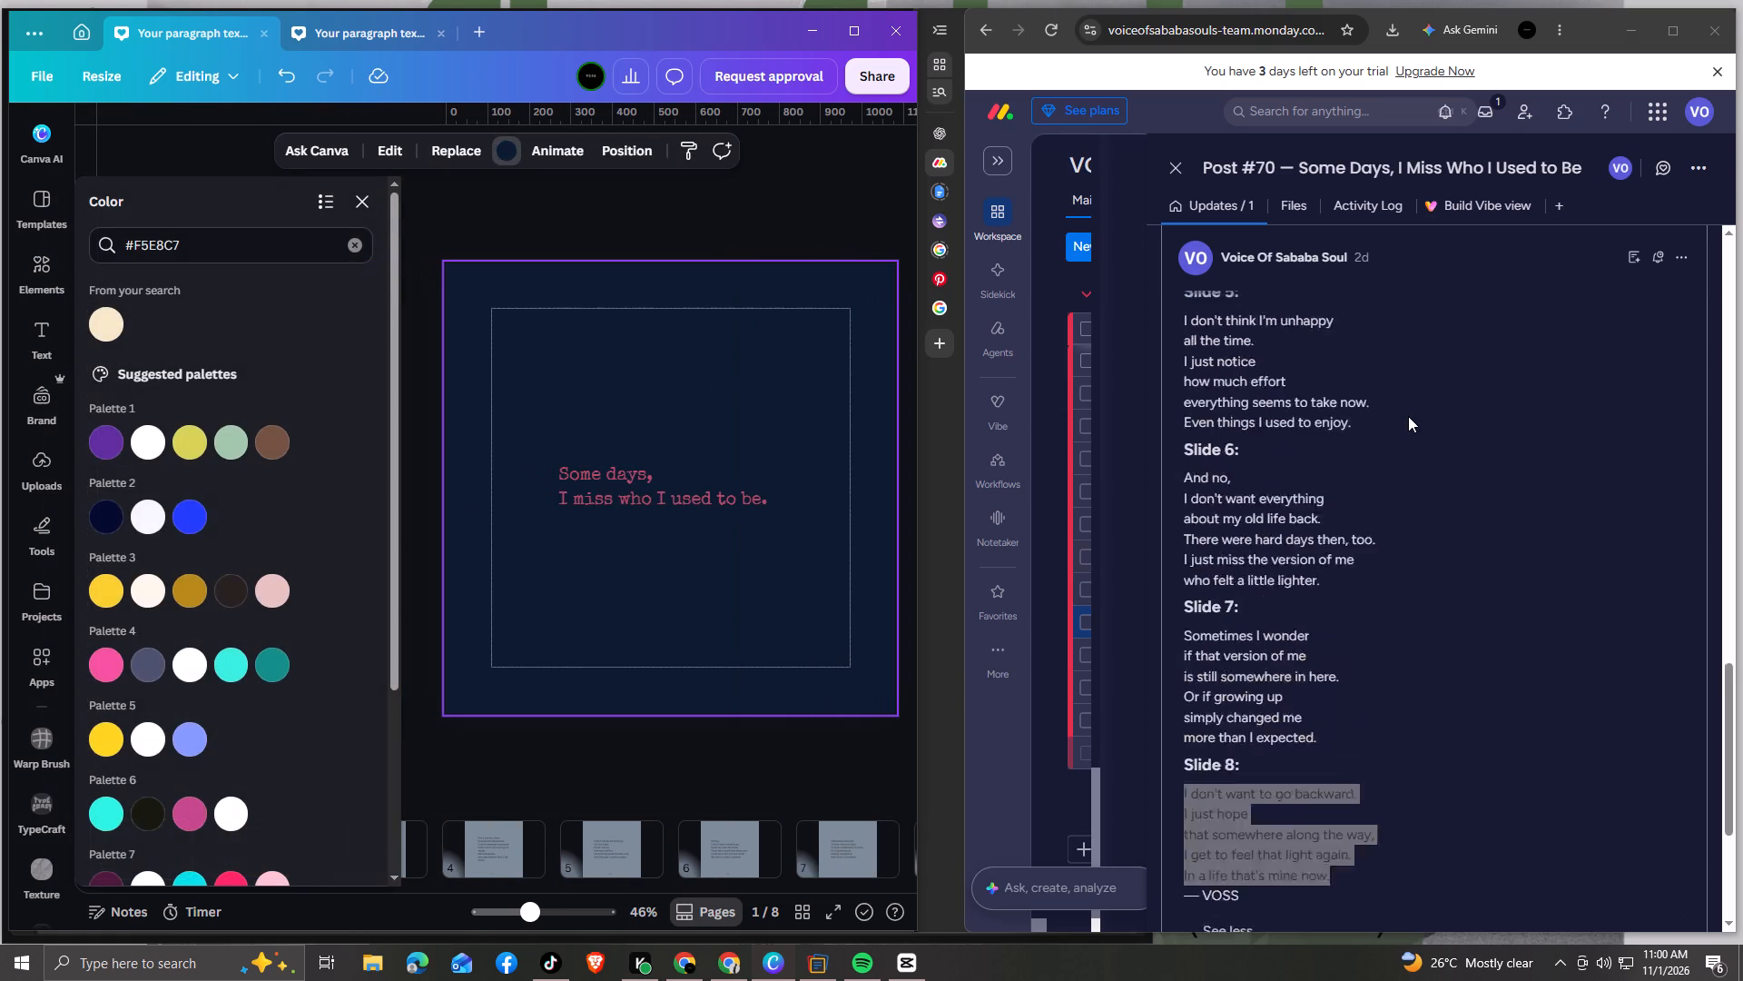
pyautogui.scroll(14, 1408, 416)
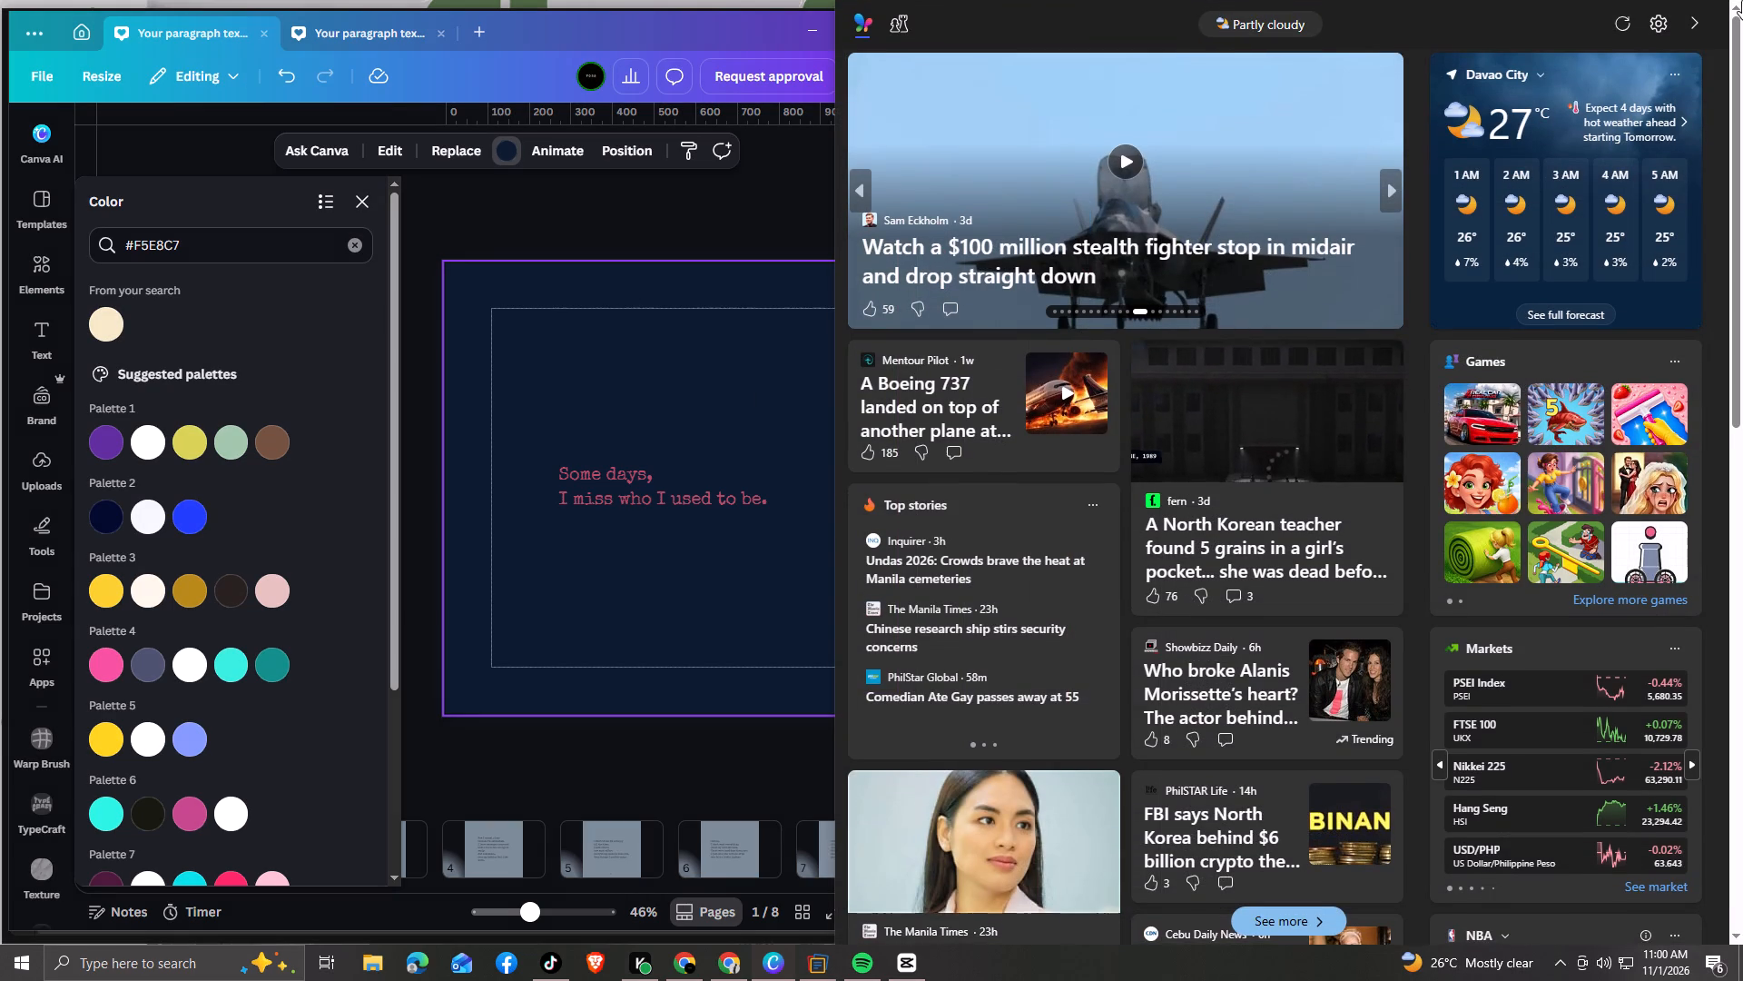
pyautogui.click(775, 177)
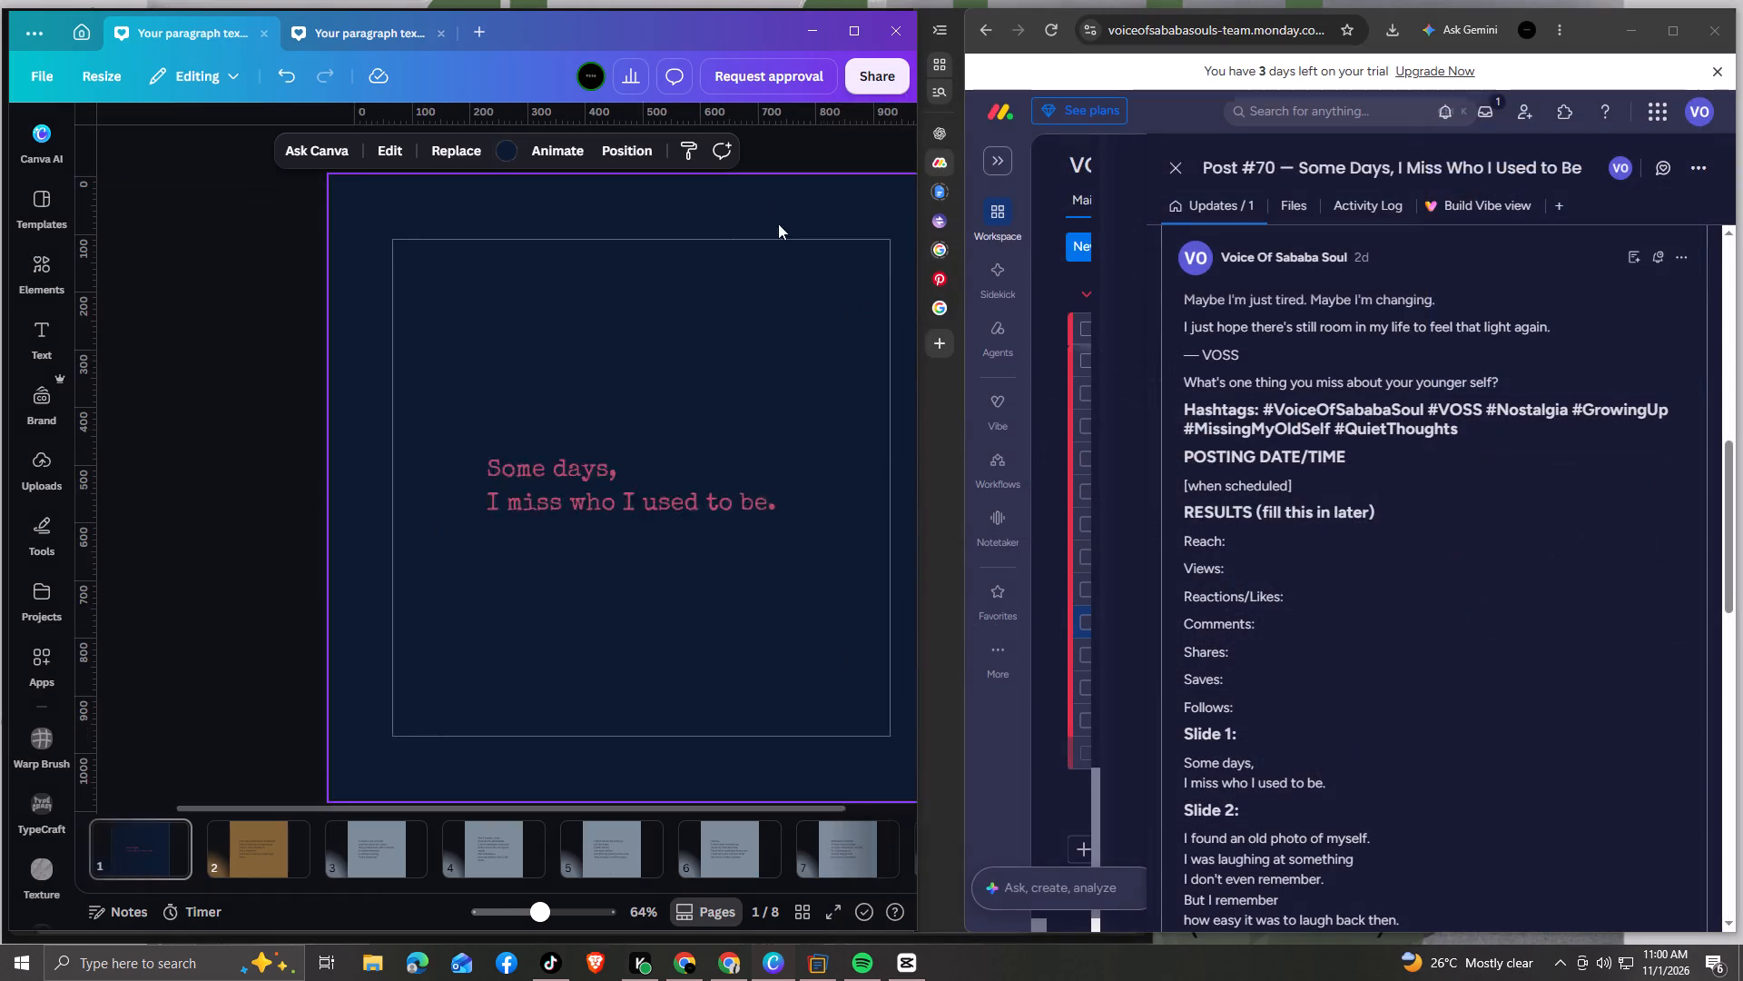
pyautogui.click(499, 150)
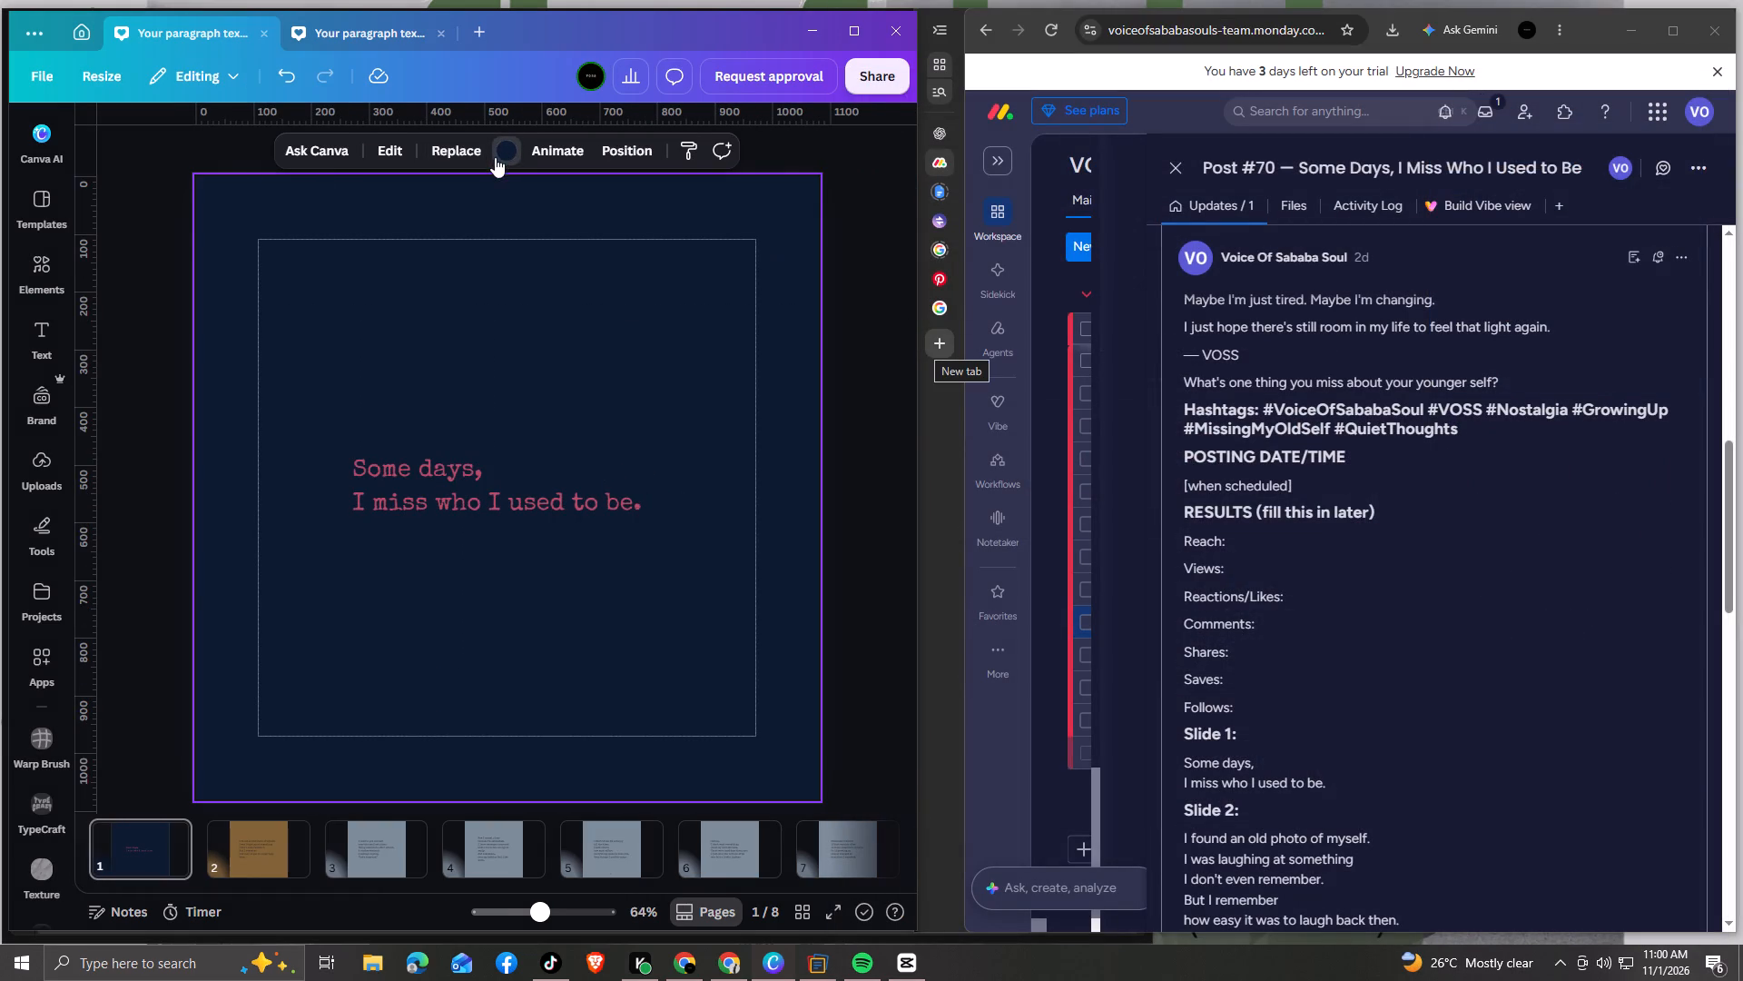
pyautogui.scroll(13, 1367, 486)
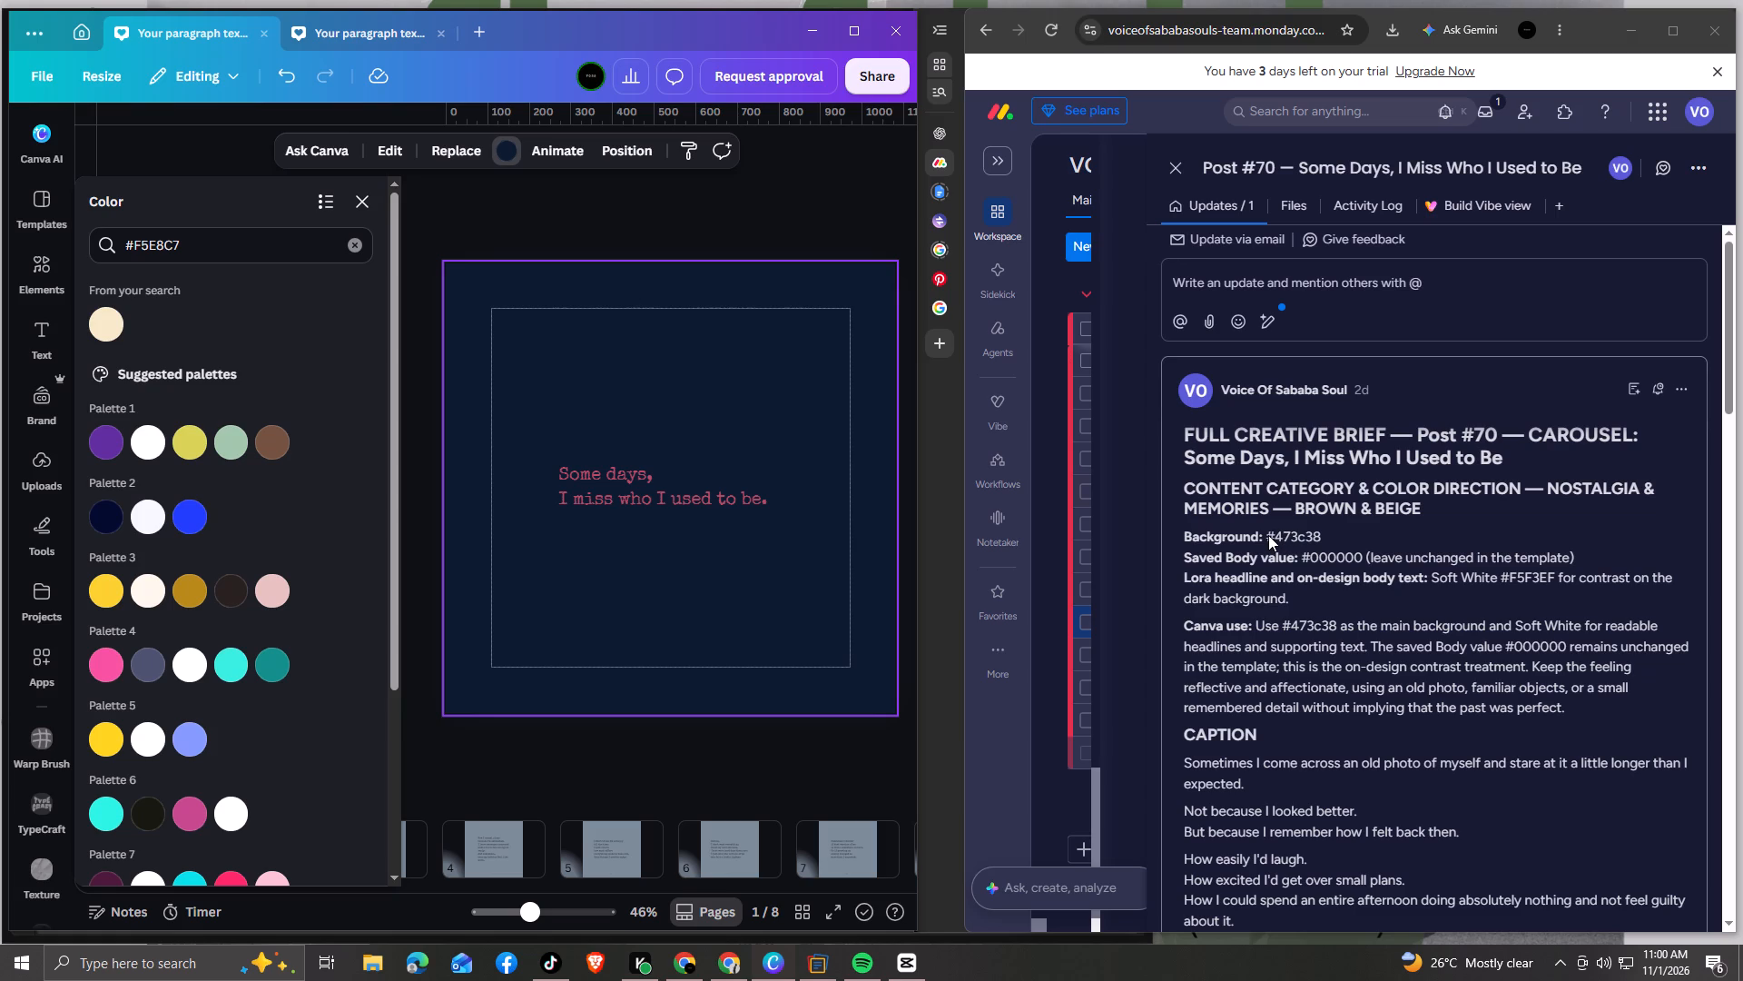
pyautogui.moveTo(1263, 535); pyautogui.dragTo(1317, 539)
pyautogui.hotkey('ctrl', 'c')
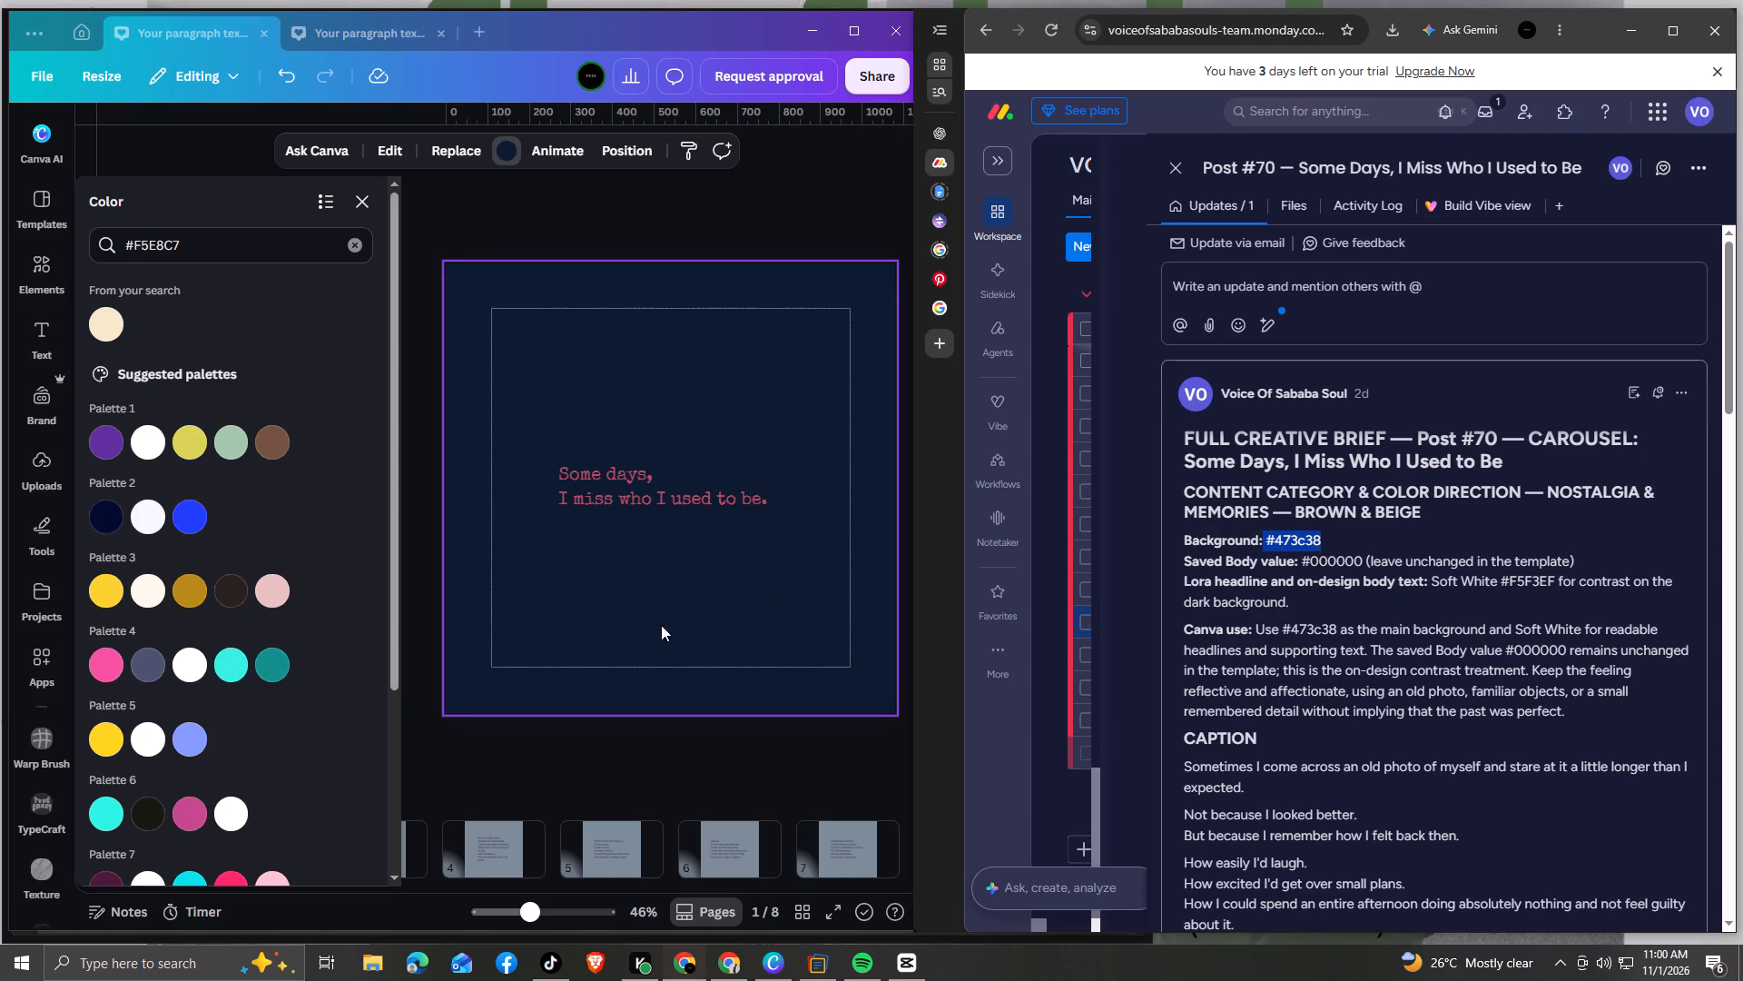
pyautogui.click(353, 249)
pyautogui.click(265, 251)
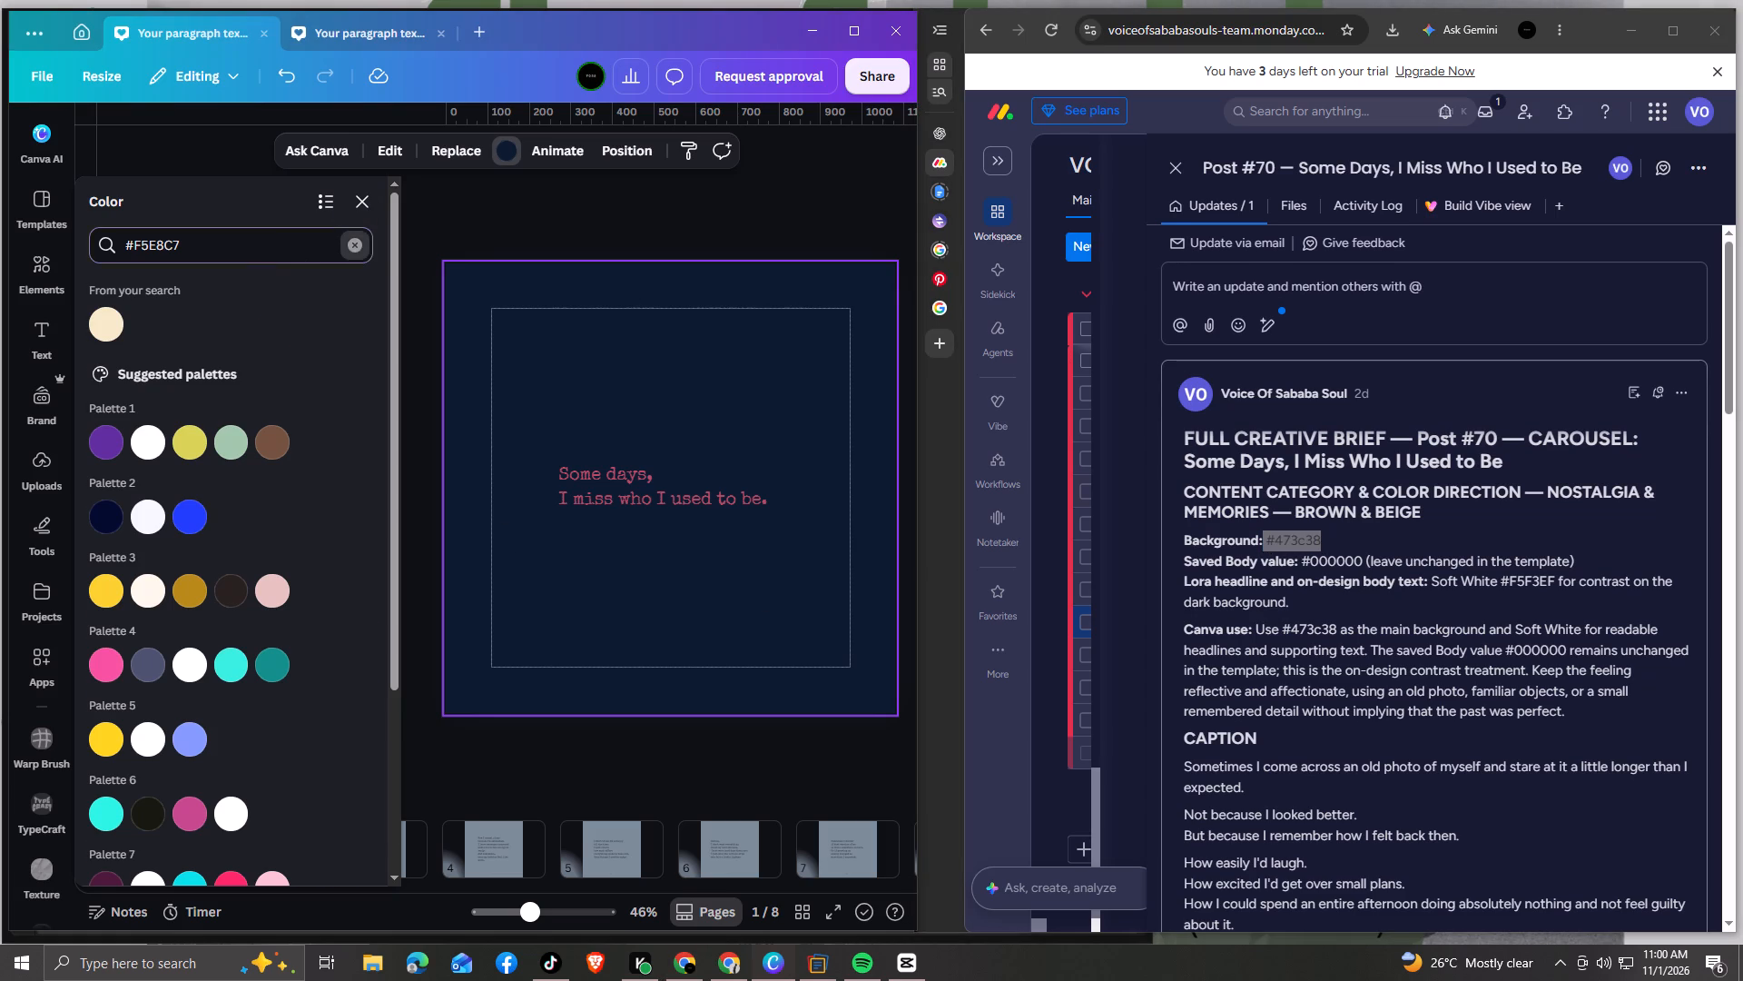
pyautogui.hotkey('ctrl', 'v')
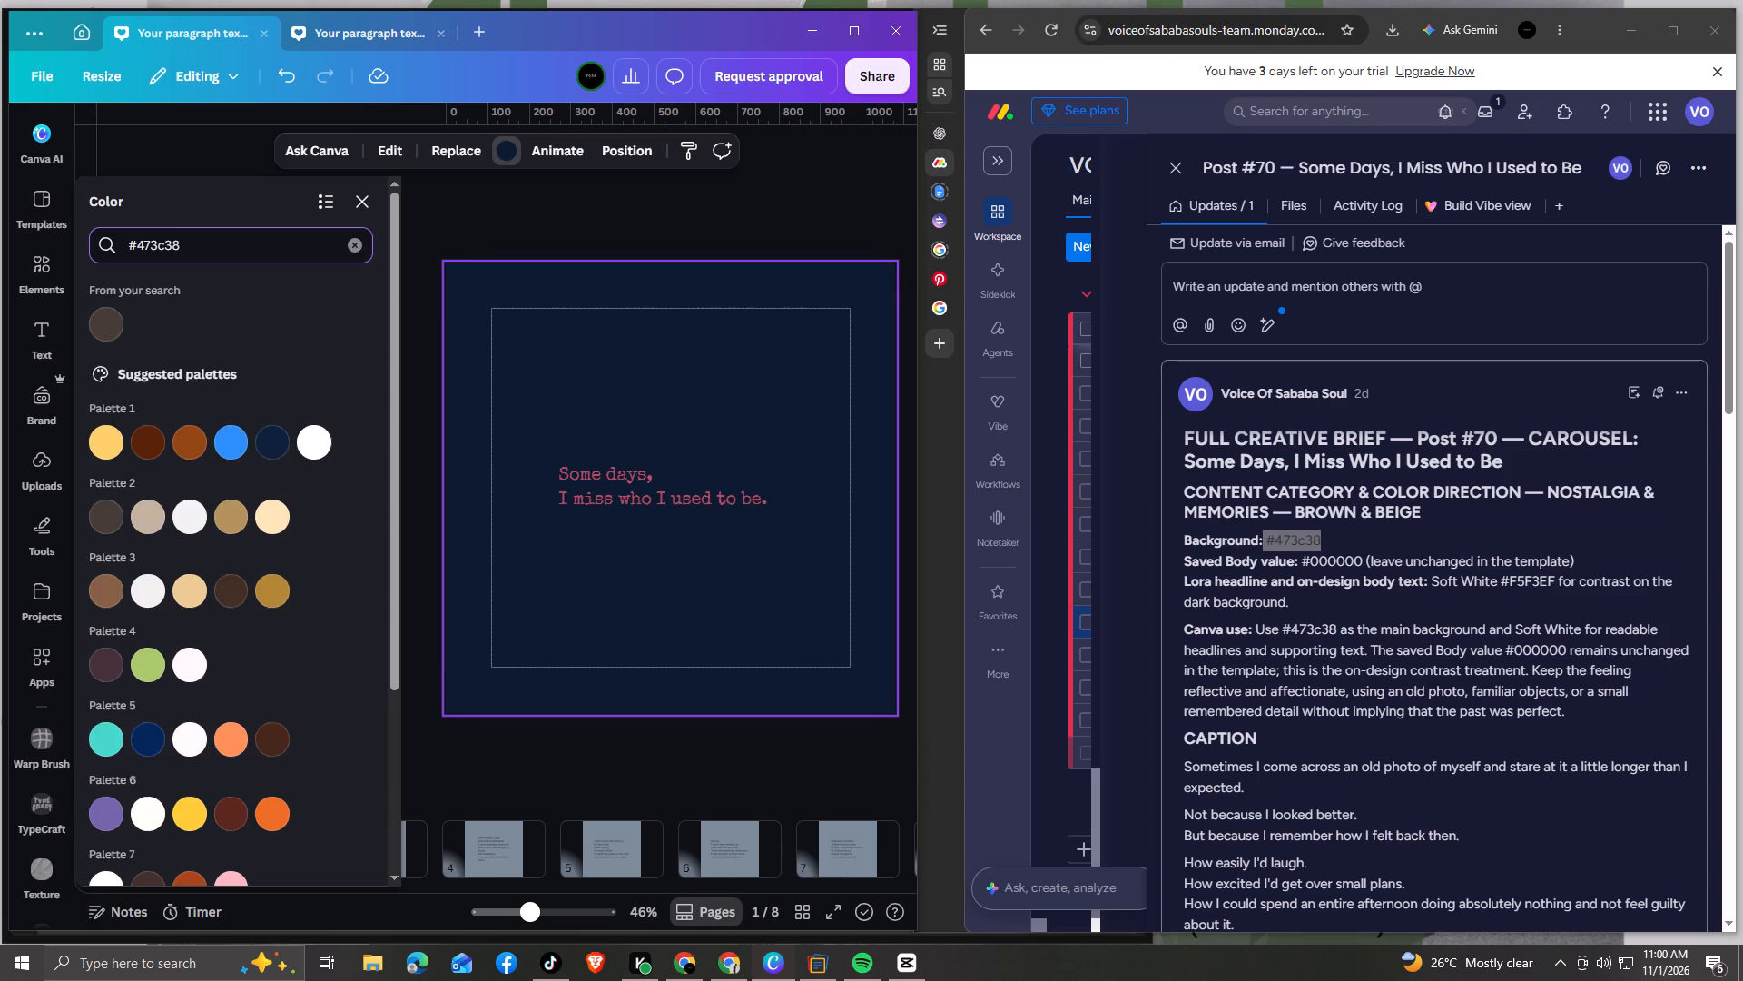
pyautogui.click(95, 336)
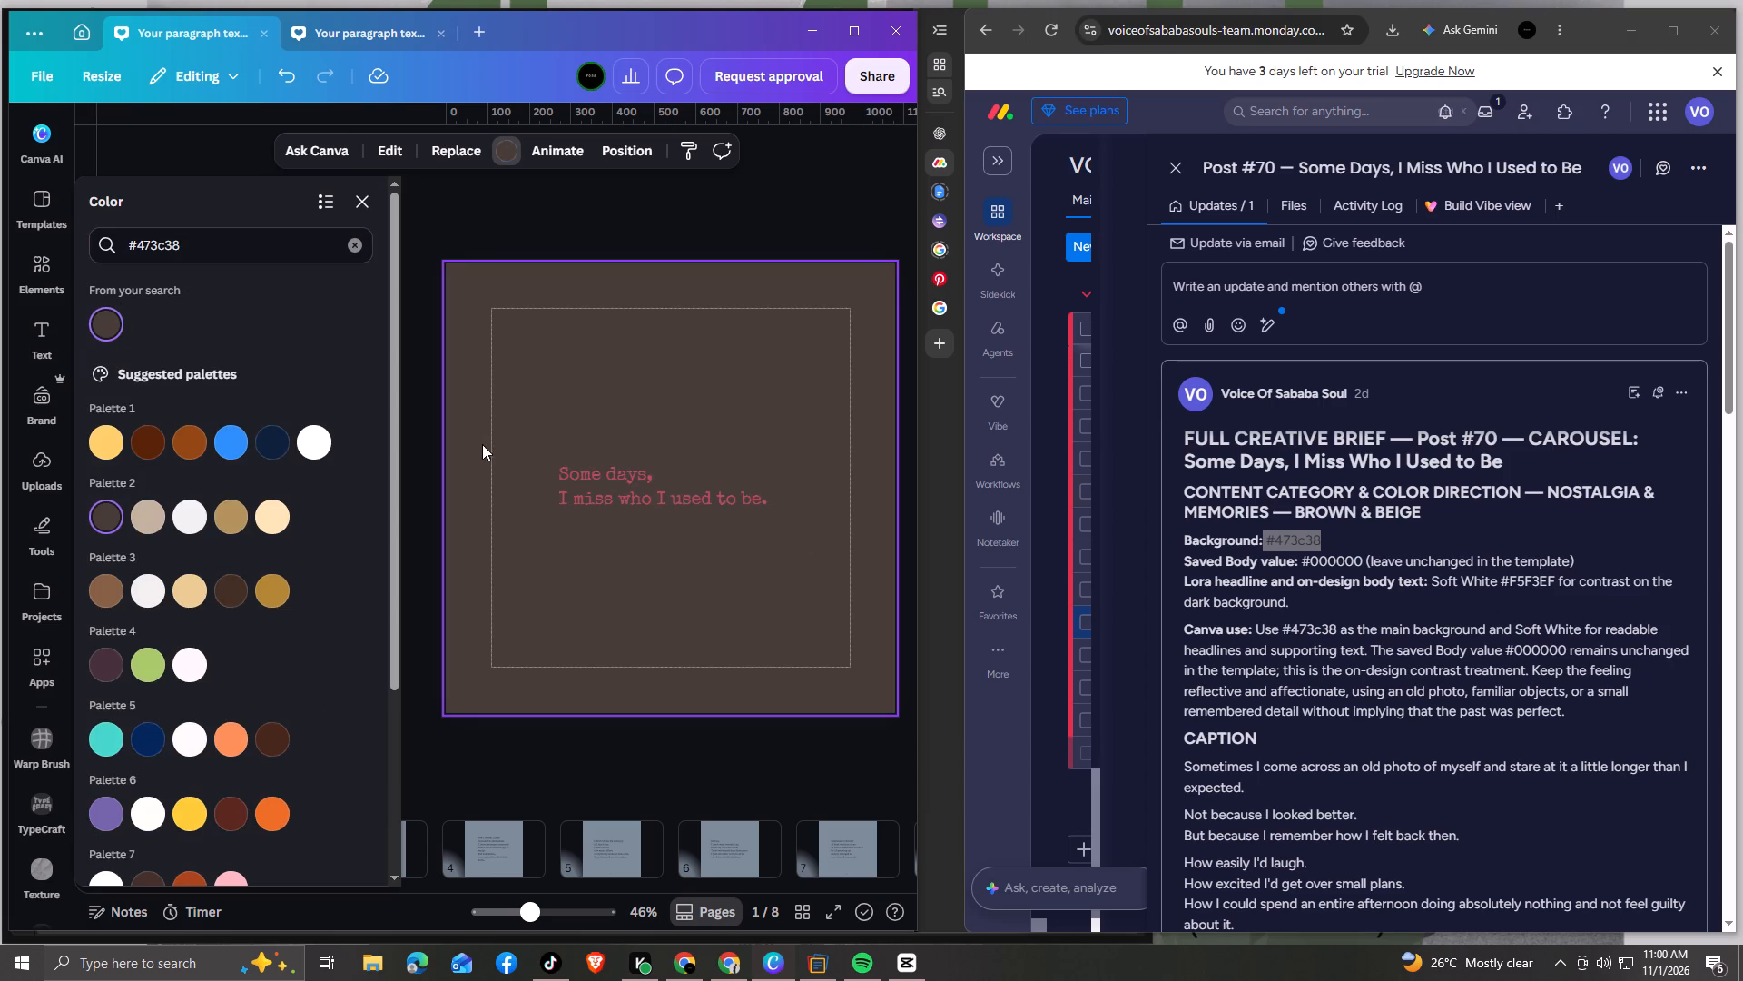
# Change the page 1 text "Some days, I miss who I used to be." to black.
pyautogui.click(669, 490)
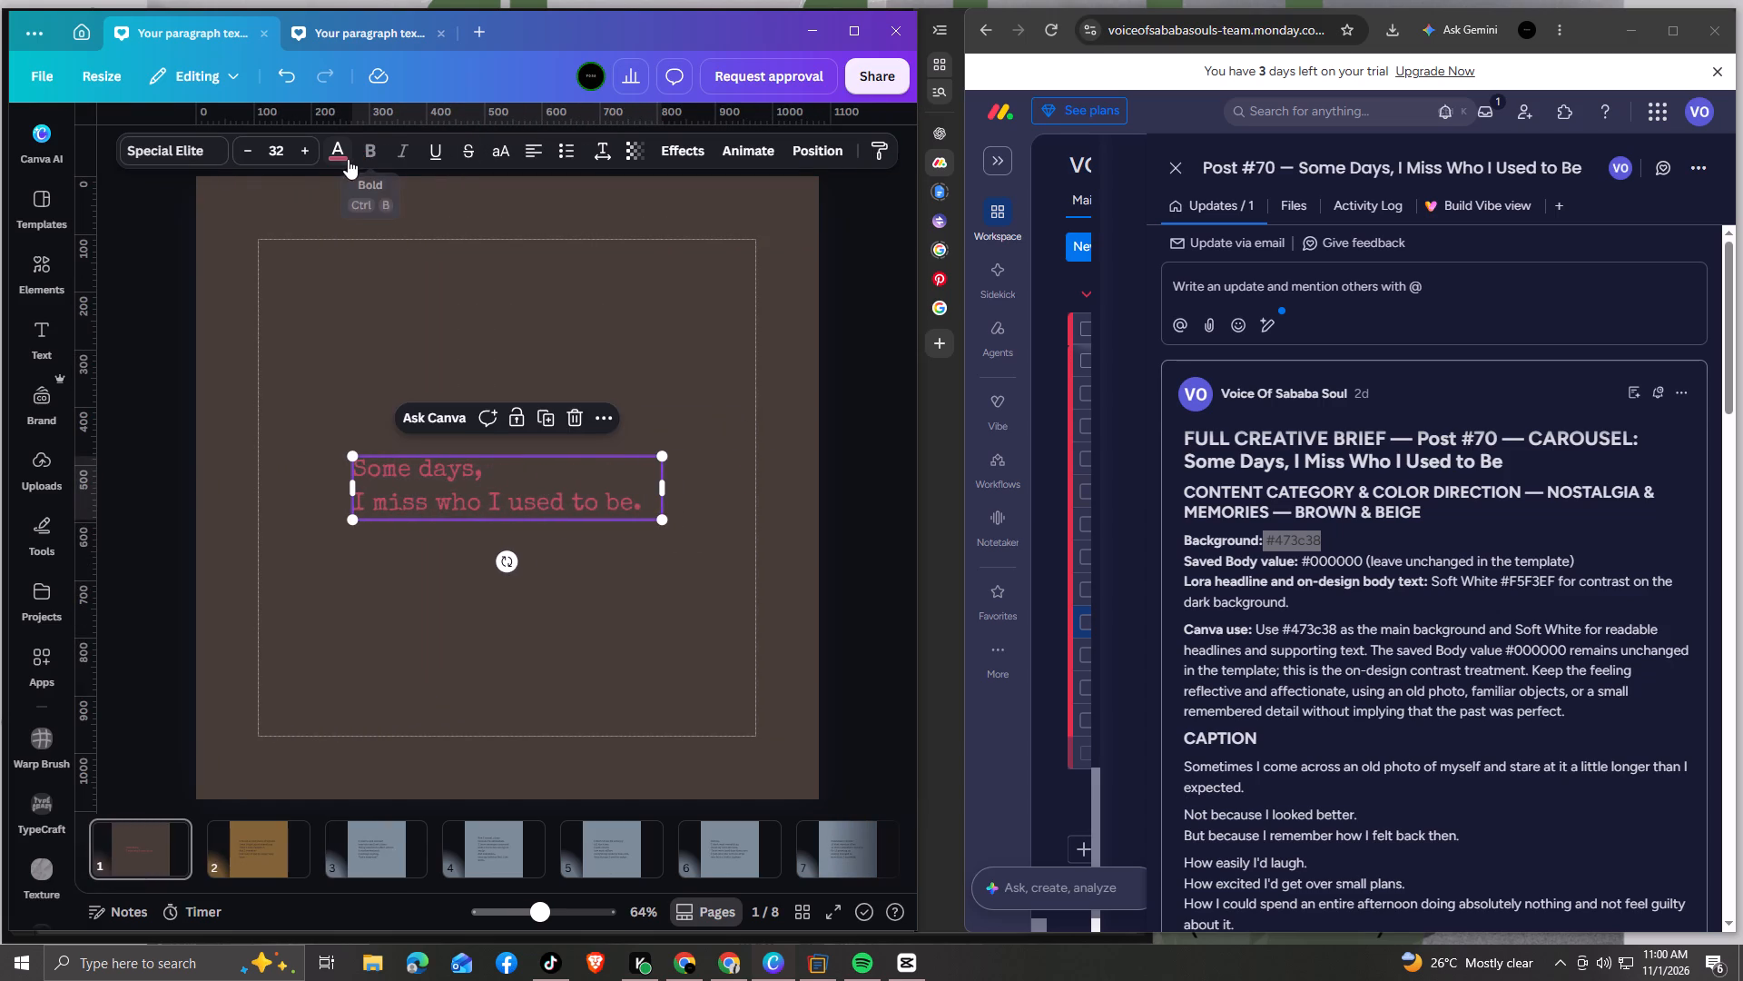
pyautogui.click(342, 157)
pyautogui.click(352, 242)
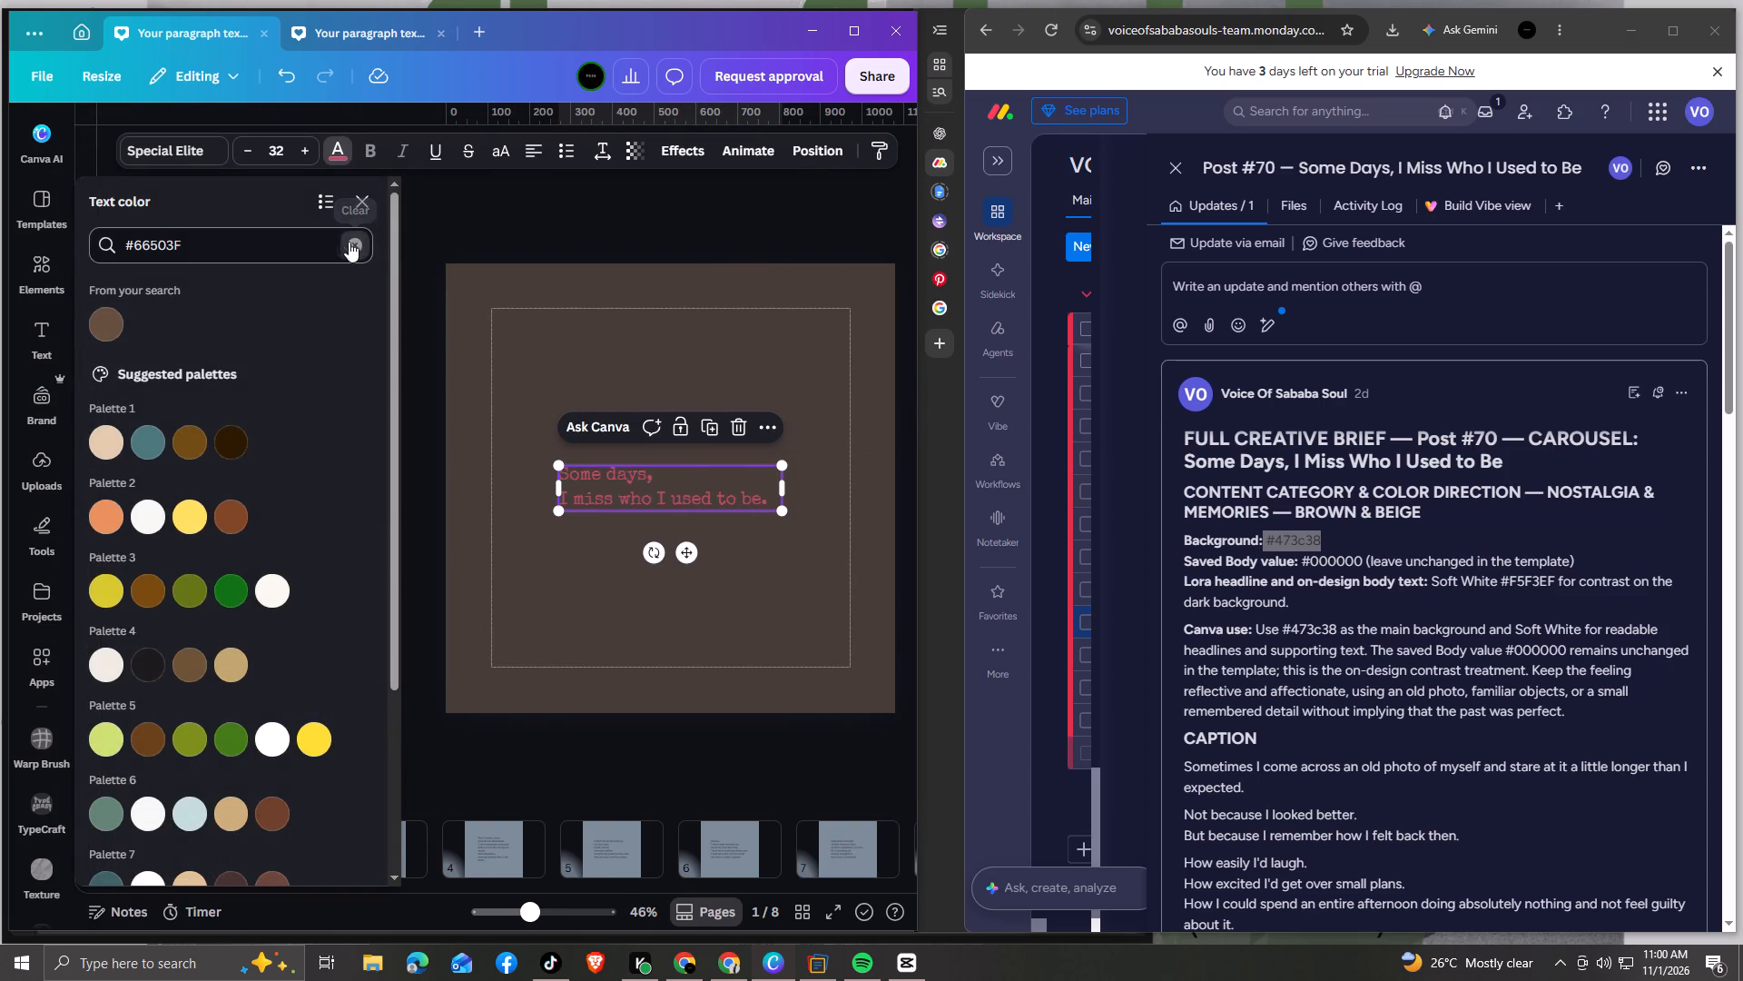
pyautogui.click(93, 588)
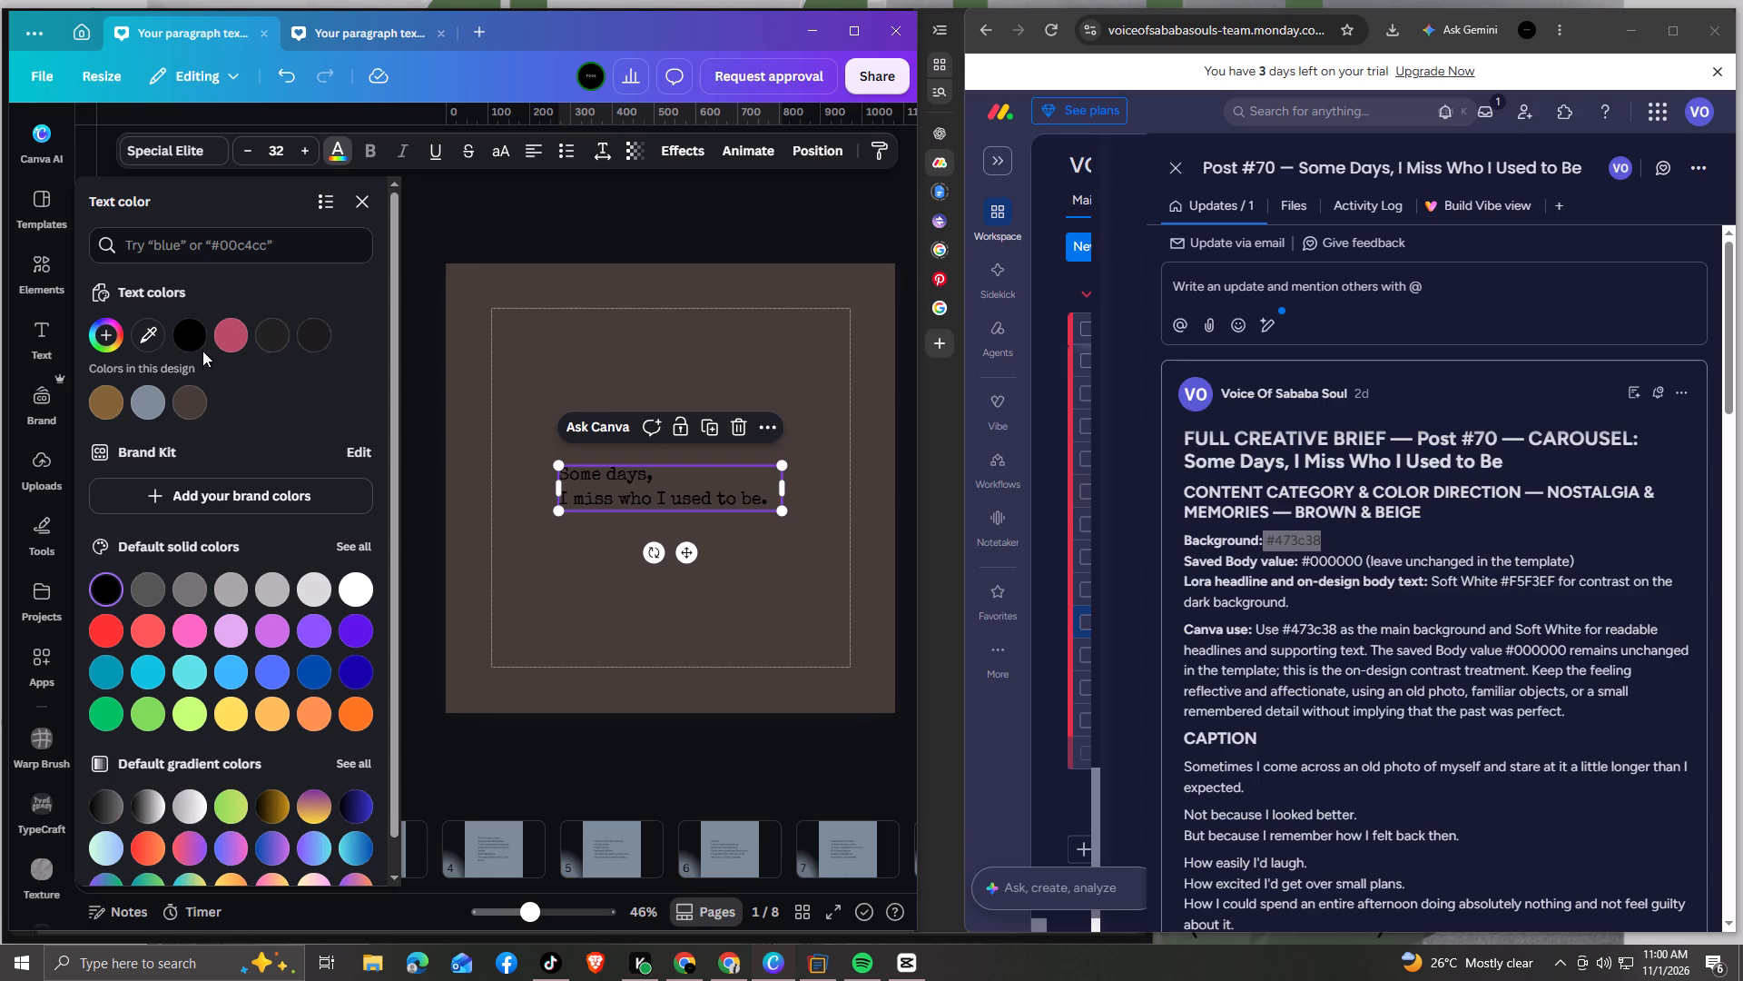
pyautogui.click(748, 217)
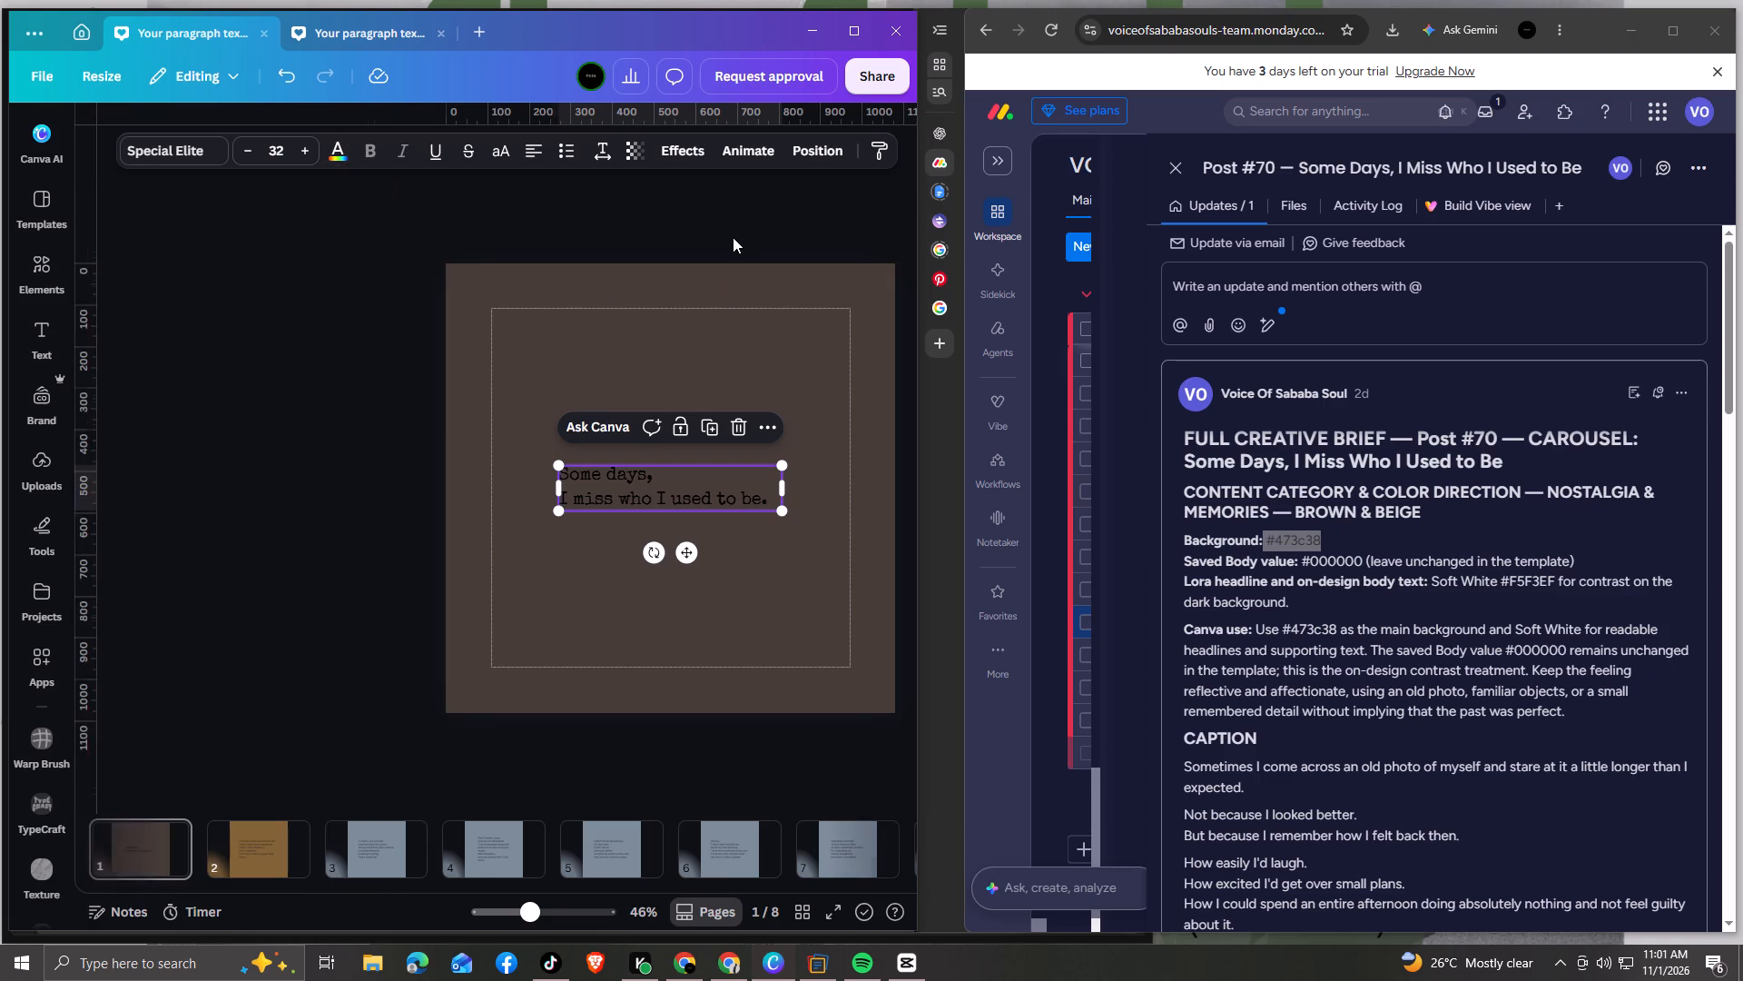
pyautogui.click(881, 550)
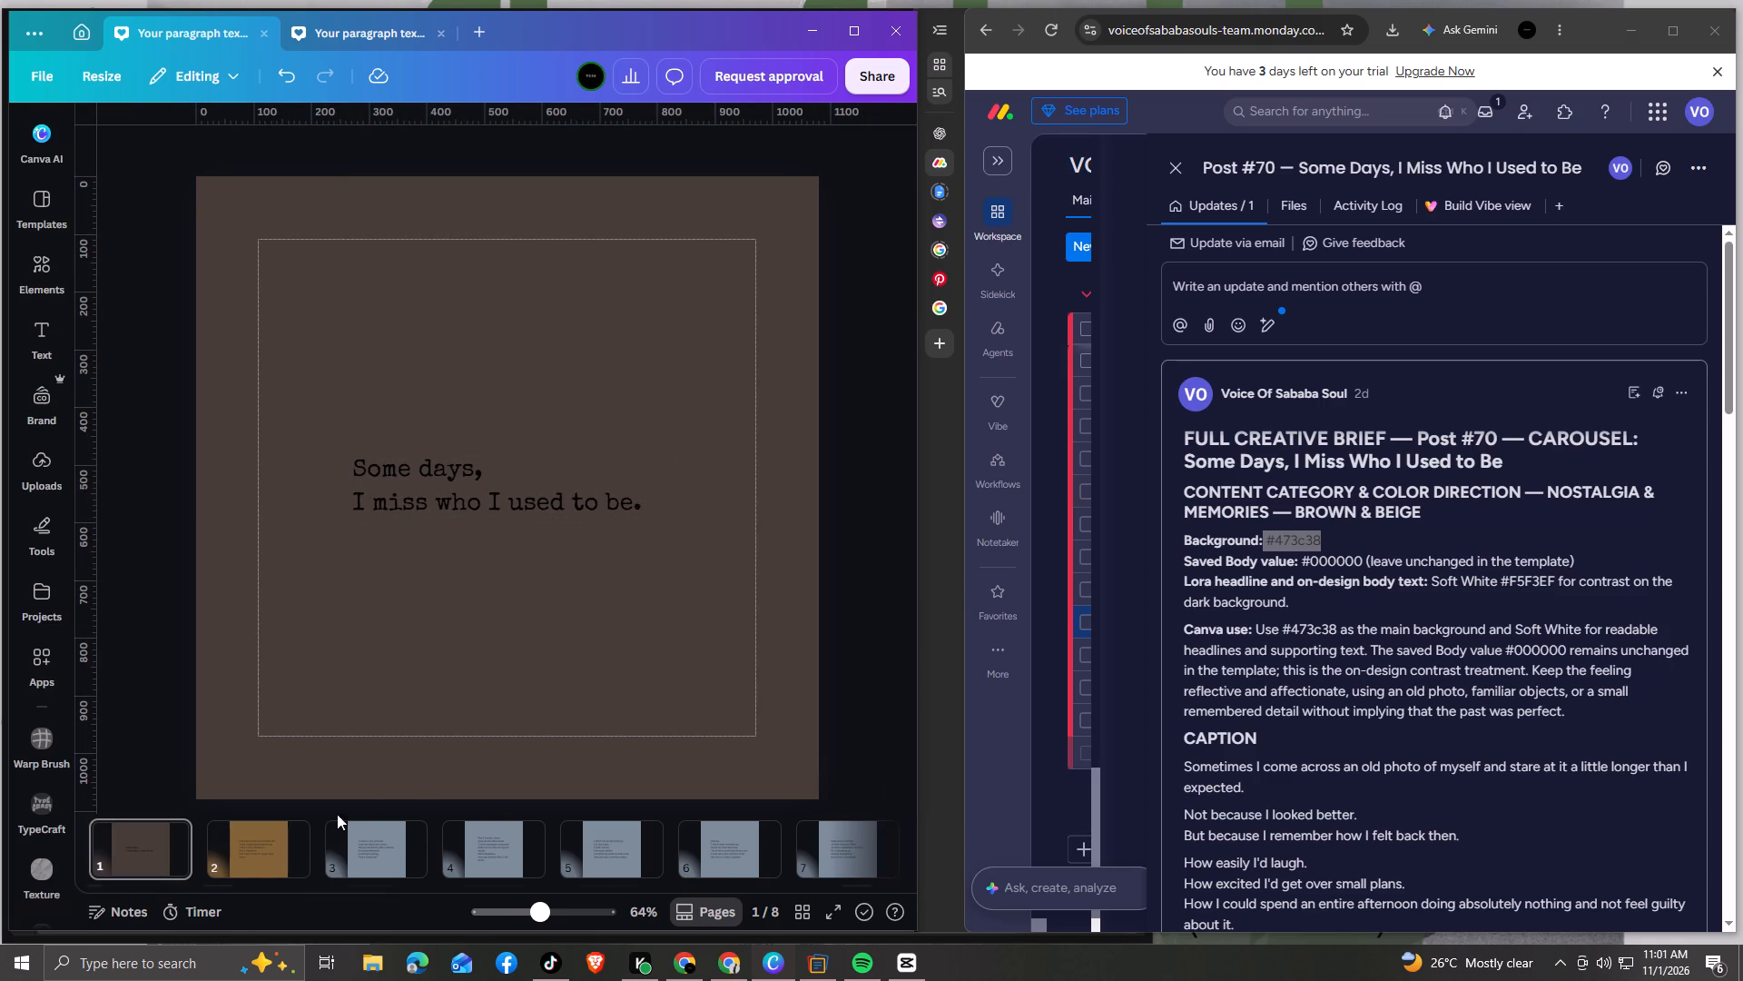
pyautogui.click(404, 676)
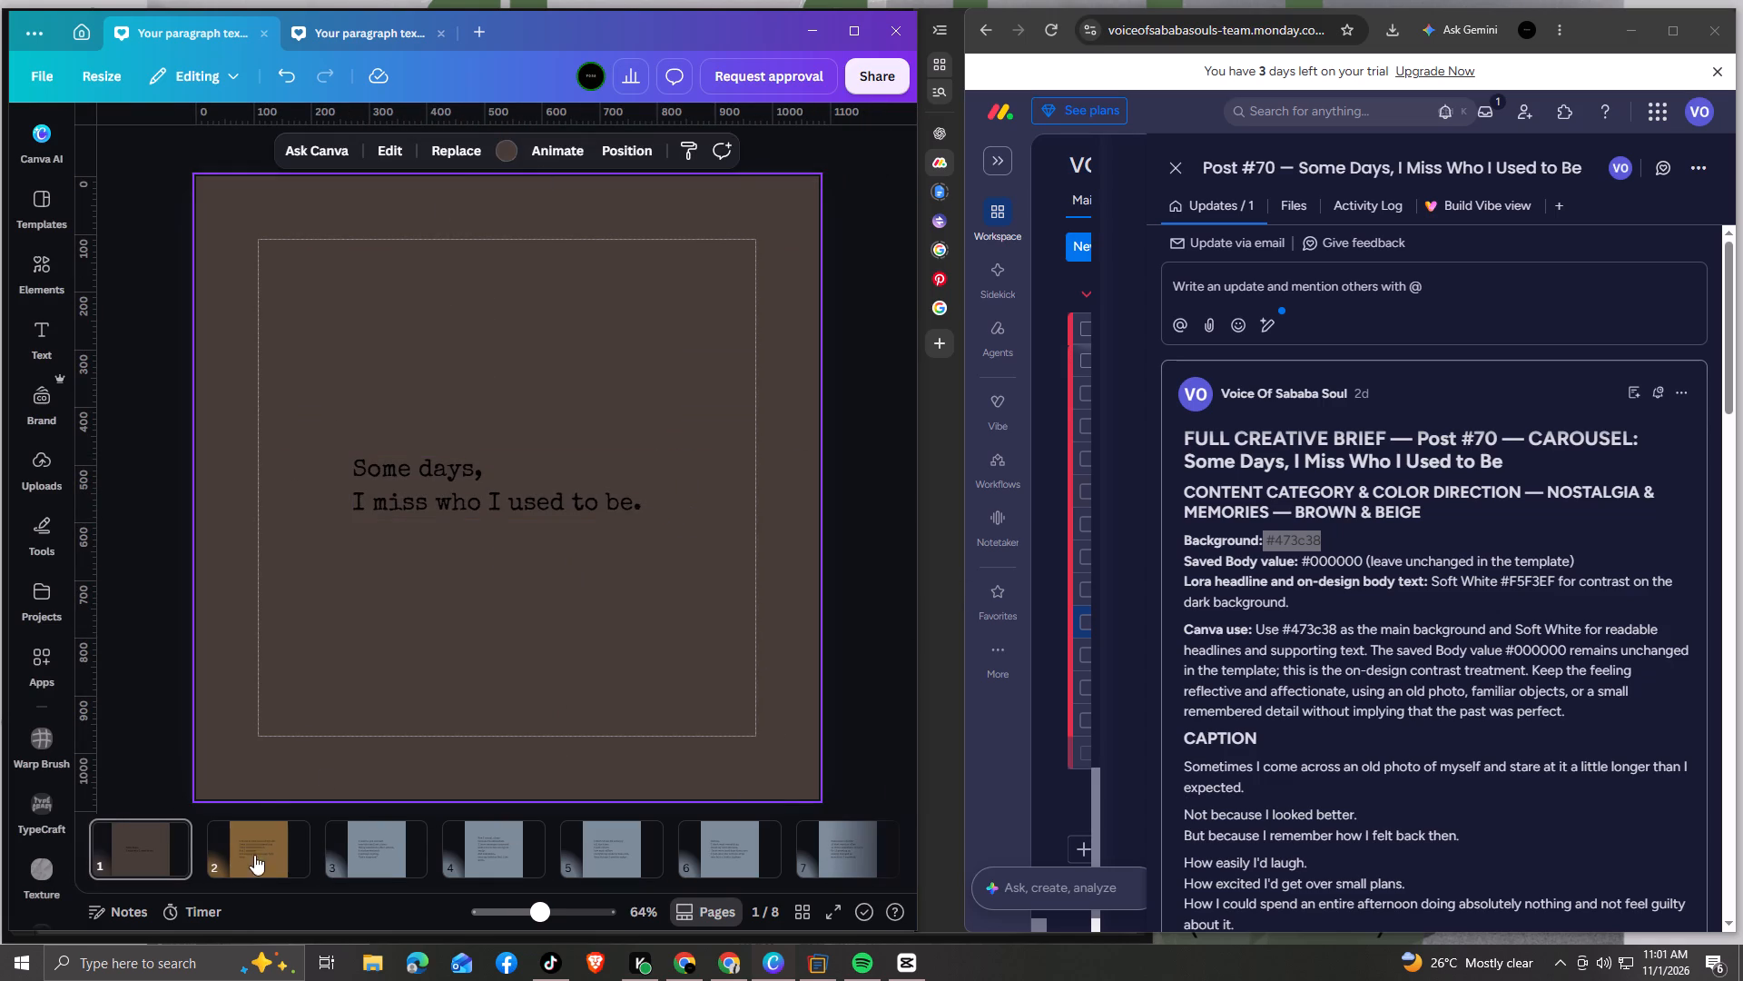
# Set the page 2 background to #473c38.
pyautogui.click(254, 857)
pyautogui.click(479, 154)
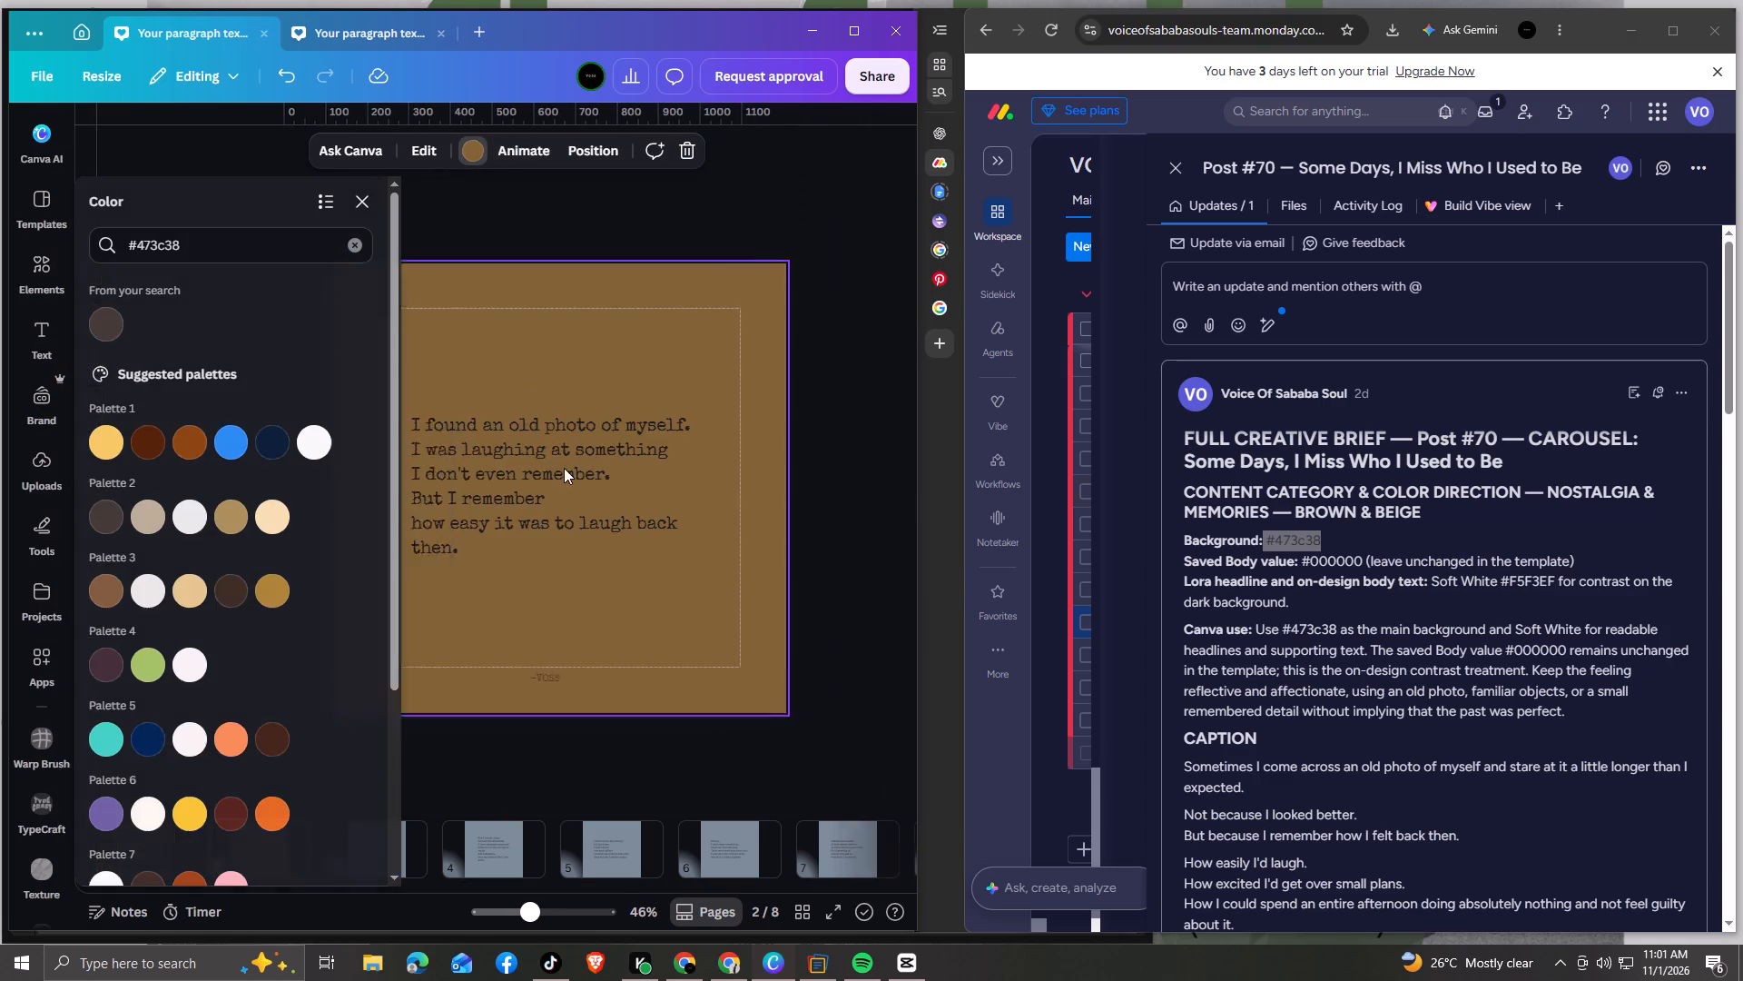
pyautogui.click(108, 329)
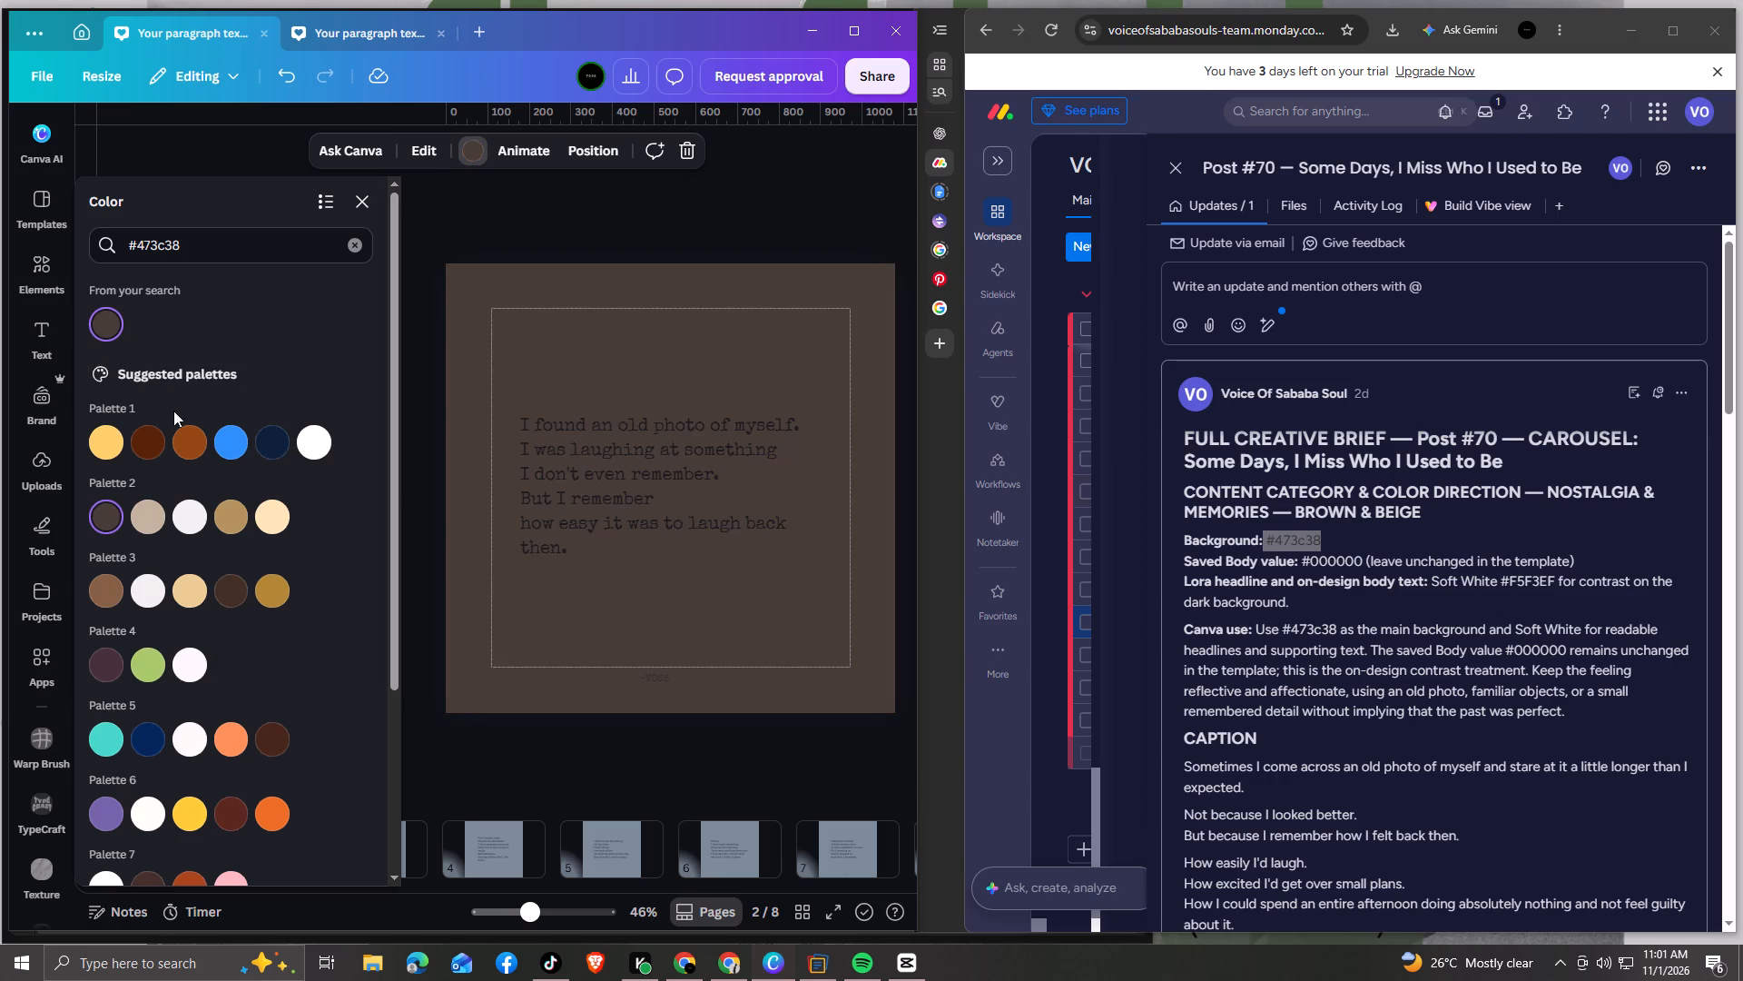
pyautogui.click(486, 734)
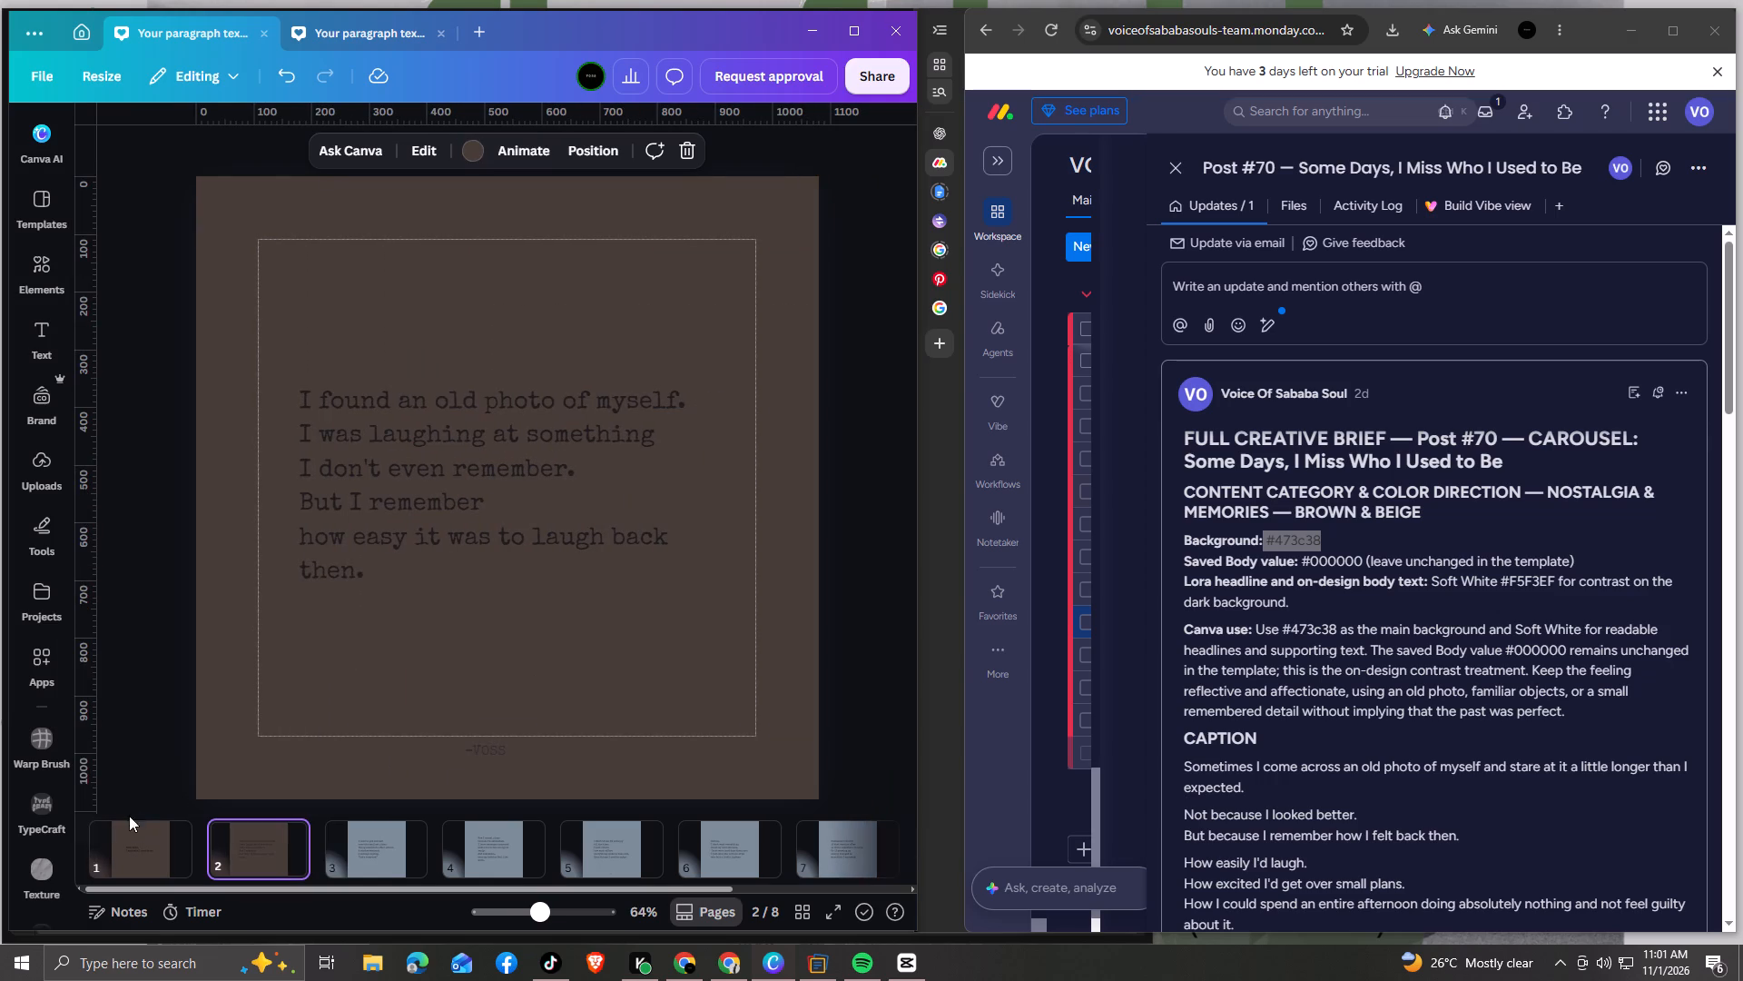
# Set the page 3 background to #473c38 and apply that colour change across all pages.
pyautogui.click(352, 857)
pyautogui.click(437, 696)
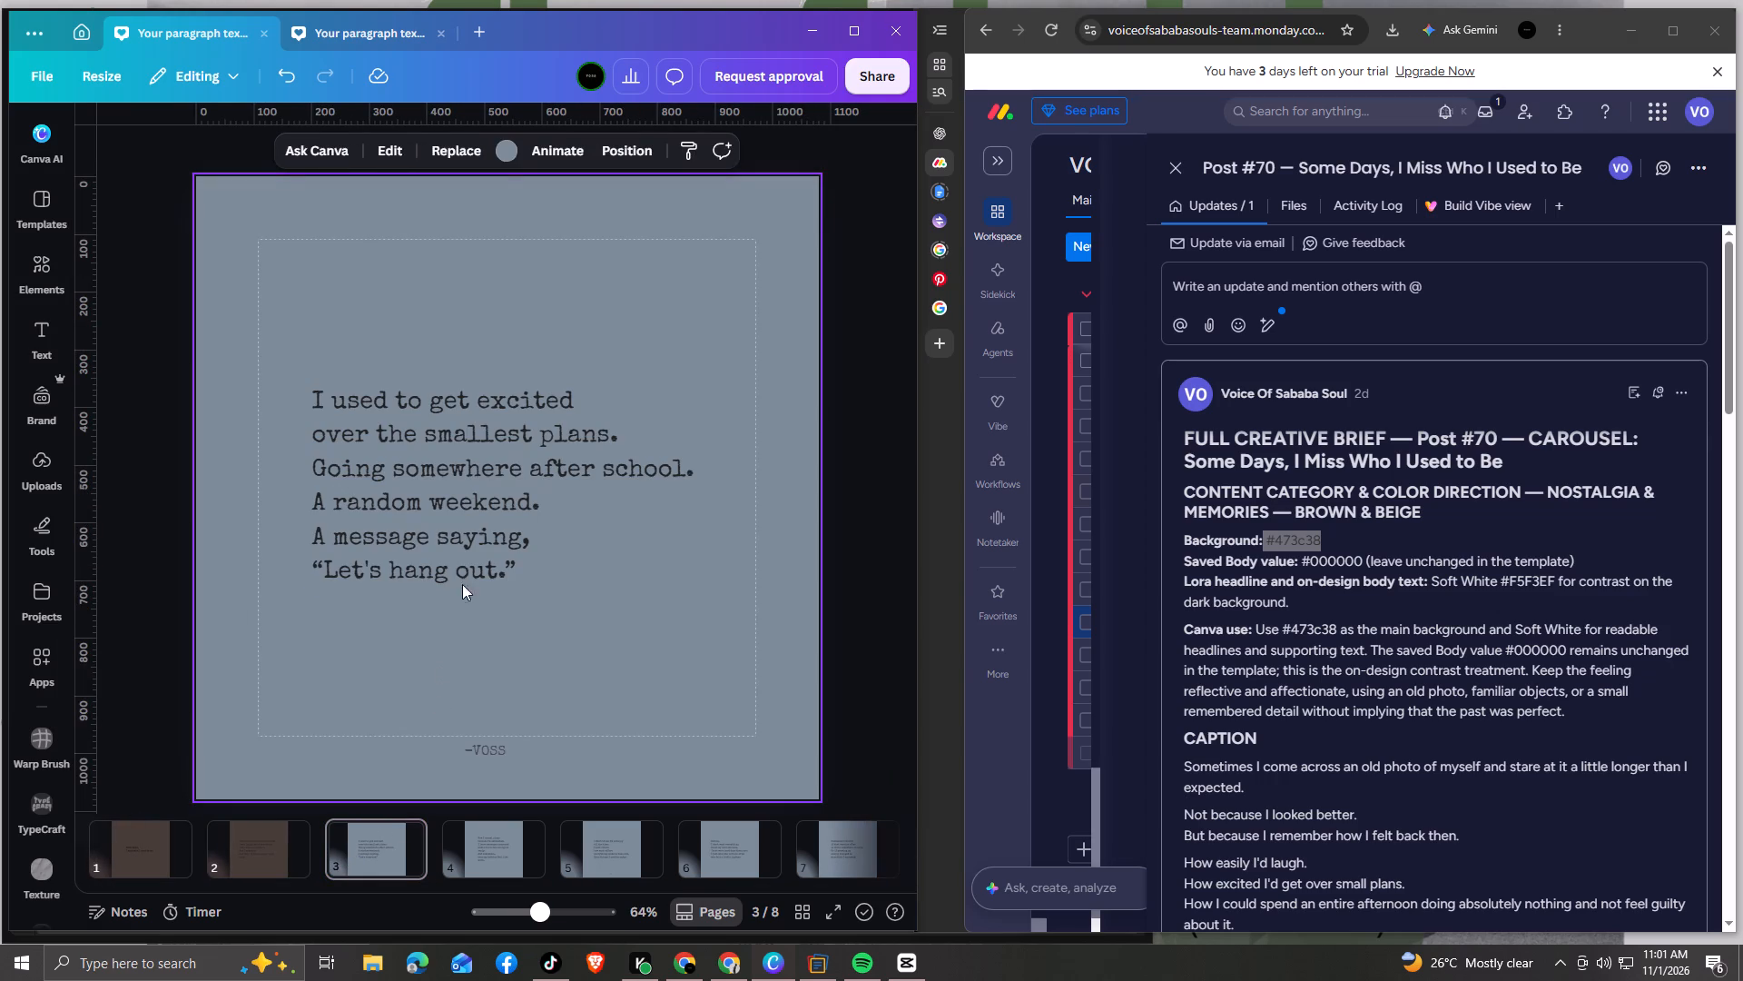
pyautogui.click(500, 149)
pyautogui.click(104, 325)
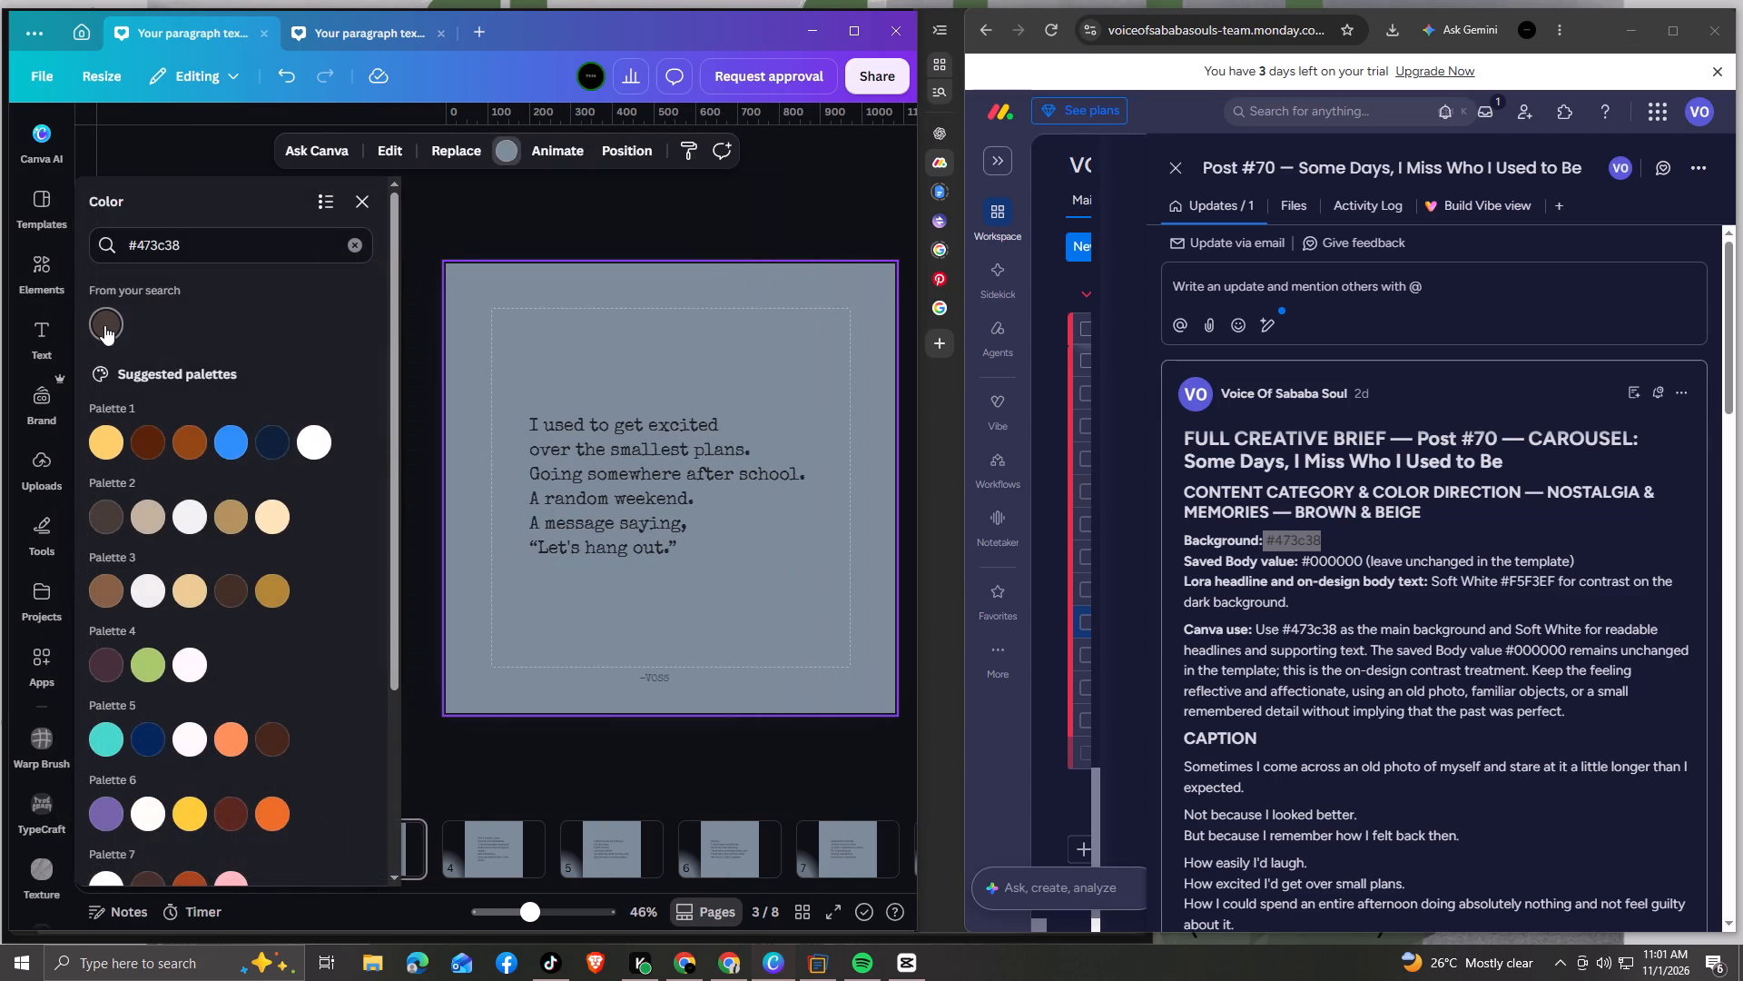
pyautogui.click(250, 859)
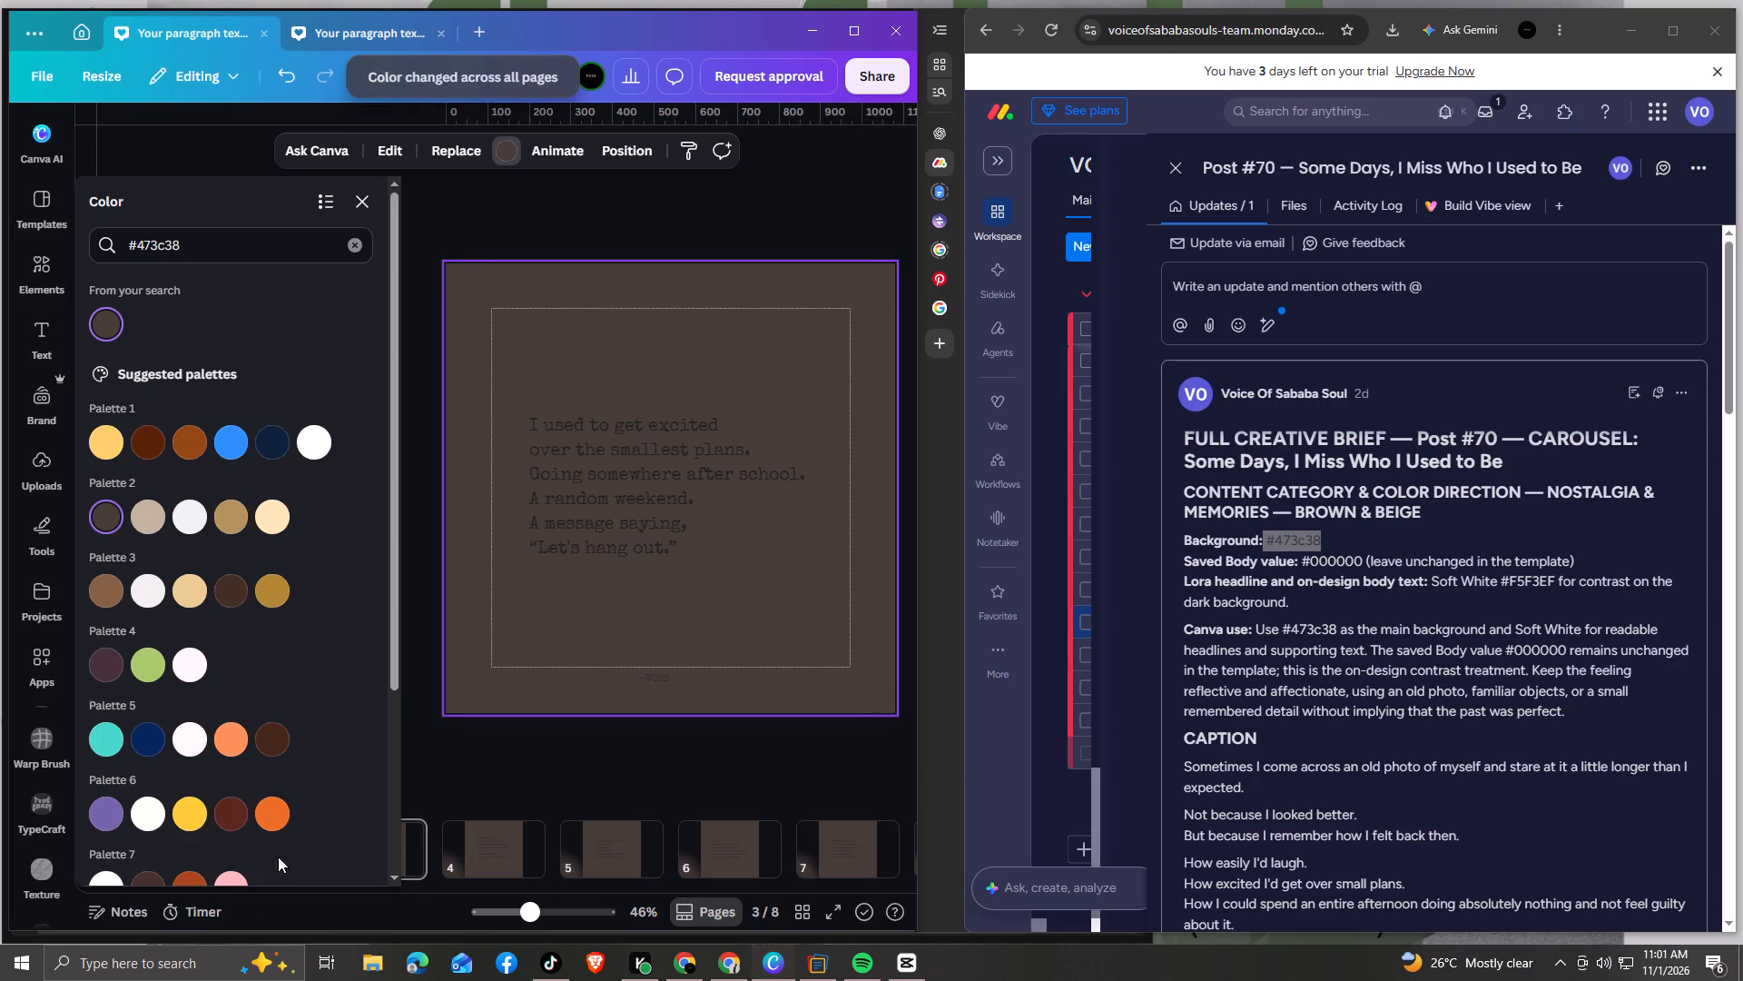
# Change the page 3 text to black and apply that text colour change across all pages.
pyautogui.click(579, 526)
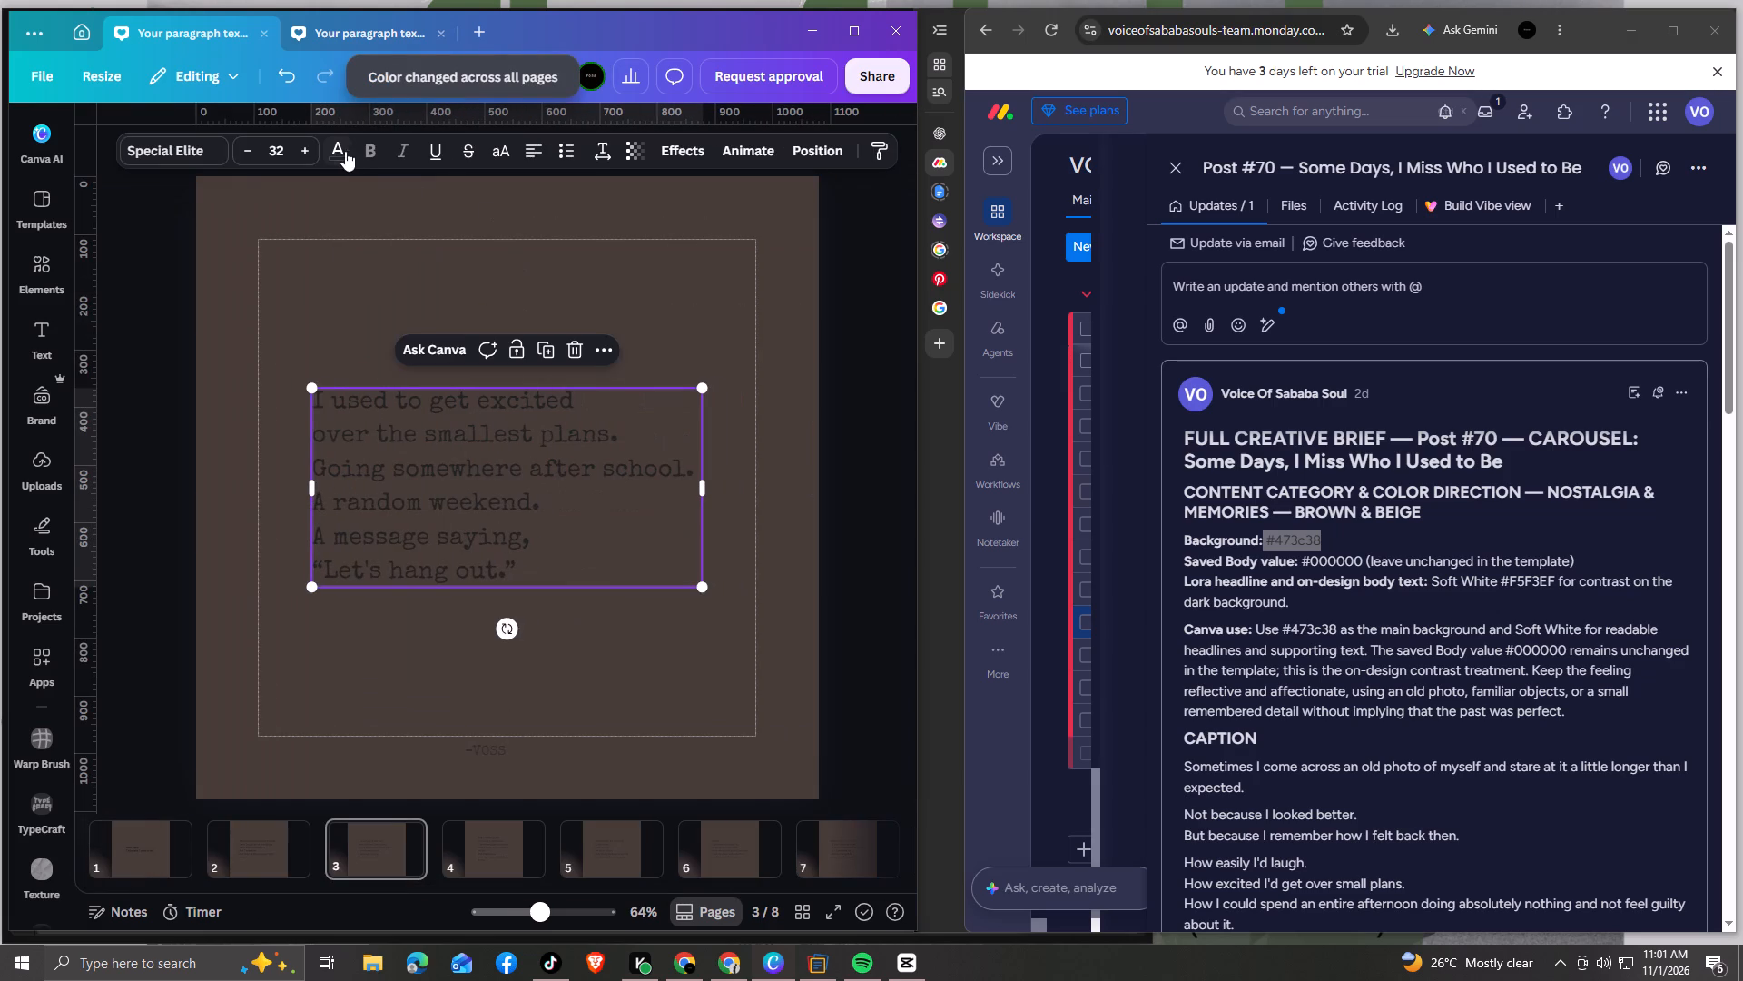
pyautogui.click(341, 151)
pyautogui.click(279, 330)
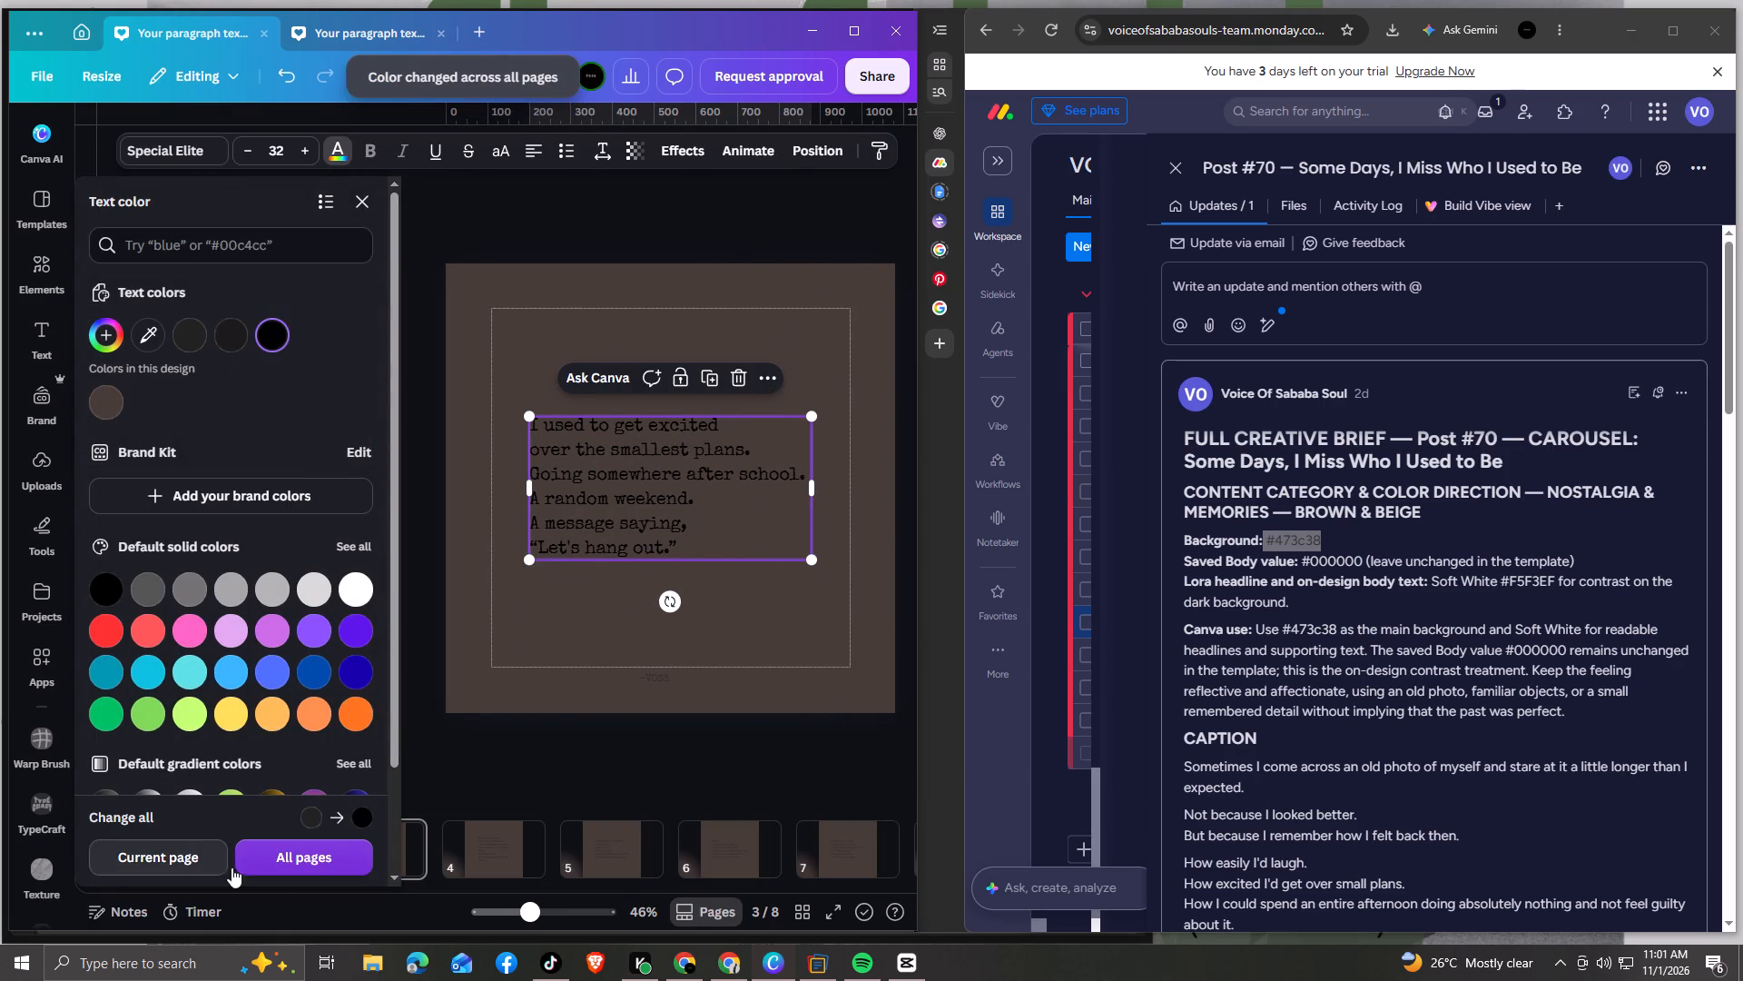
pyautogui.click(300, 865)
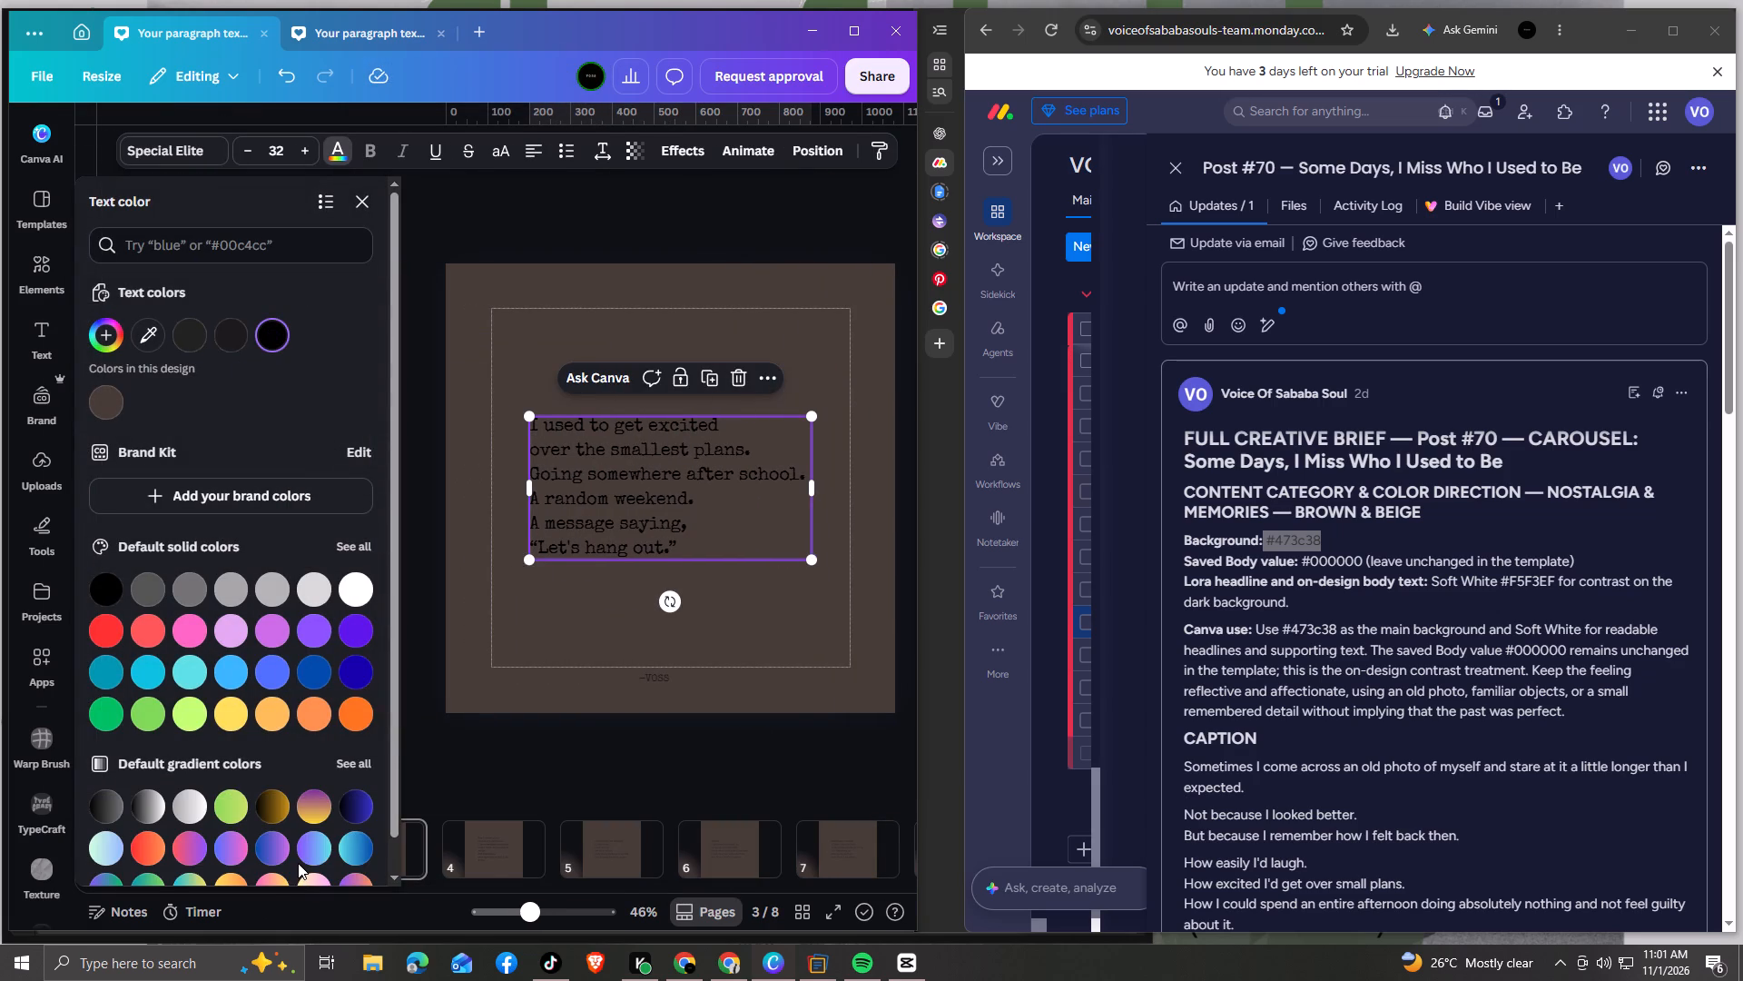
pyautogui.click(576, 656)
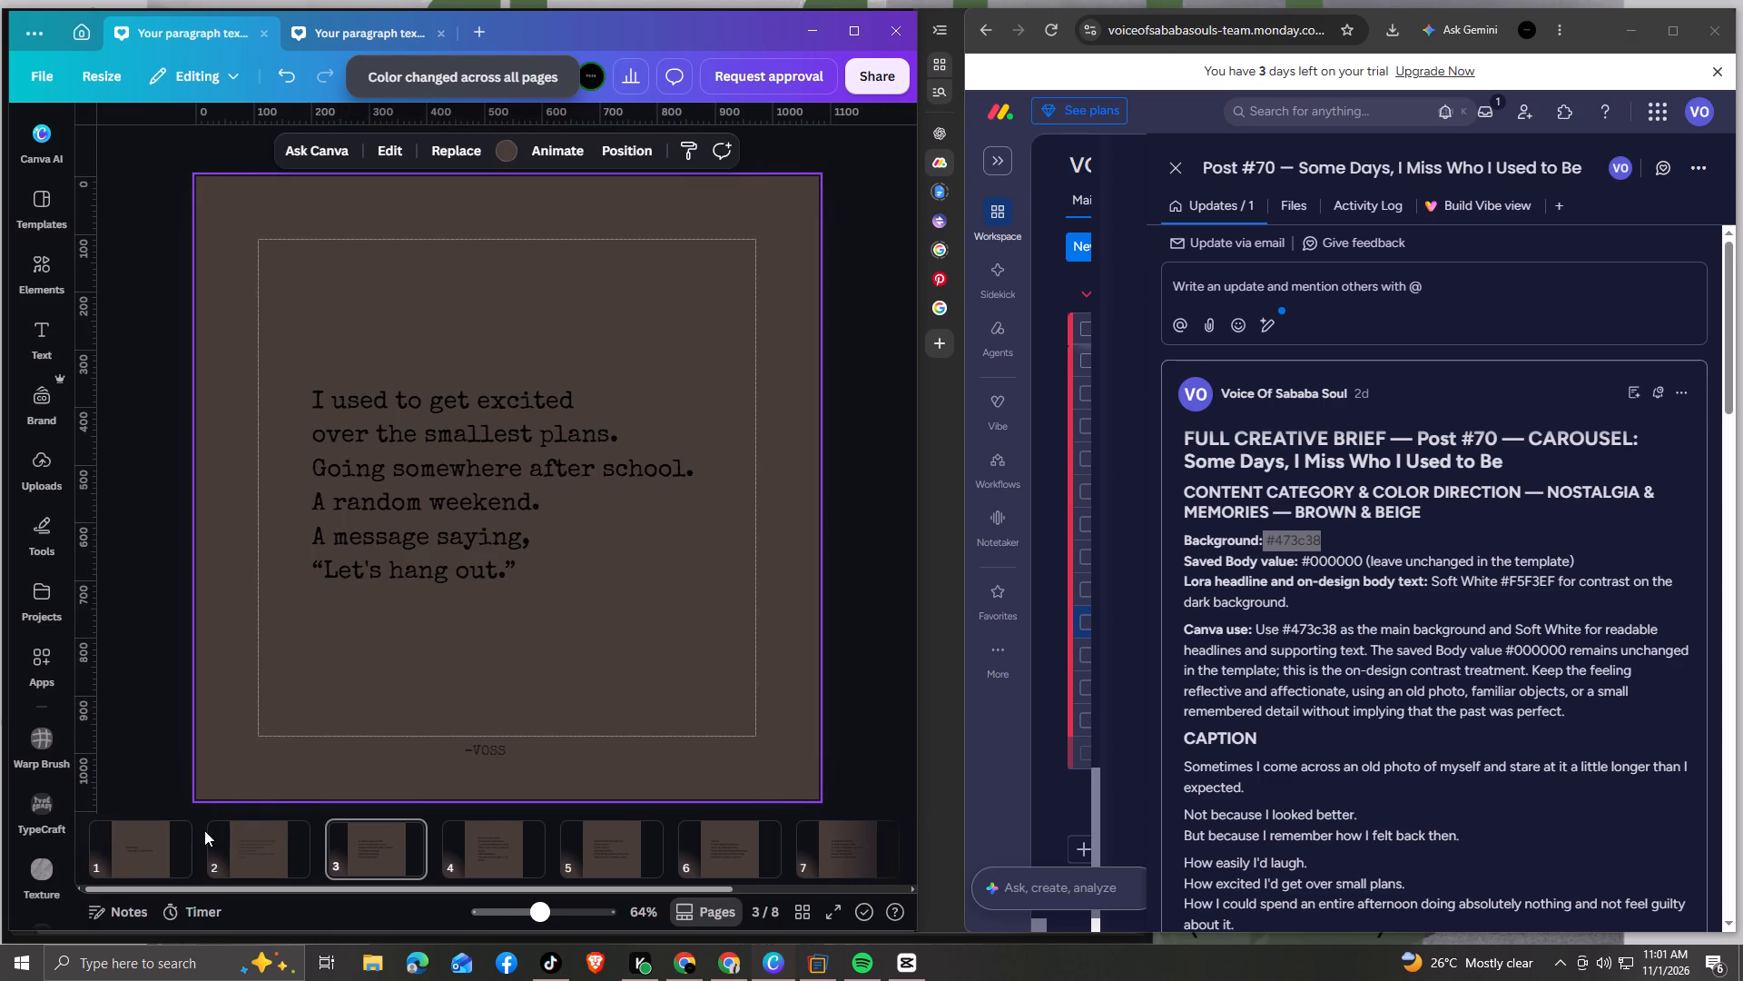
# Change the page 2 text beginning "I found an old photo of myself." to black.
pyautogui.click(182, 841)
pyautogui.click(251, 857)
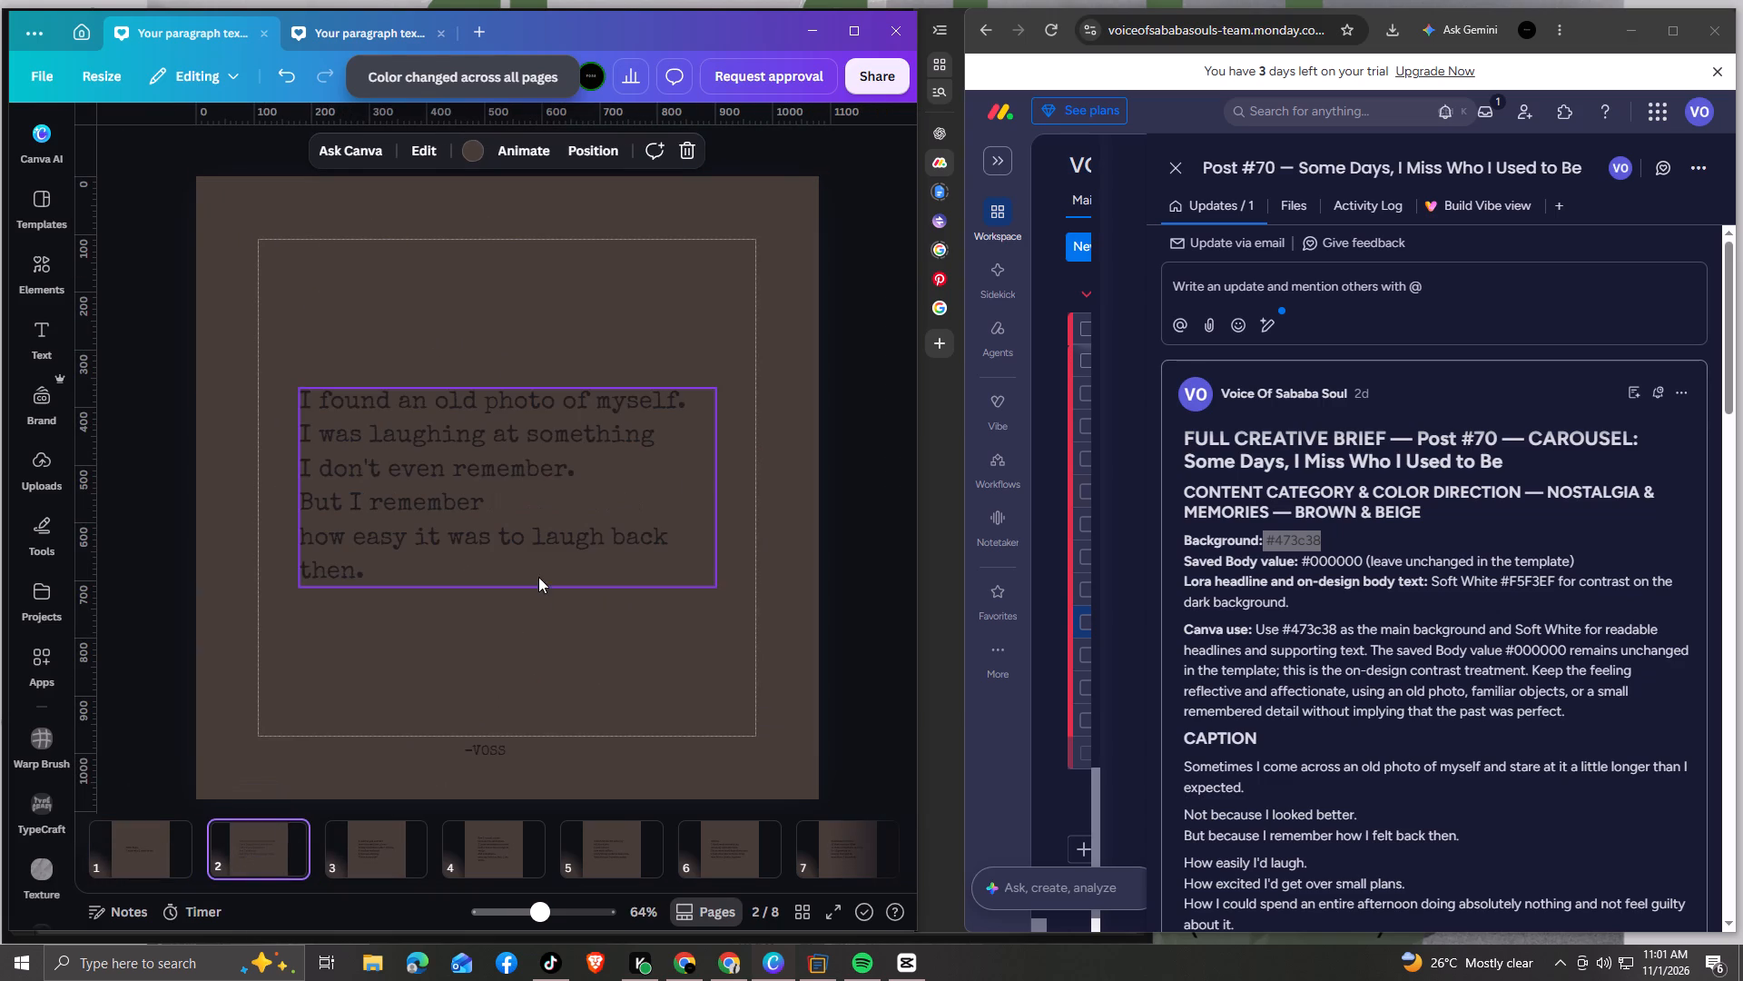
pyautogui.click(524, 558)
pyautogui.click(345, 163)
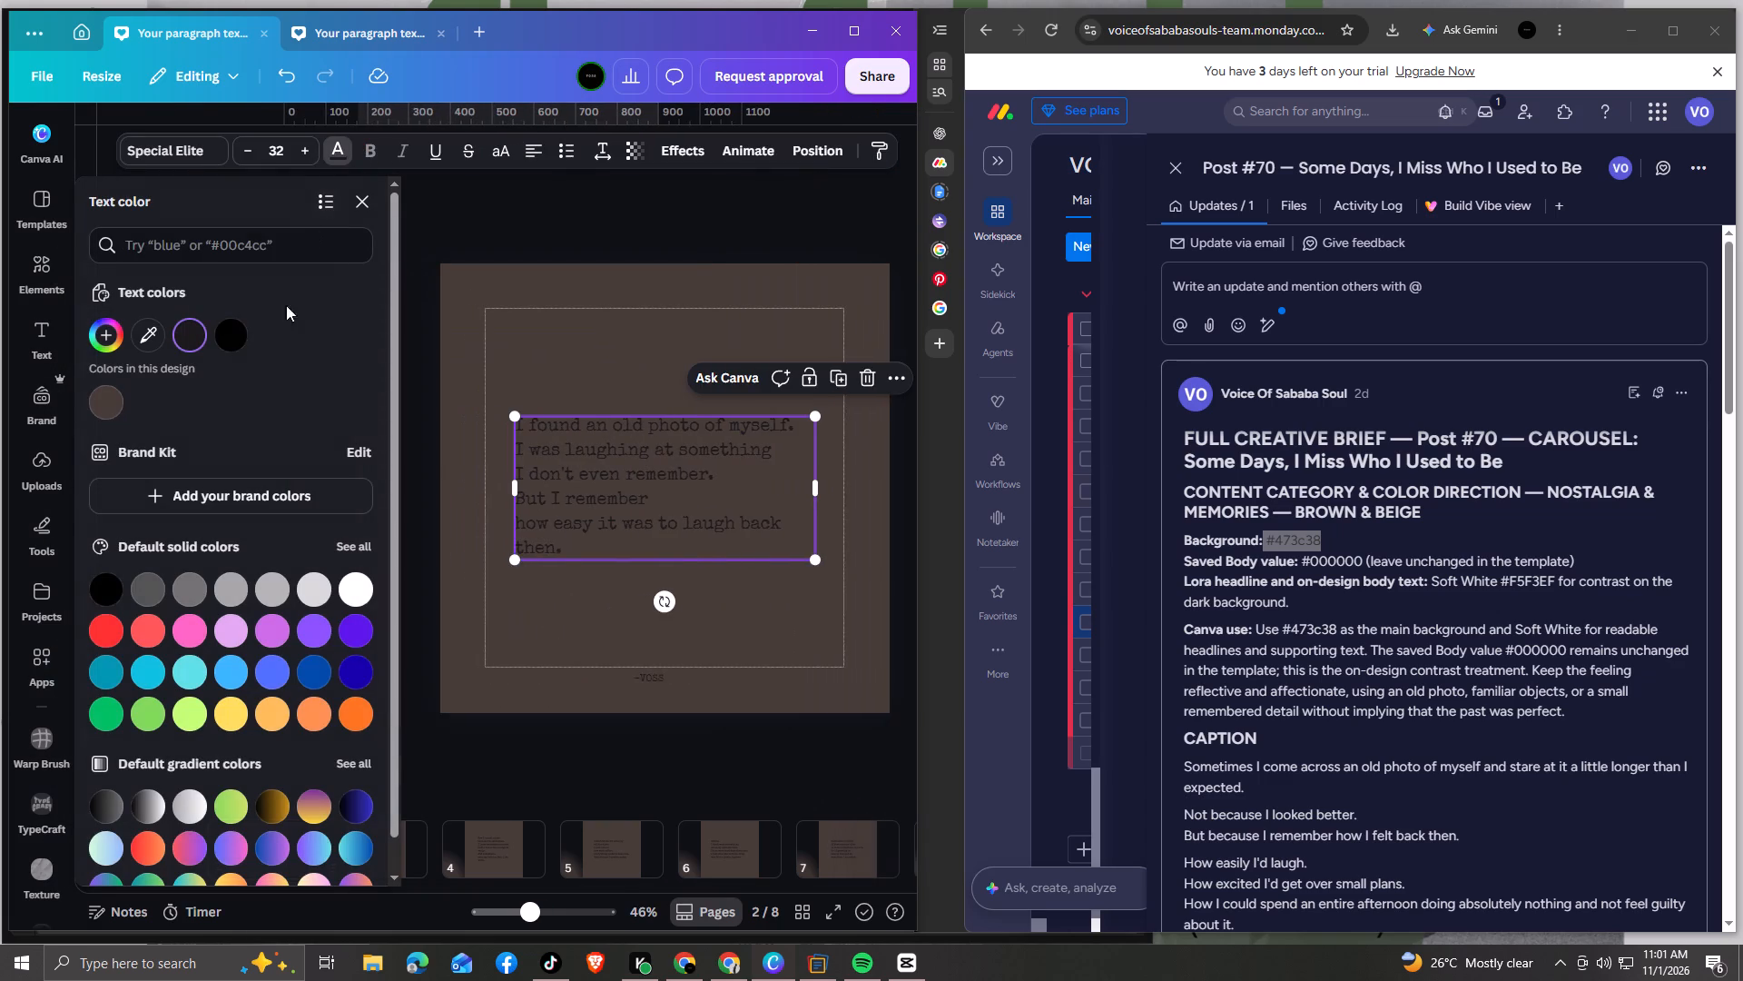
pyautogui.click(228, 332)
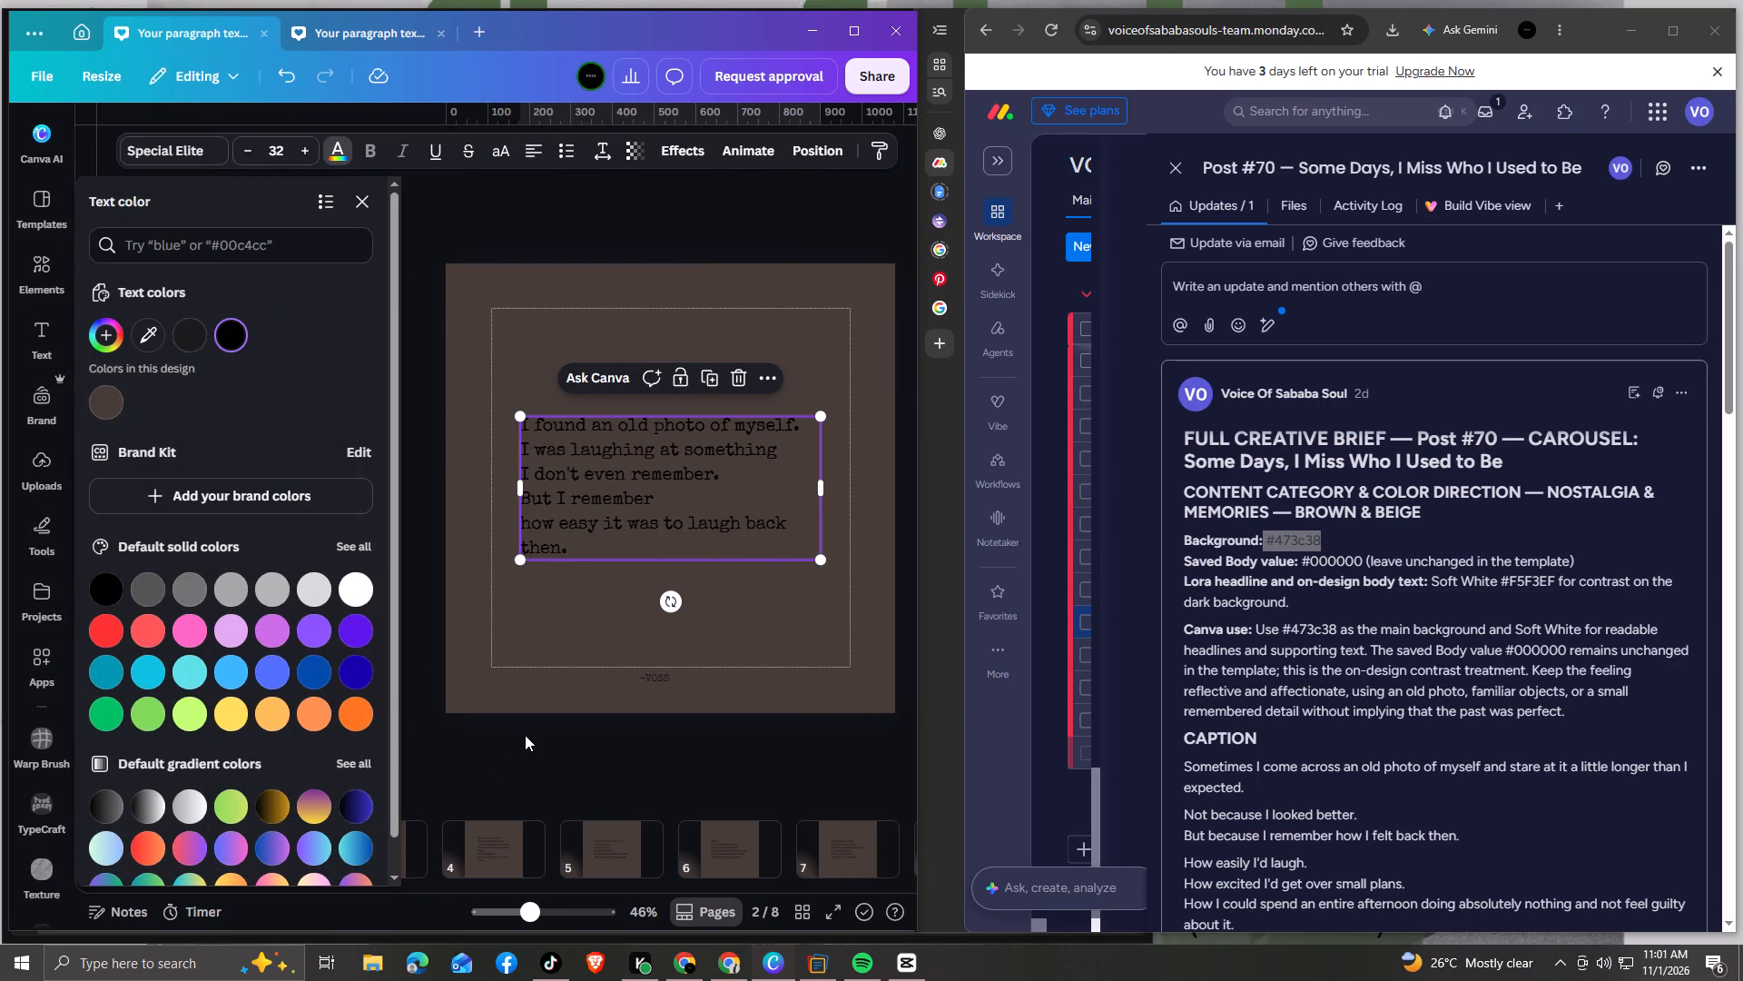
pyautogui.click(525, 735)
# Look through pages 3 to 7 to check their text and background colours.
pyautogui.click(412, 838)
pyautogui.click(487, 842)
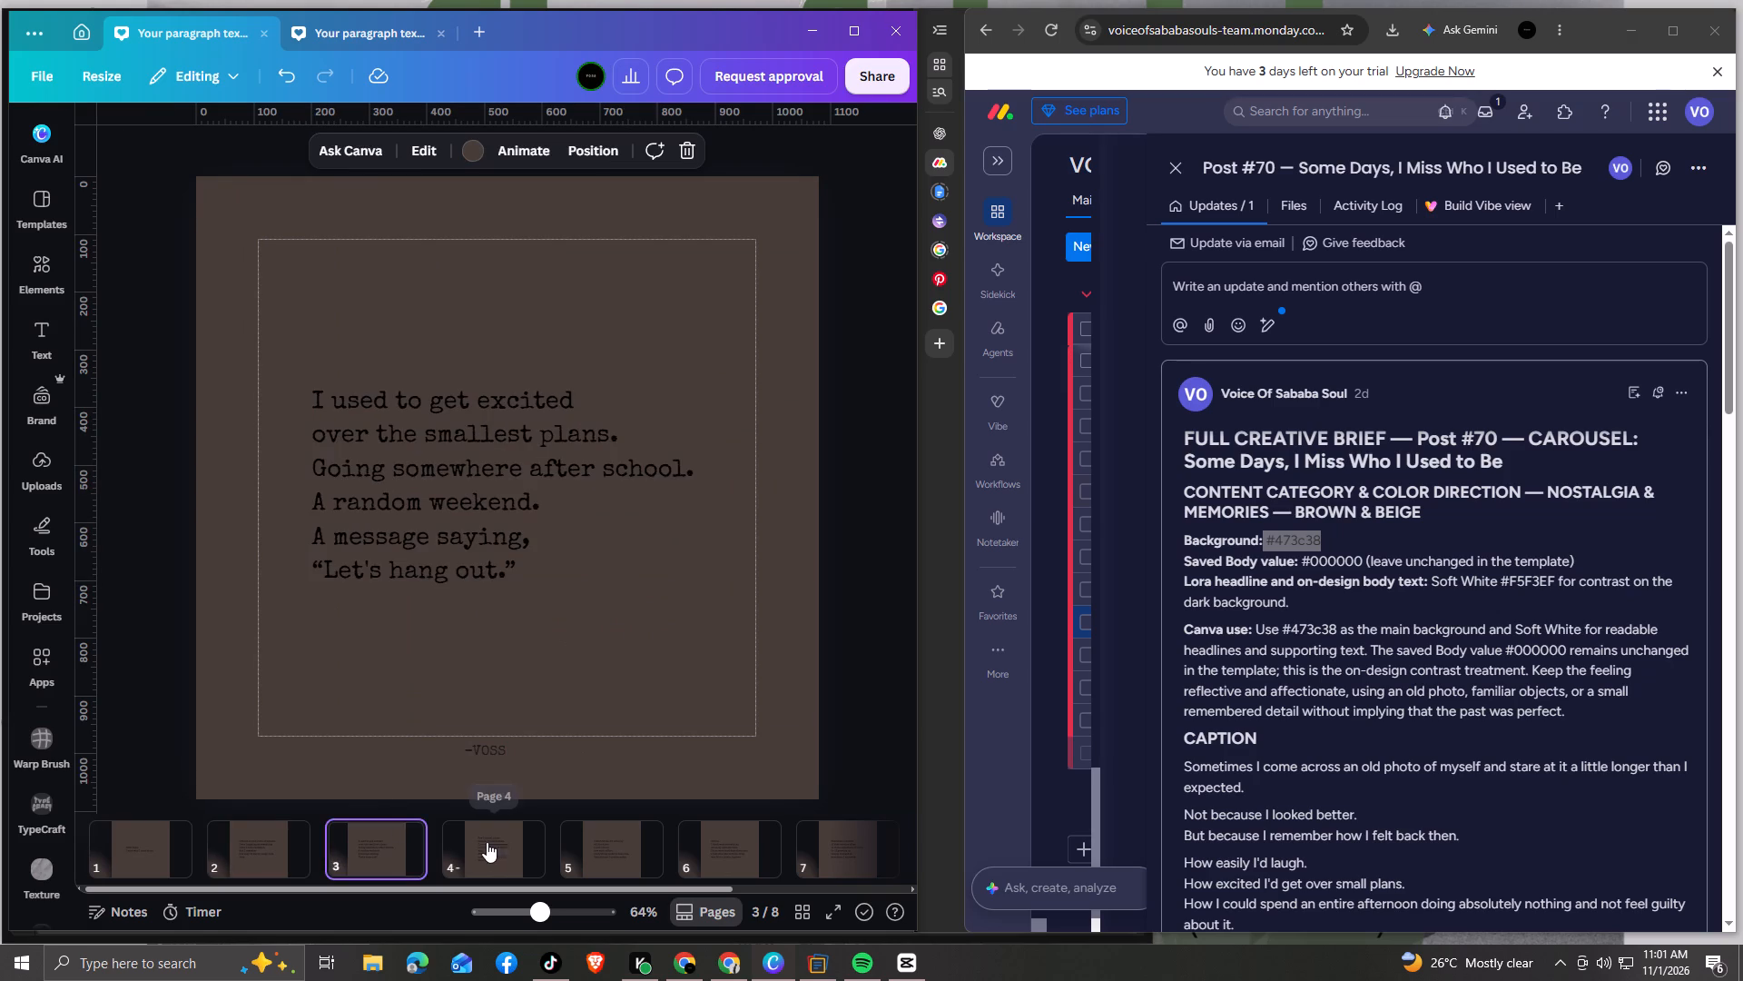
pyautogui.click(568, 841)
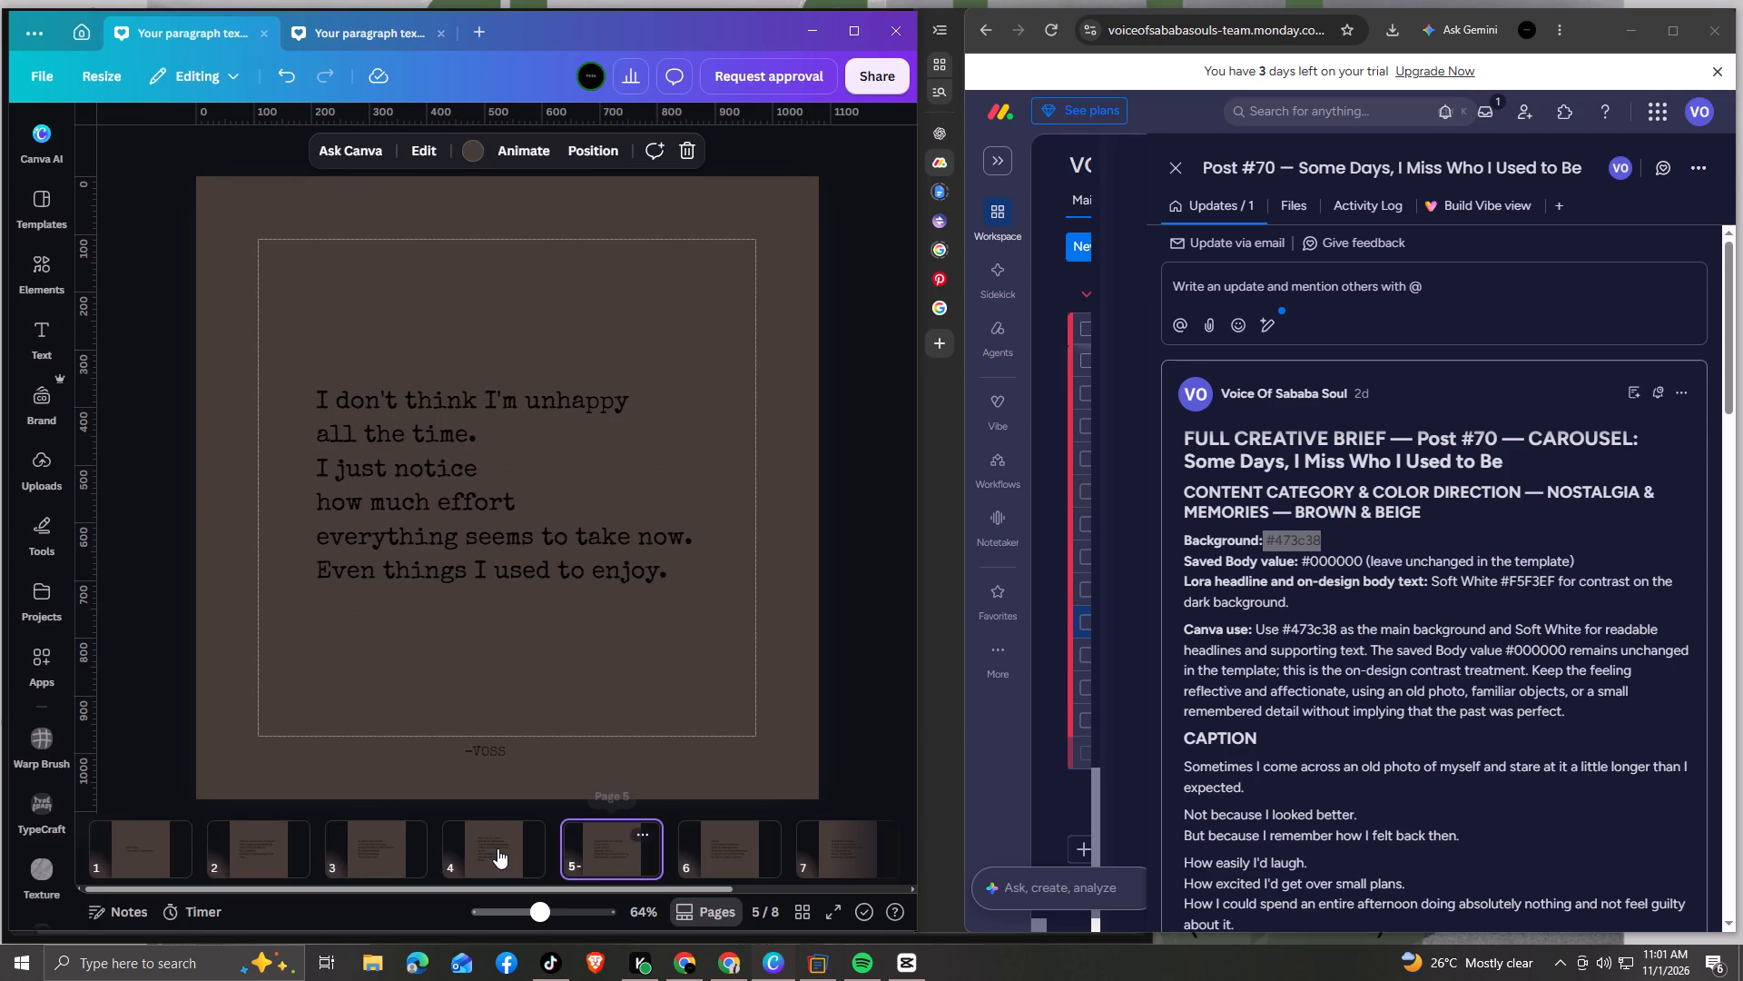
pyautogui.click(497, 848)
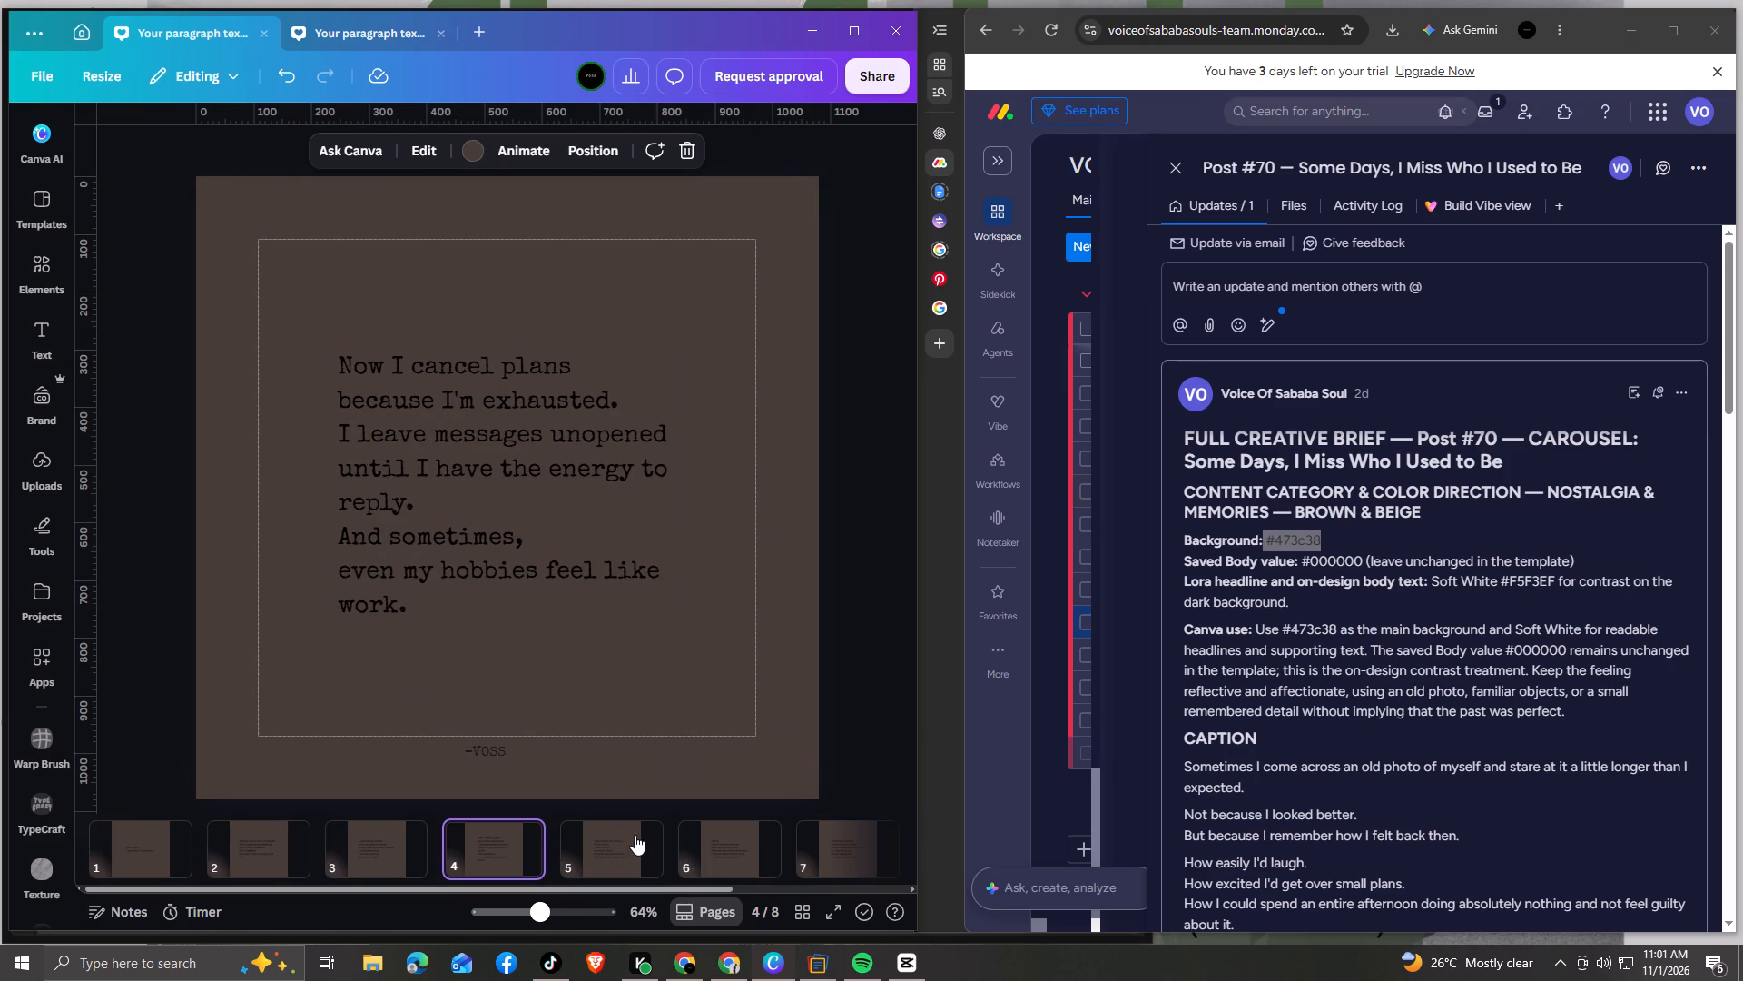
pyautogui.click(635, 835)
pyautogui.click(719, 842)
pyautogui.click(828, 844)
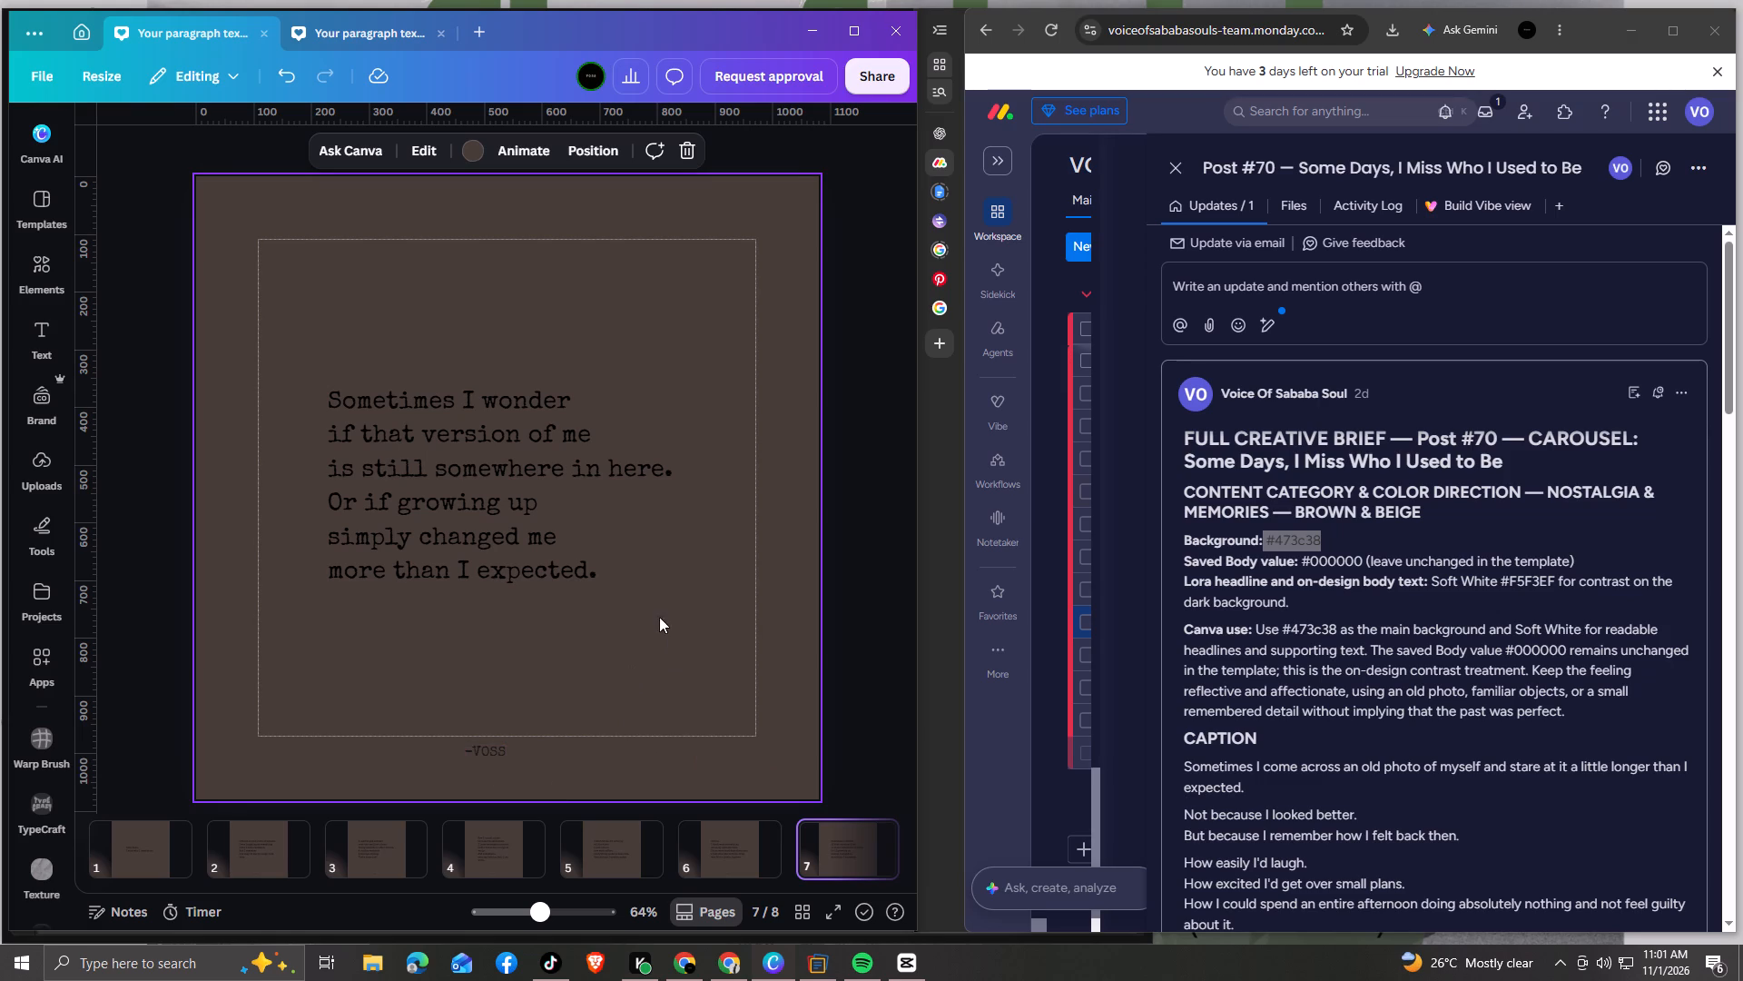
# Download all pages as PNG, copying the Post #70 task title meanwhile, and save the ZIP in the Content folder.
pyautogui.click(870, 82)
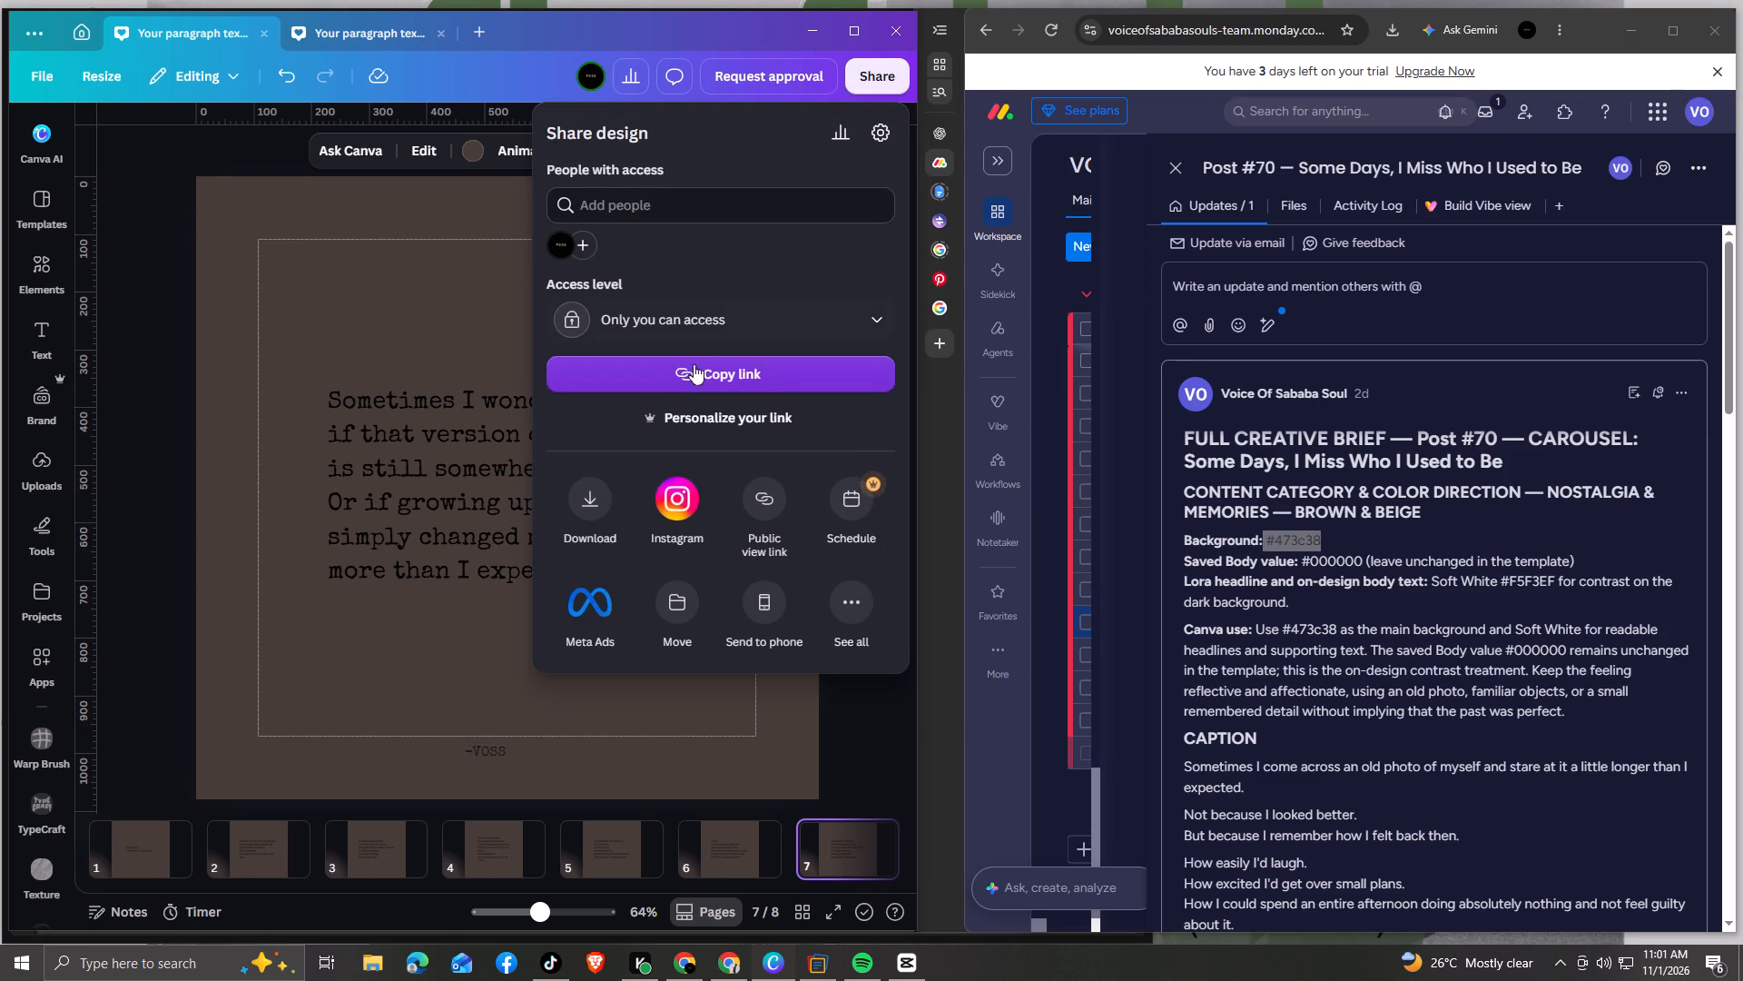
pyautogui.click(599, 495)
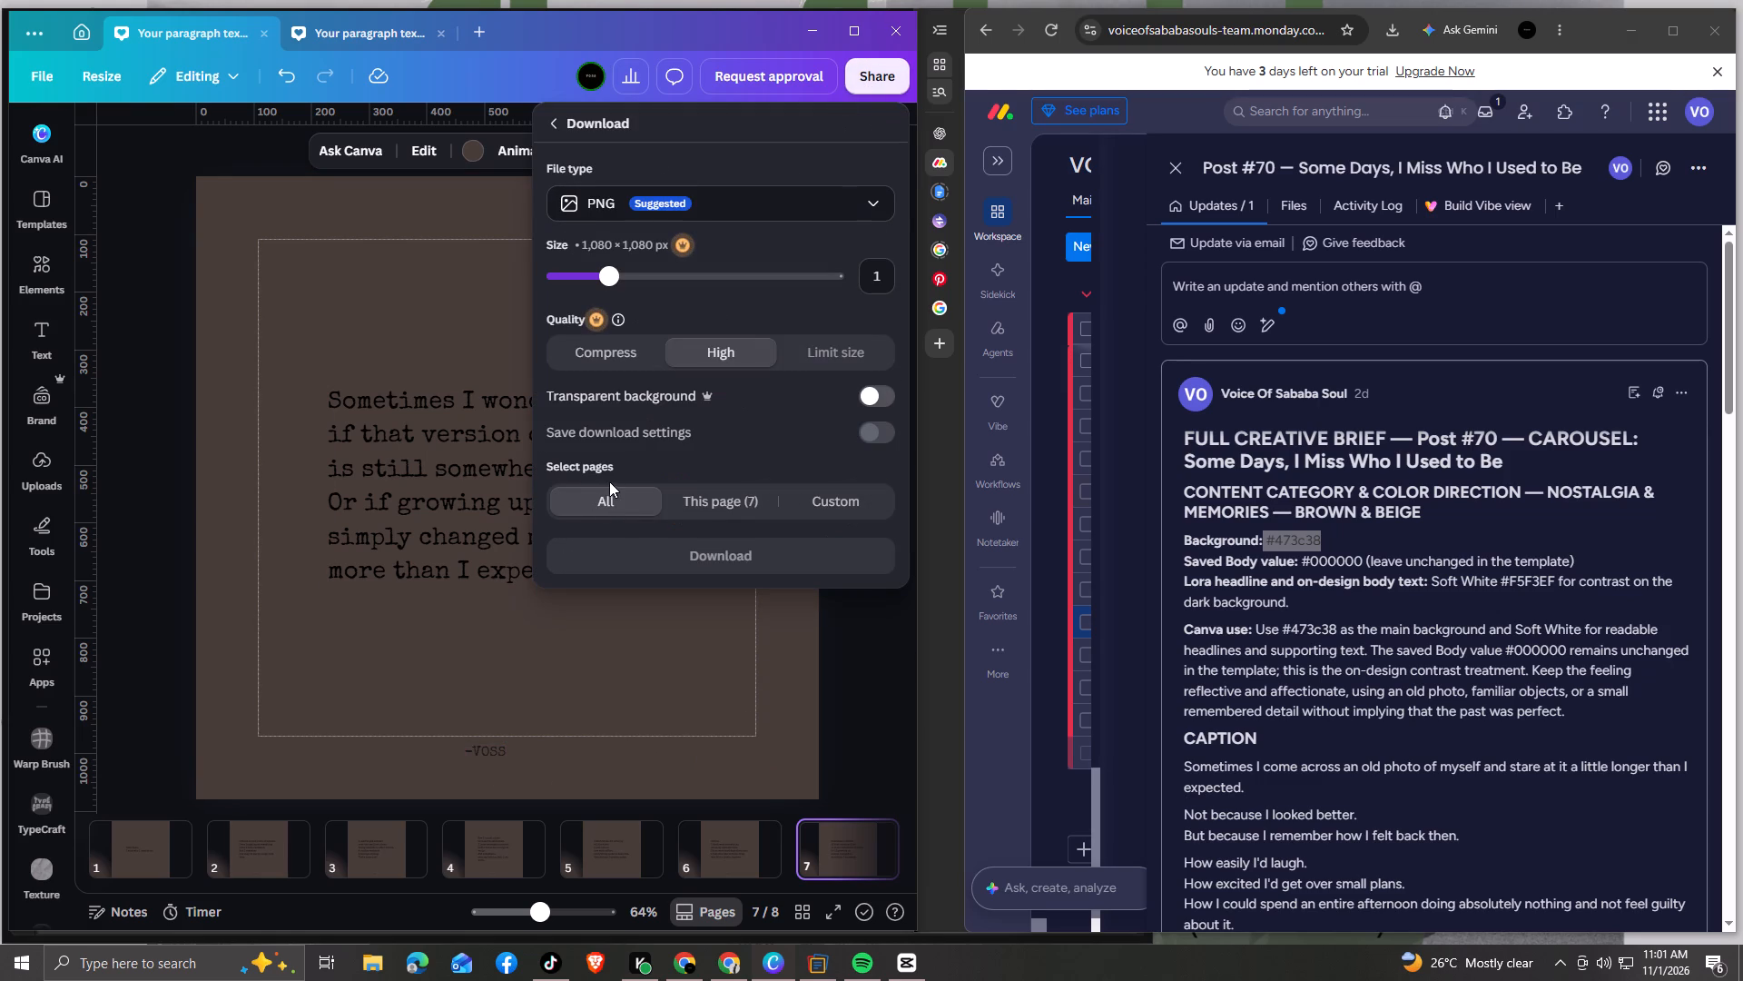
pyautogui.click(714, 552)
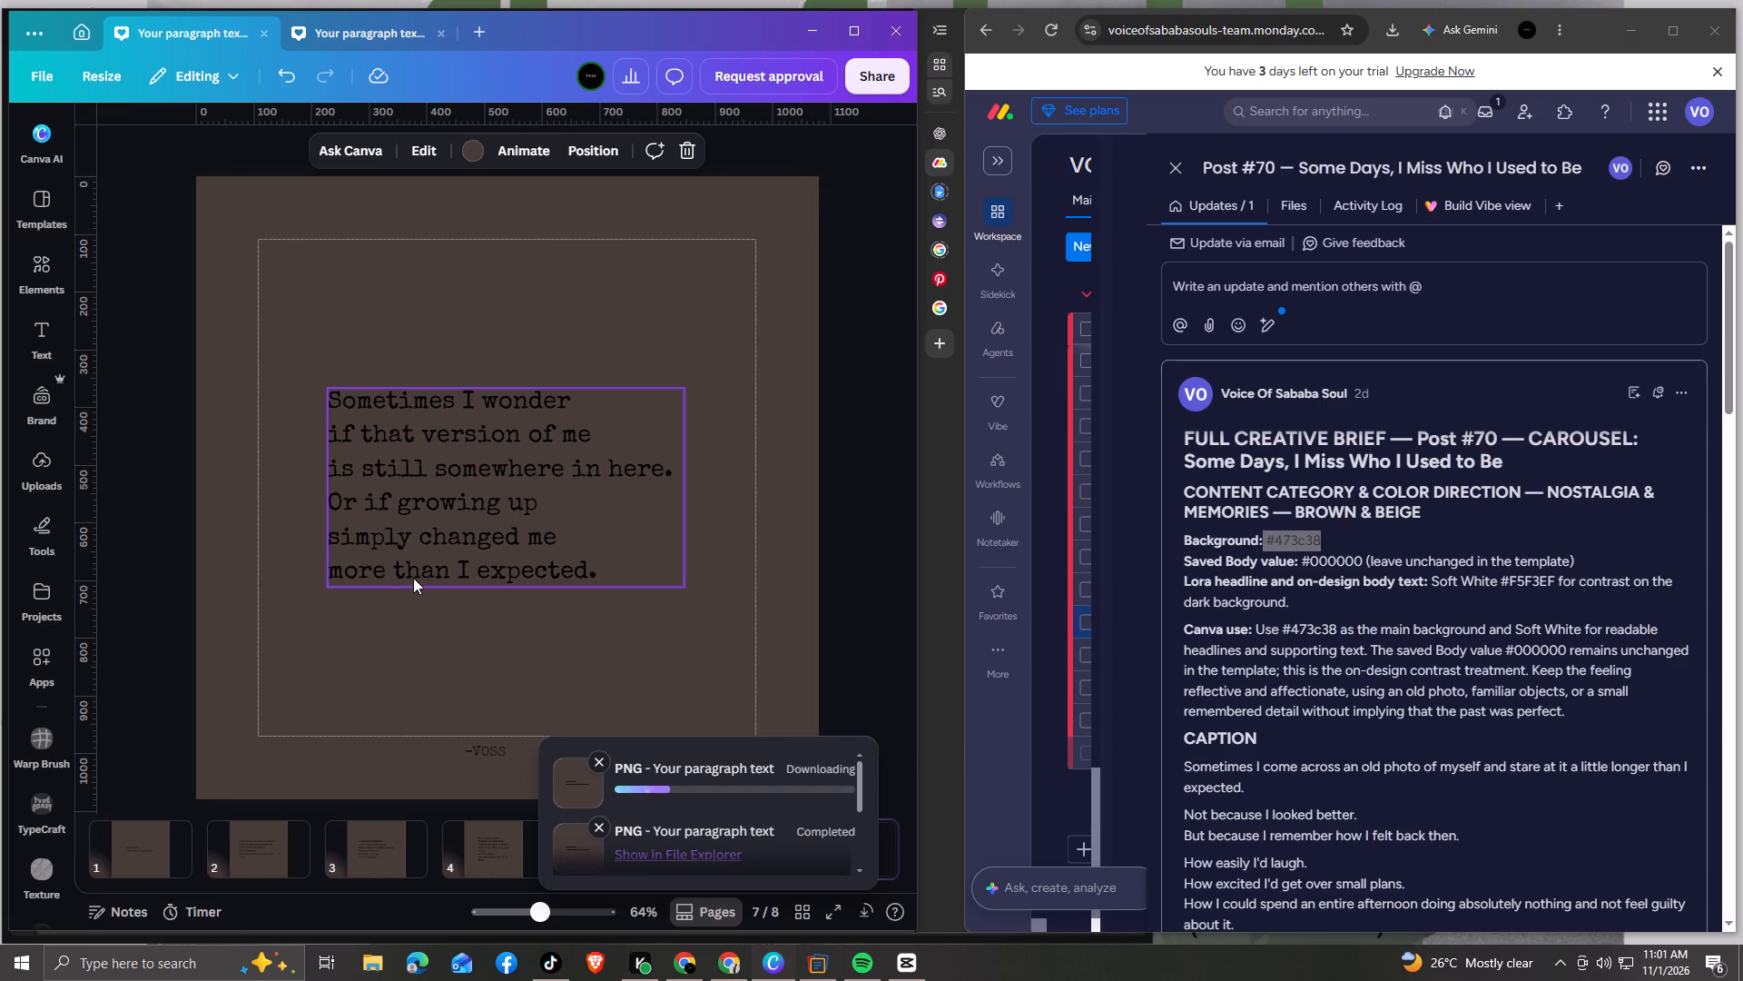
pyautogui.click(1248, 181)
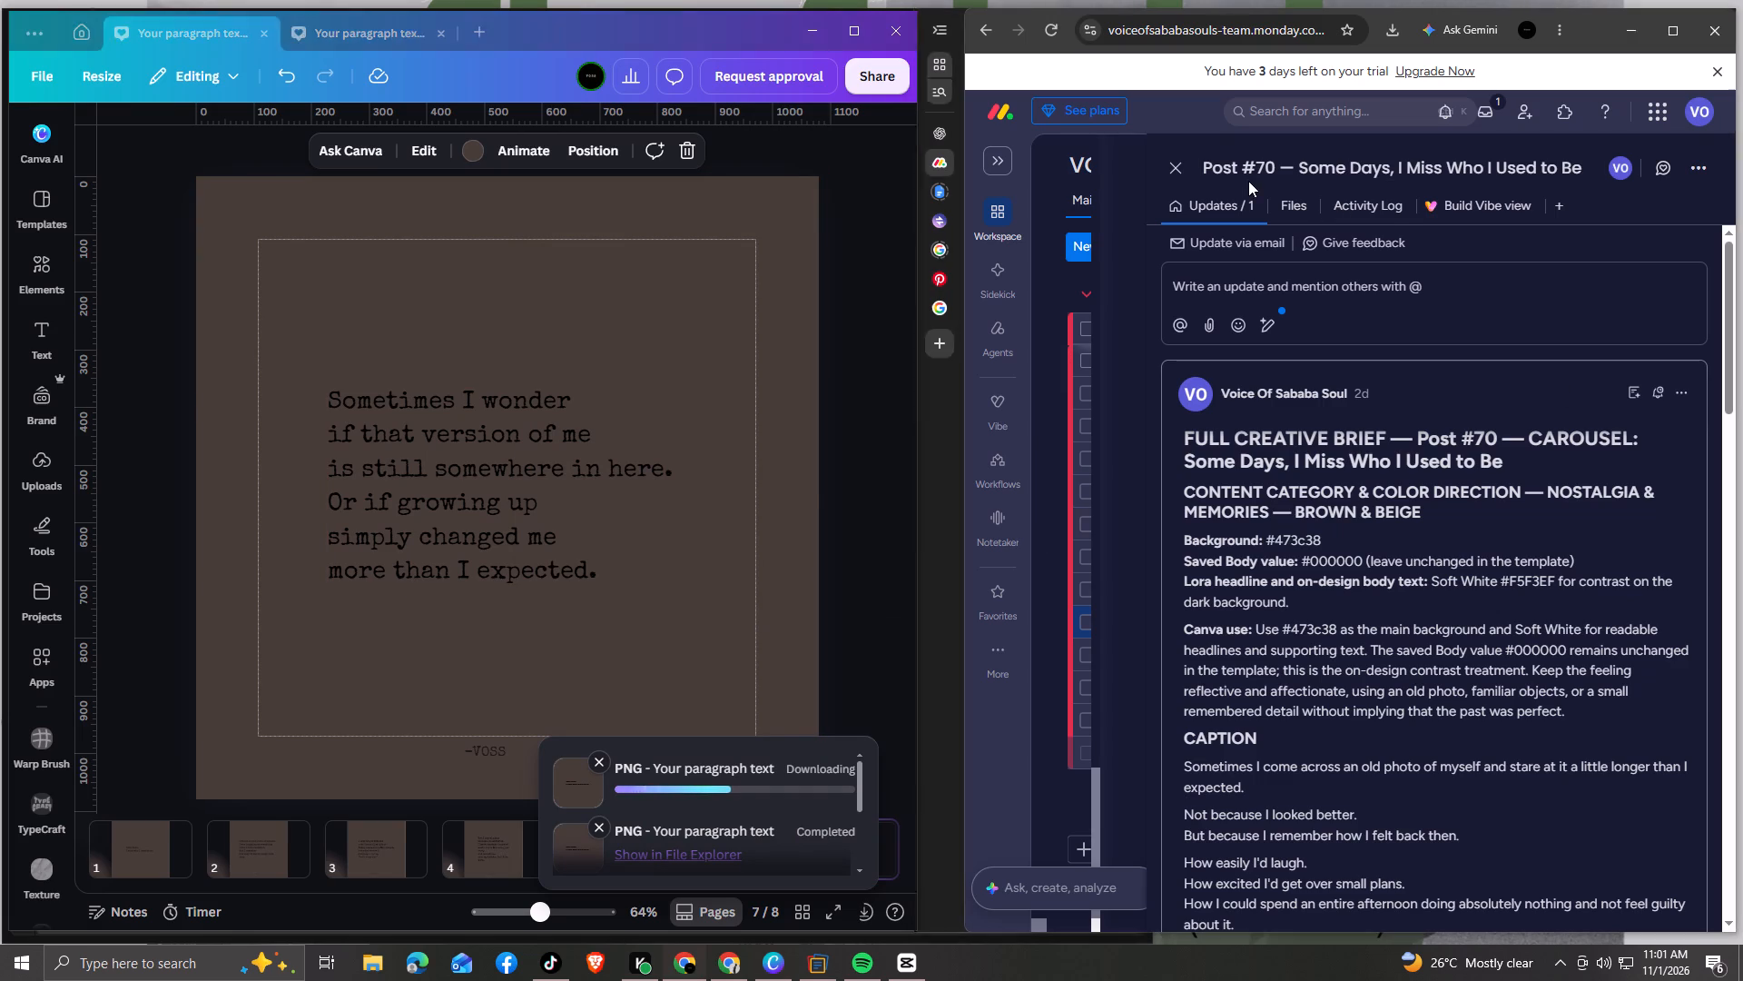
pyautogui.click(1248, 172)
pyautogui.tripleClick(1248, 168)
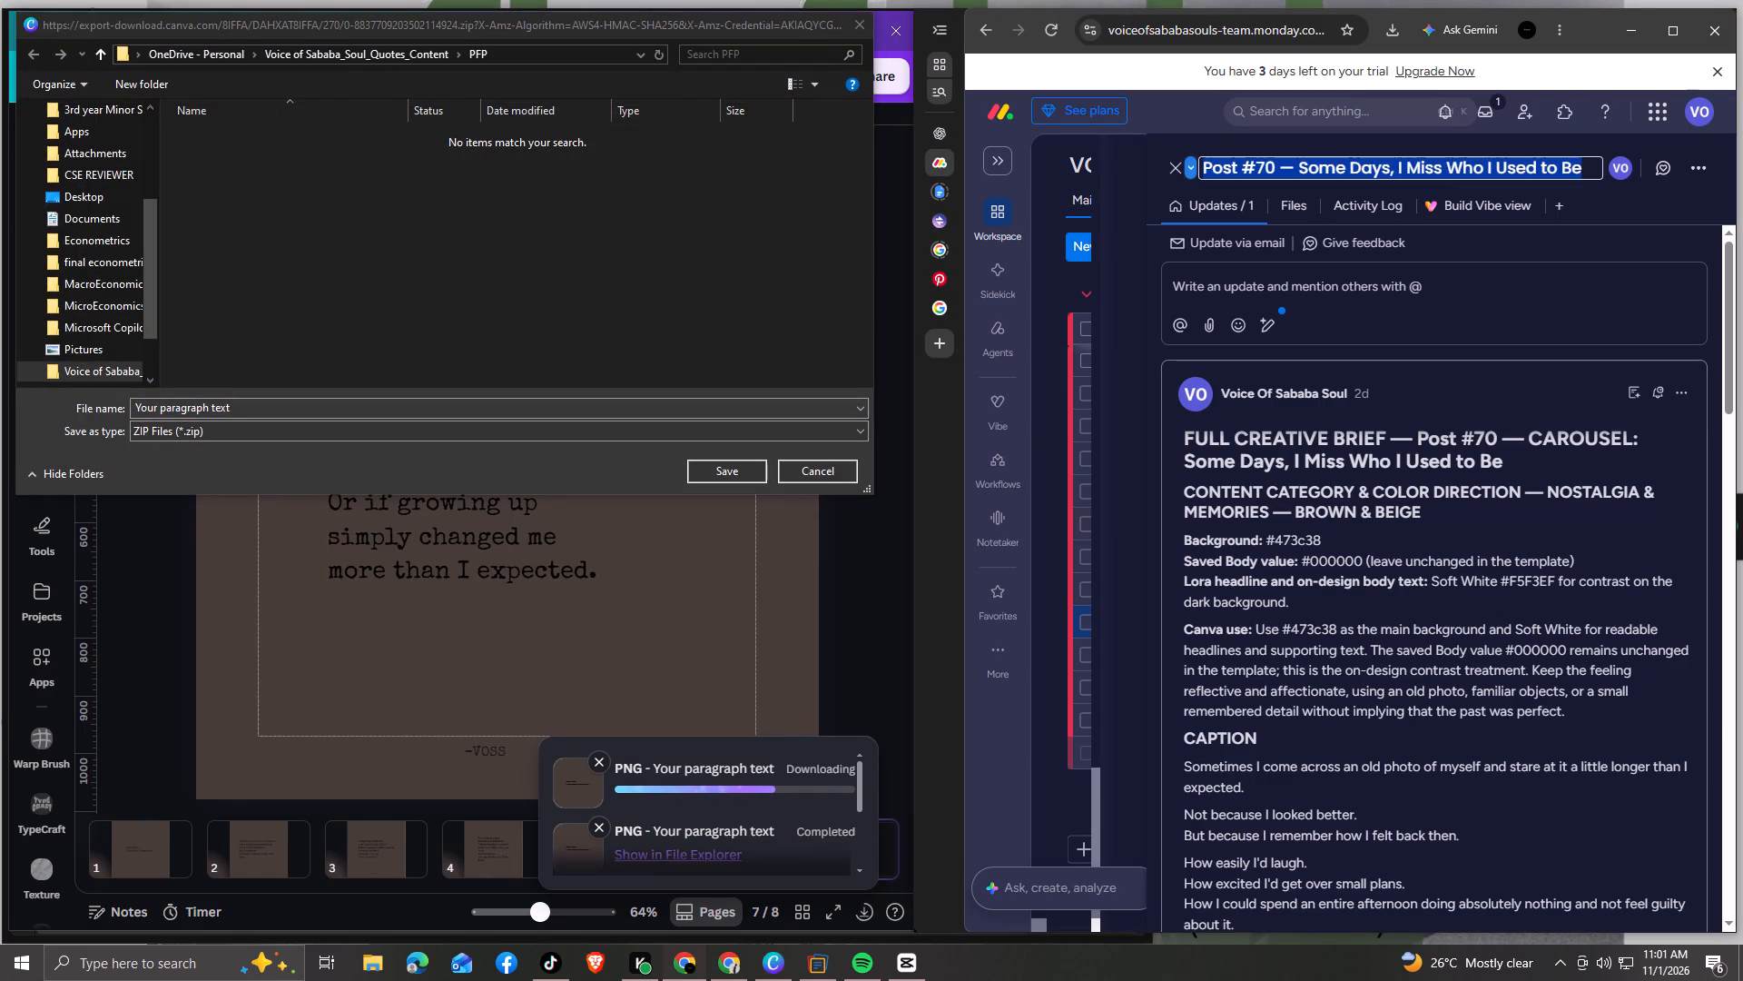
pyautogui.hotkey('ctrl', 'c')
pyautogui.scroll(12, 116, 173)
pyautogui.click(105, 148)
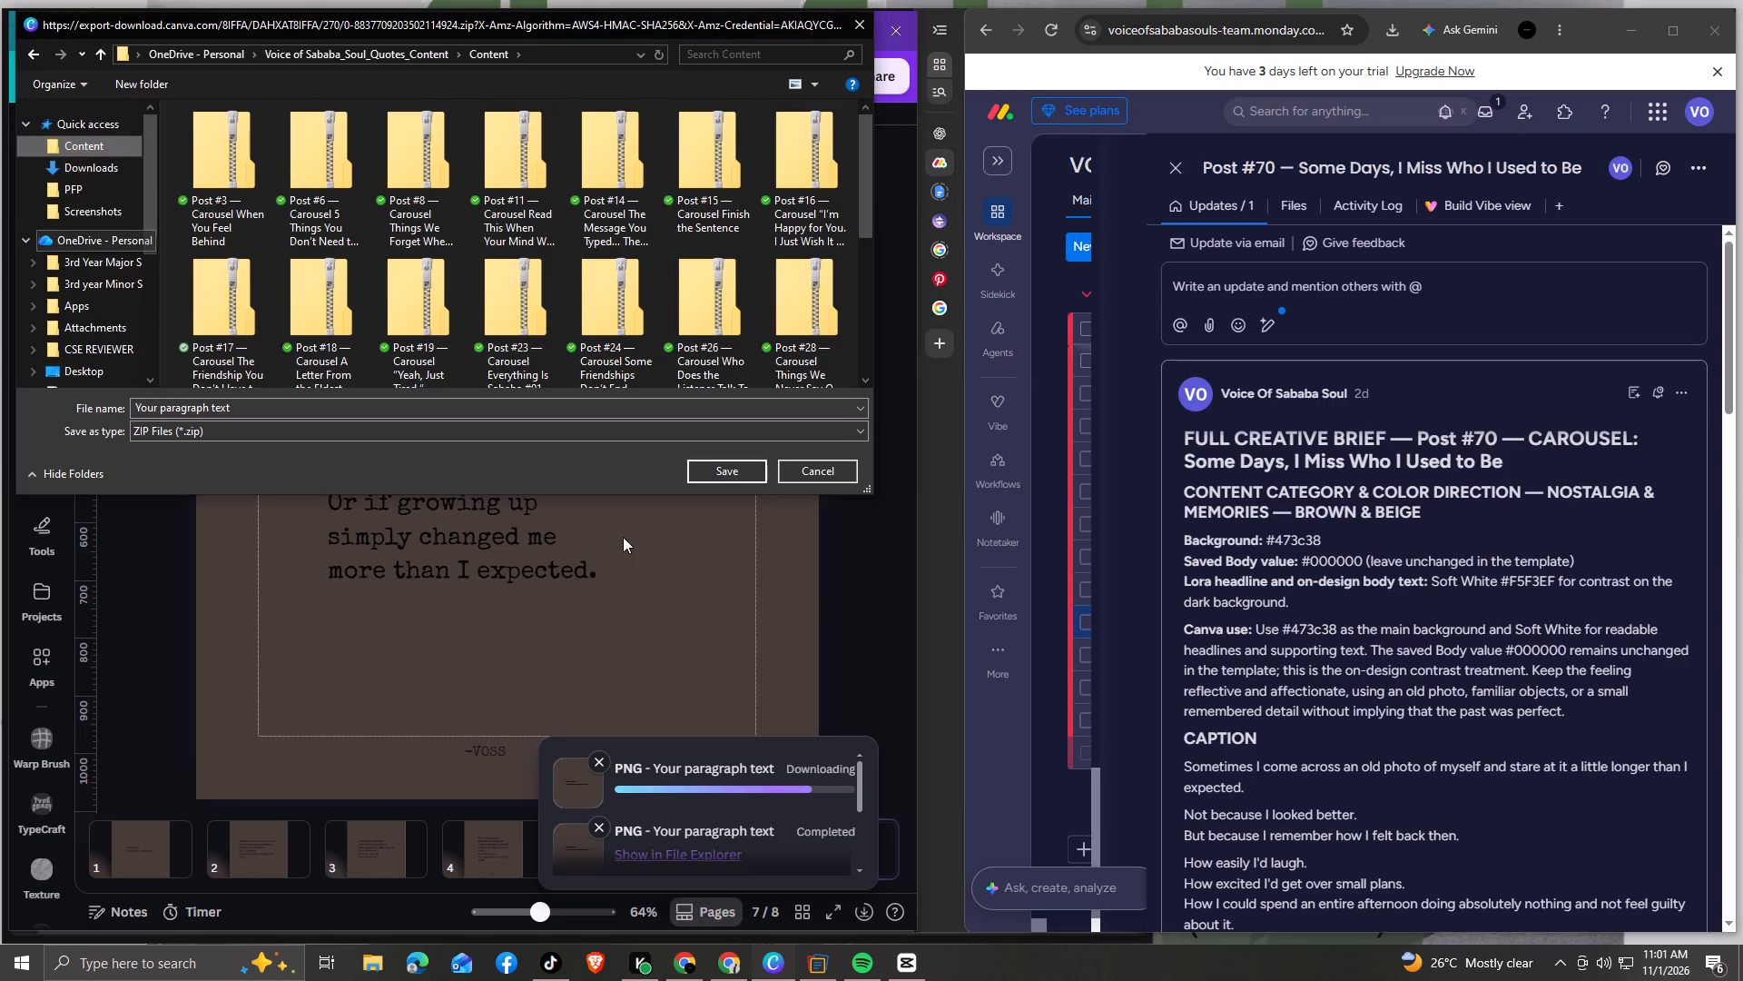
pyautogui.click(717, 469)
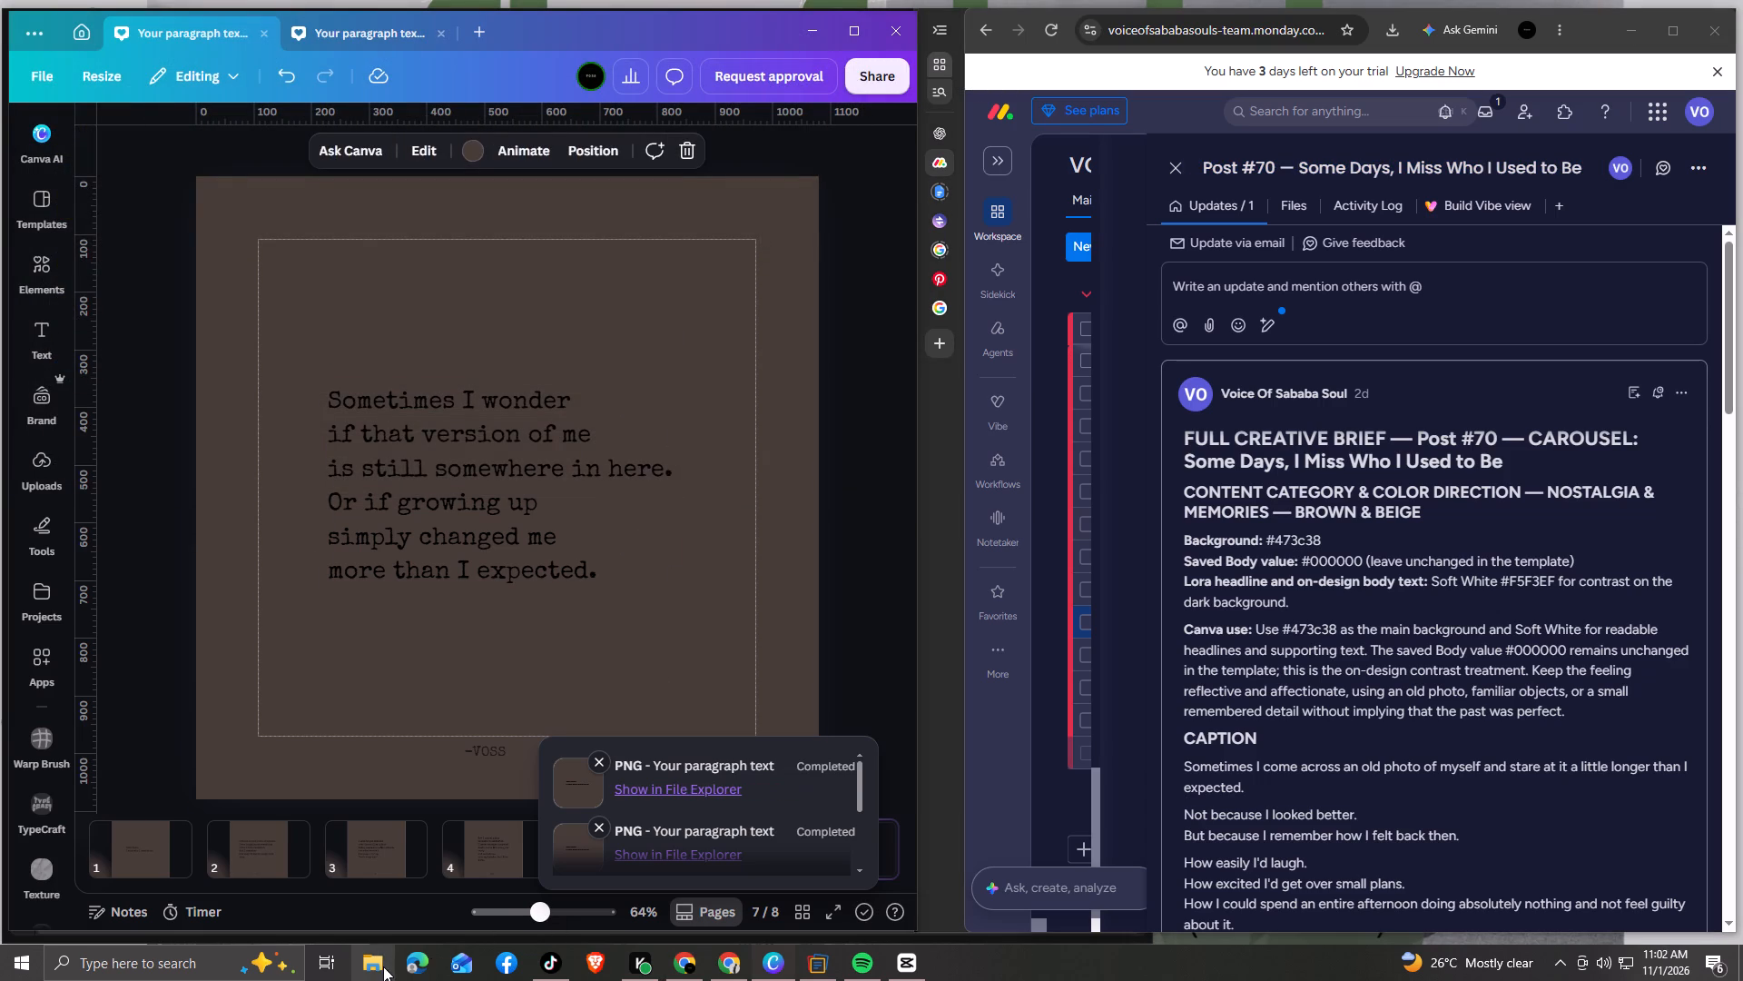
# In File Explorer's Content folder, rename the "Your paragraph text" ZIP as "Post #70 — Some Days, I Miss Who I Used to Be".
pyautogui.click(382, 966)
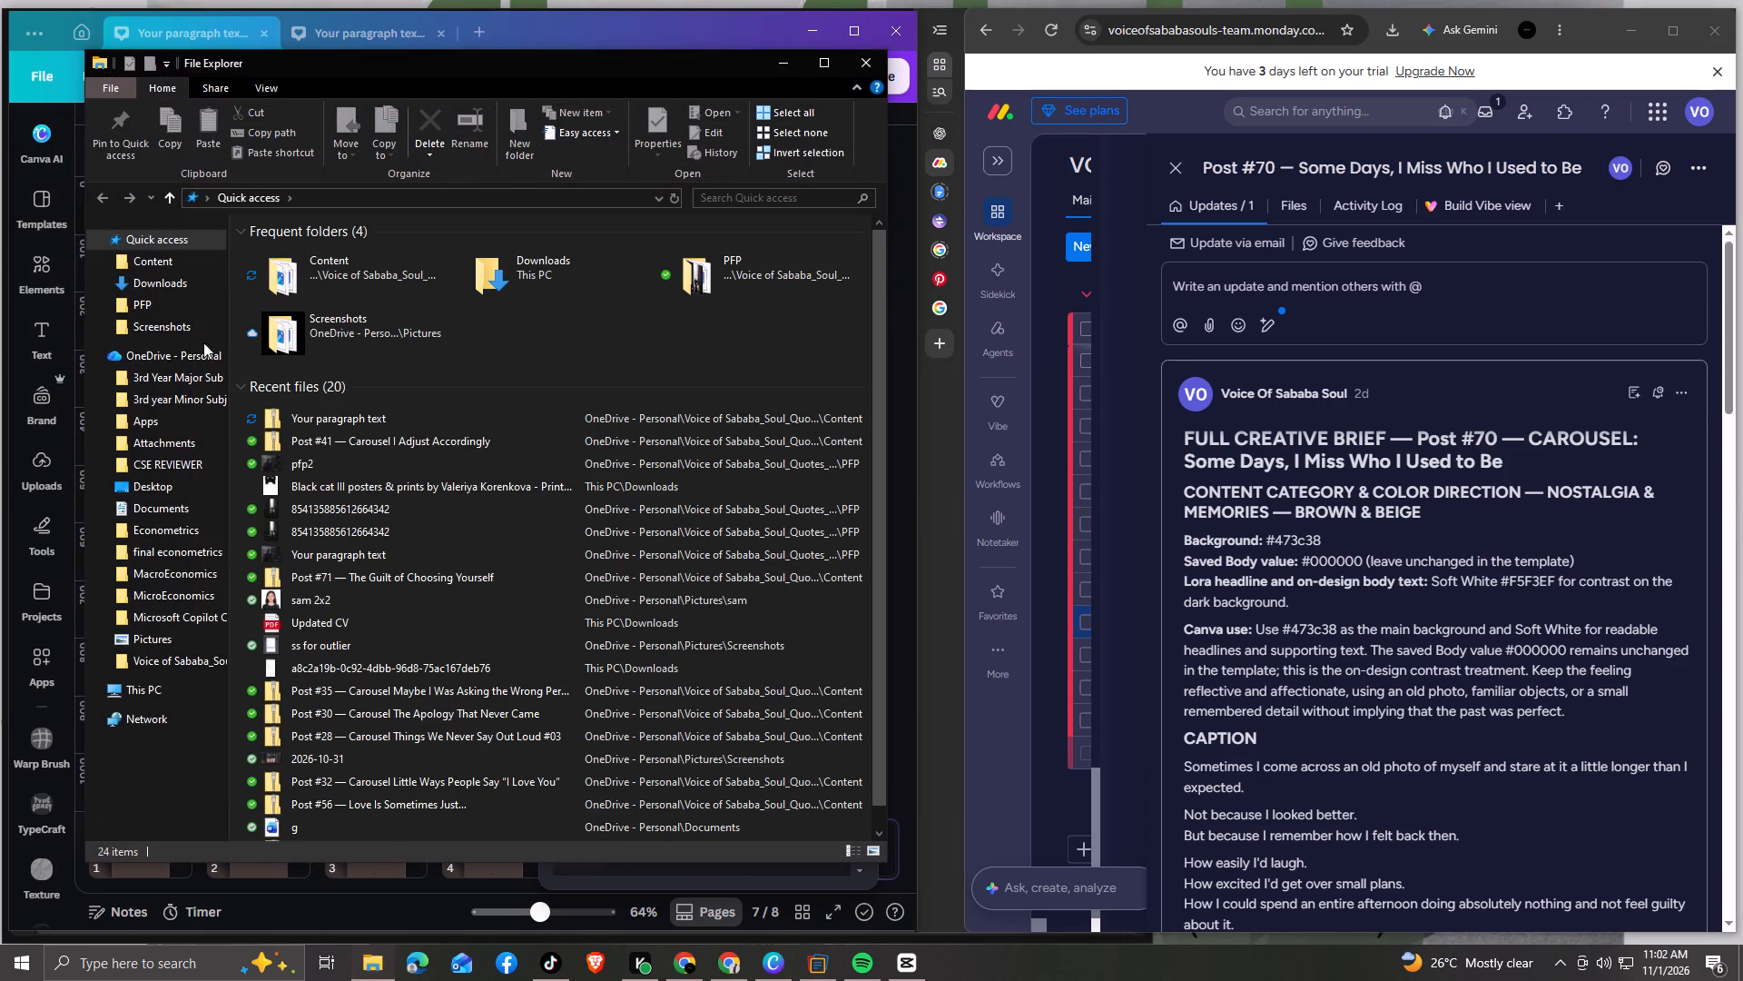
pyautogui.click(379, 276)
pyautogui.click(372, 277)
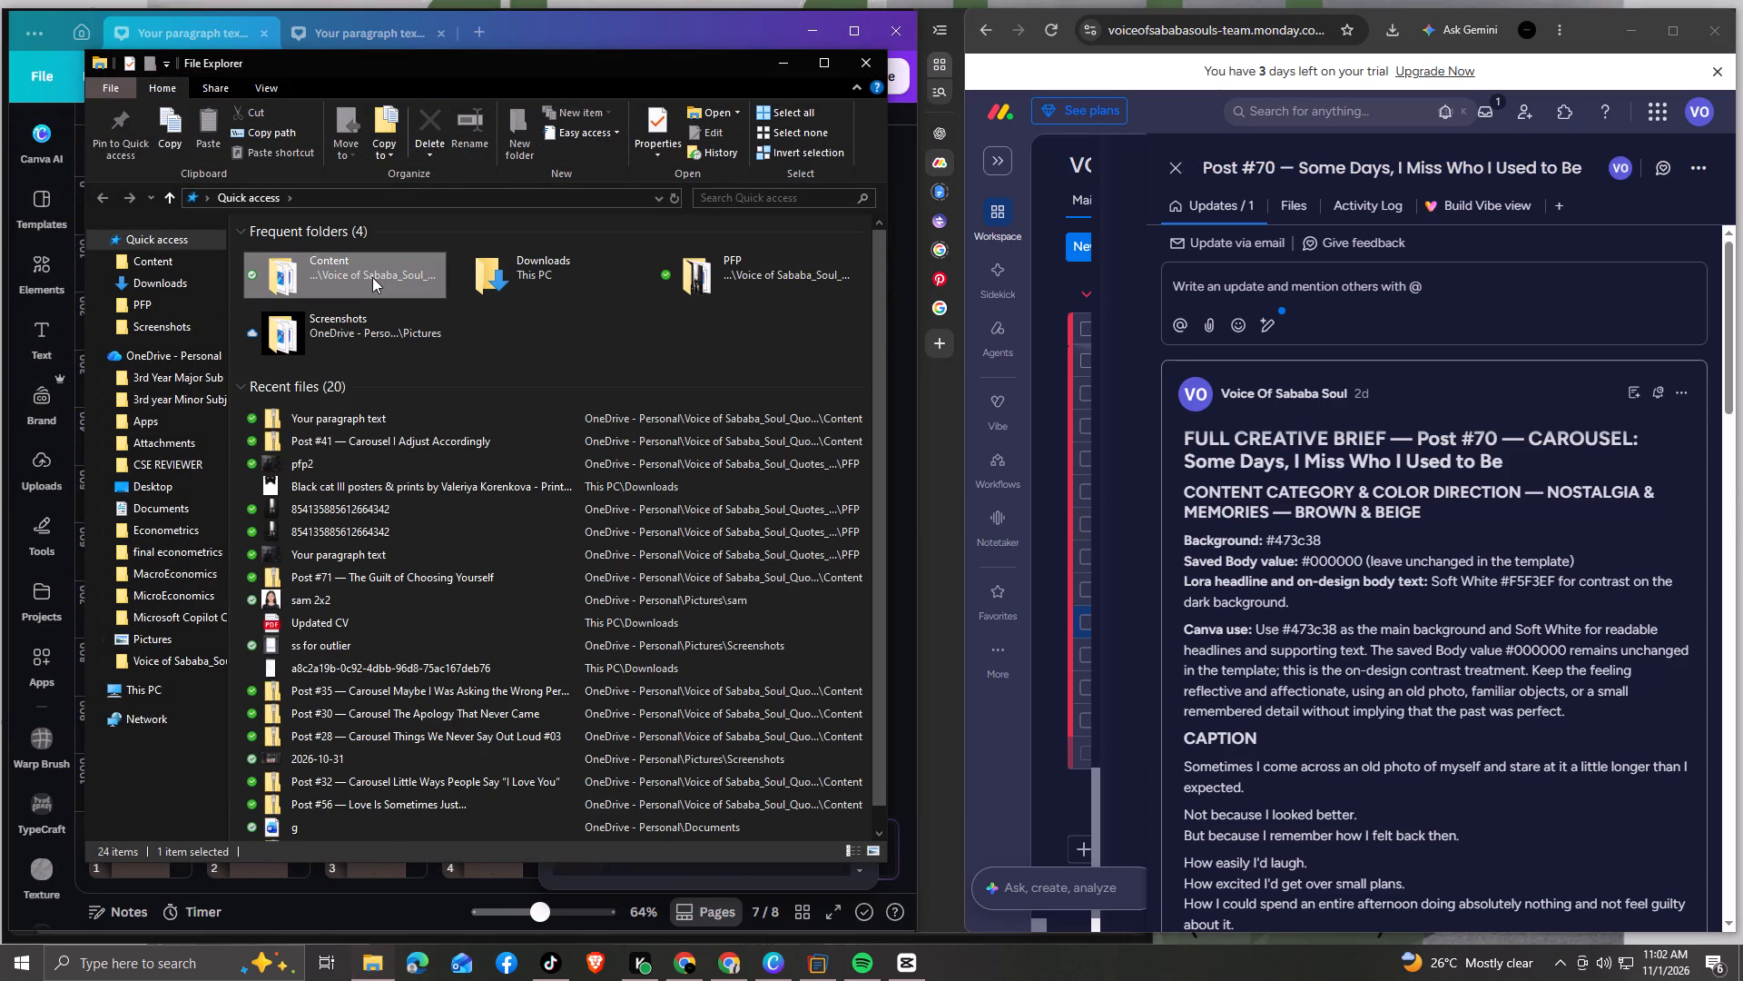
pyautogui.doubleClick(372, 277)
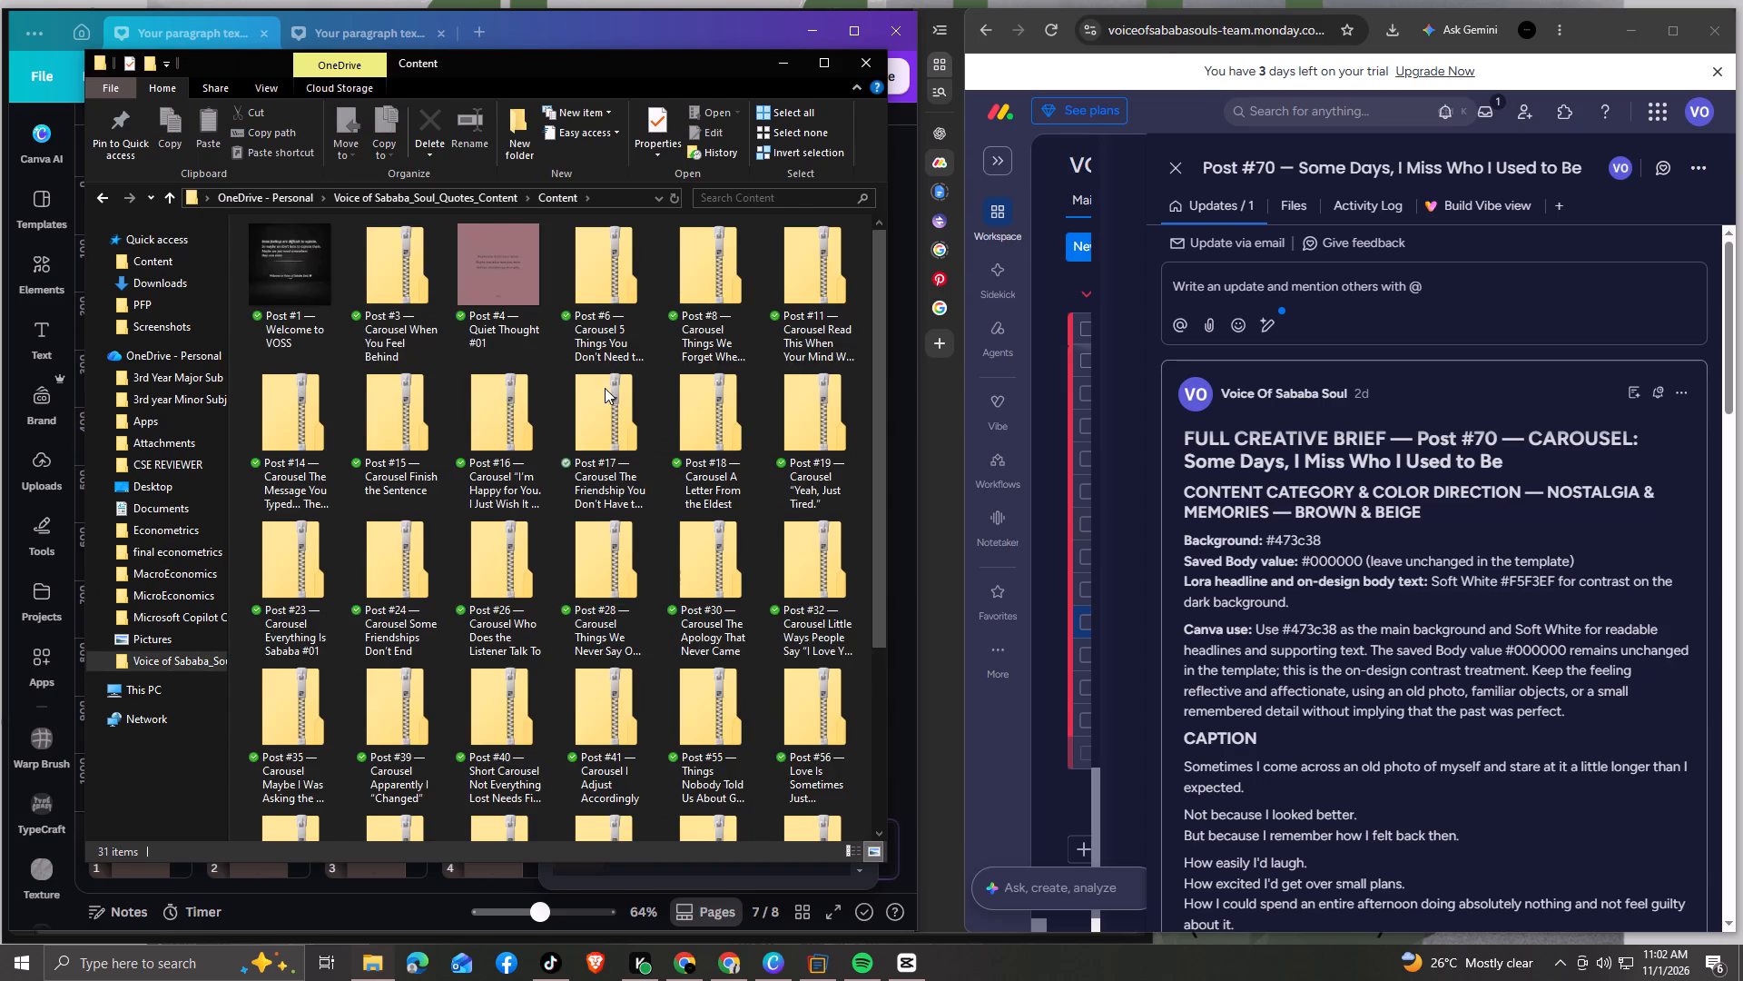
pyautogui.scroll(-10, 610, 409)
pyautogui.click(296, 764)
pyautogui.rightClick(291, 750)
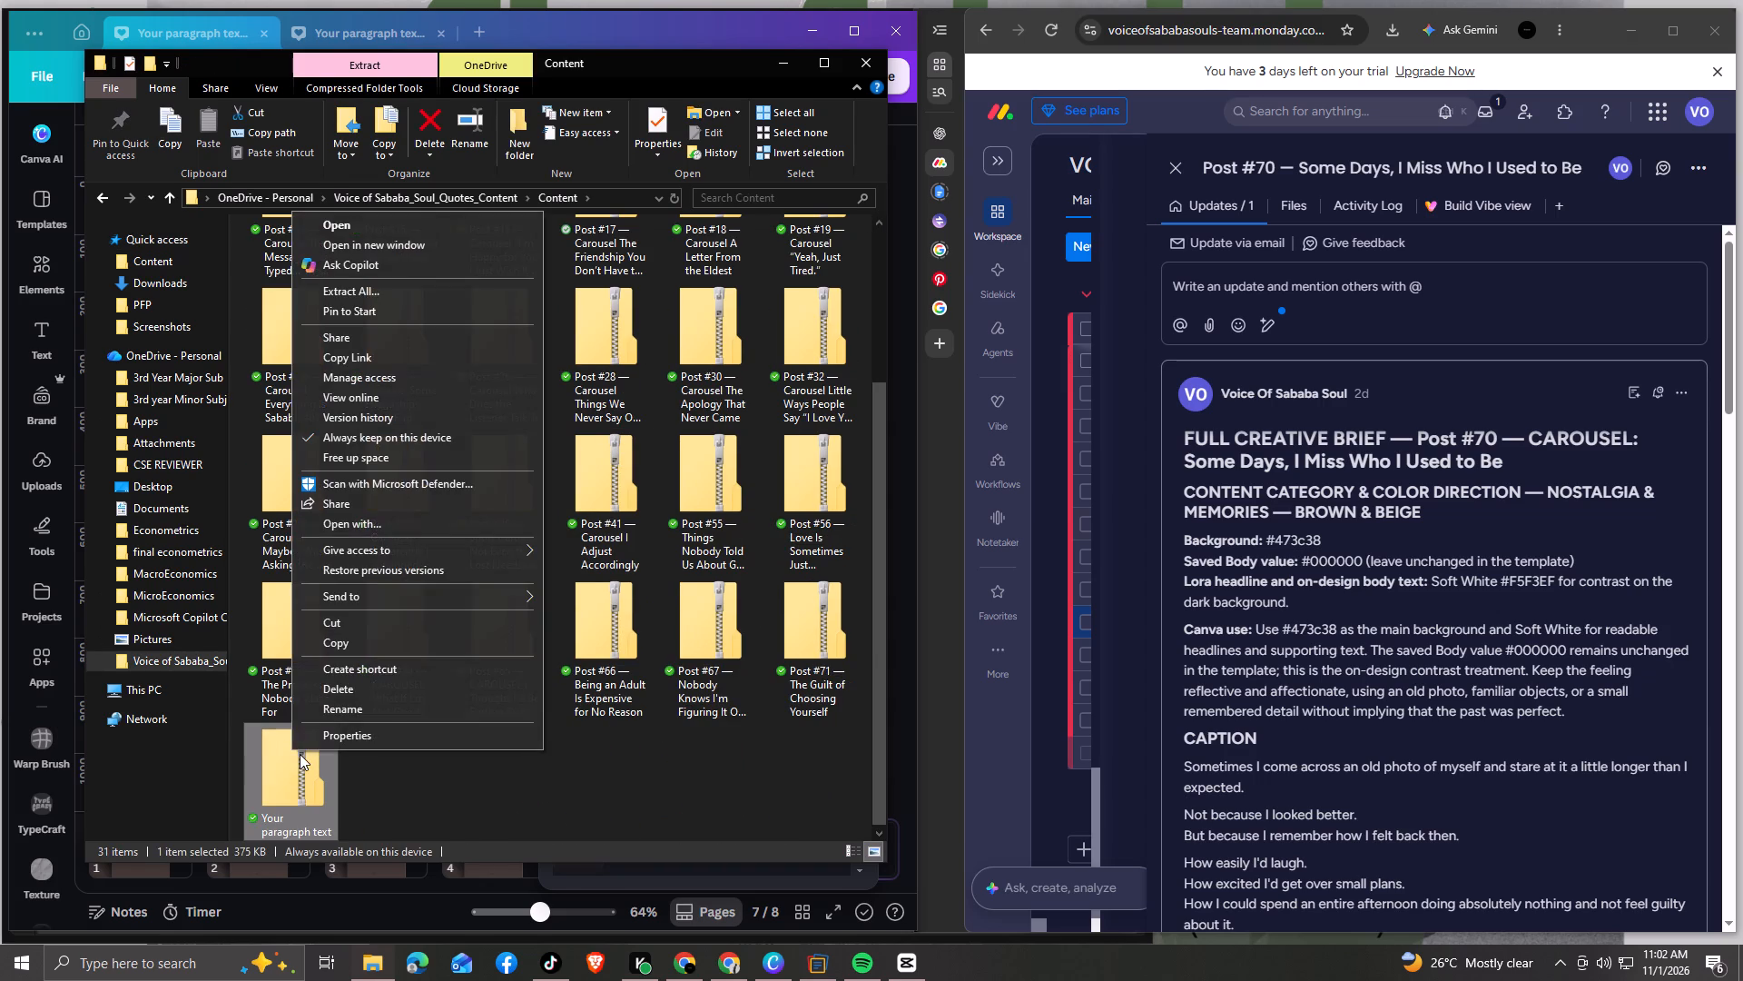
pyautogui.click(390, 702)
pyautogui.hotkey('ctrl', 'v')
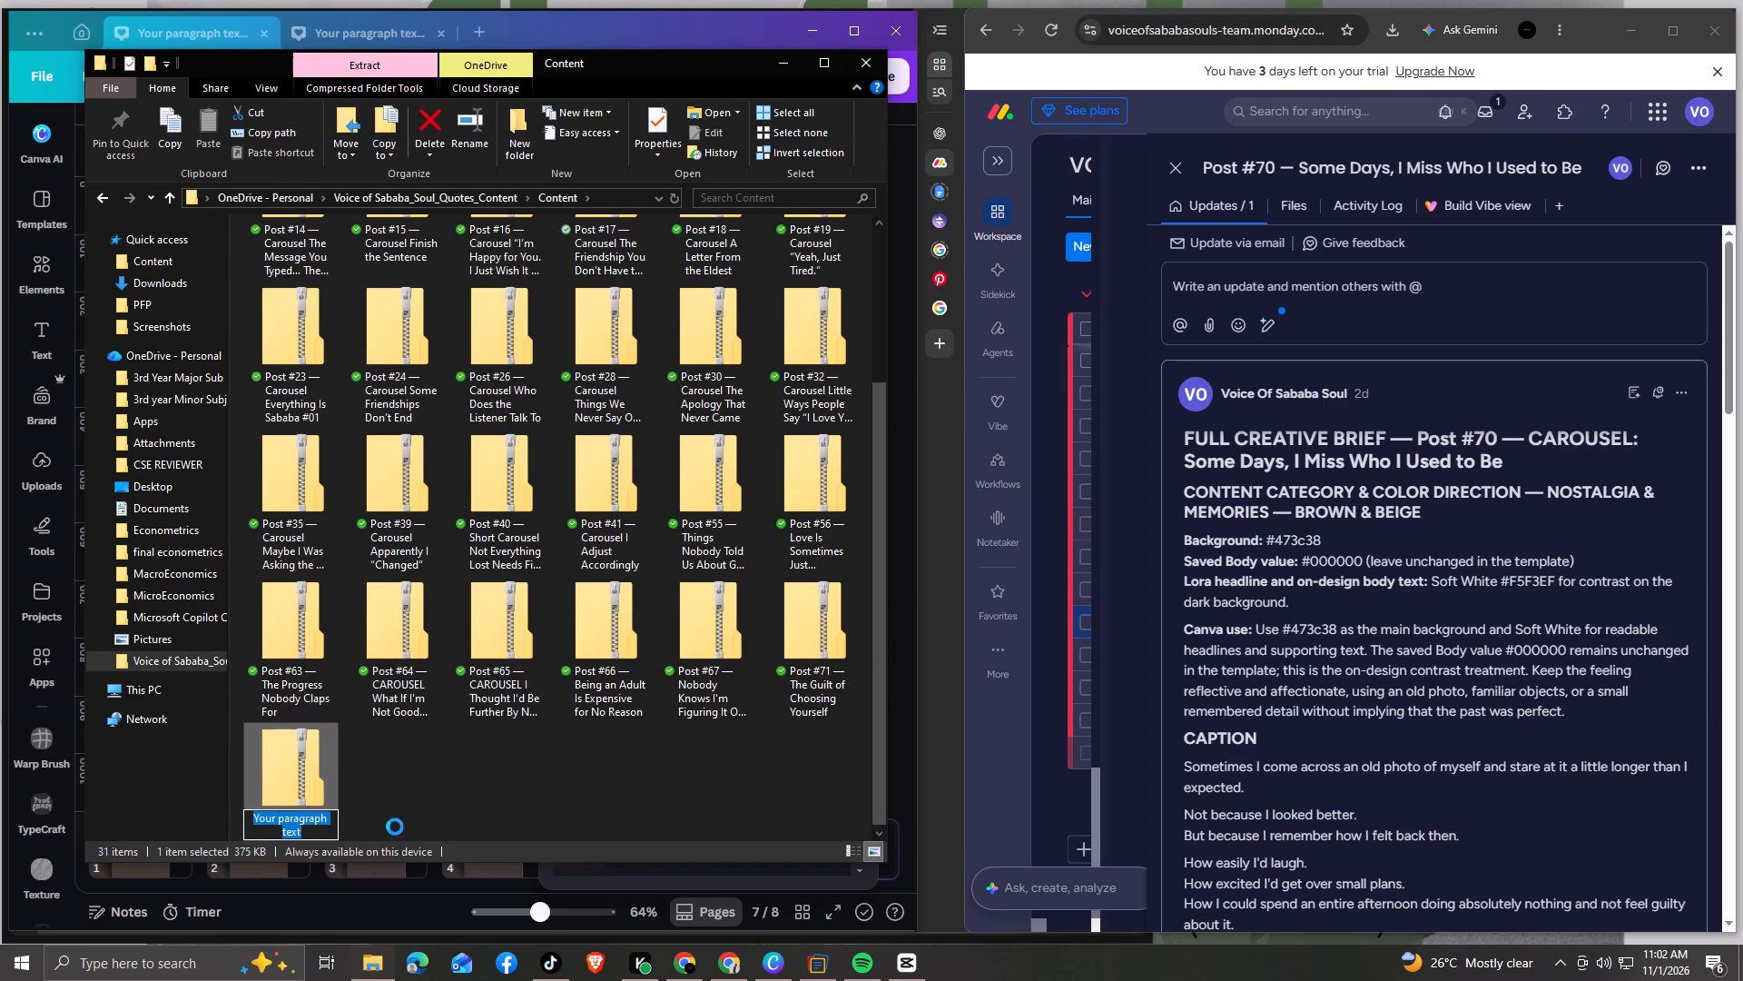
pyautogui.press('Return')
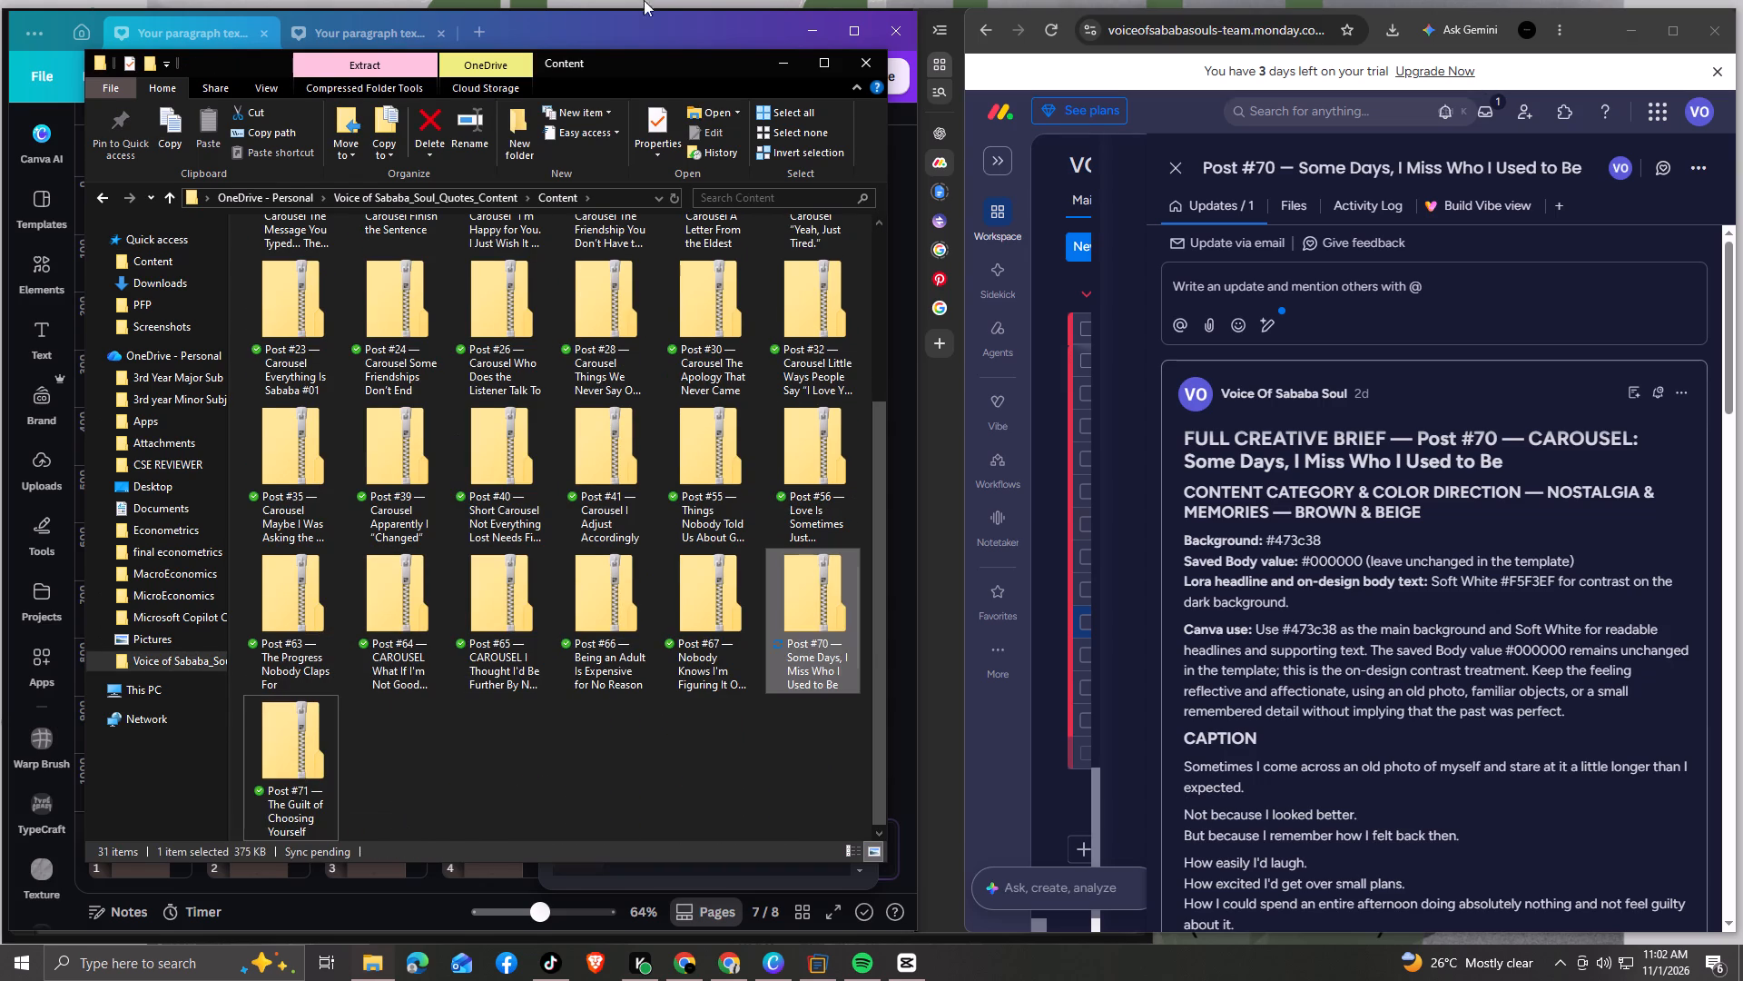
pyautogui.click(779, 67)
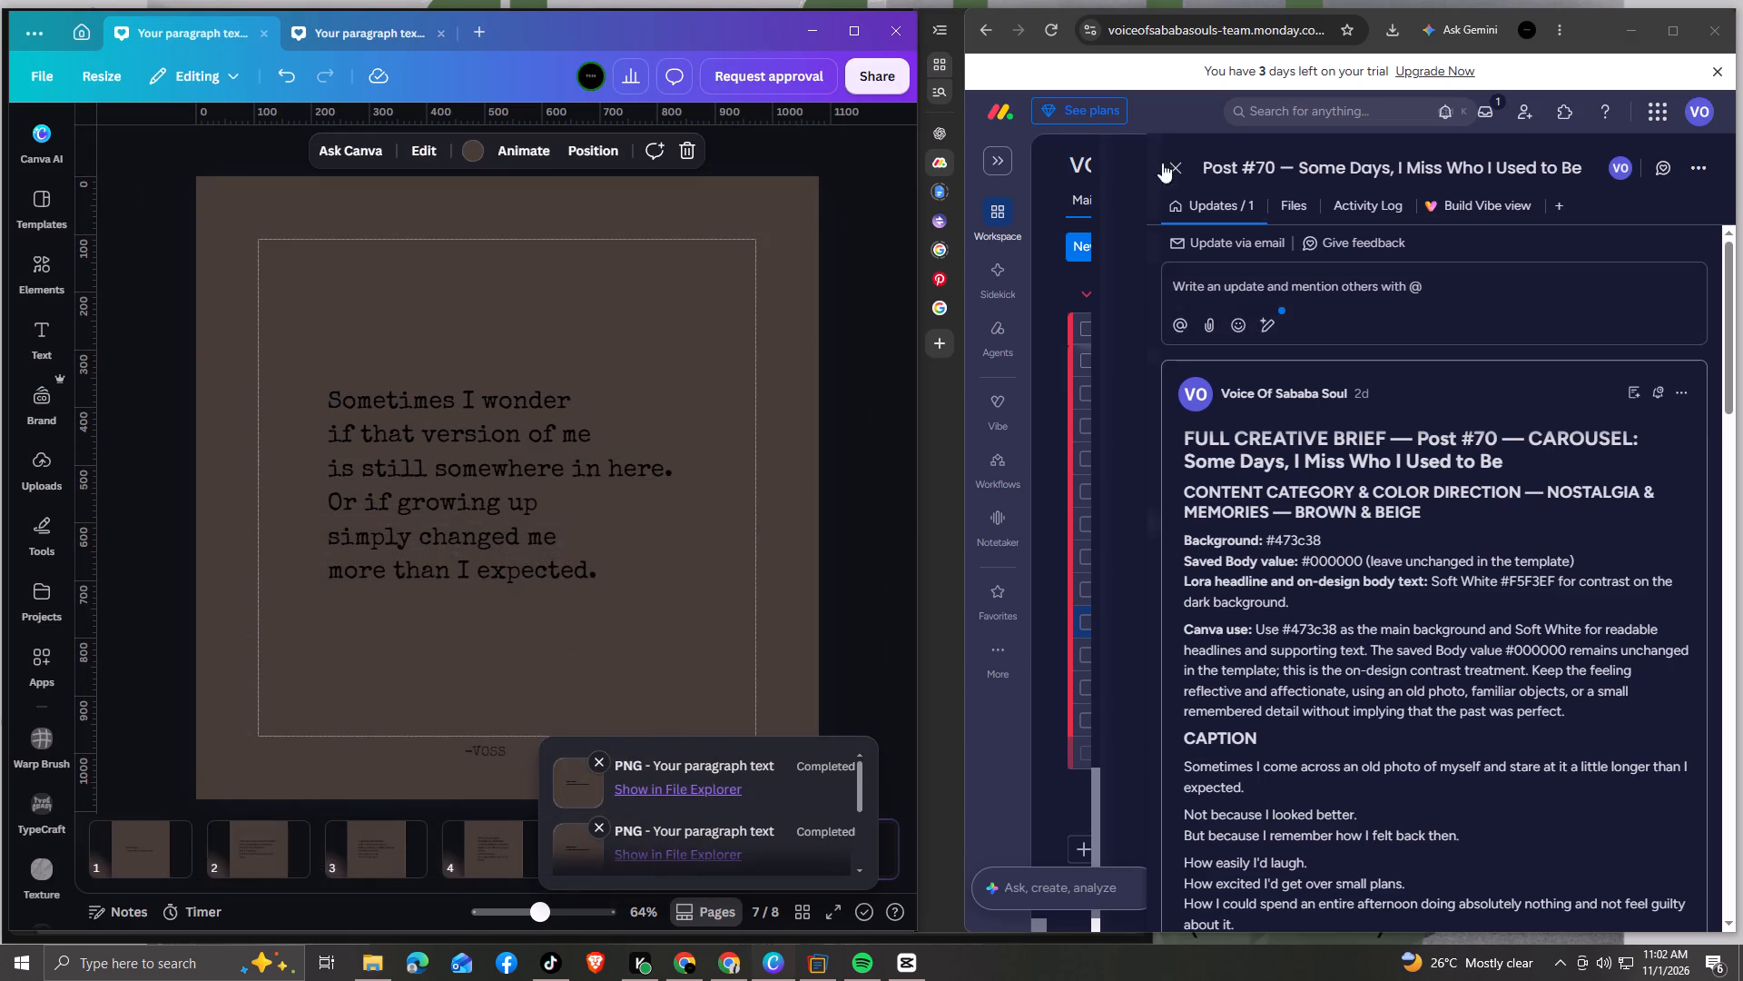
# Close the Post #70 brief in monday.com and set that task's status to Ready.
pyautogui.click(1167, 166)
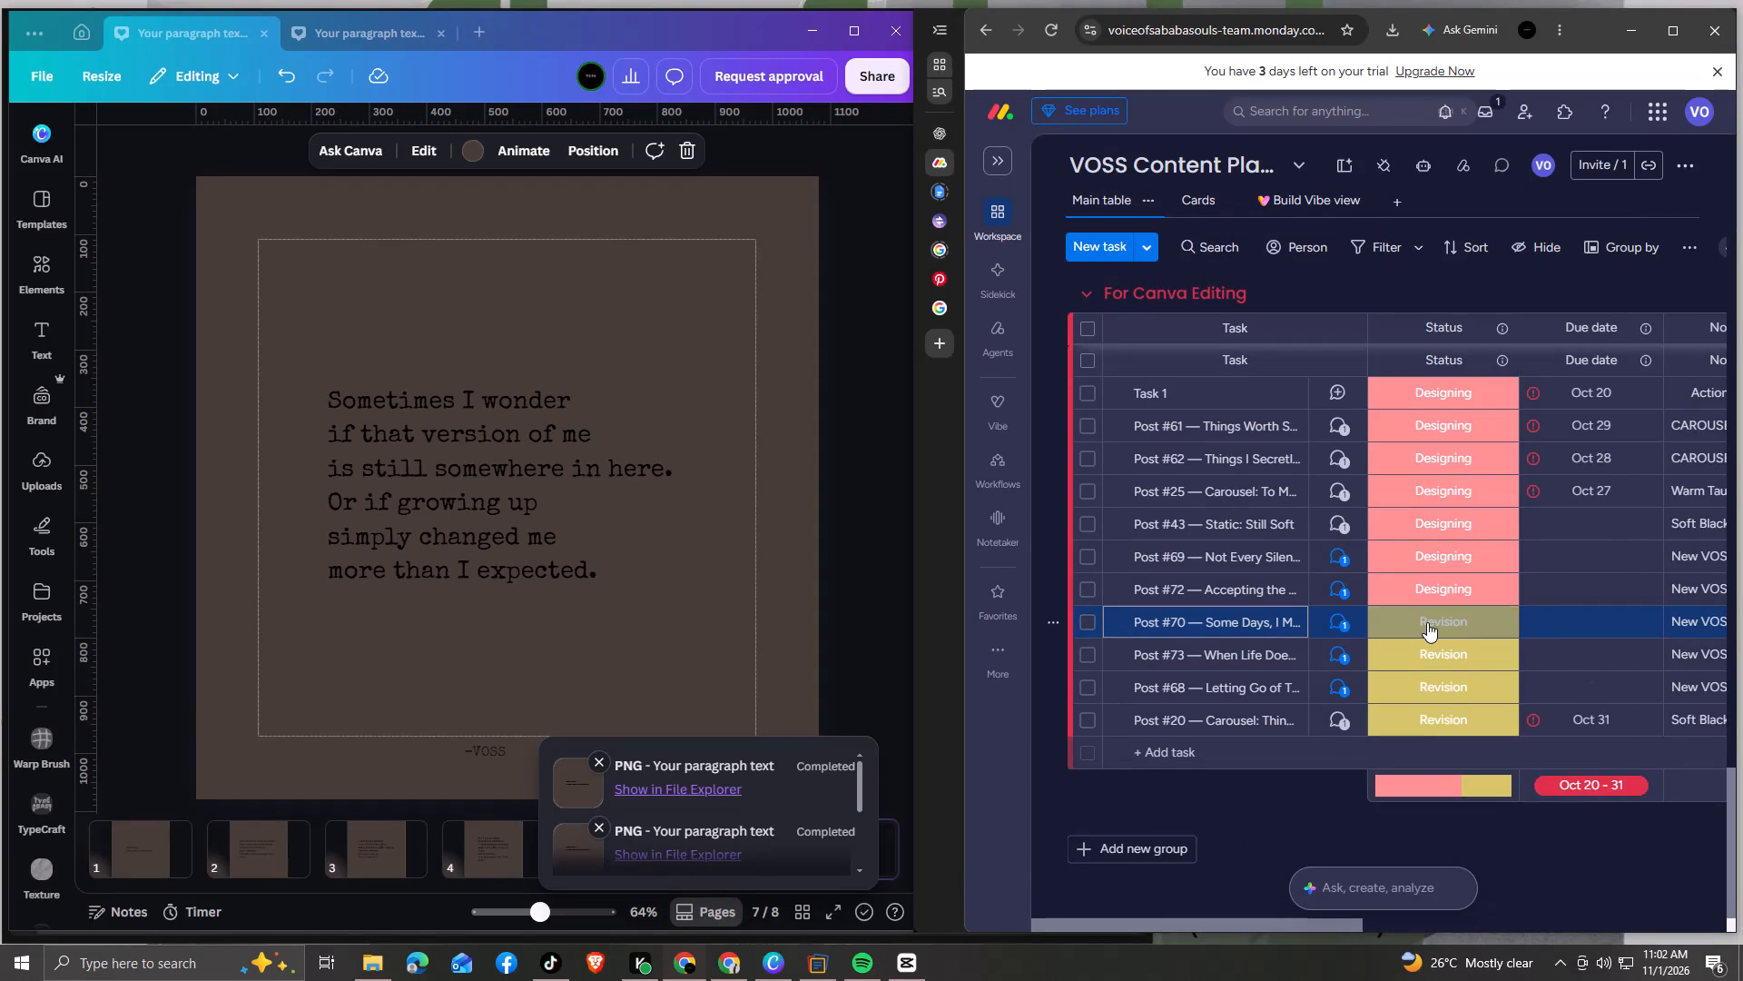
pyautogui.click(1427, 622)
pyautogui.click(1408, 431)
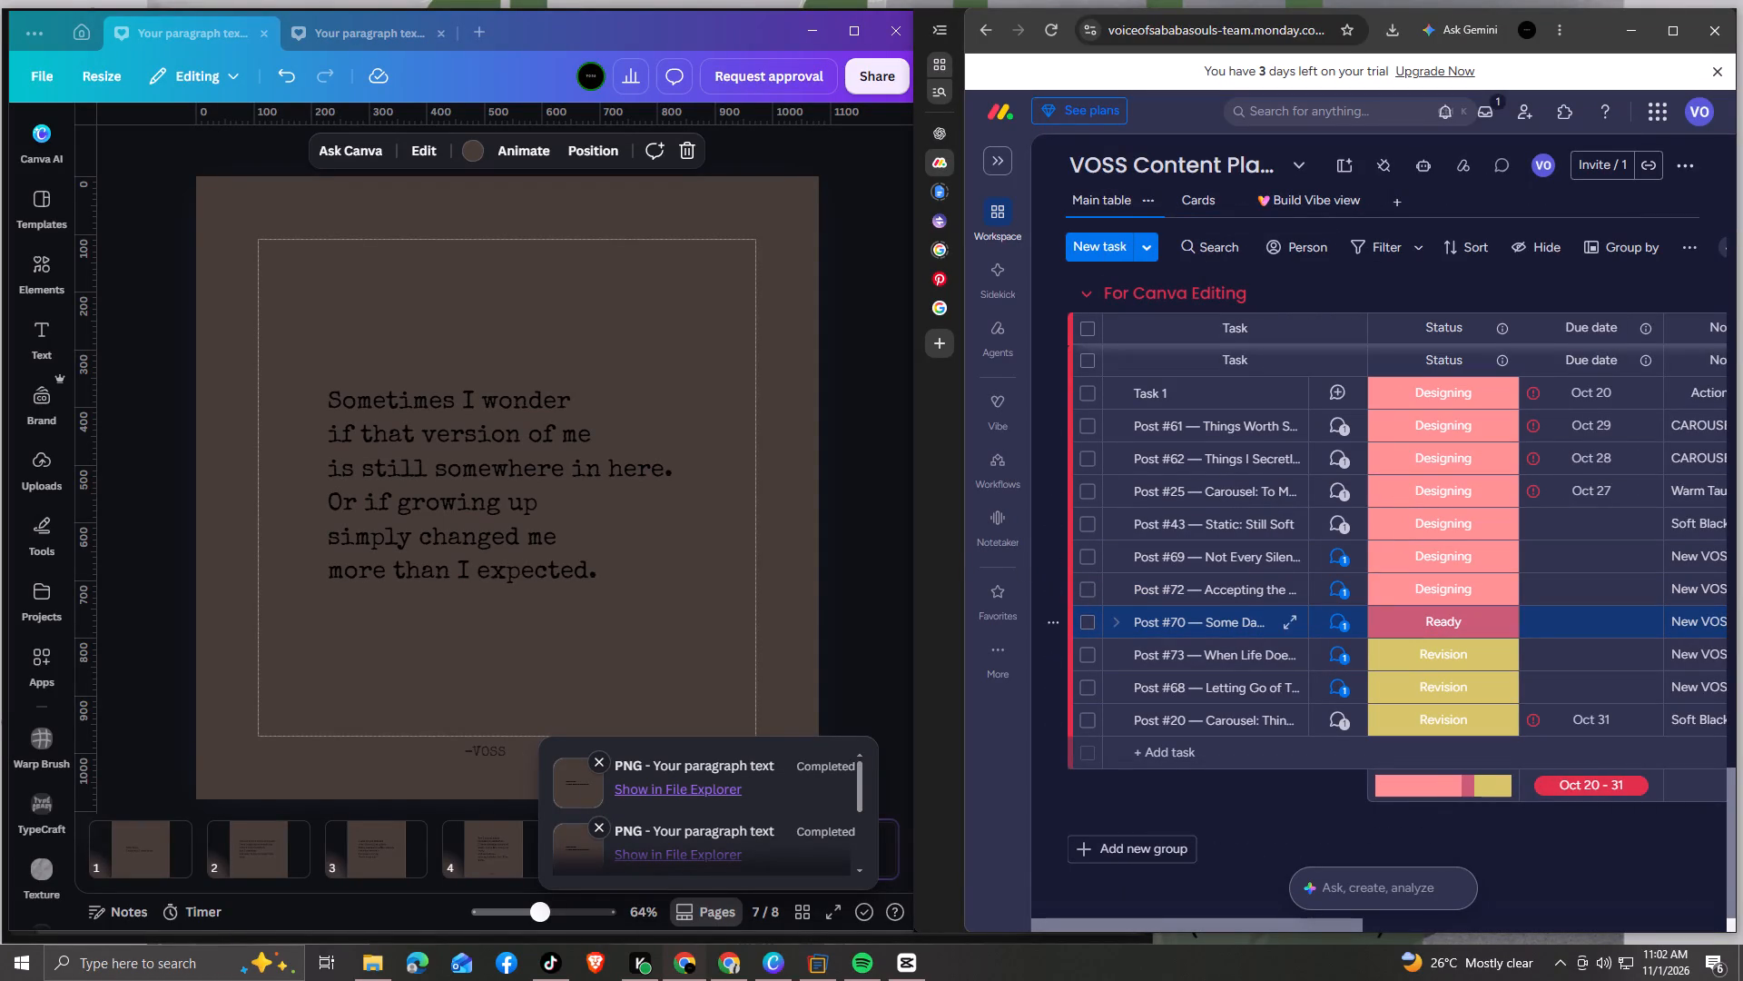
# Open the Post #73 brief, "When Life Doesn't Go According to Plan", and expand it down to the slide texts.
pyautogui.click(1341, 654)
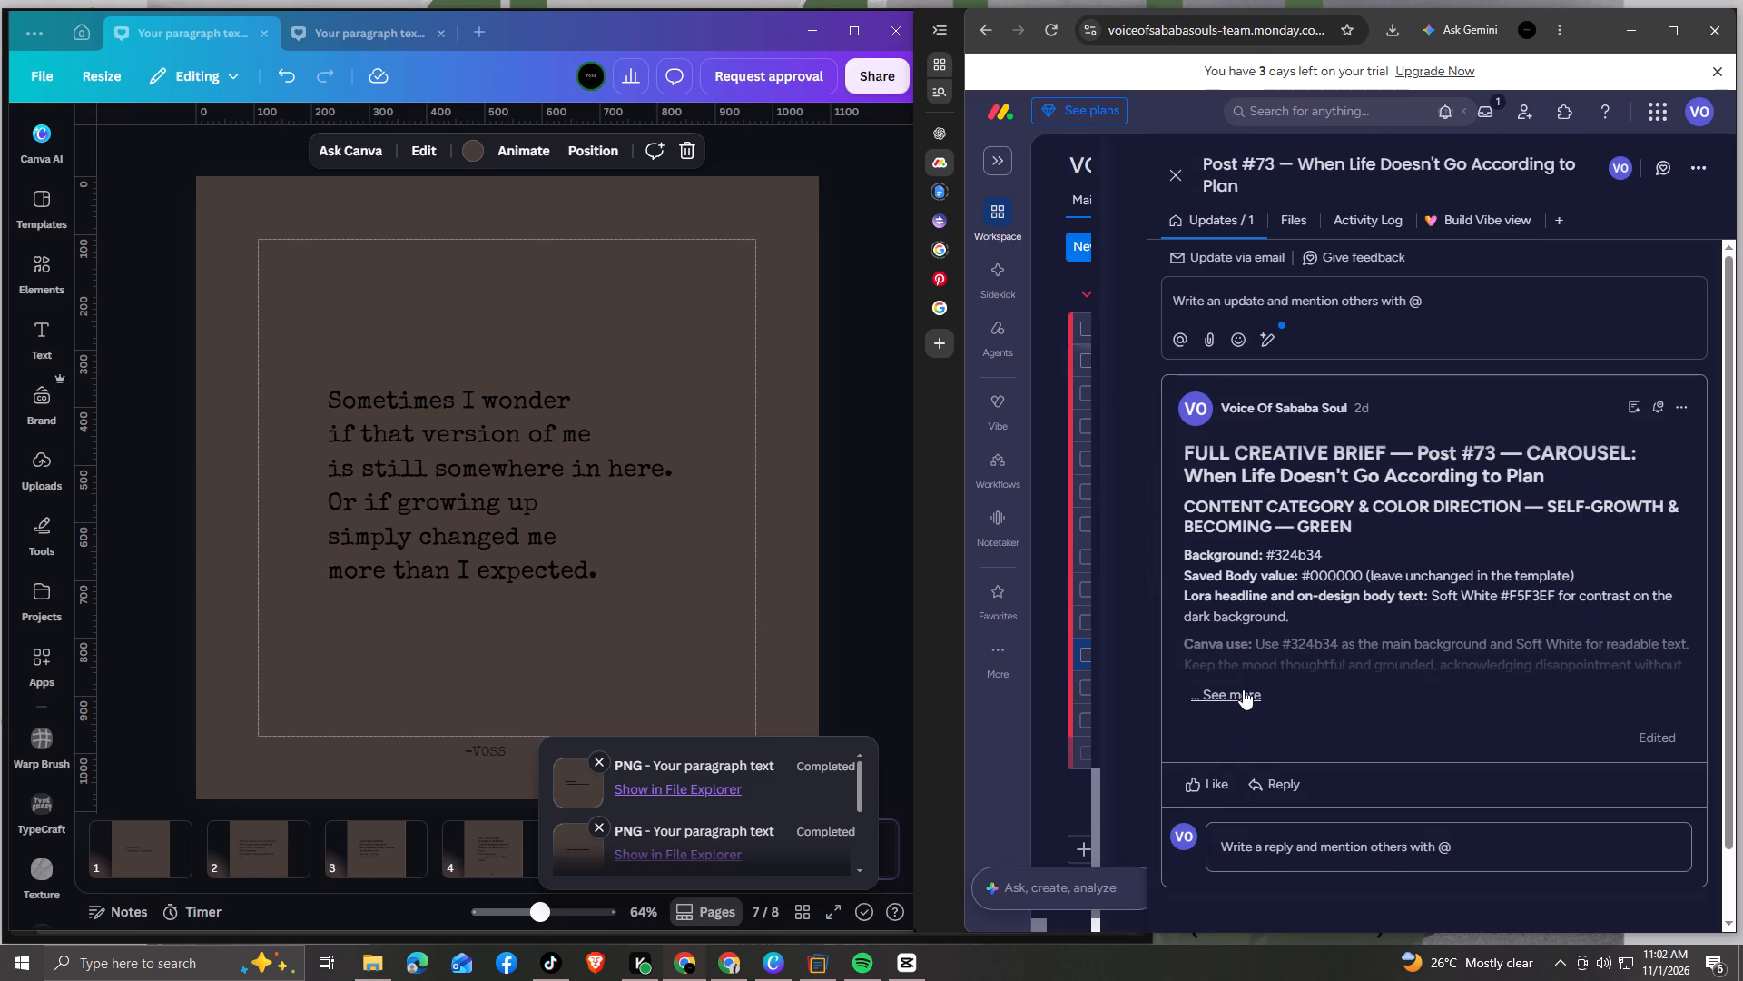
pyautogui.click(1243, 689)
pyautogui.scroll(-10, 1276, 667)
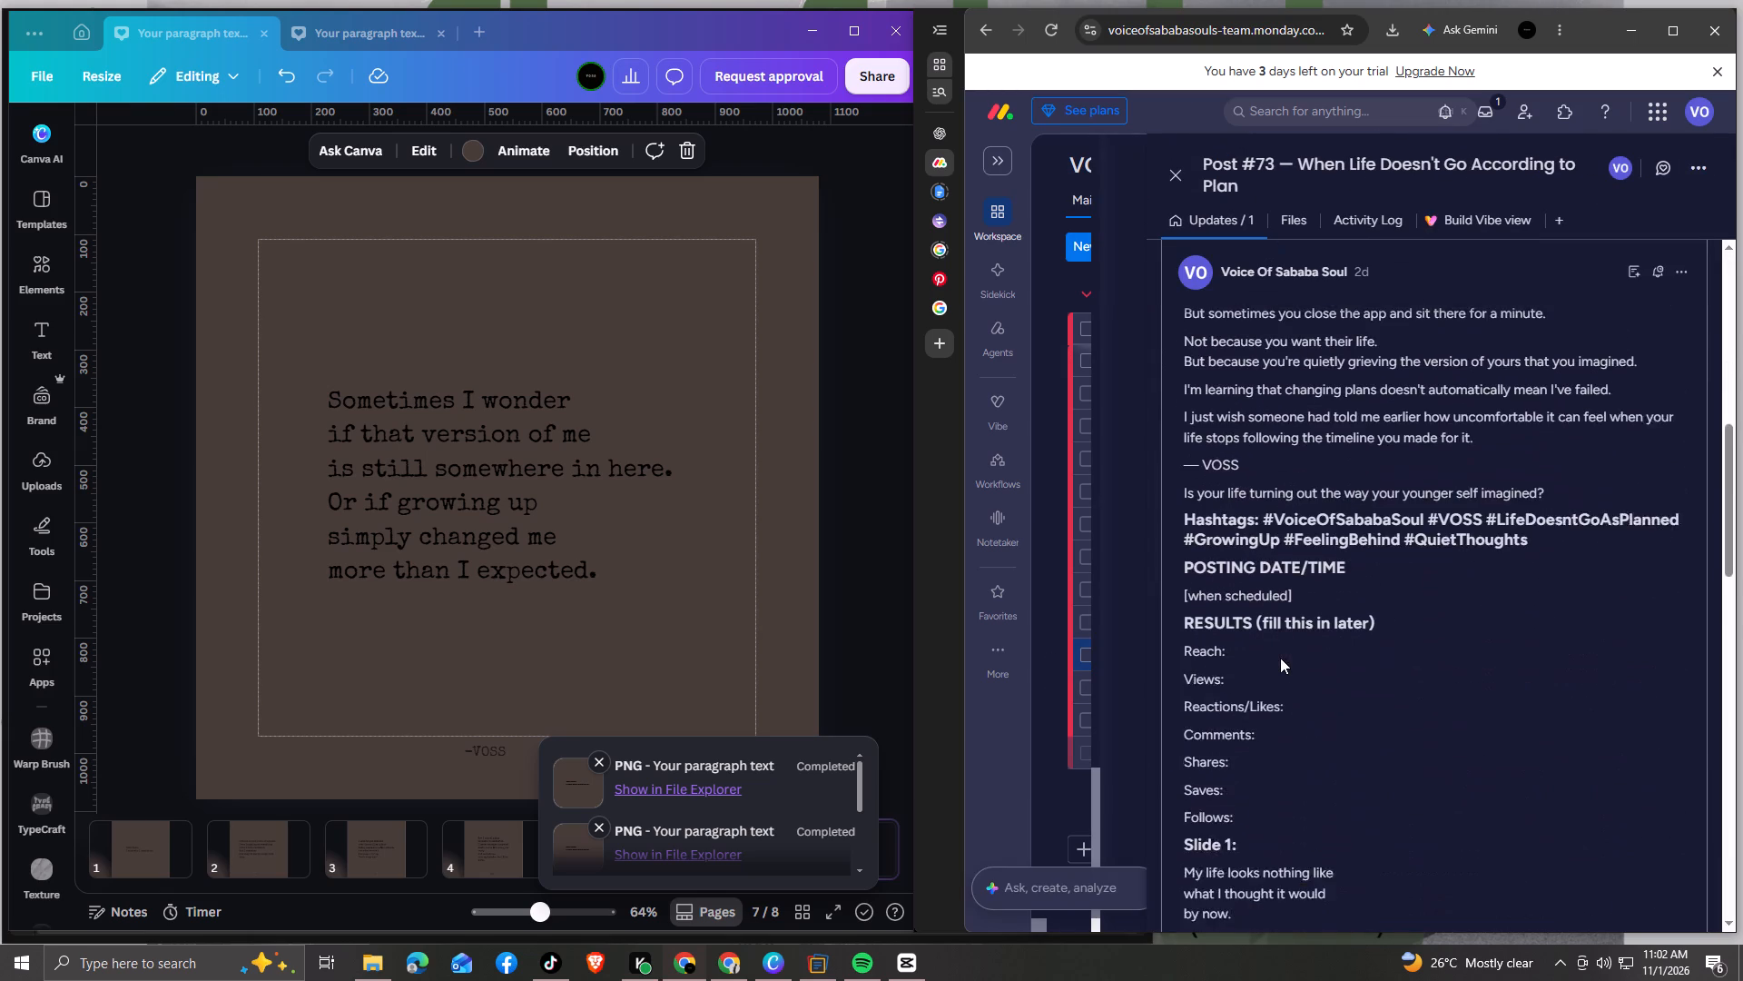
pyautogui.scroll(-3, 1280, 658)
# Replace page 1's text in Canva with the brief's Slide 1 text, "My life looks nothing like what I thought it would by now.".
pyautogui.moveTo(143, 845); pyautogui.dragTo(145, 836)
pyautogui.click(148, 839)
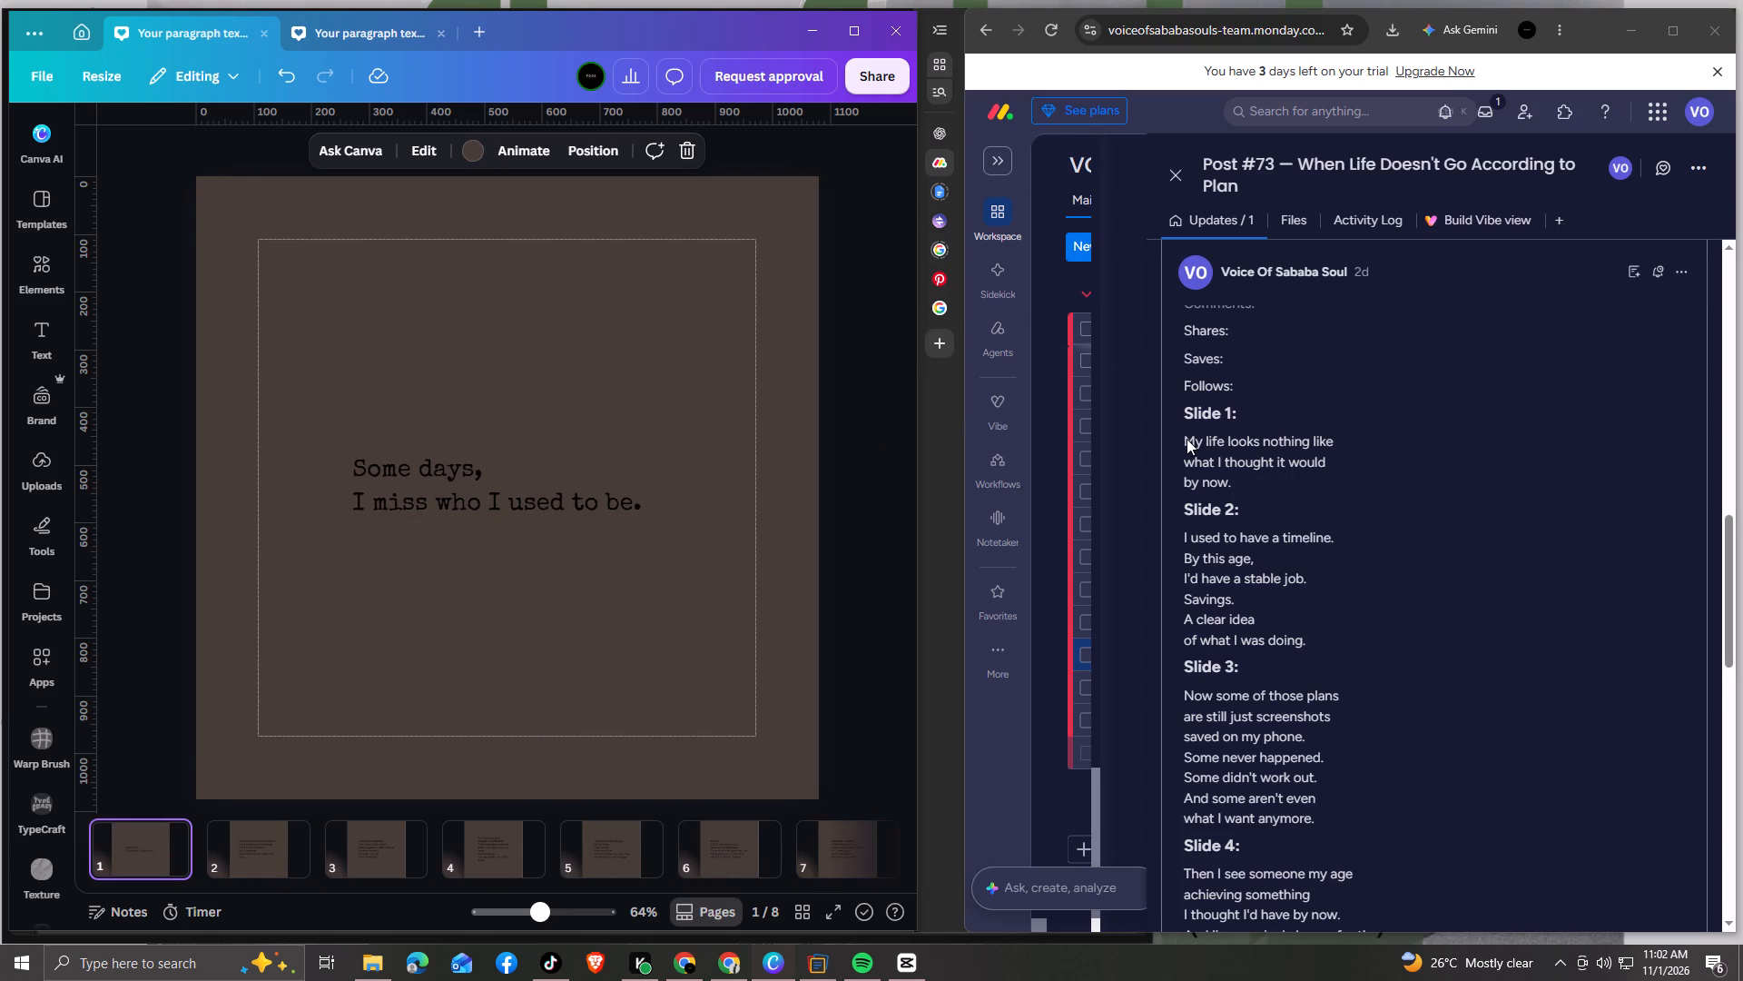
pyautogui.moveTo(1187, 439); pyautogui.dragTo(1328, 476)
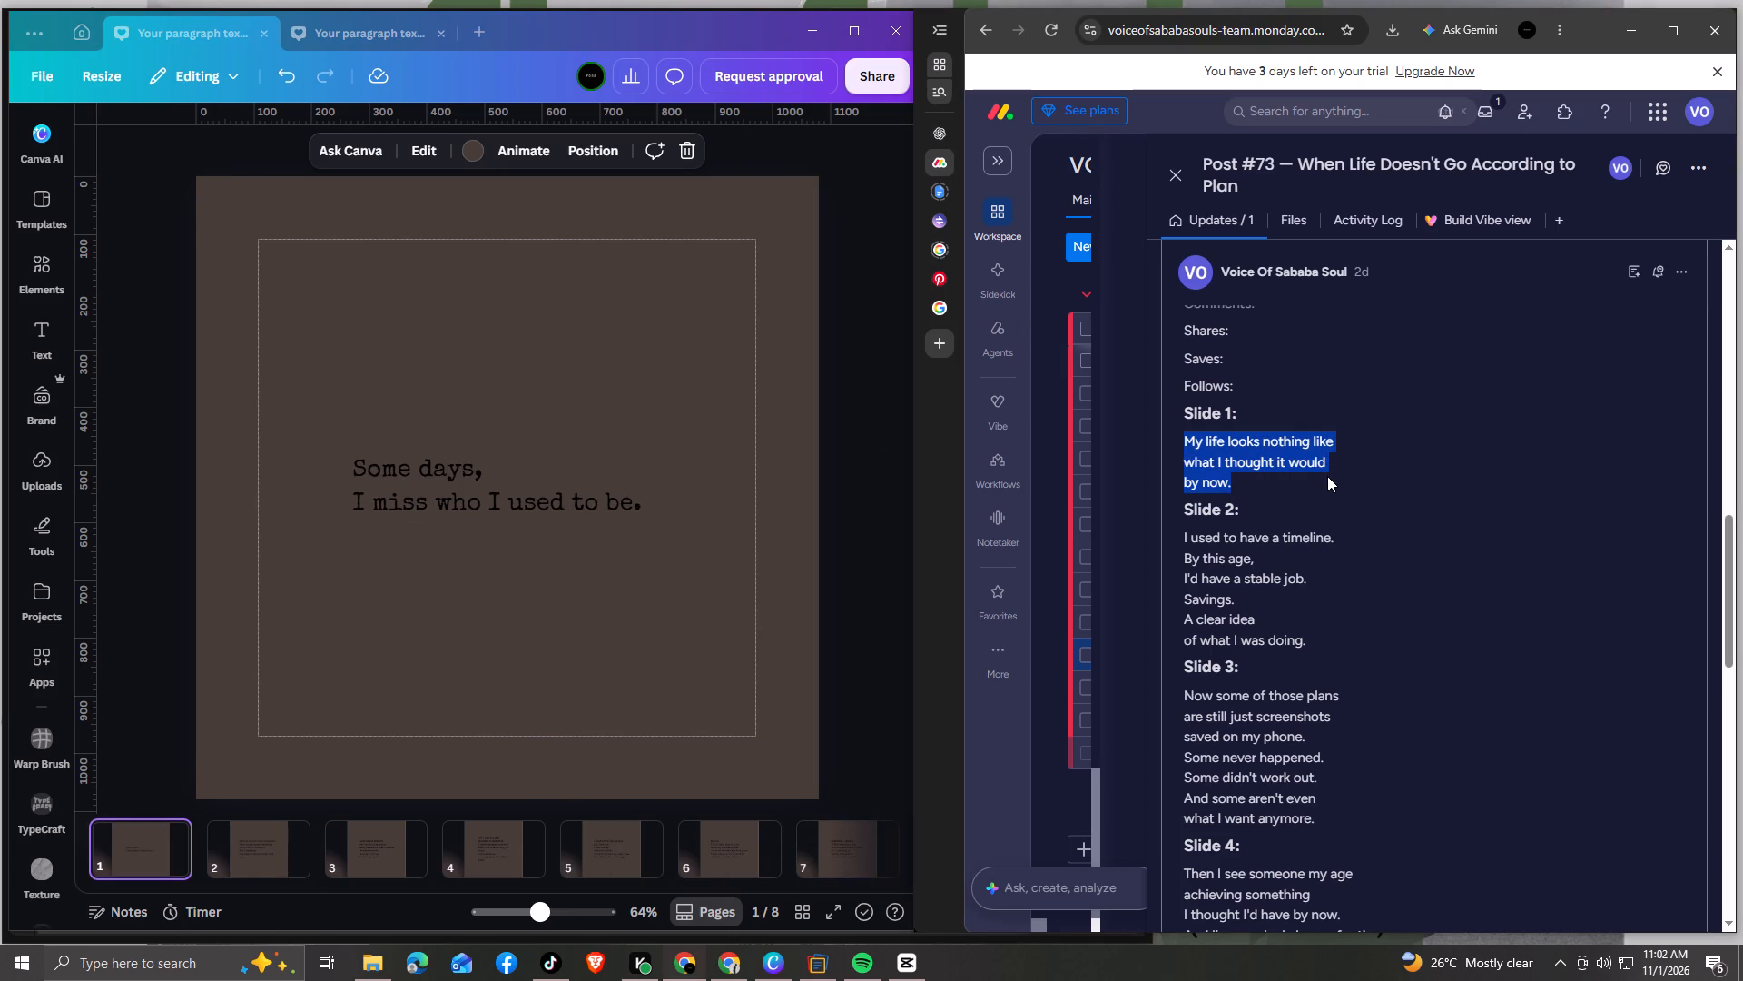
pyautogui.hotkey('ctrl', 'c')
pyautogui.doubleClick(419, 496)
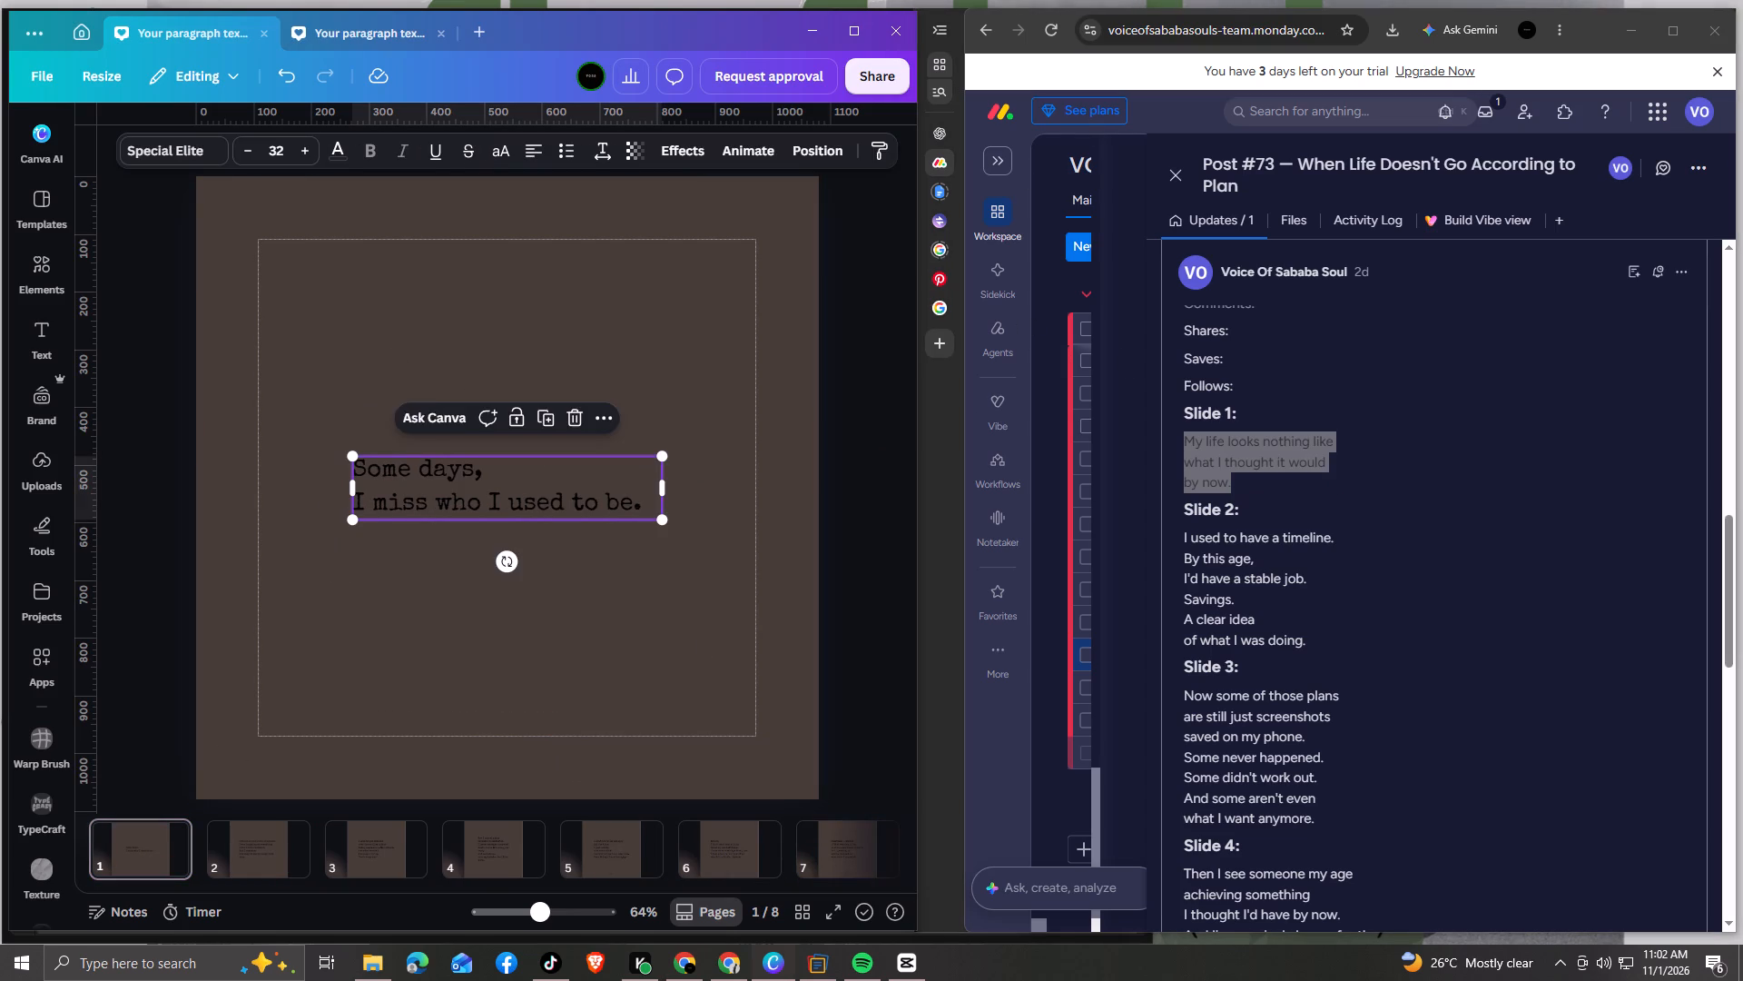
pyautogui.moveTo(648, 508); pyautogui.dragTo(403, 479)
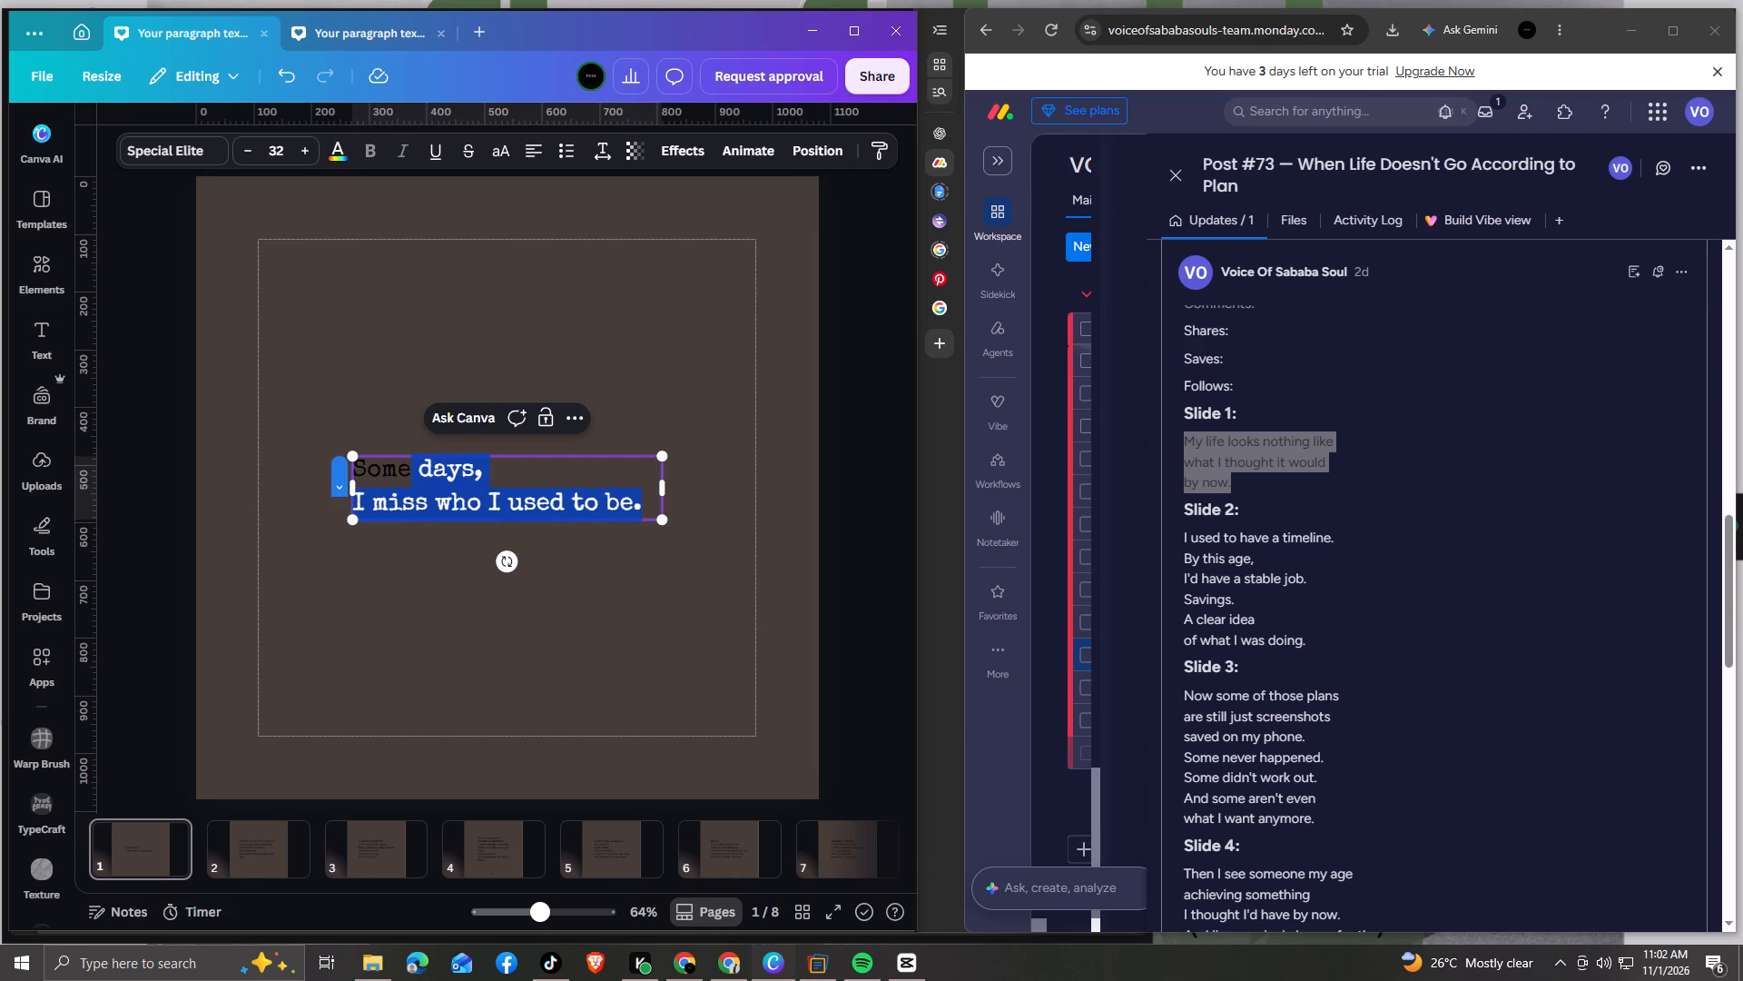
pyautogui.moveTo(403, 479); pyautogui.dragTo(359, 468)
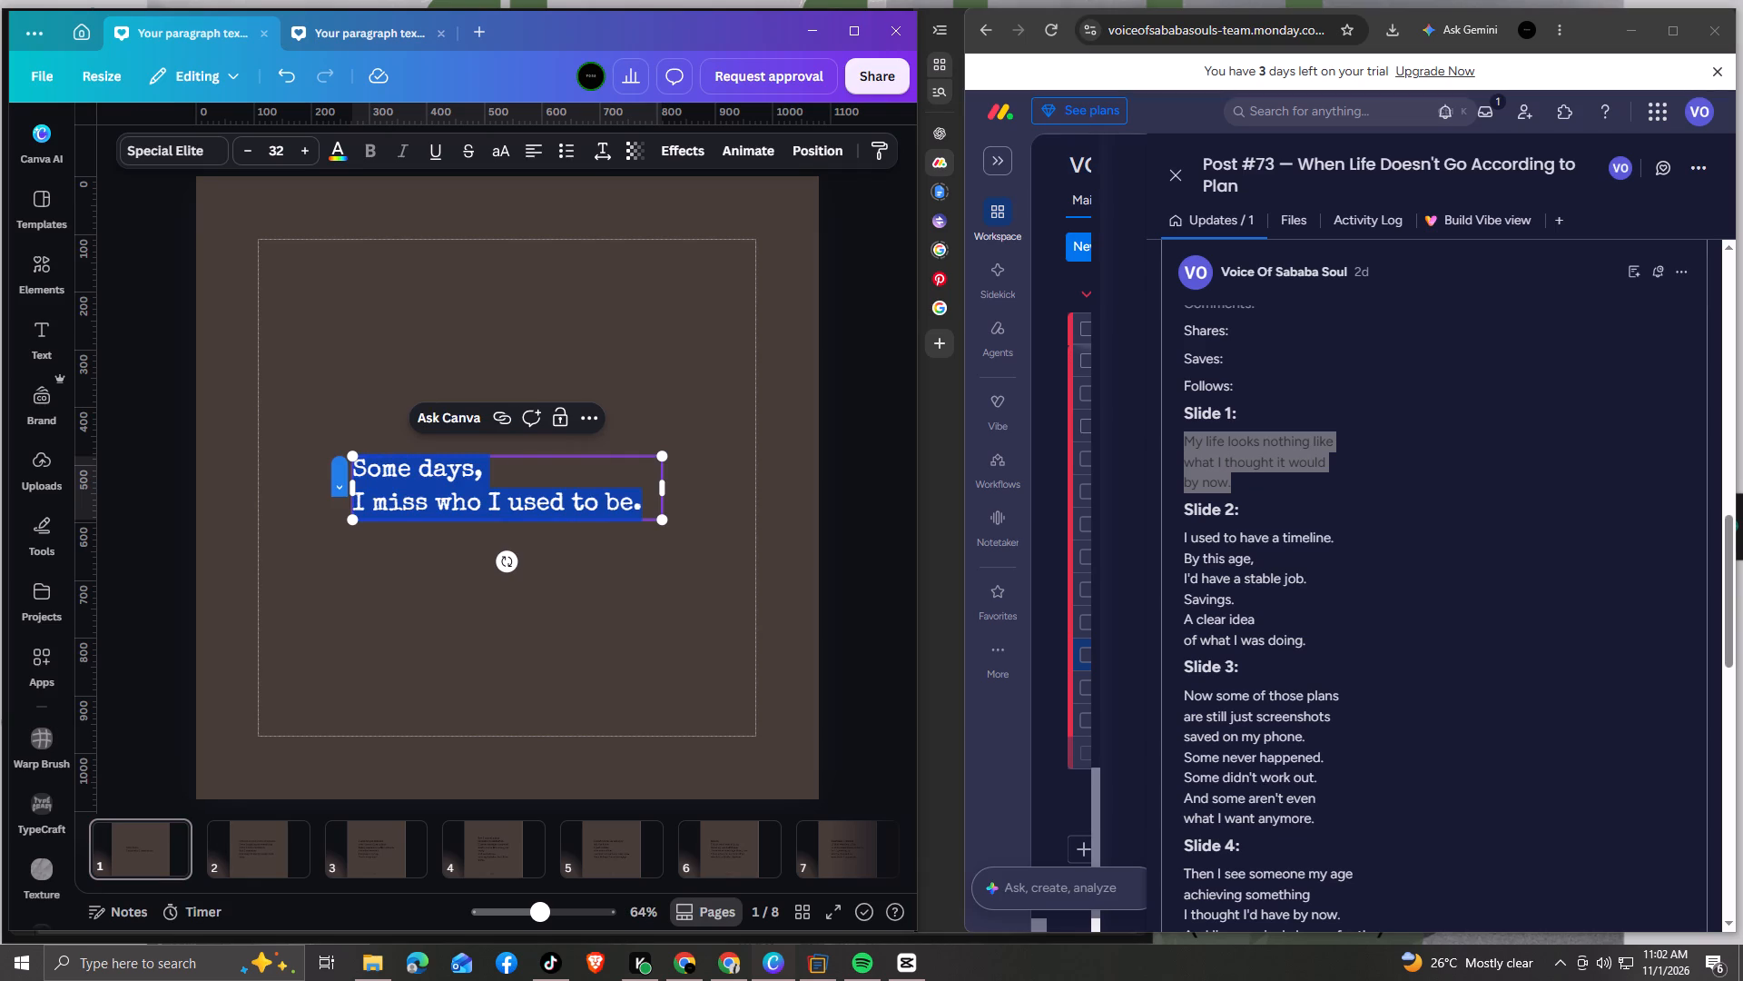
pyautogui.hotkey('ctrl', 'v')
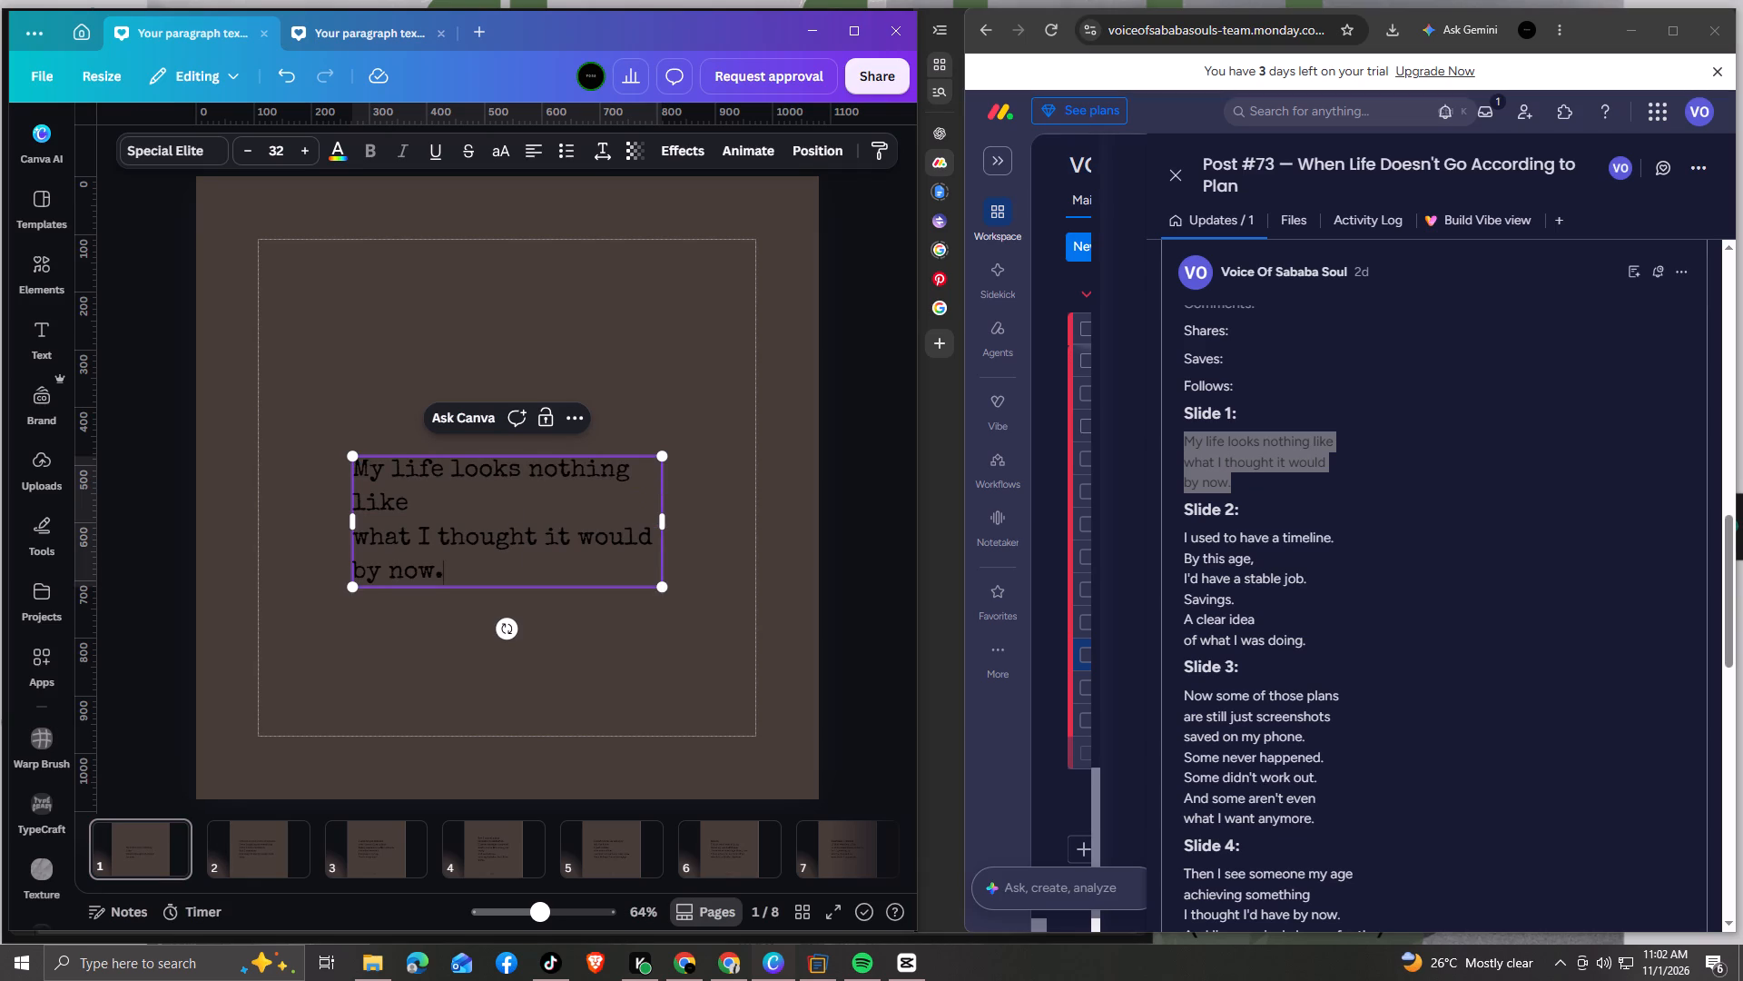
# Widen page 1's text box so "My life looks nothing like" fits on one line, and centre it on the page.
pyautogui.moveTo(666, 523); pyautogui.dragTo(691, 520)
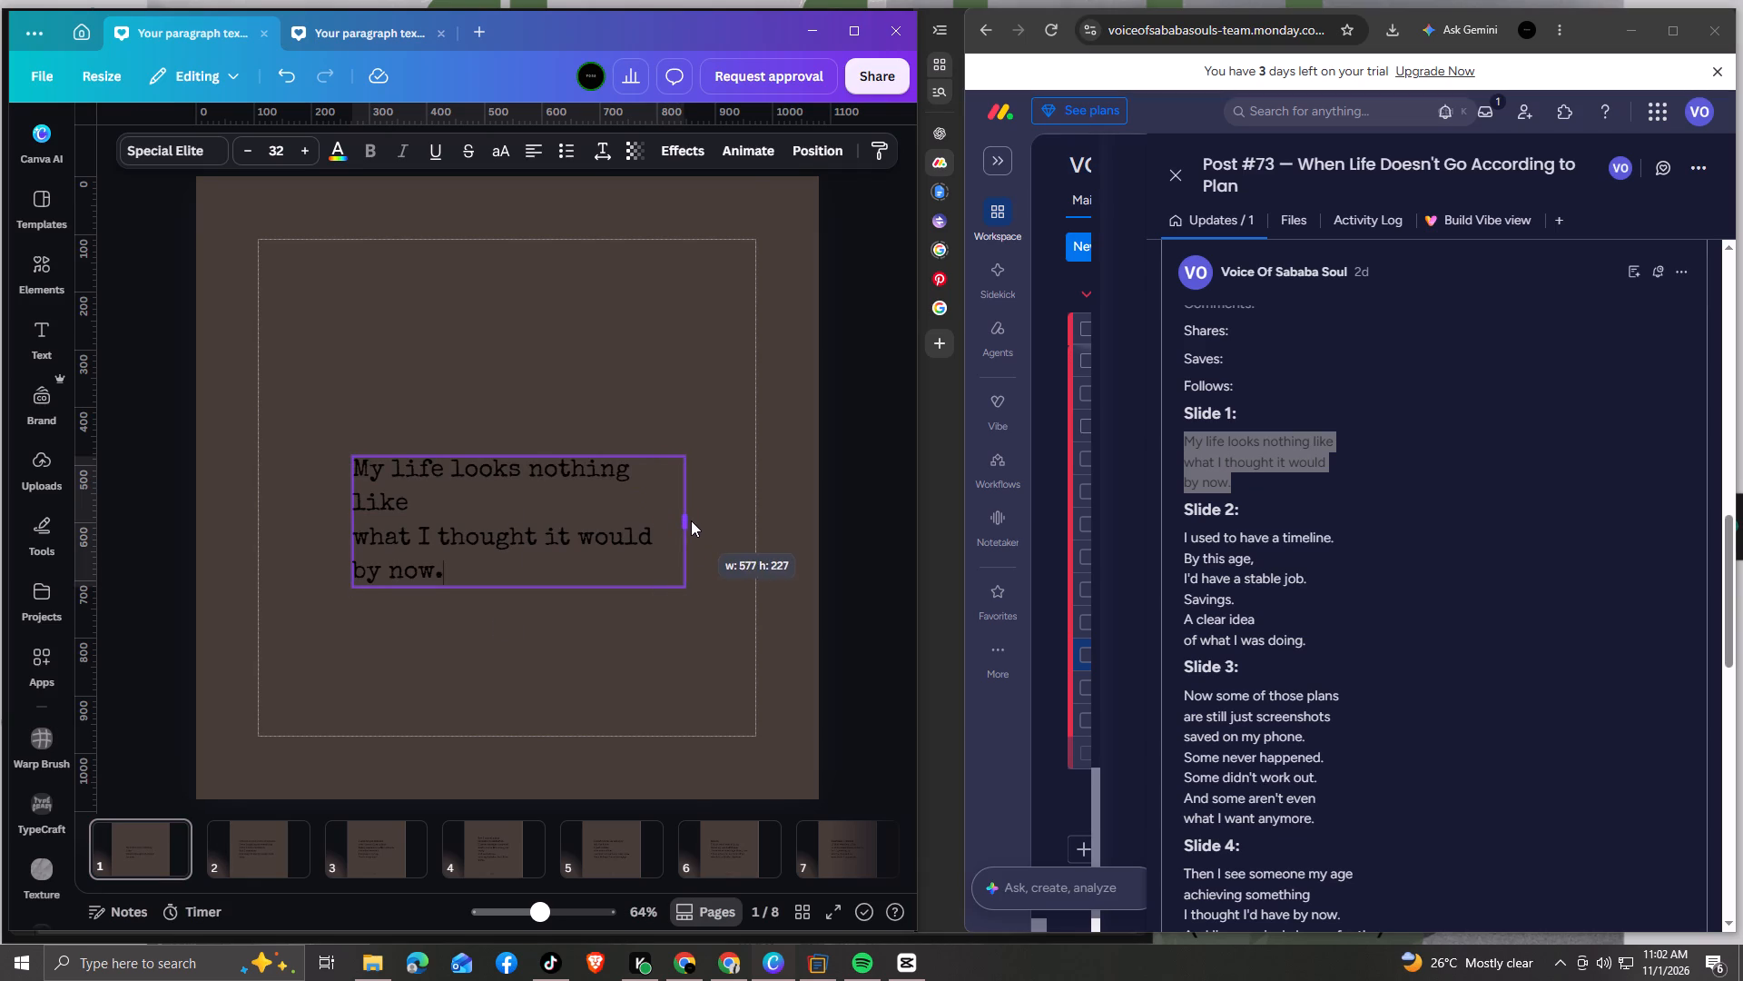
pyautogui.moveTo(691, 520); pyautogui.dragTo(703, 520)
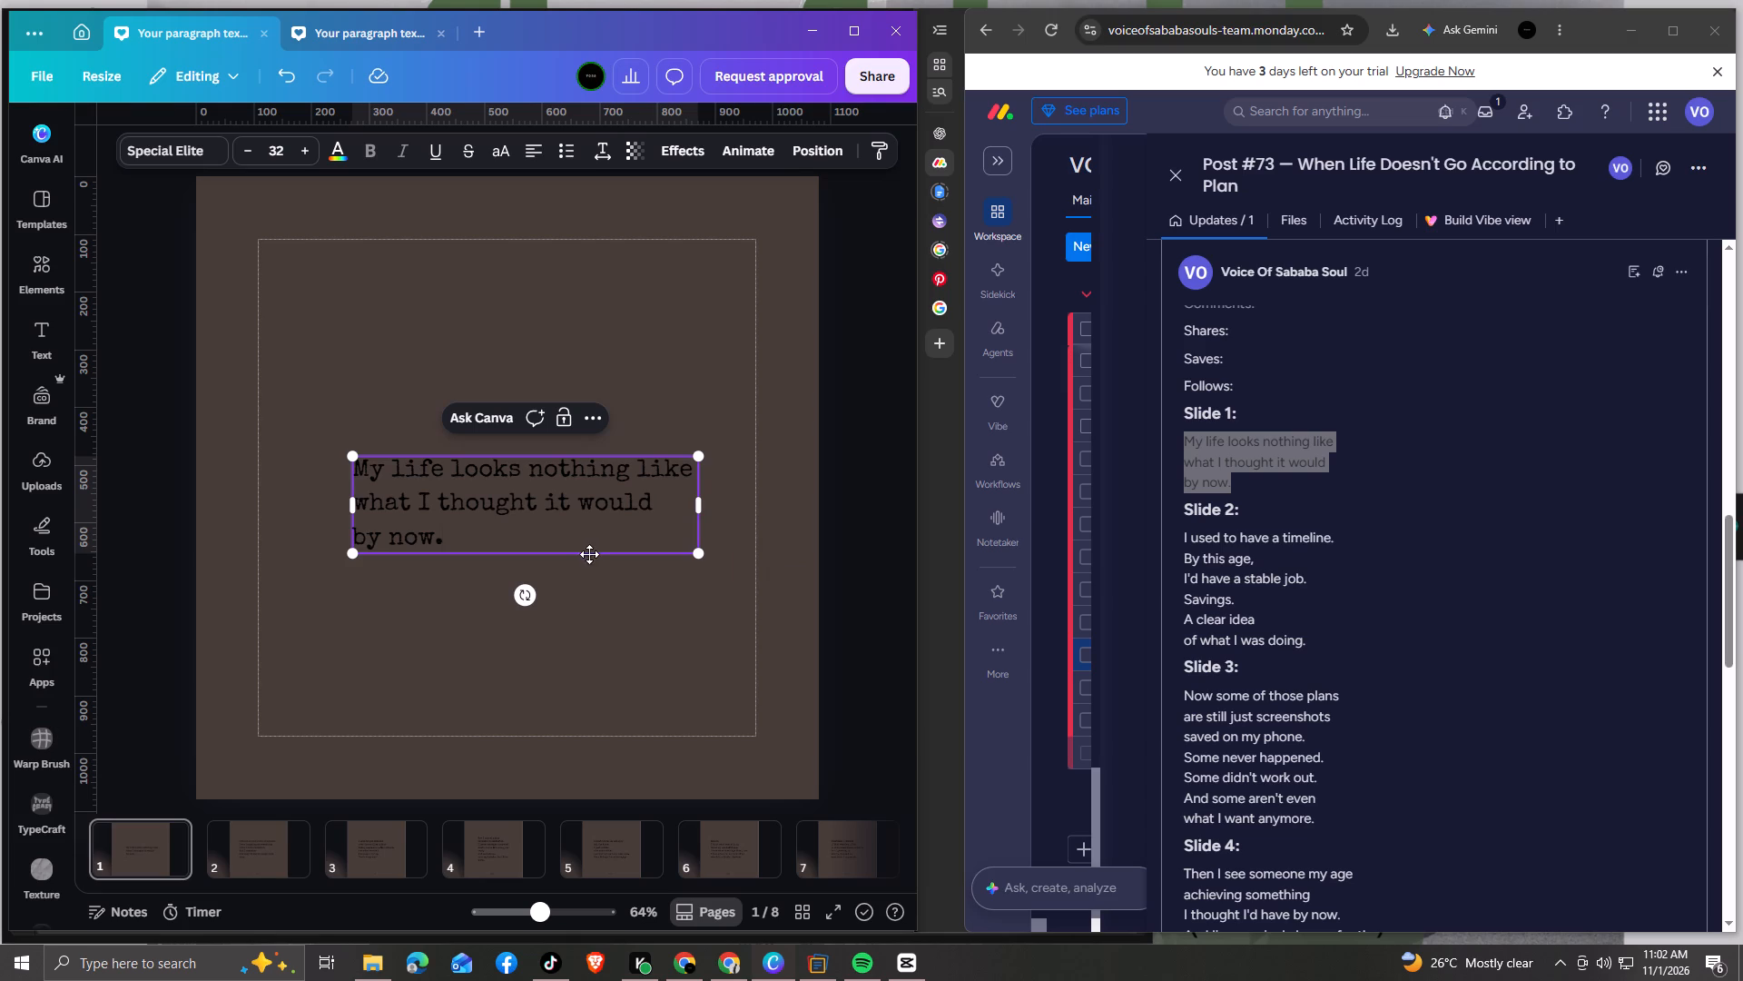
pyautogui.moveTo(592, 554); pyautogui.dragTo(578, 541)
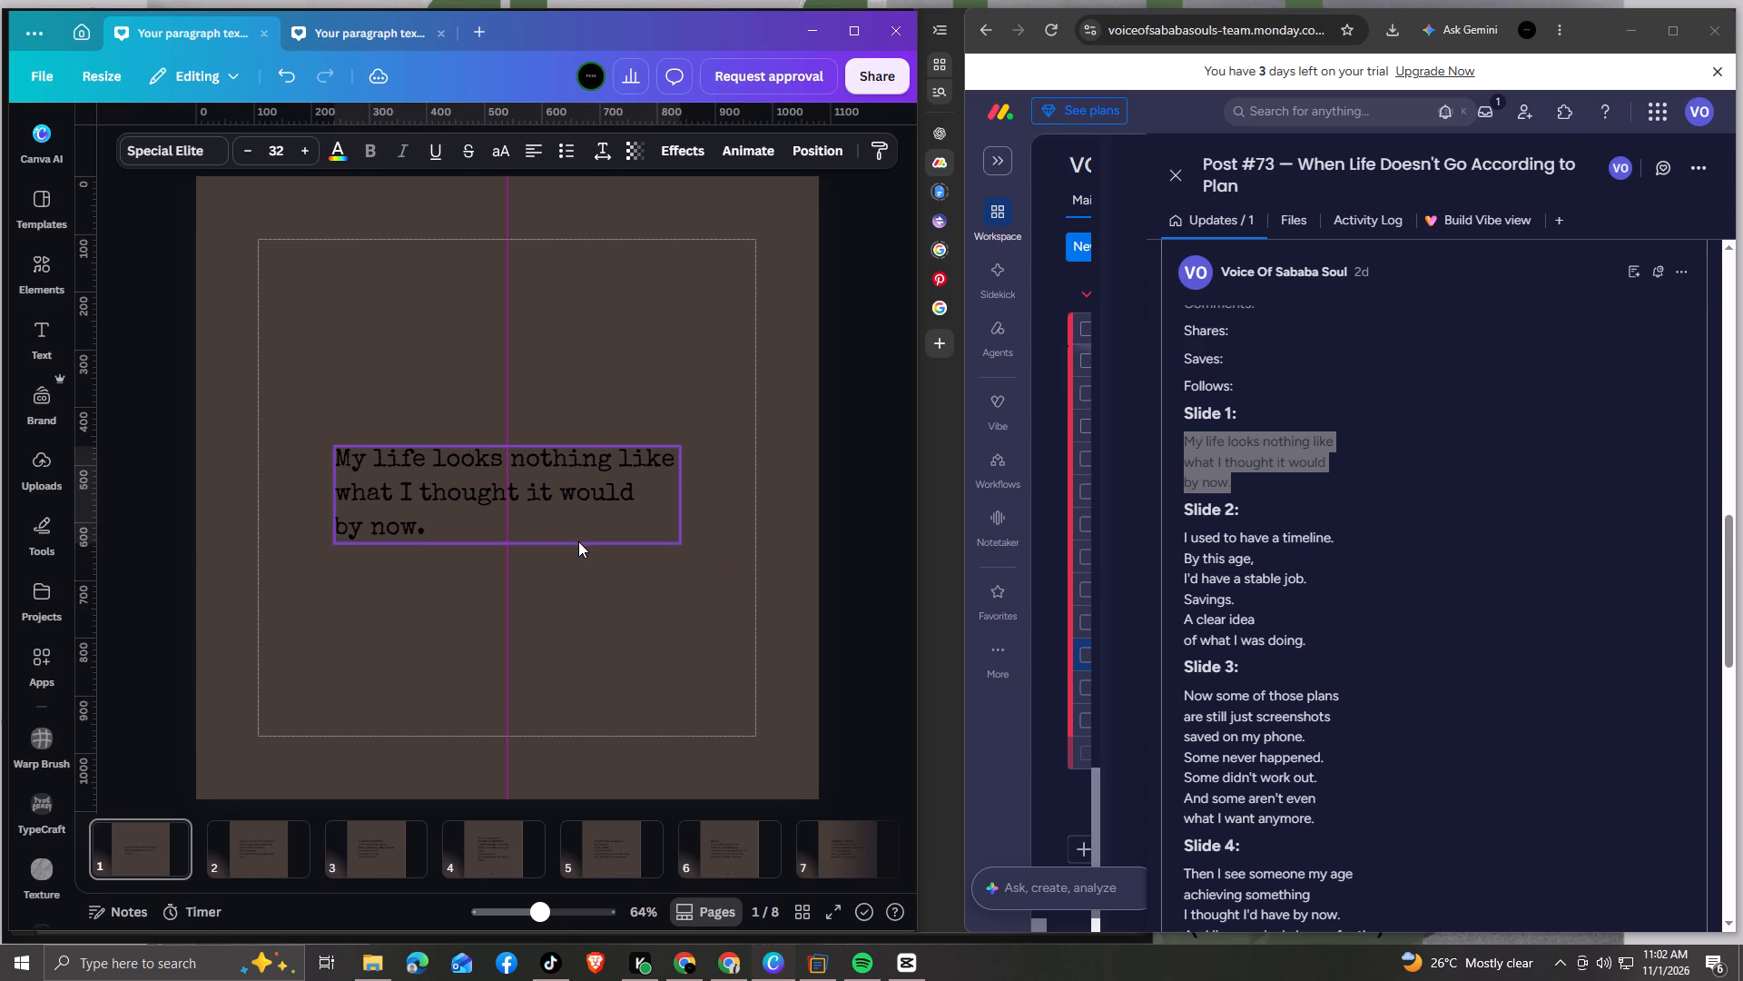
pyautogui.moveTo(578, 541); pyautogui.dragTo(578, 538)
pyautogui.click(586, 581)
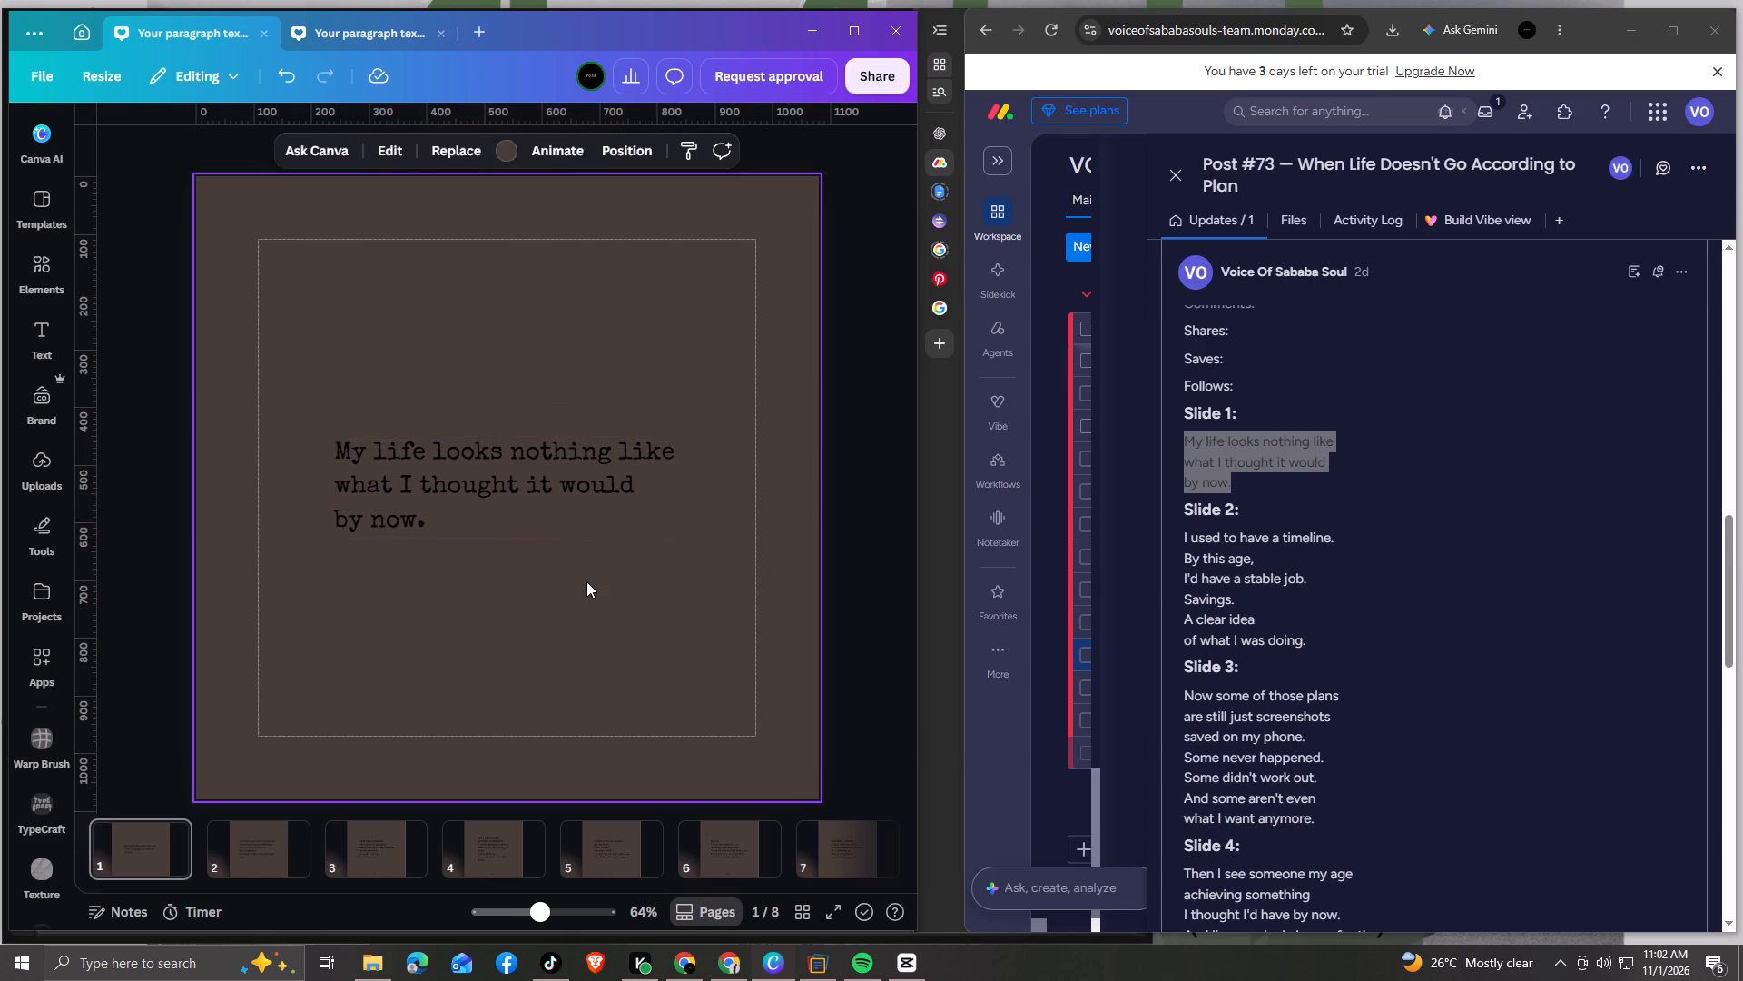
# Replace page 2's text with the brief's Slide 2 text, from "I used to have a timeline." to "of what I was doing.".
pyautogui.press('Right')
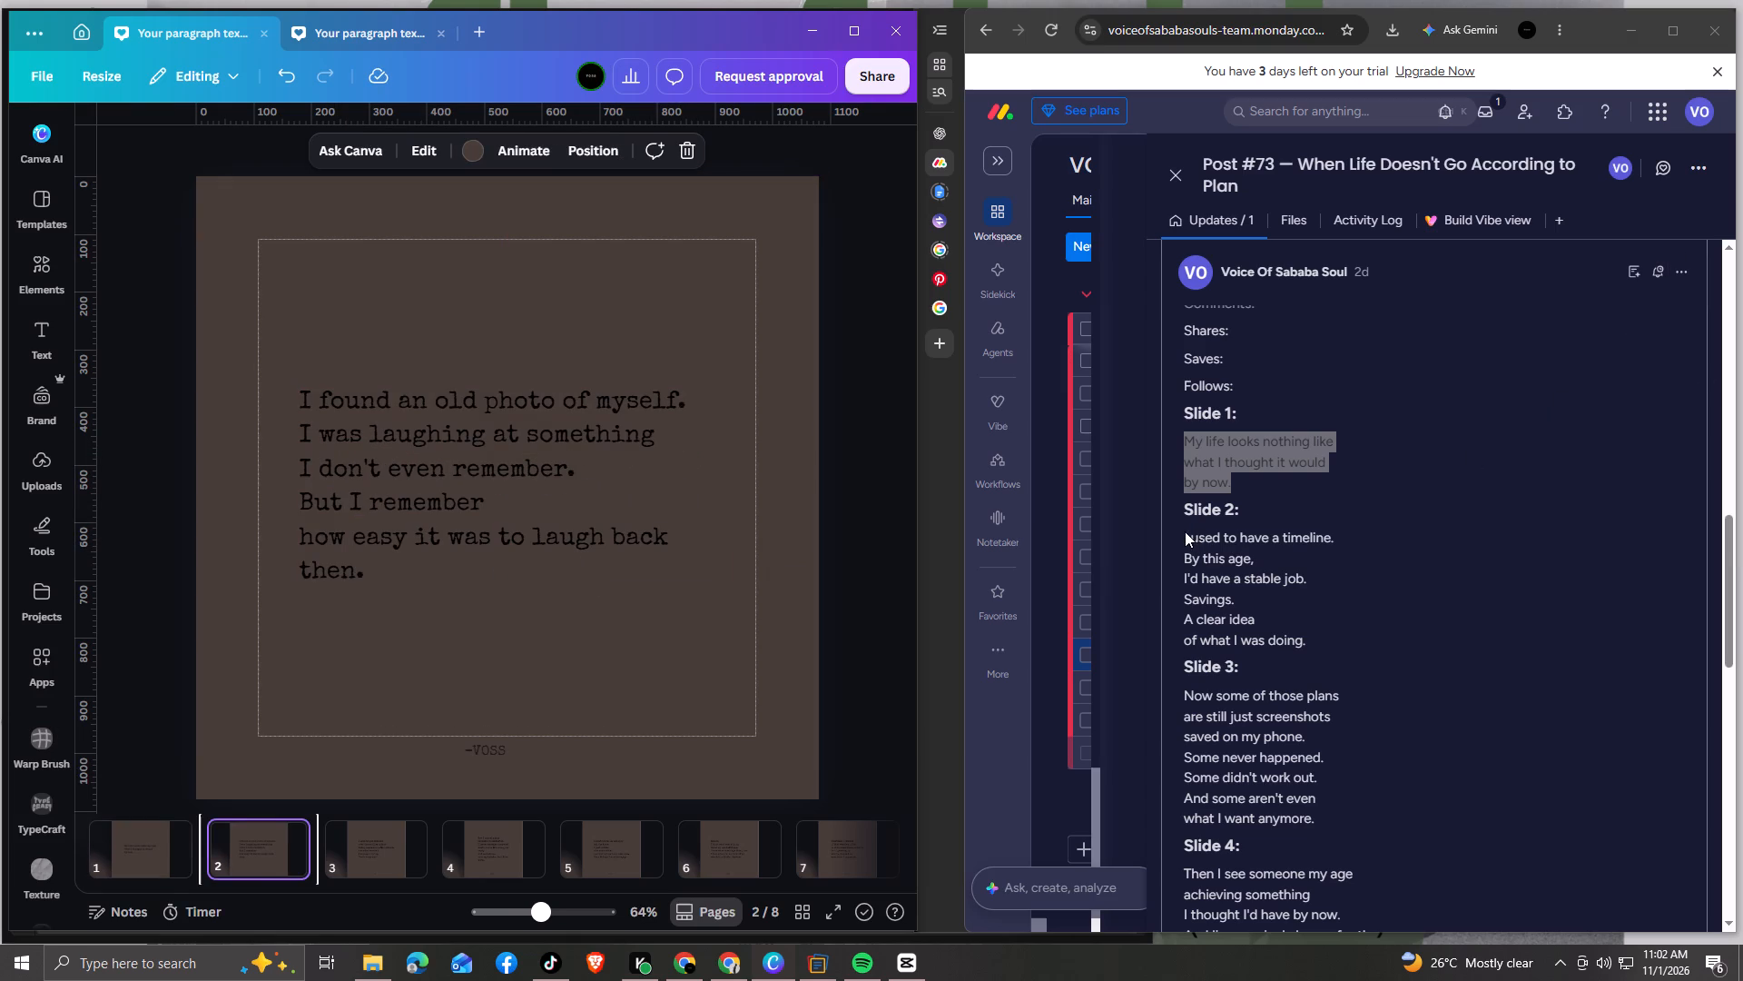
pyautogui.moveTo(1184, 531); pyautogui.dragTo(1313, 632)
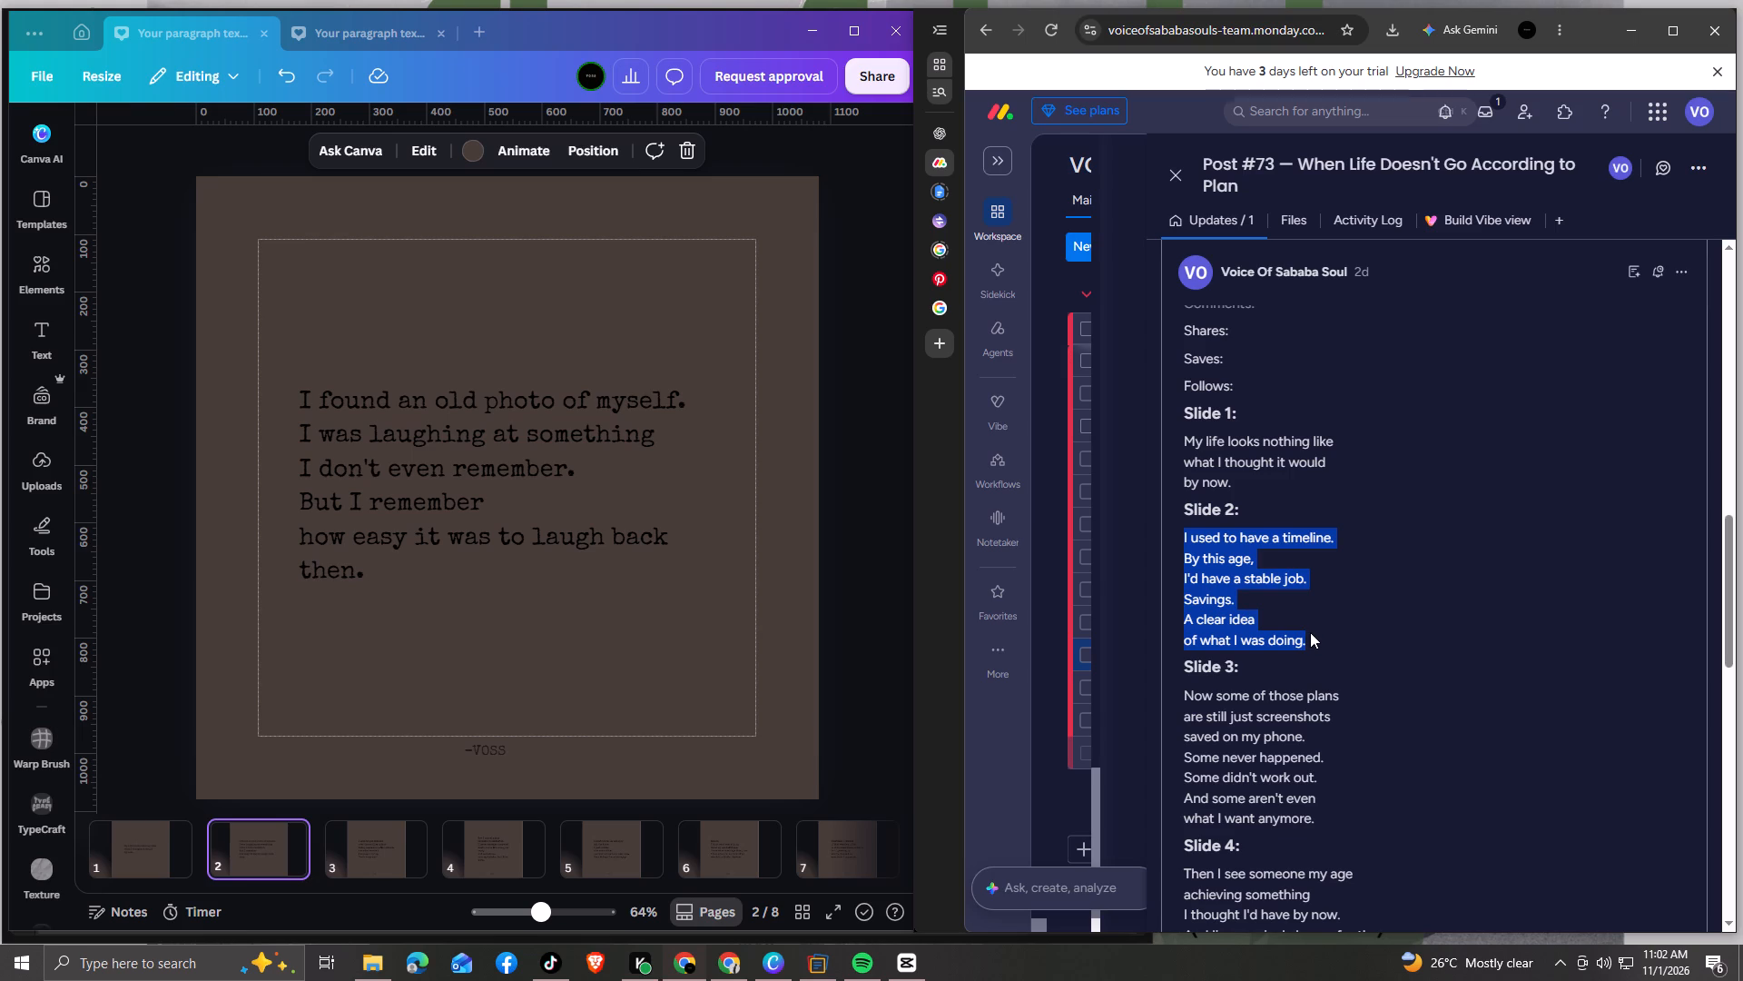
pyautogui.hotkey('ctrl', 'c')
pyautogui.click(489, 519)
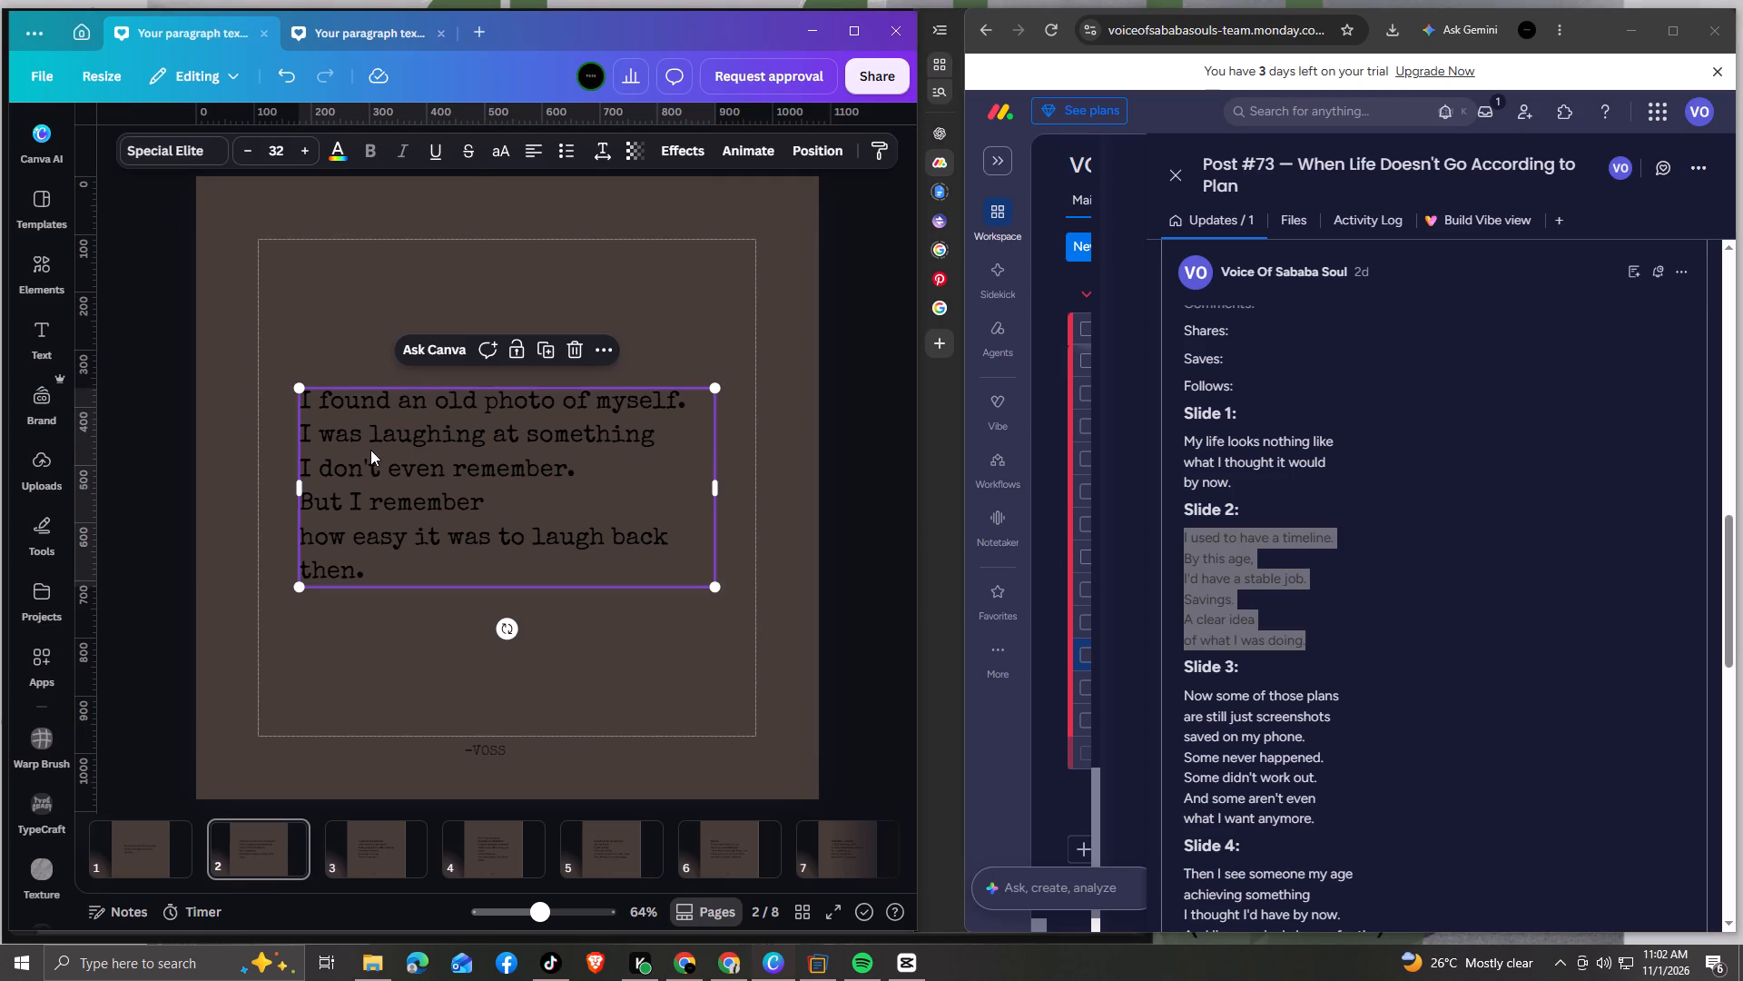
pyautogui.click(337, 416)
pyautogui.click(304, 401)
pyautogui.moveTo(305, 400); pyautogui.dragTo(383, 561)
pyautogui.hotkey('ctrl', 'v')
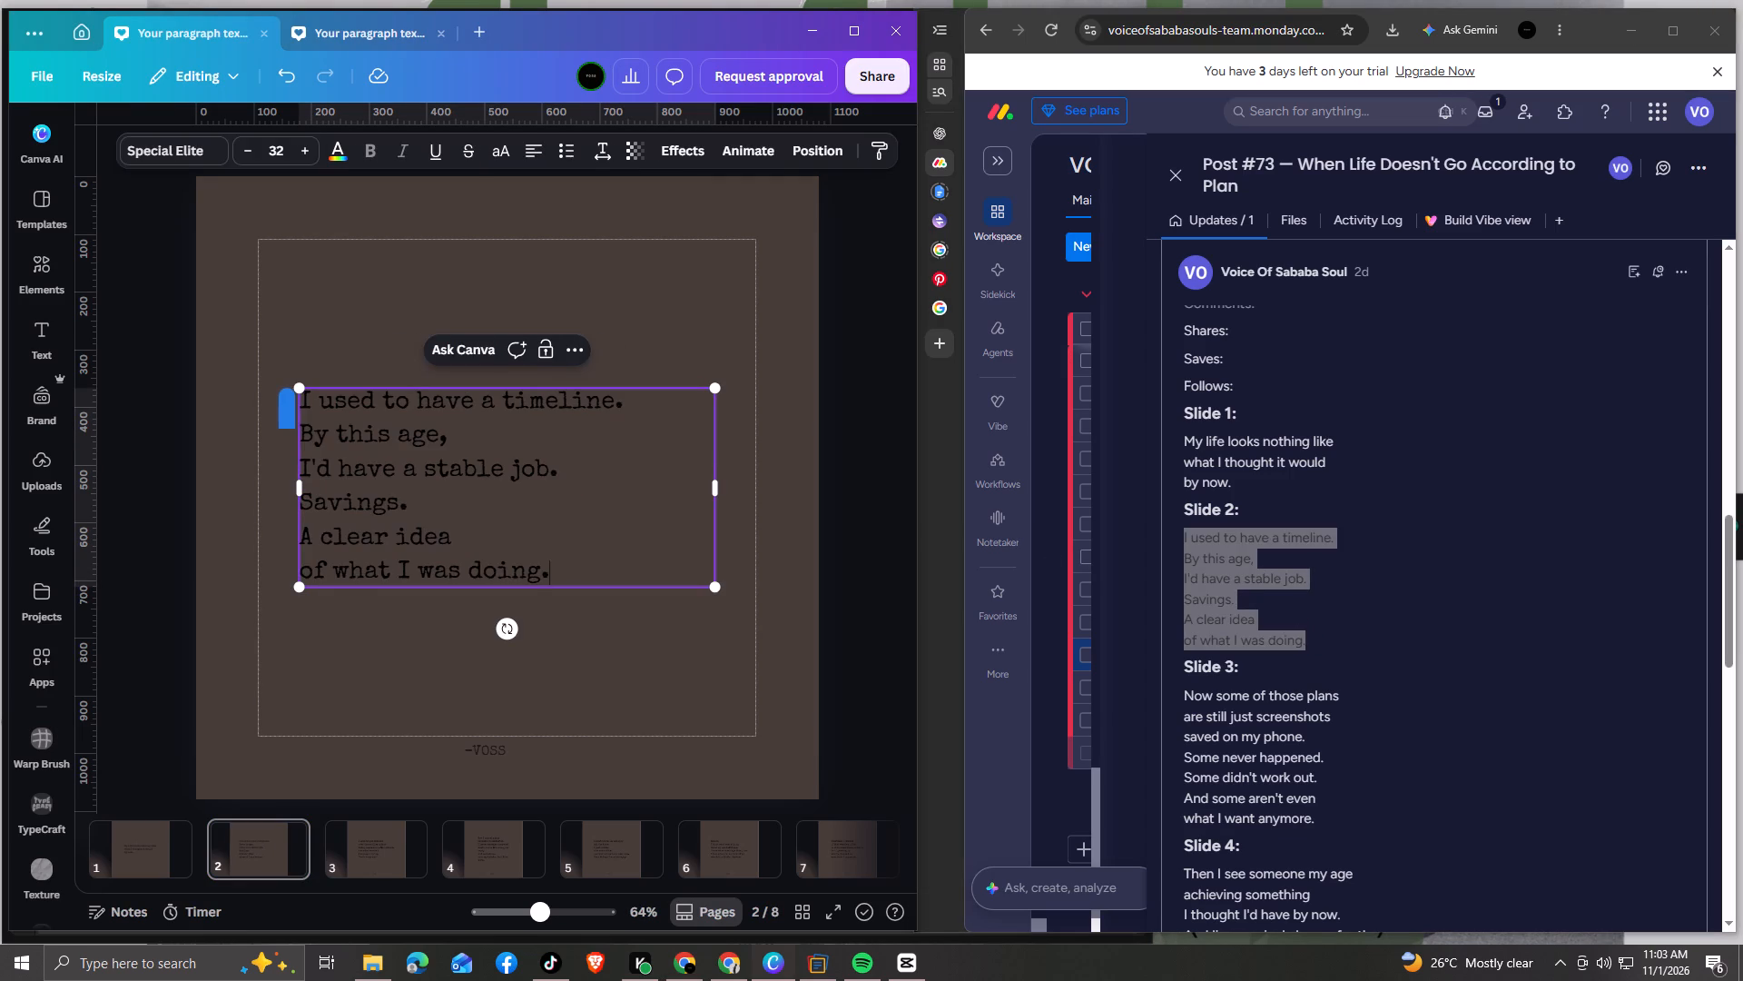
# Narrow page 2's text box to just fit its longest line and centre it horizontally and vertically on the page.
pyautogui.moveTo(720, 487); pyautogui.dragTo(654, 482)
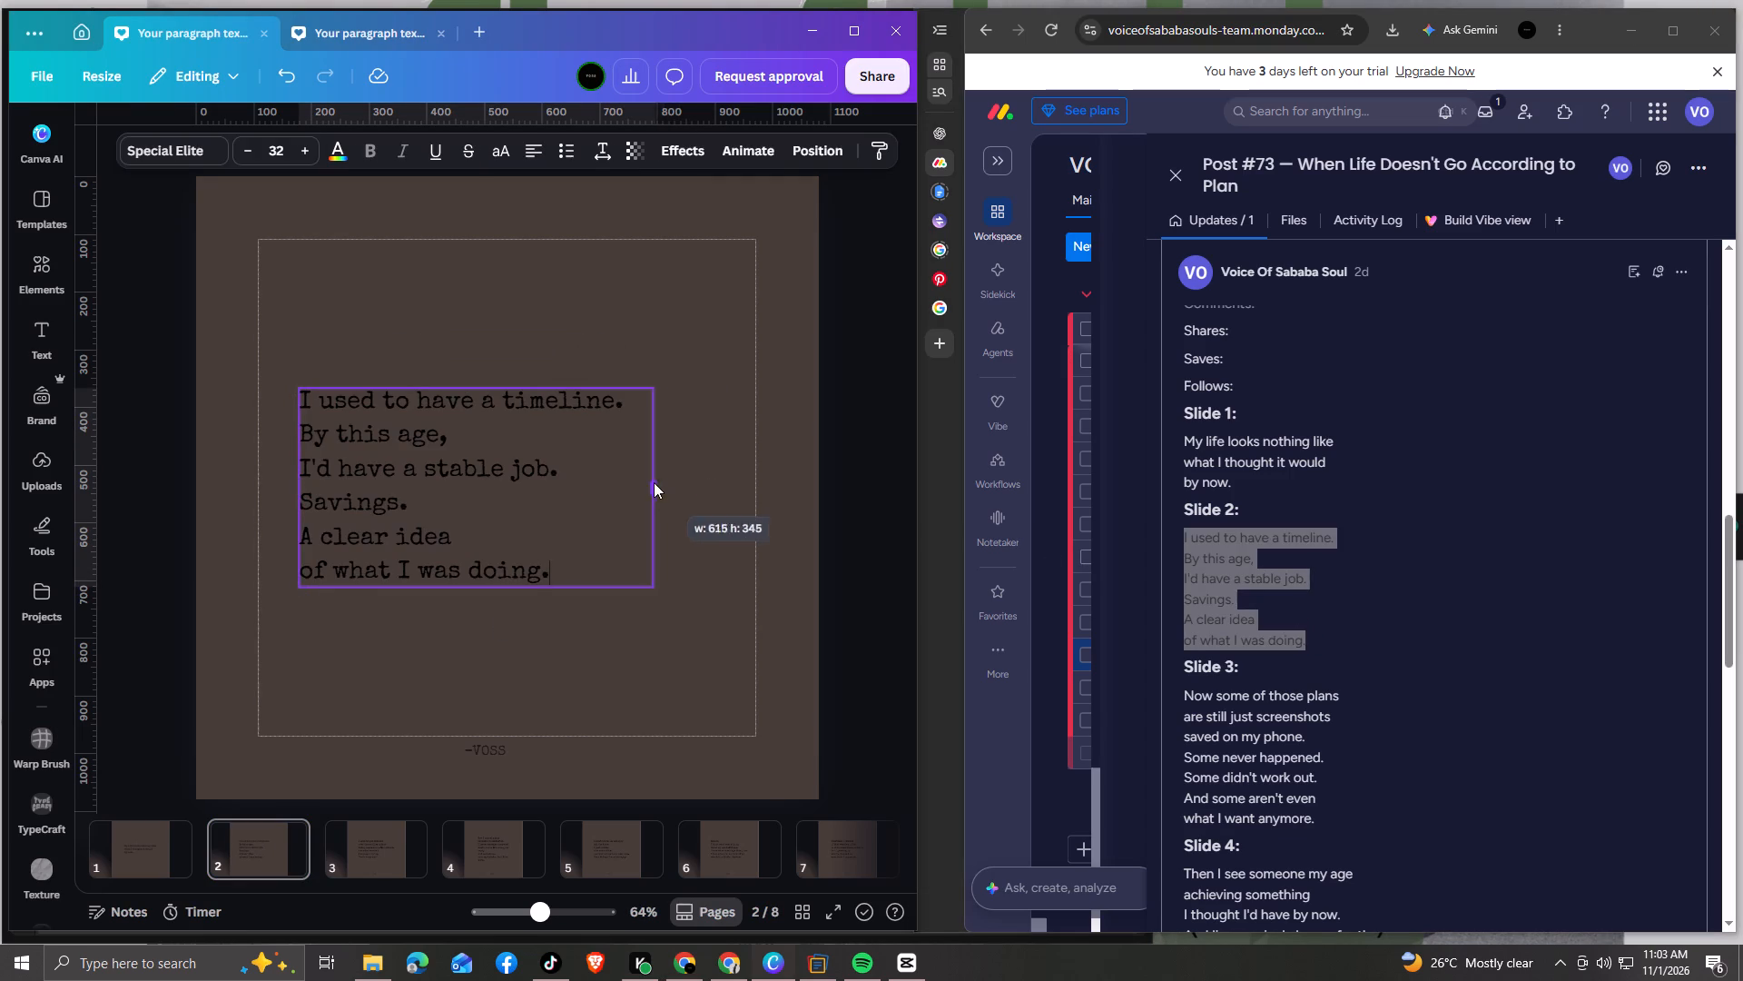
pyautogui.moveTo(654, 482); pyautogui.dragTo(640, 475)
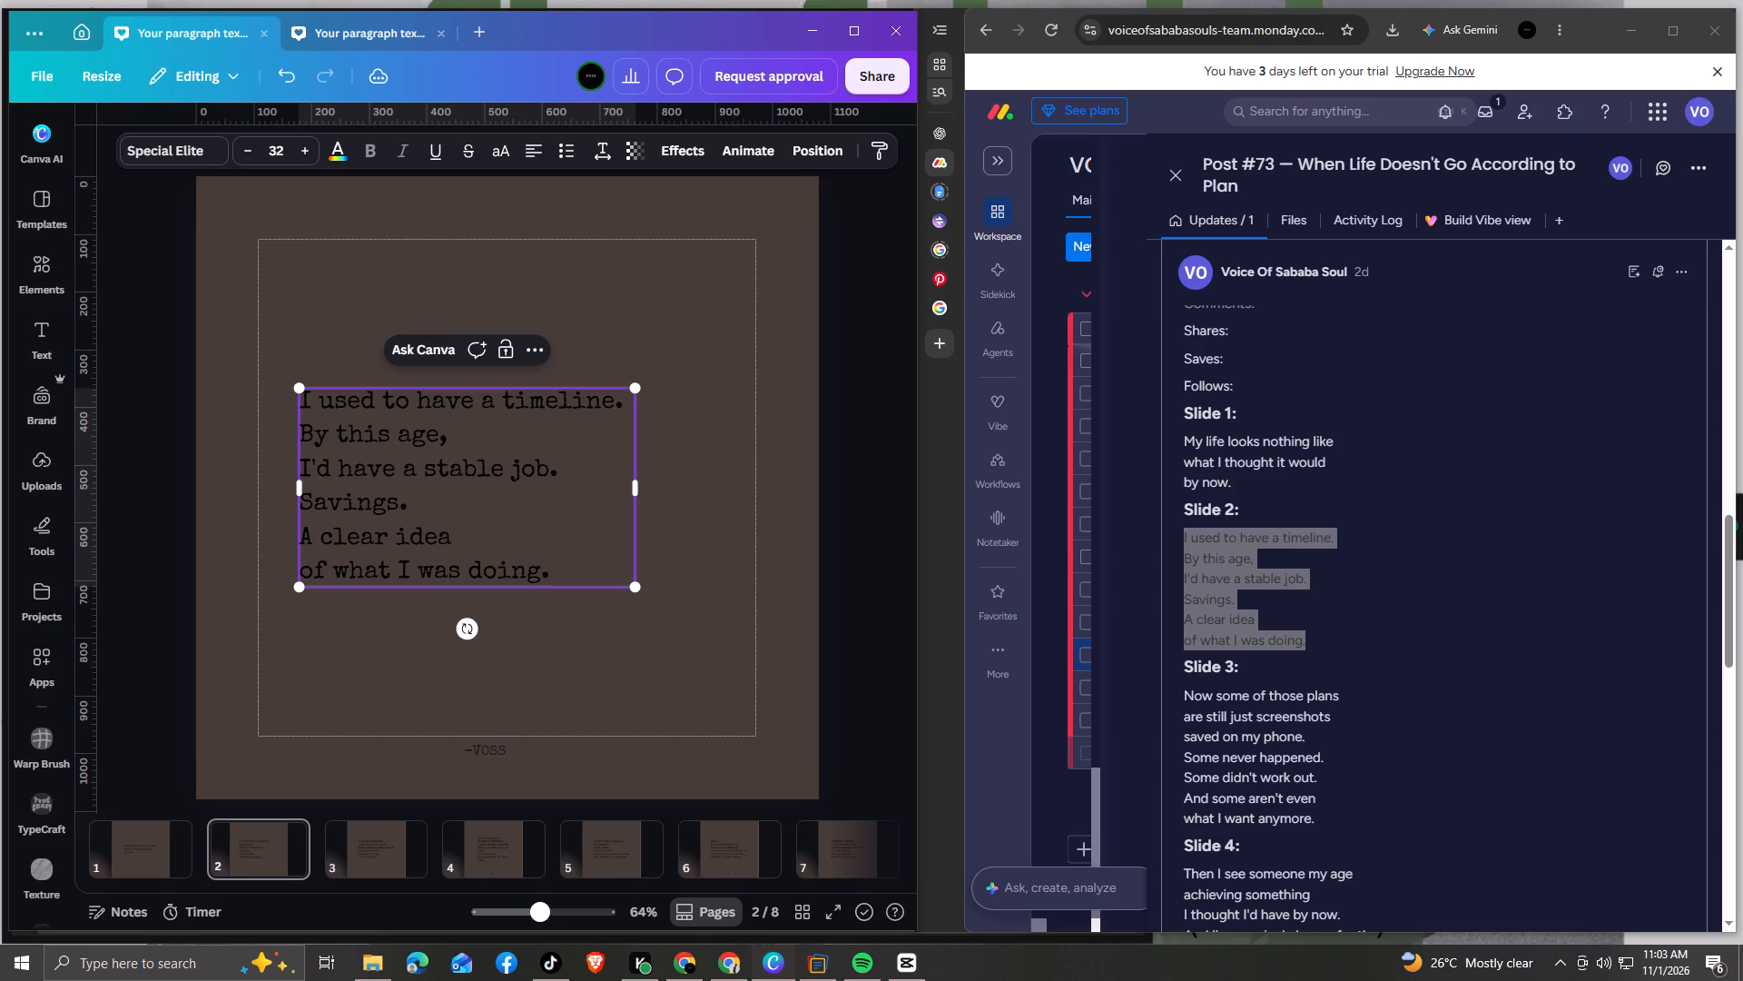
pyautogui.moveTo(491, 584); pyautogui.dragTo(524, 585)
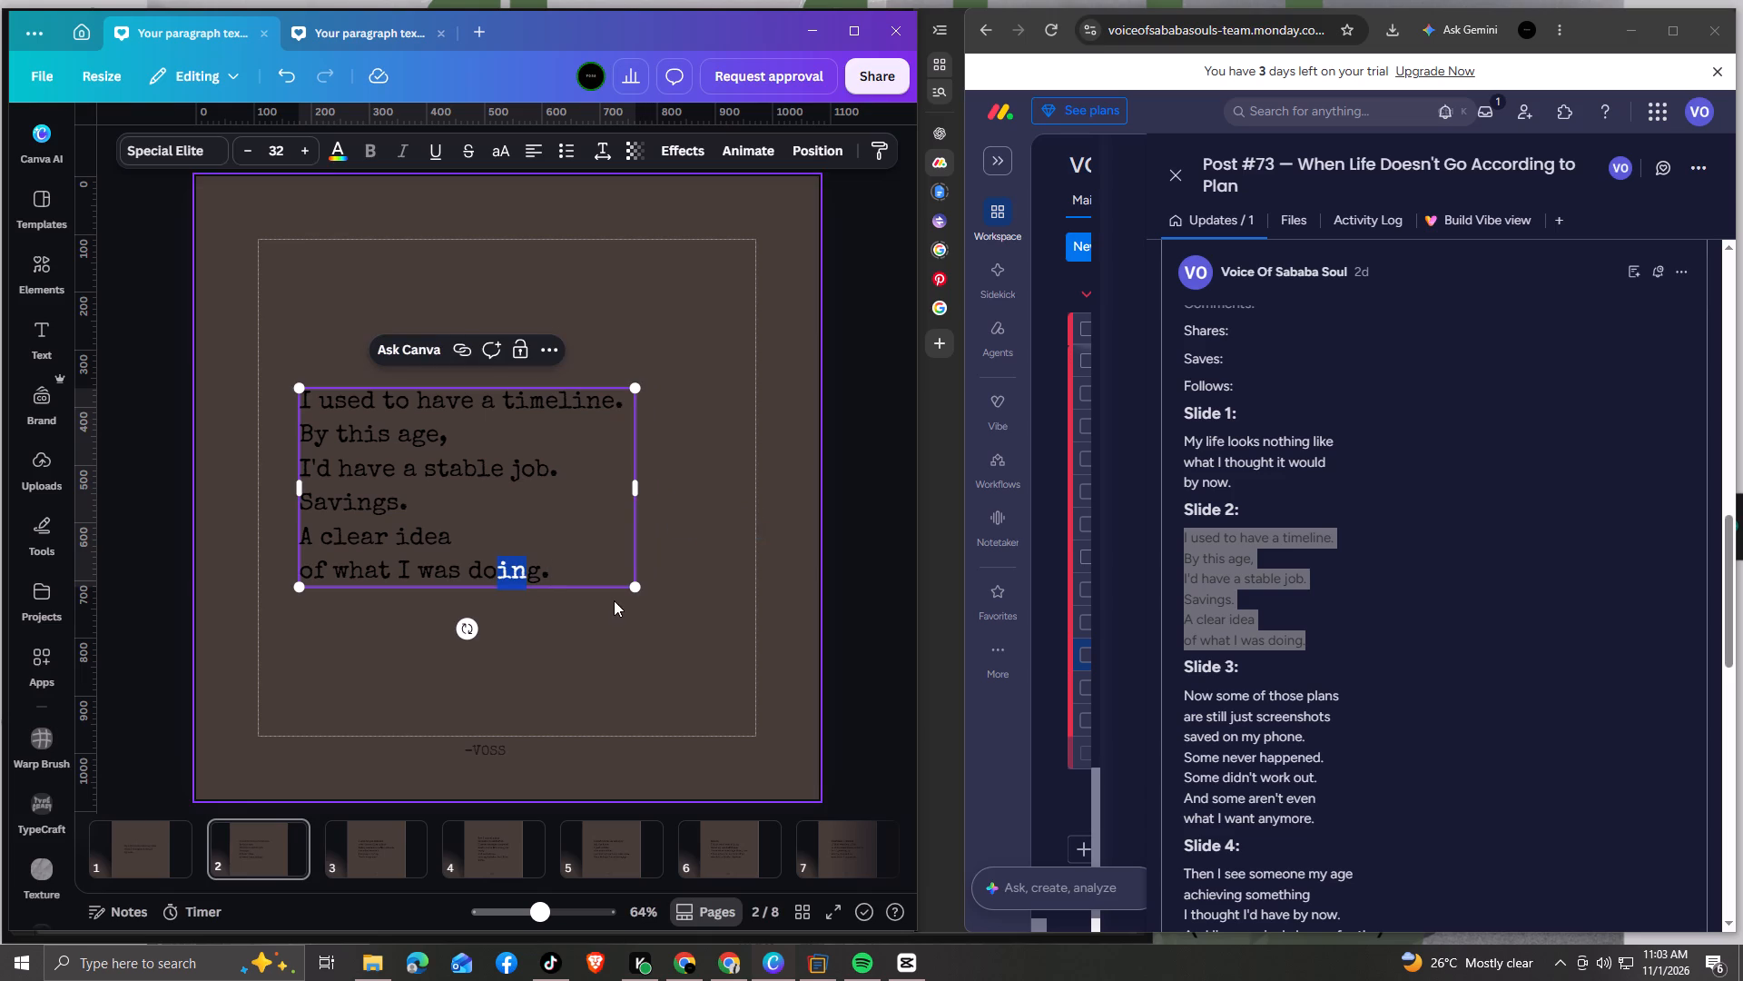
pyautogui.click(566, 585)
pyautogui.moveTo(545, 589); pyautogui.dragTo(568, 589)
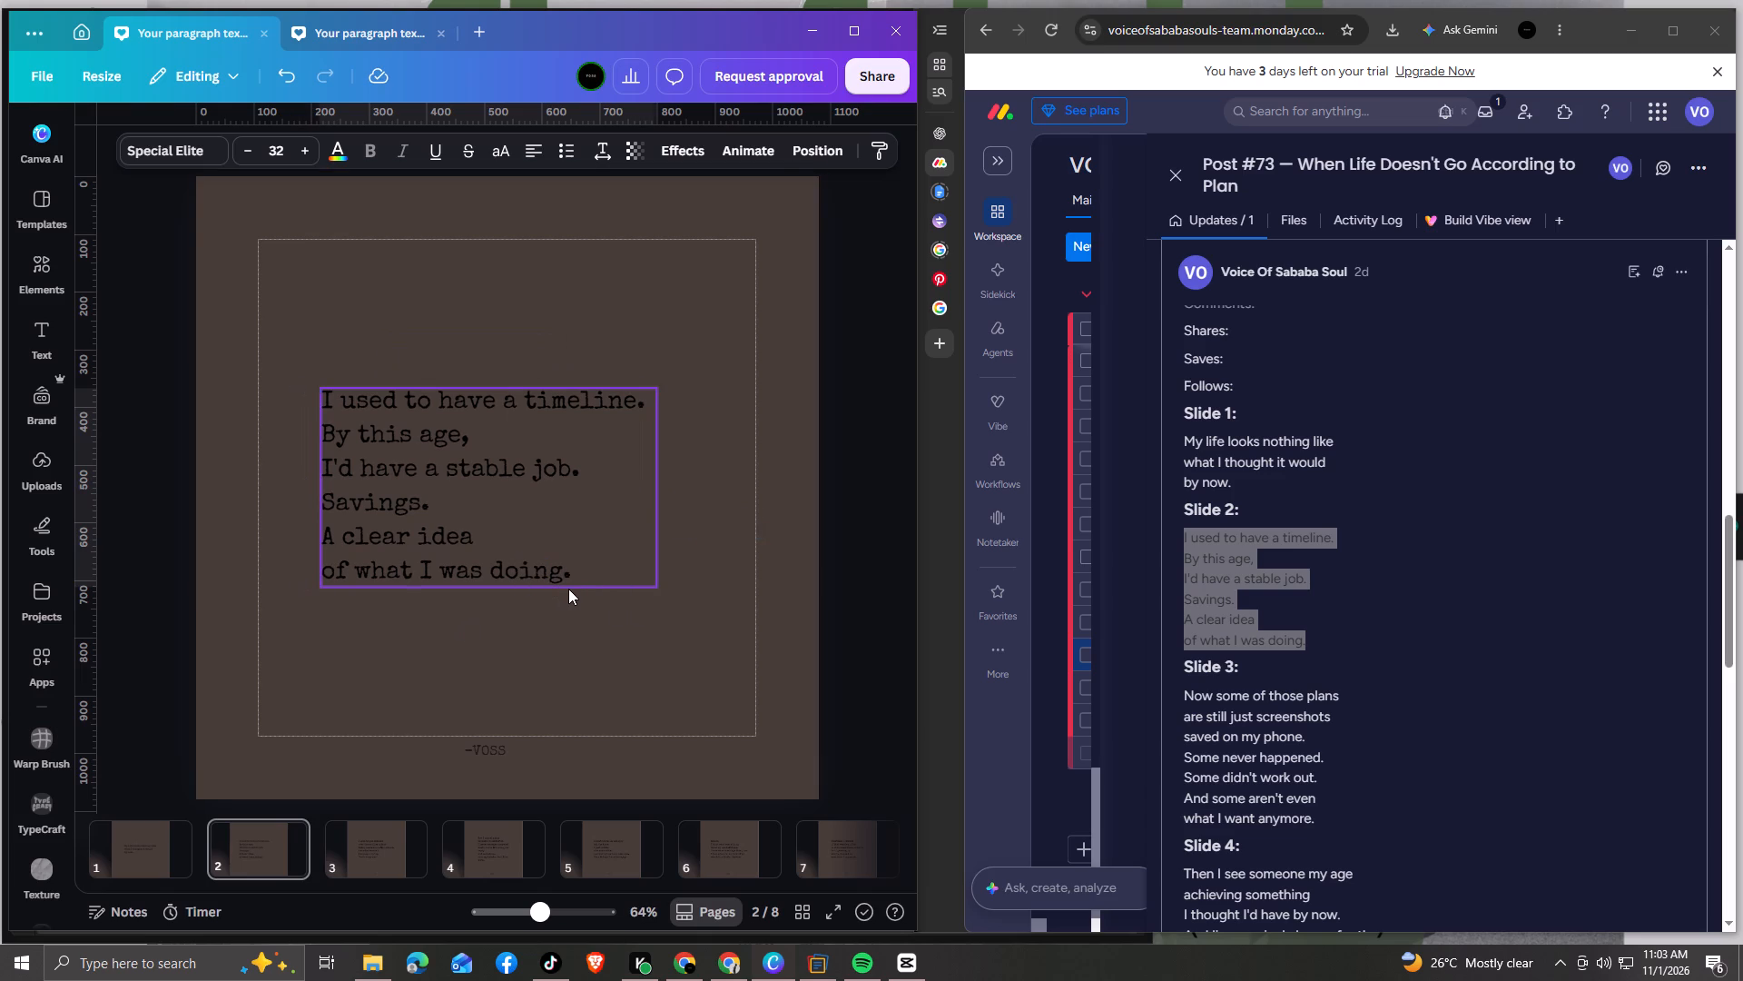
pyautogui.moveTo(568, 589); pyautogui.dragTo(576, 584)
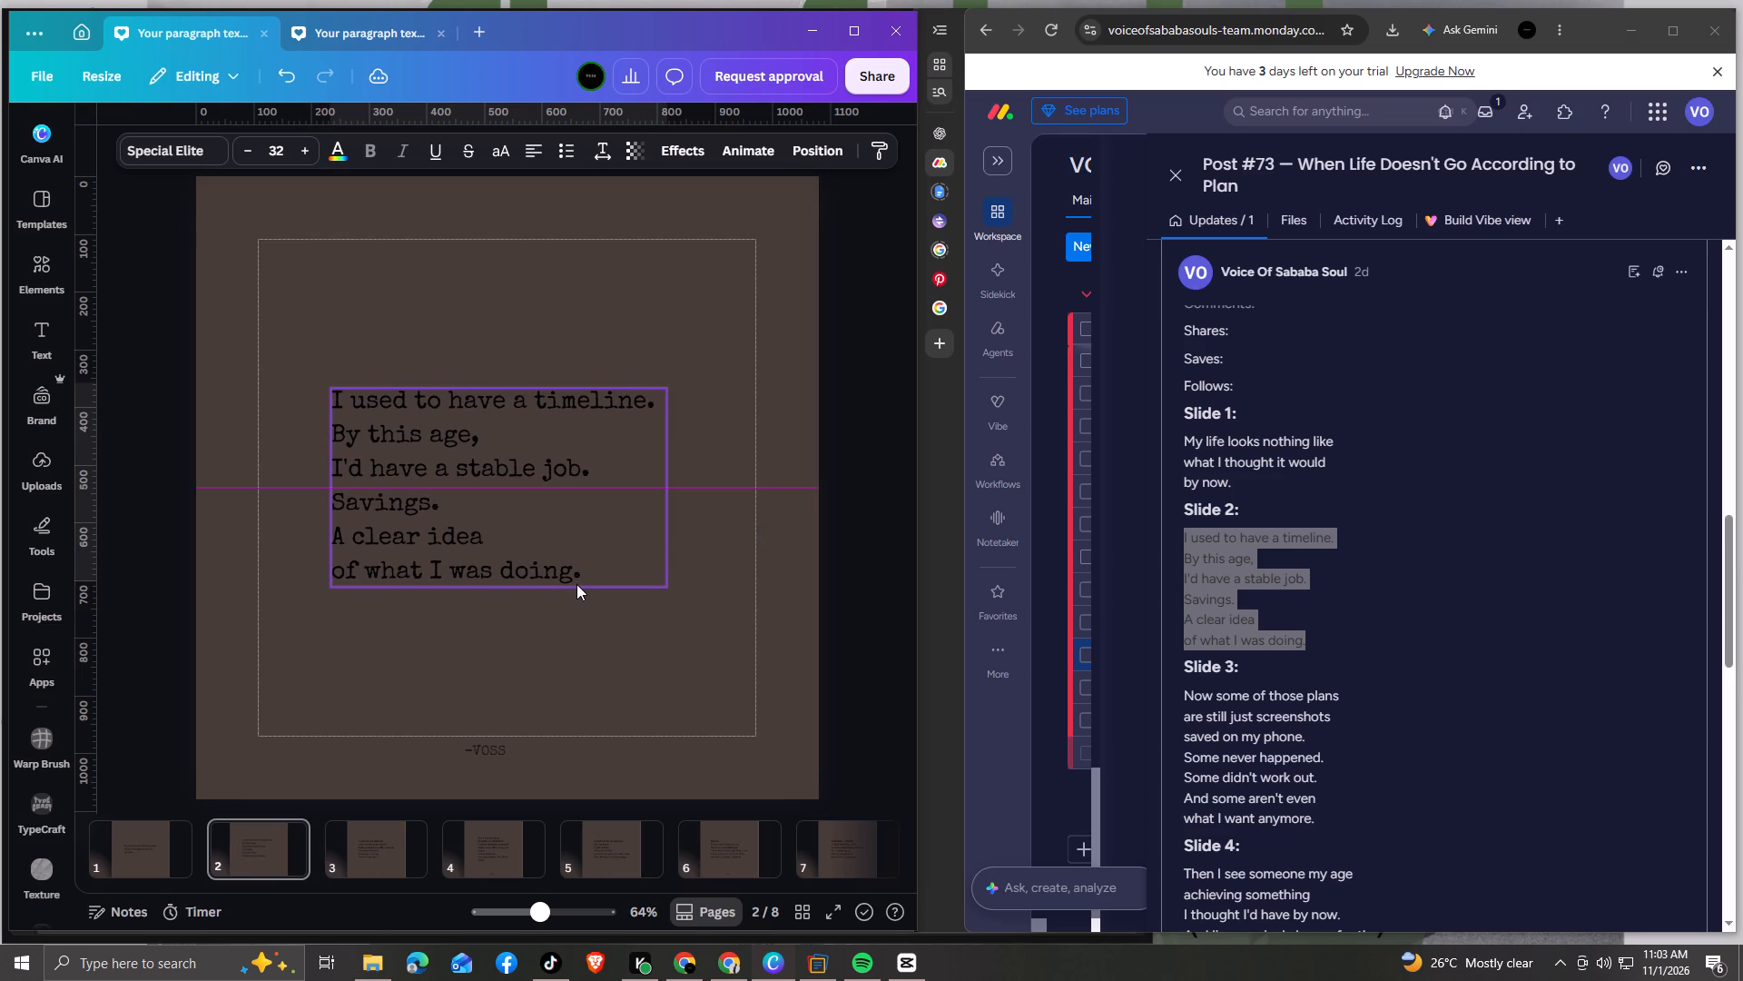
pyautogui.moveTo(576, 584); pyautogui.dragTo(564, 582)
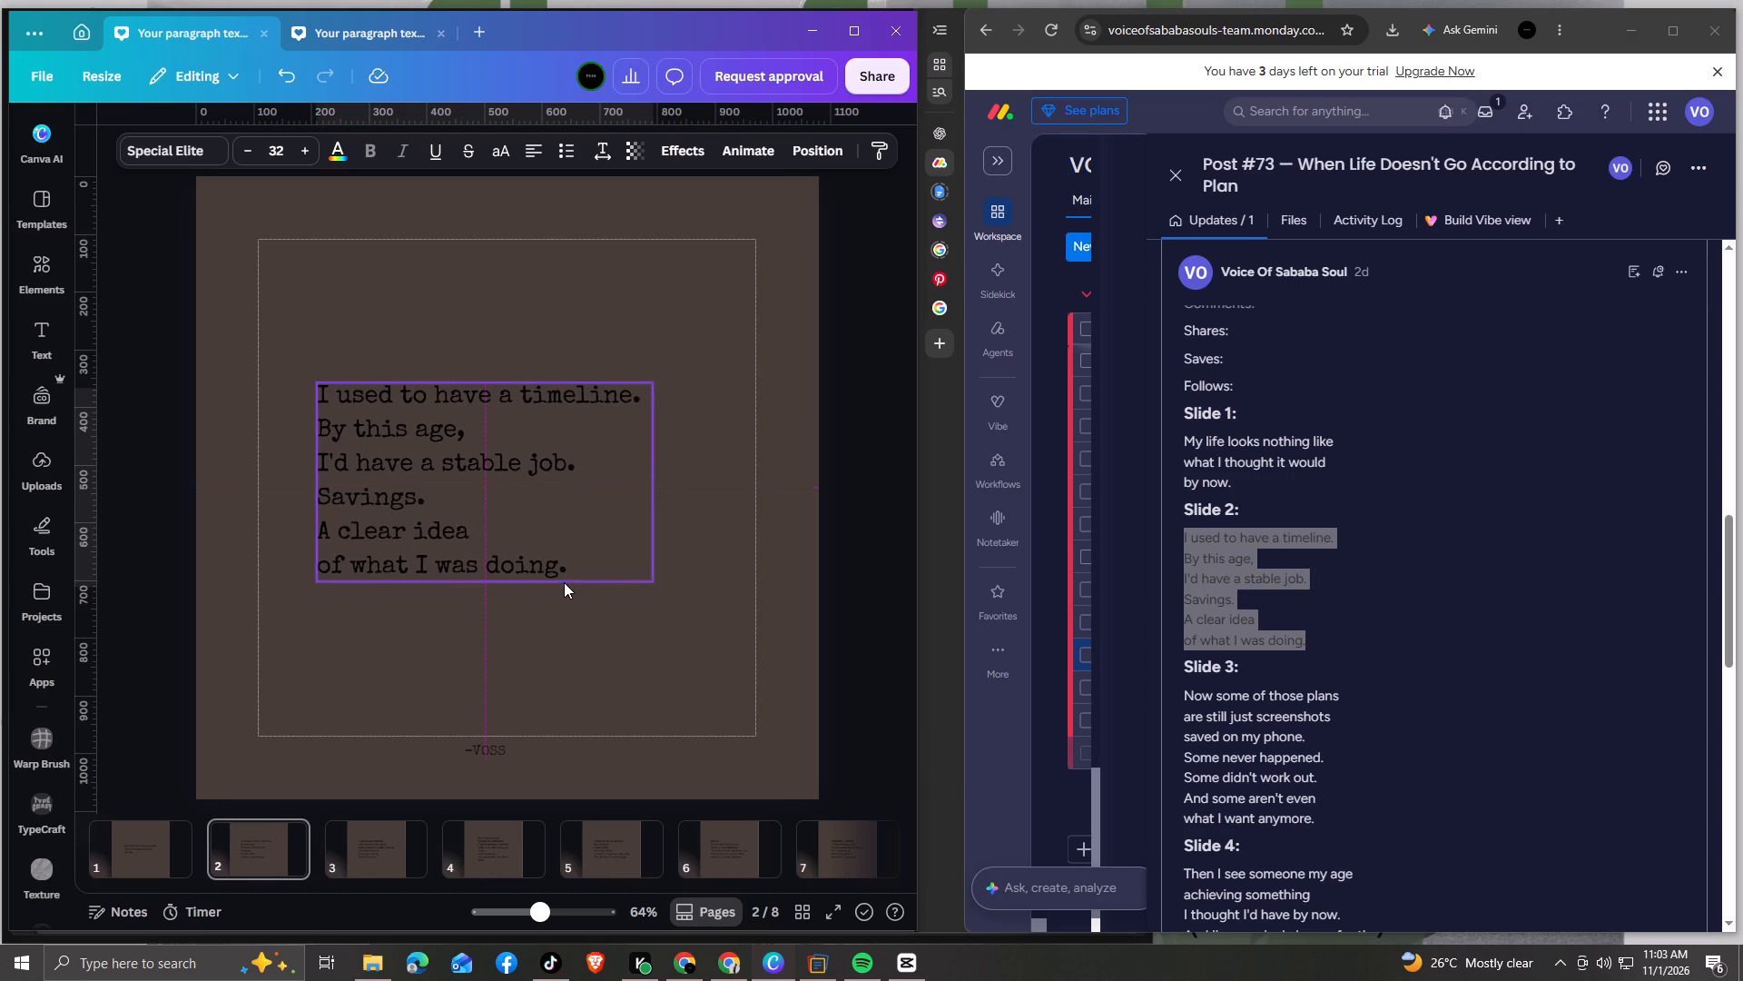
pyautogui.moveTo(564, 582); pyautogui.dragTo(565, 582)
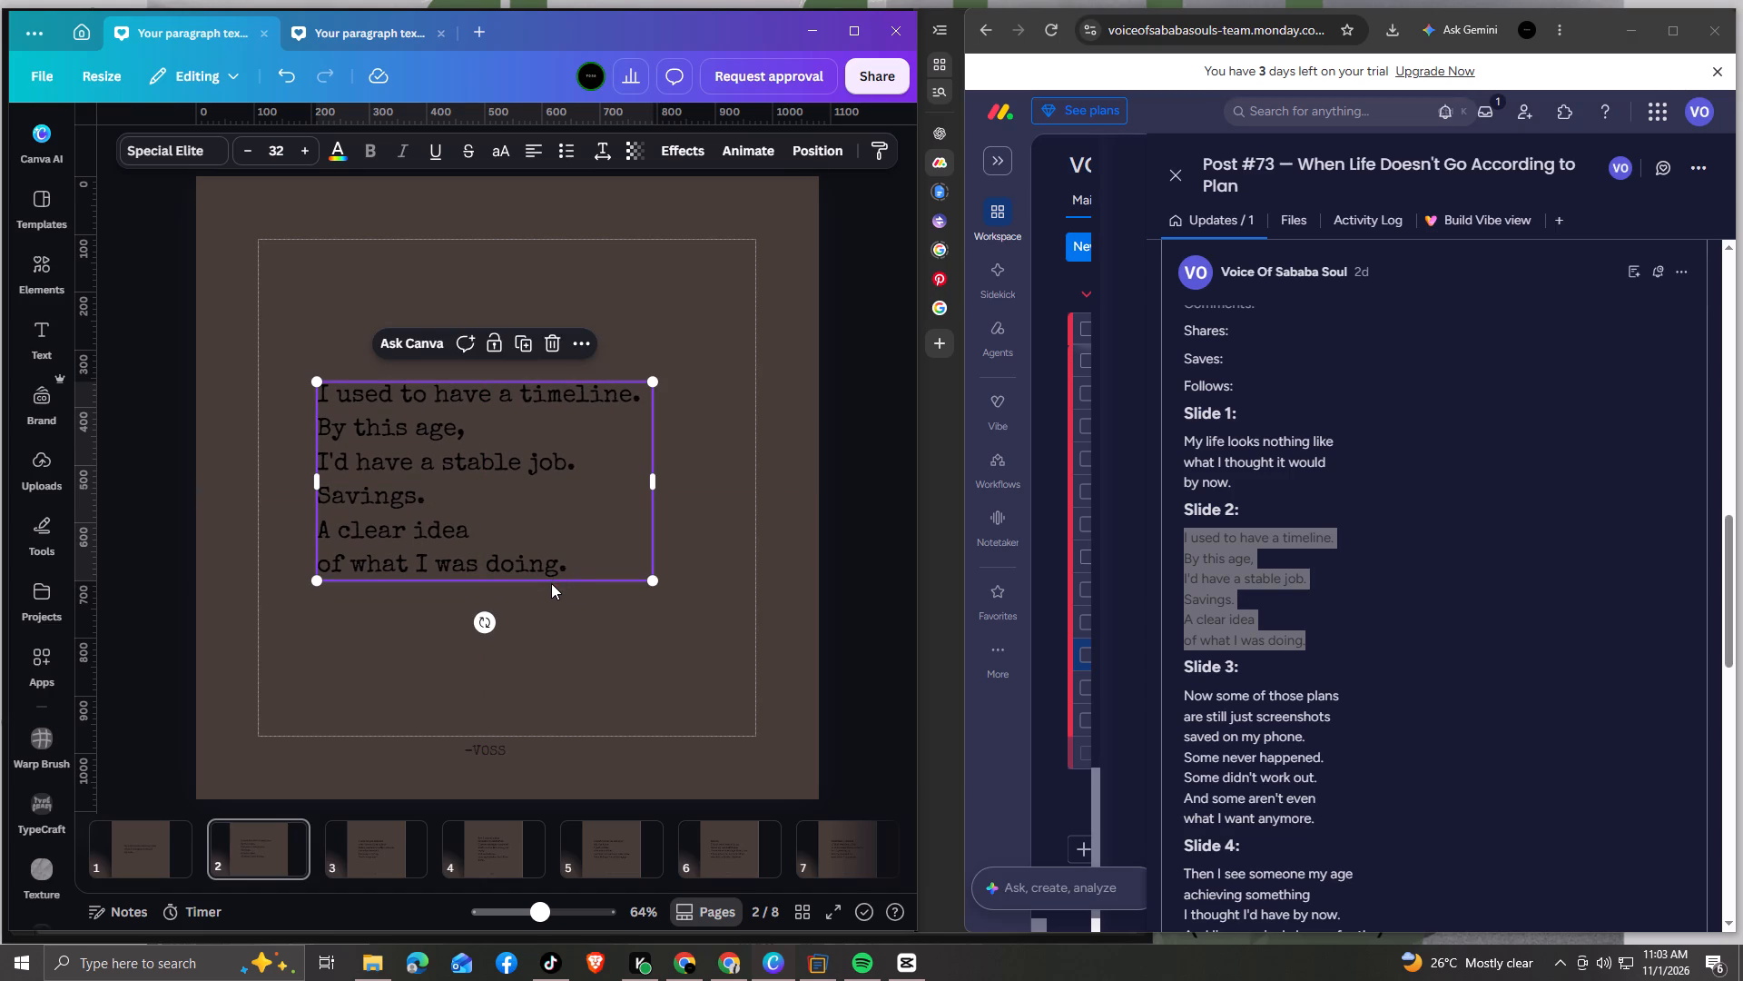
pyautogui.moveTo(551, 580); pyautogui.dragTo(578, 582)
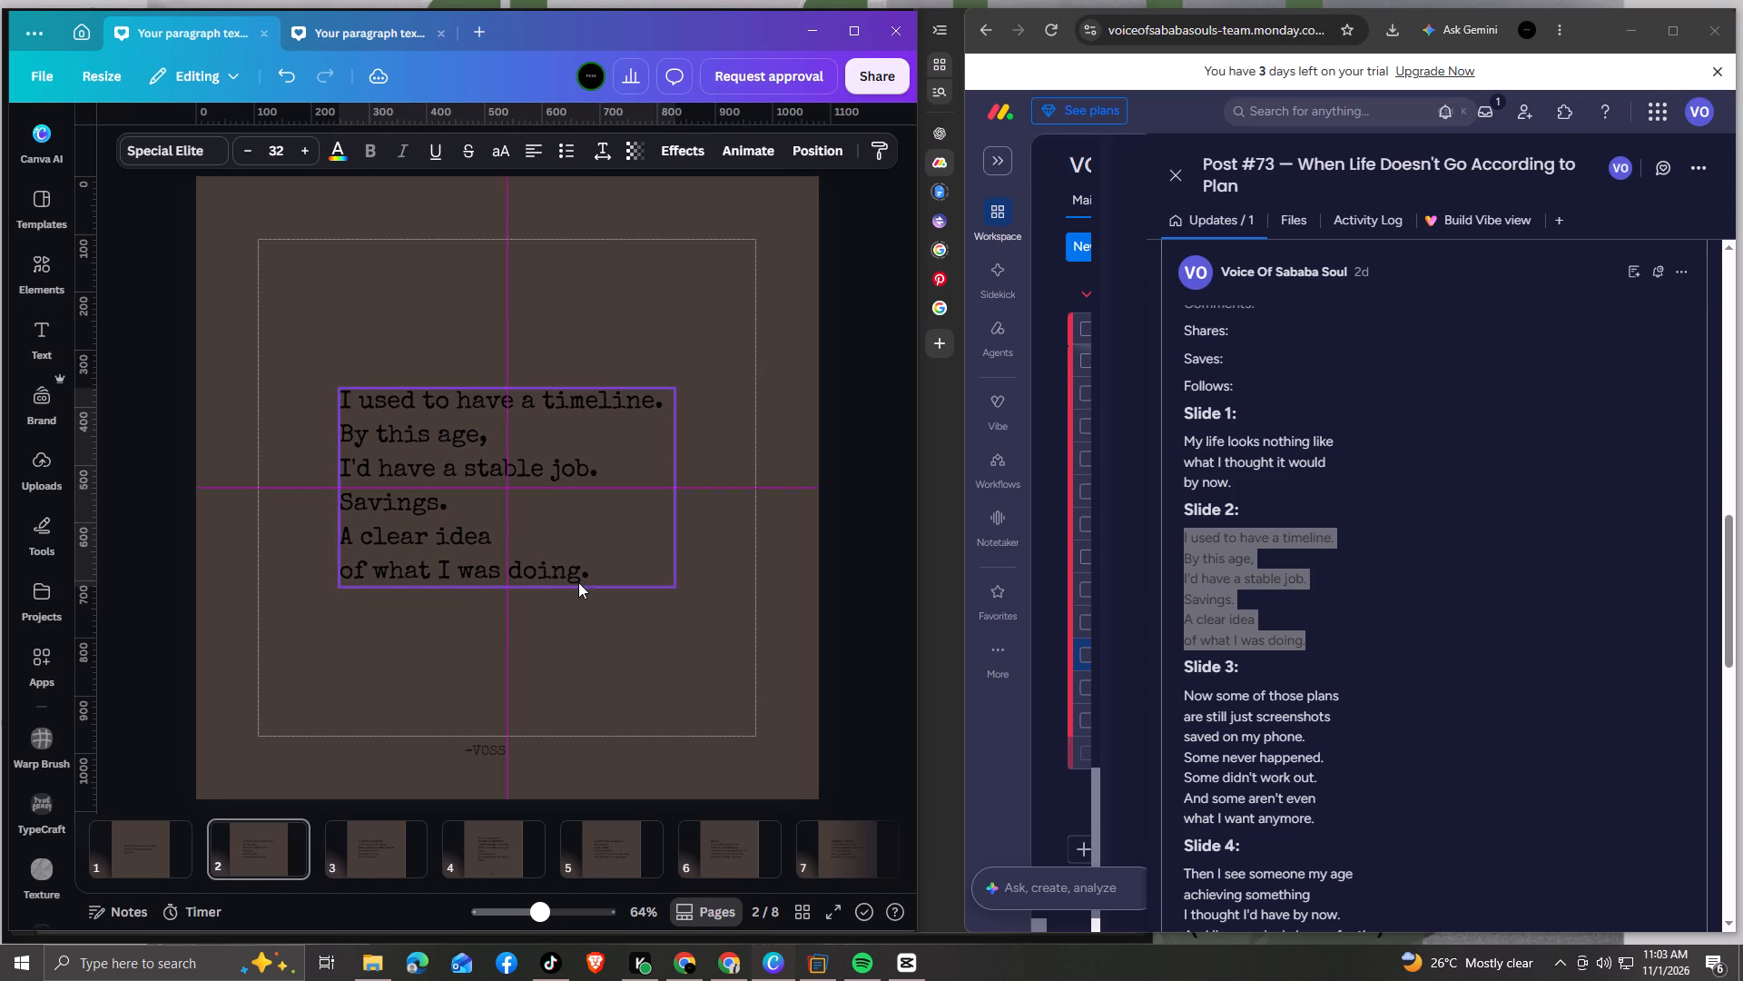
pyautogui.click(615, 640)
# Replace page 3's text with the brief's Slide 3 text, from "Now some of those plans" to "what I want anymore.".
pyautogui.press('Right')
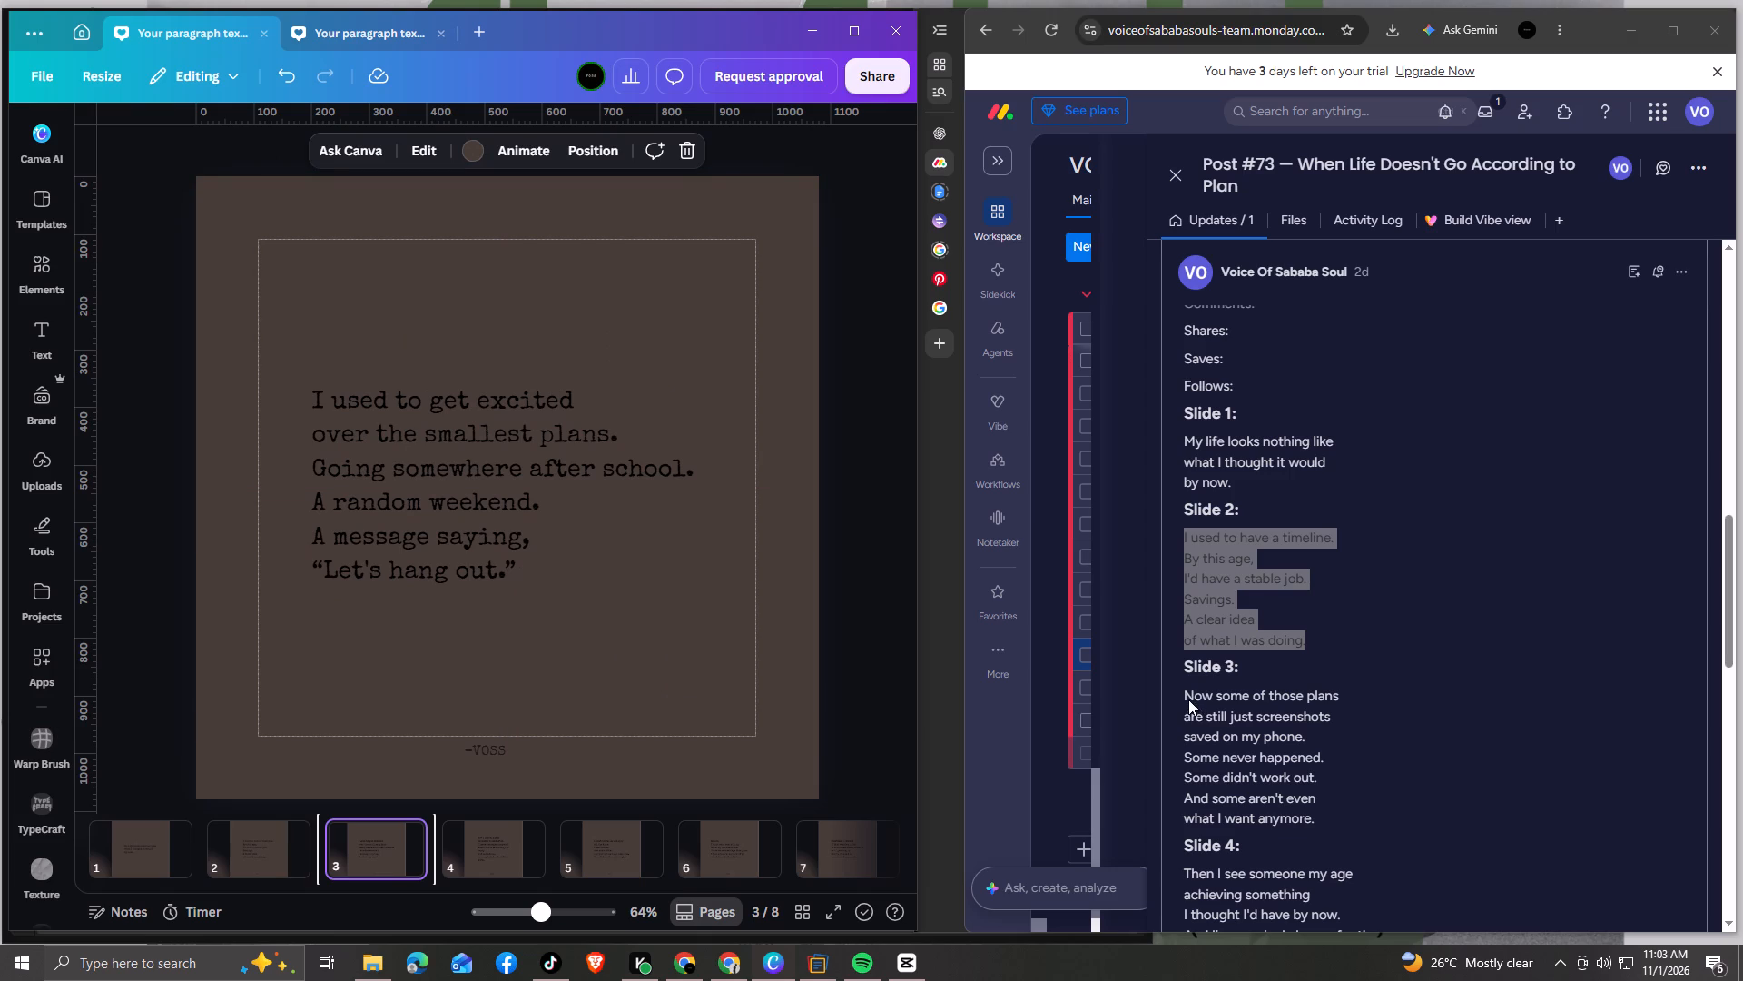
pyautogui.moveTo(1188, 699); pyautogui.dragTo(1316, 819)
pyautogui.hotkey('ctrl', 'c')
pyautogui.click(443, 510)
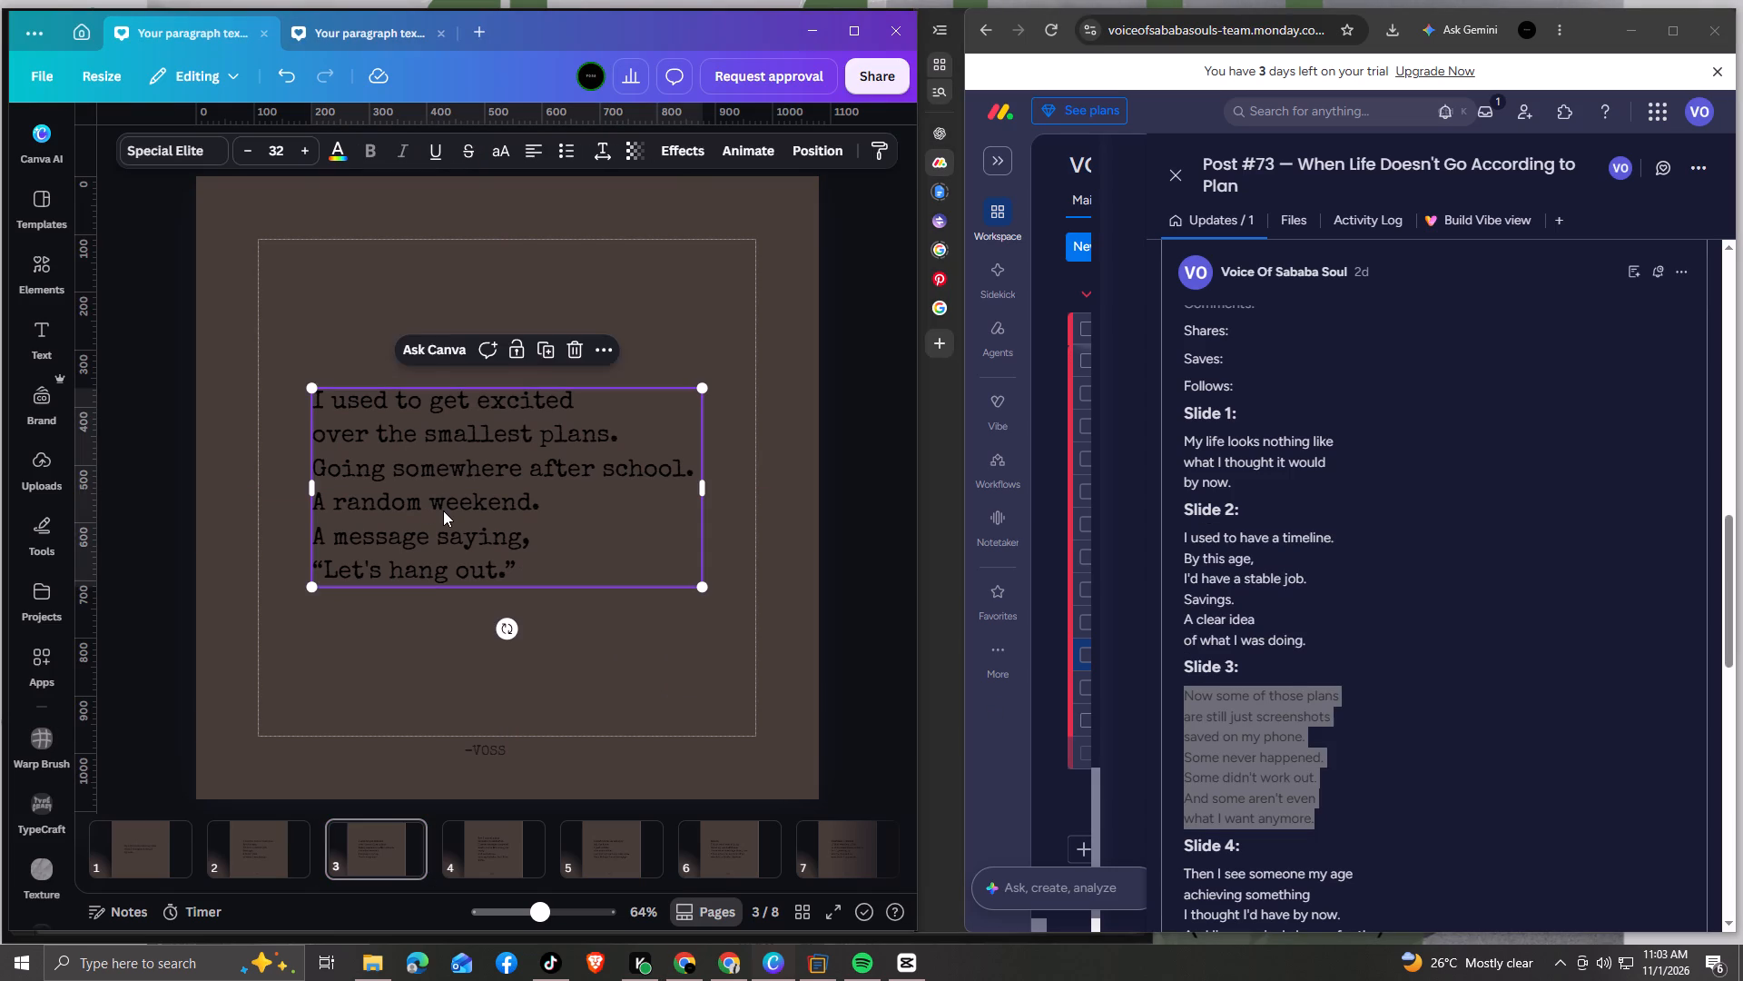
pyautogui.click(443, 510)
pyautogui.click(533, 563)
pyautogui.moveTo(533, 563); pyautogui.dragTo(373, 401)
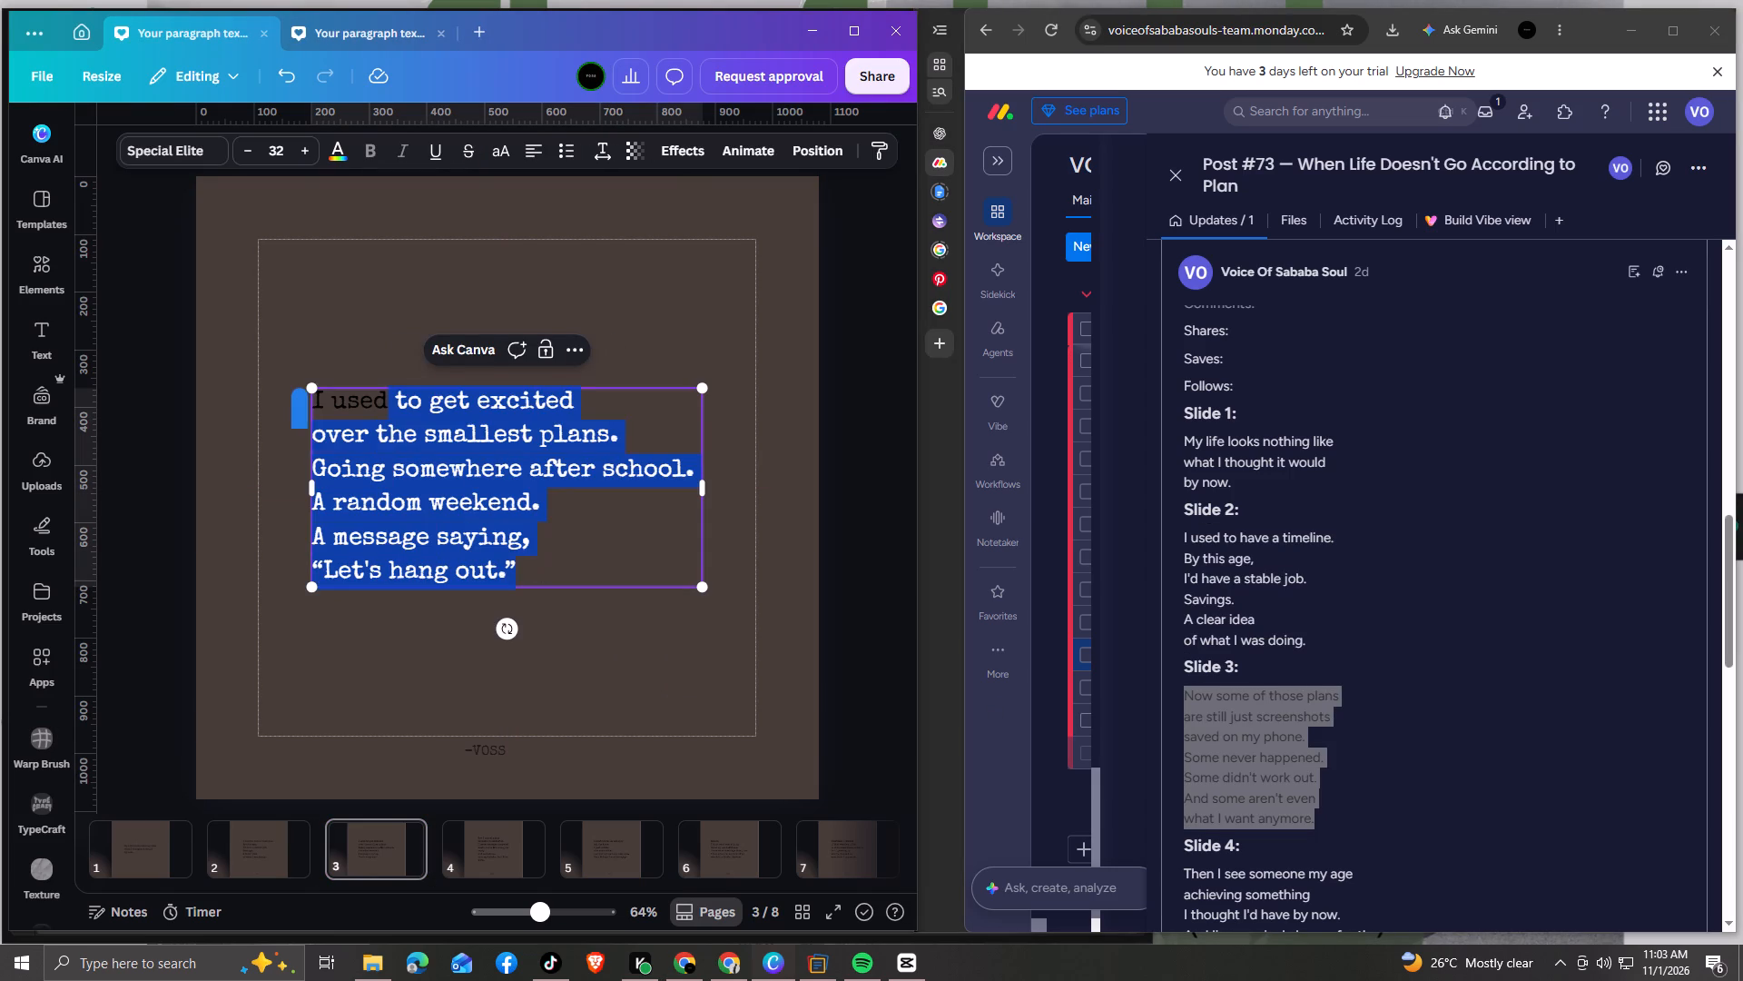
pyautogui.moveTo(373, 401); pyautogui.dragTo(317, 401)
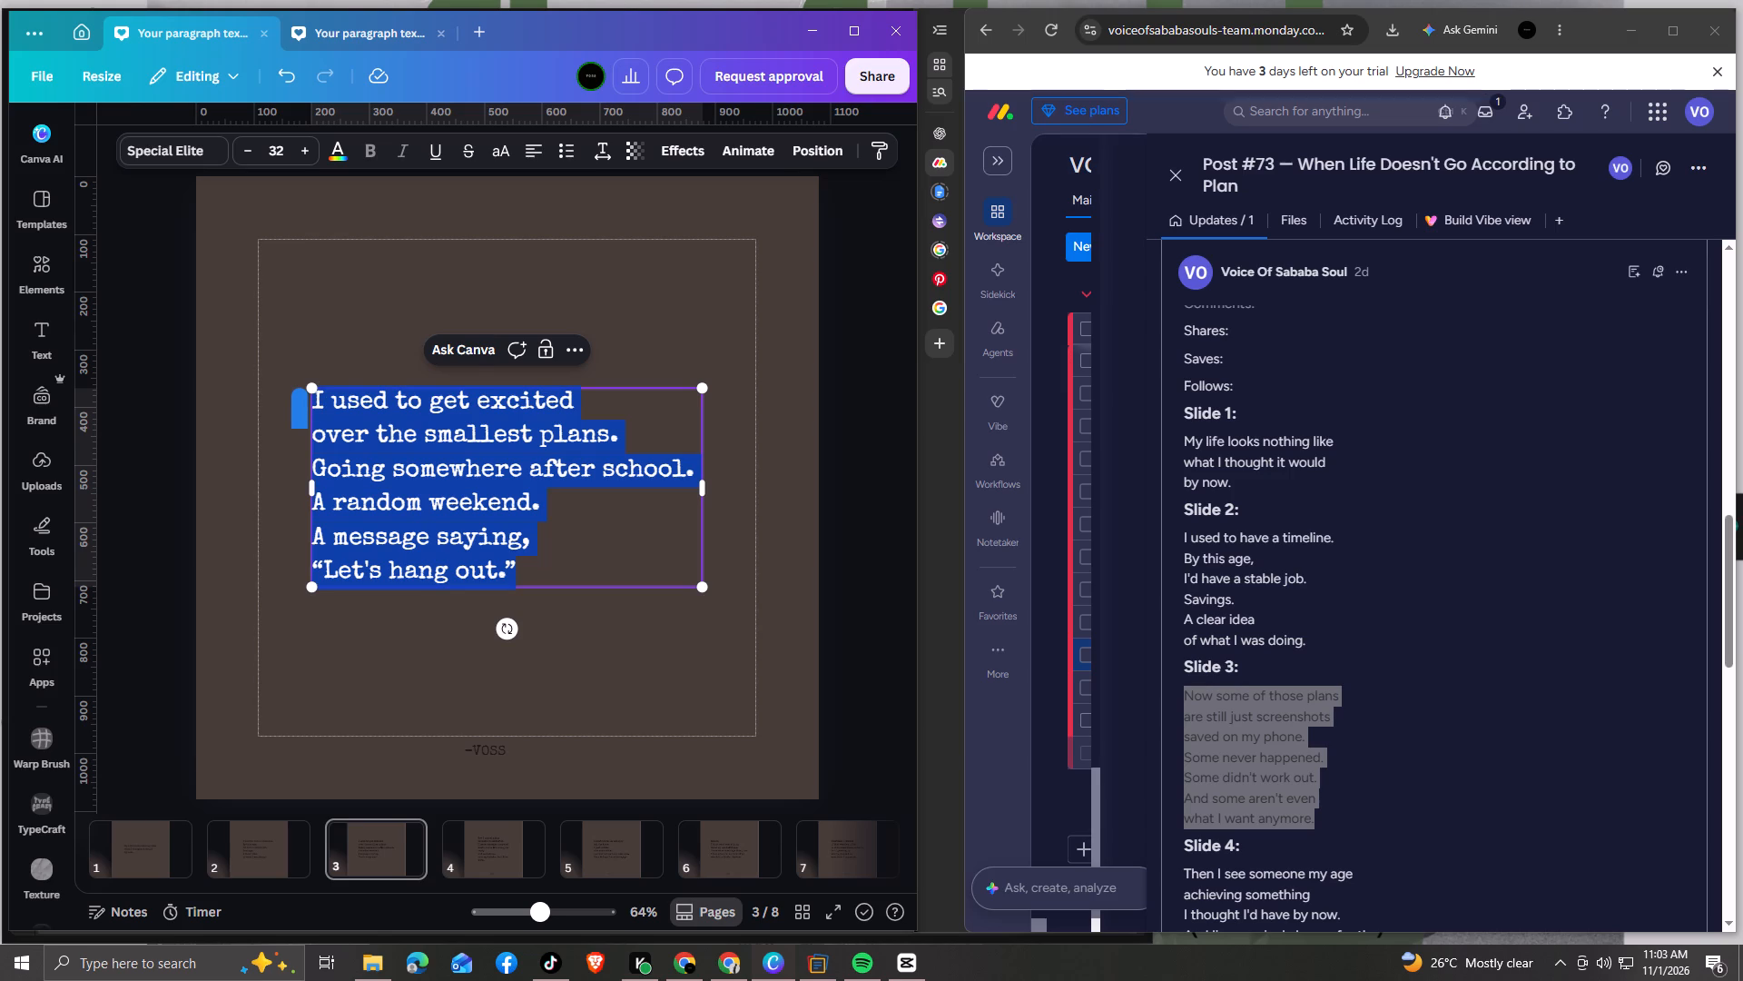
pyautogui.moveTo(317, 401); pyautogui.dragTo(316, 401)
pyautogui.hotkey('ctrl', 'v')
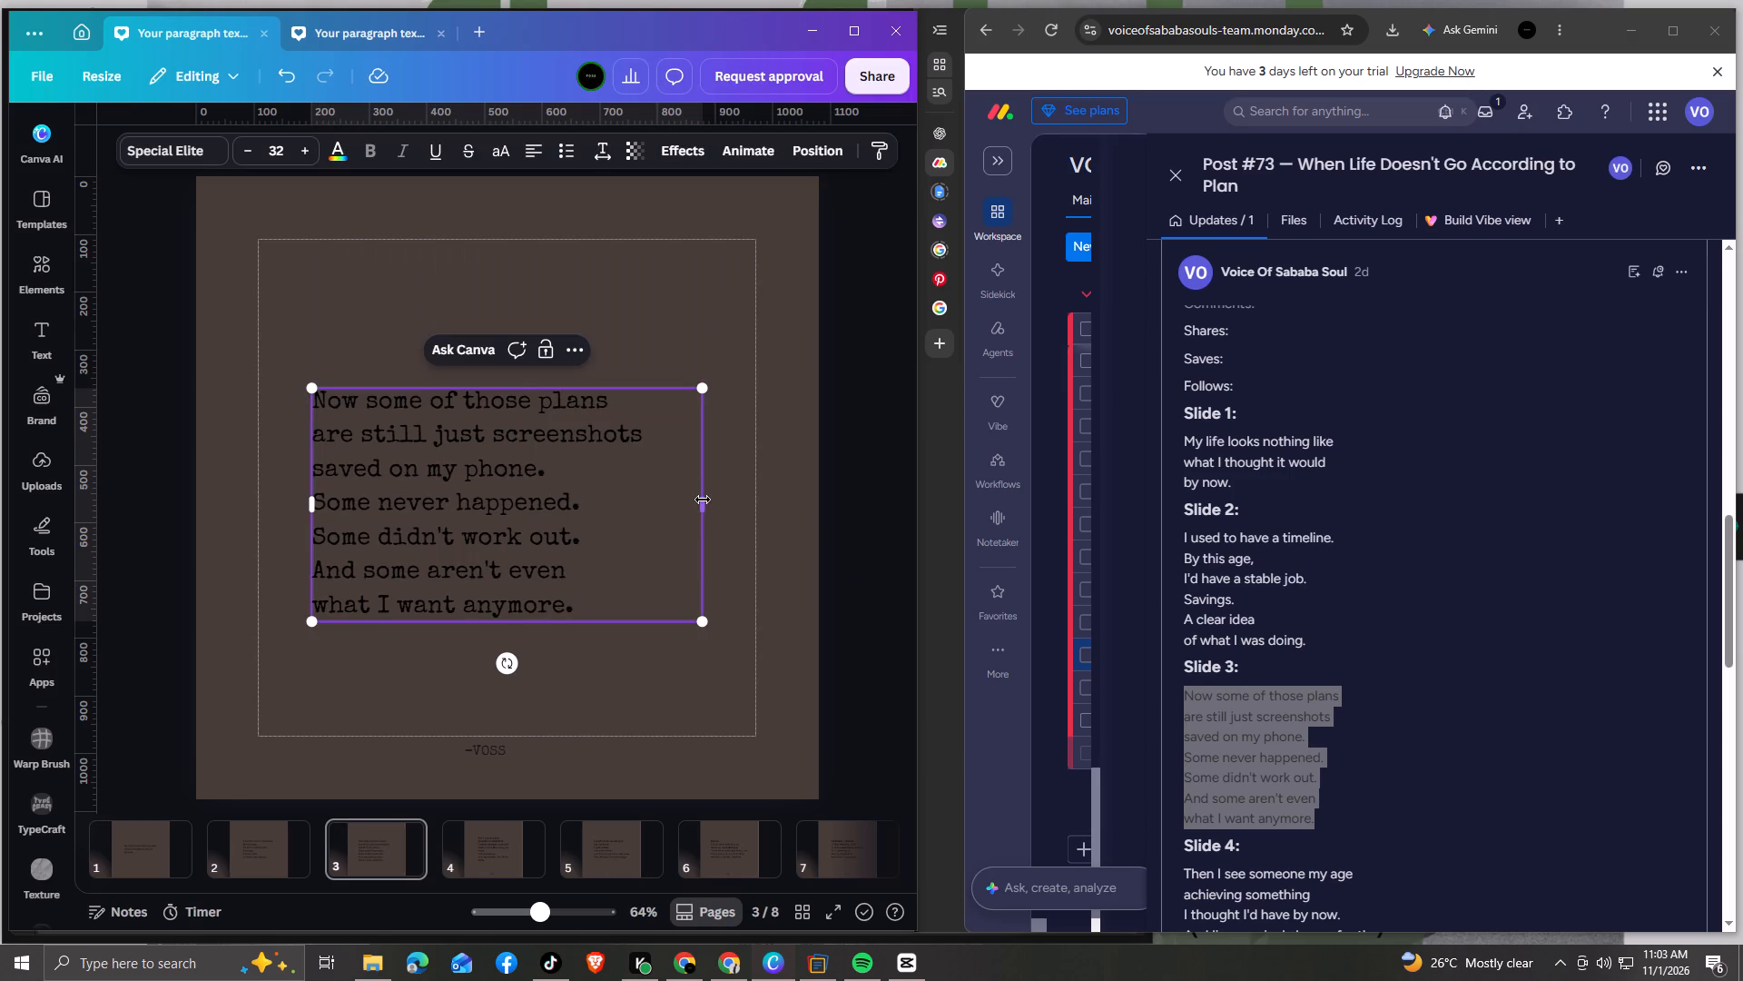
# Narrow page 3's text box to just fit its longest line and centre it horizontally and vertically on the page.
pyautogui.moveTo(702, 500); pyautogui.dragTo(710, 500)
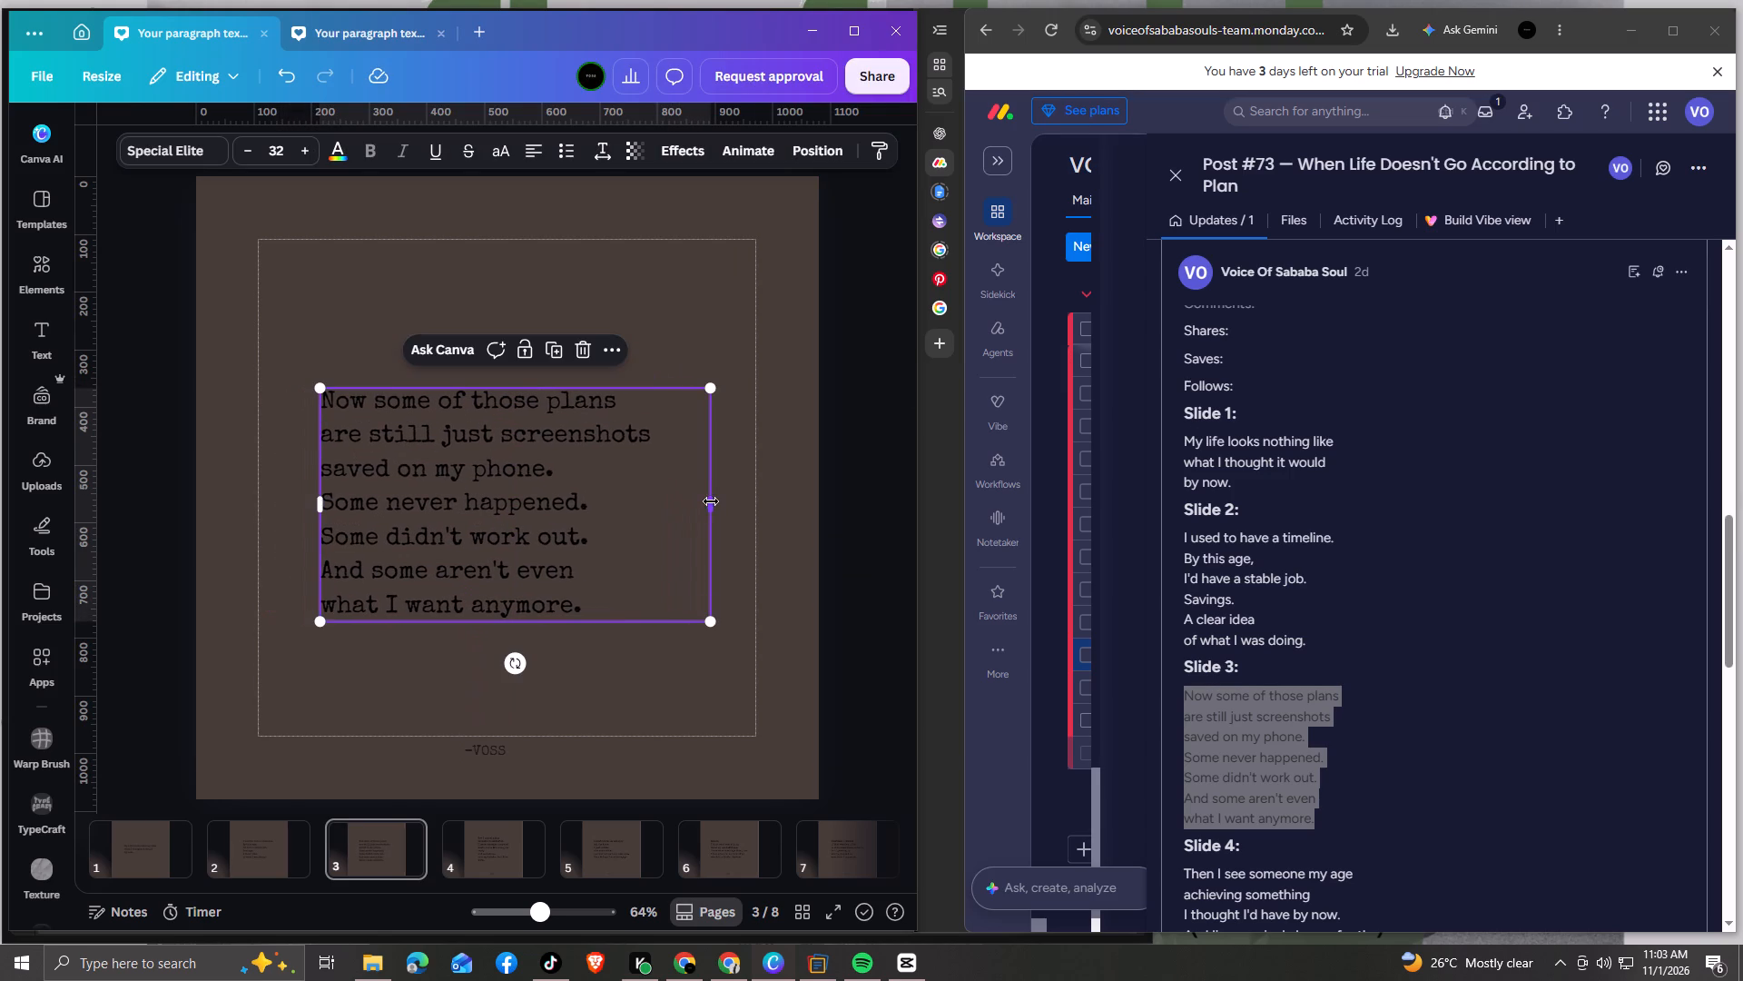
pyautogui.moveTo(711, 501); pyautogui.dragTo(668, 488)
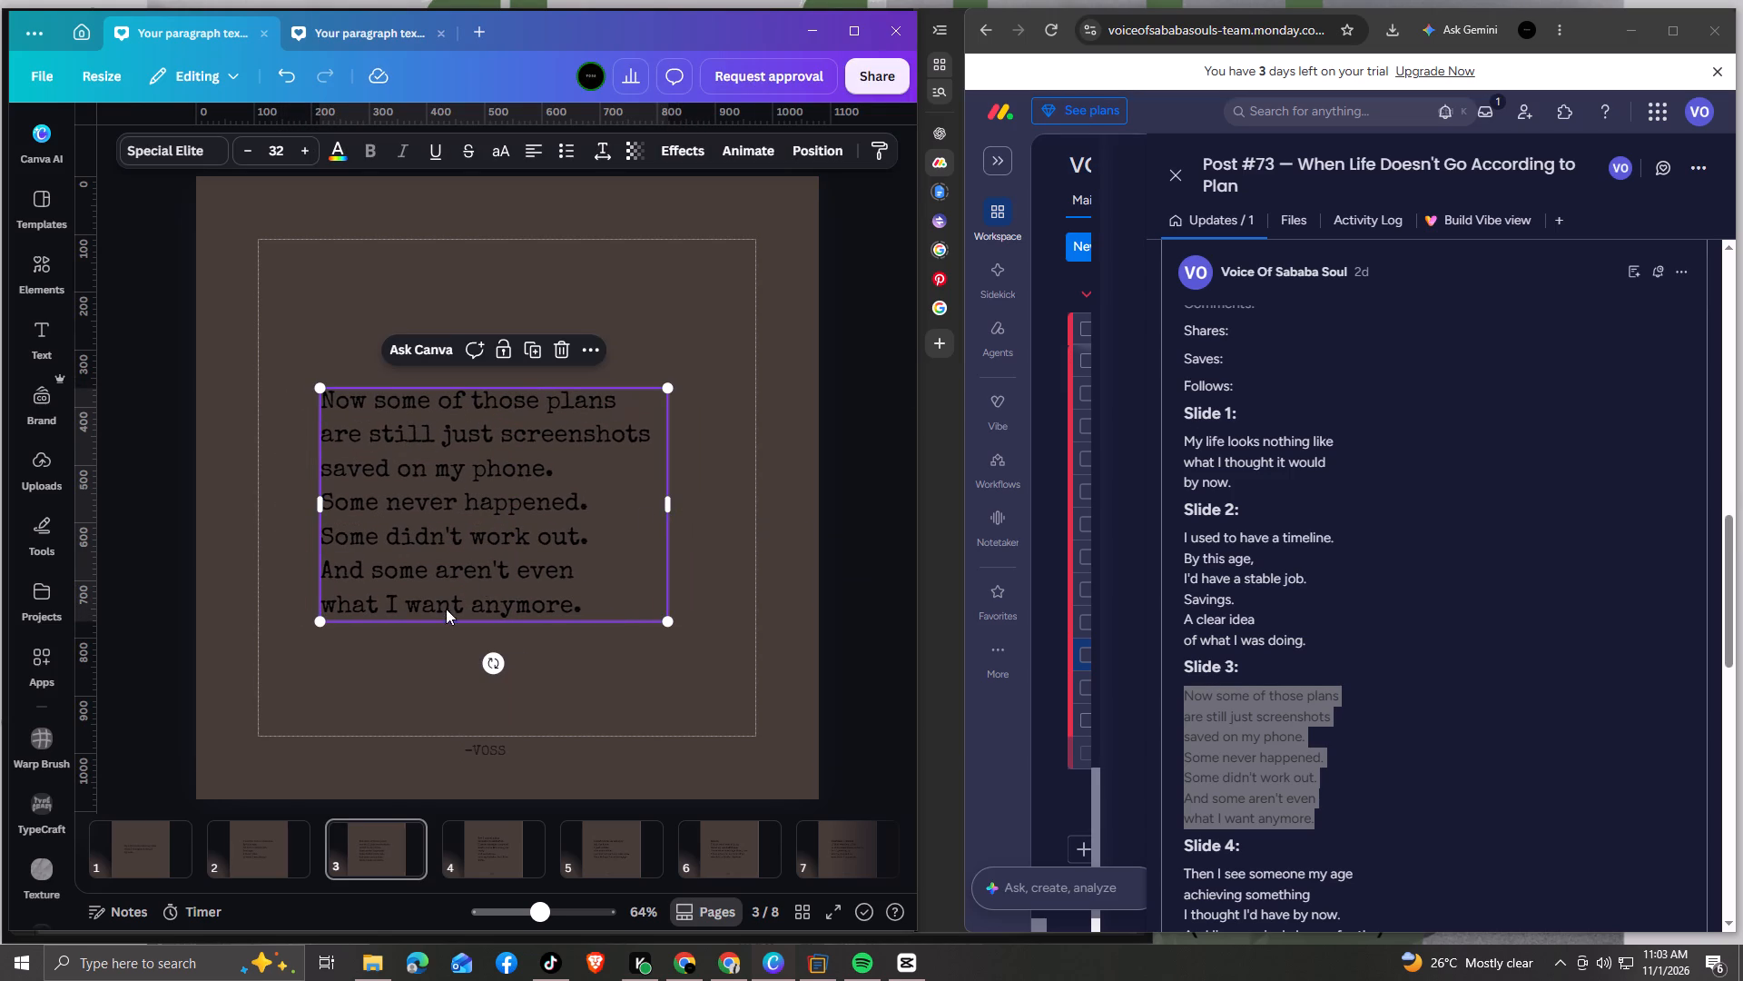
pyautogui.moveTo(472, 577); pyautogui.dragTo(513, 574)
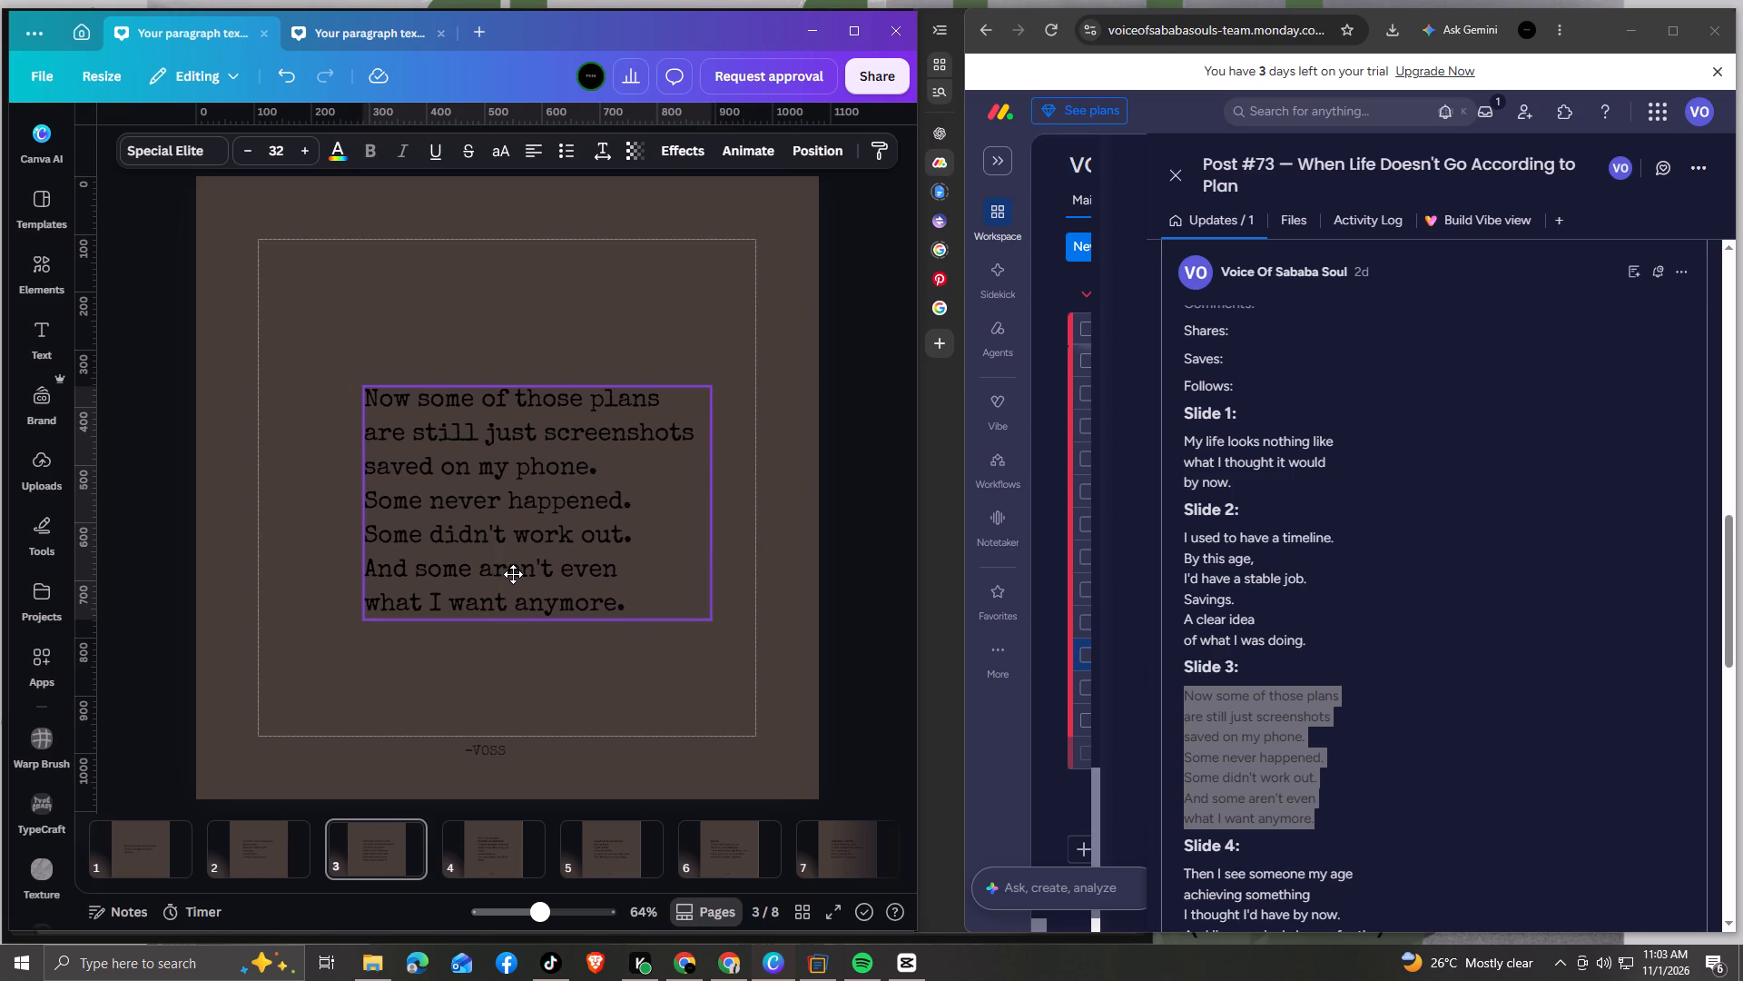
pyautogui.moveTo(513, 574); pyautogui.dragTo(486, 558)
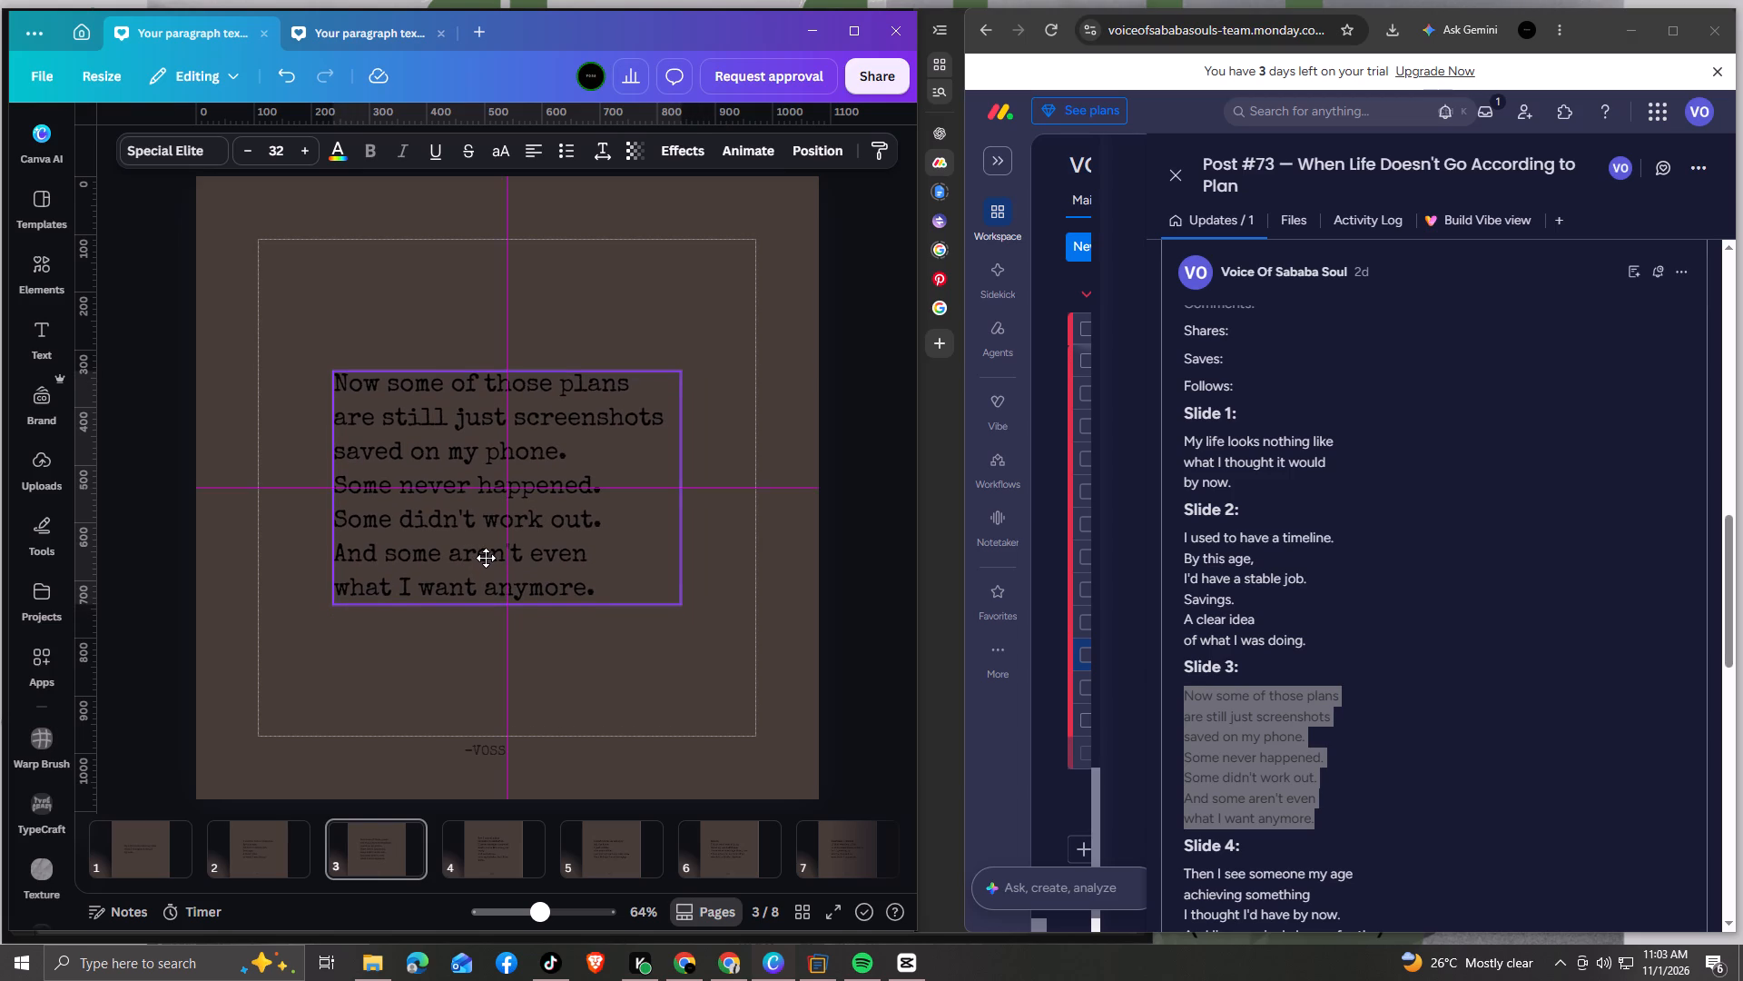
pyautogui.moveTo(486, 558); pyautogui.dragTo(487, 557)
pyautogui.click(587, 659)
# Replace page 4's text with the brief's Slide 4 text, from "Then I see someone my age" to "compare my life to theirs.".
pyautogui.press('Right')
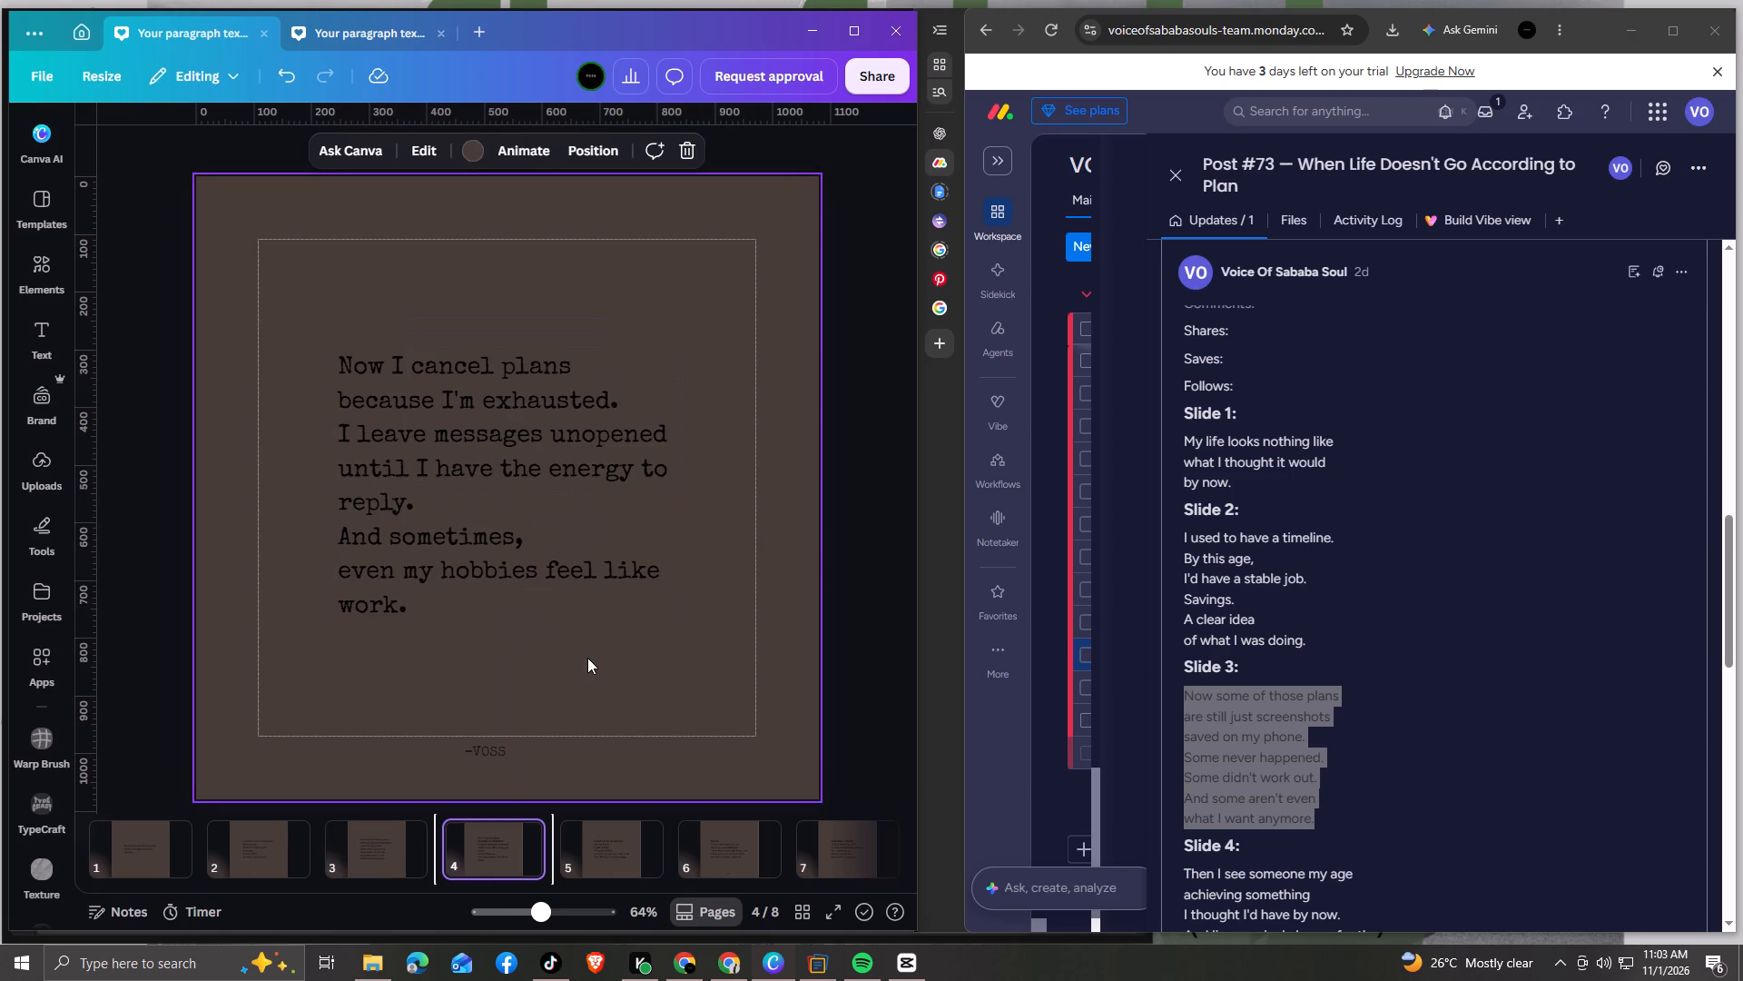
pyautogui.scroll(-3, 1326, 689)
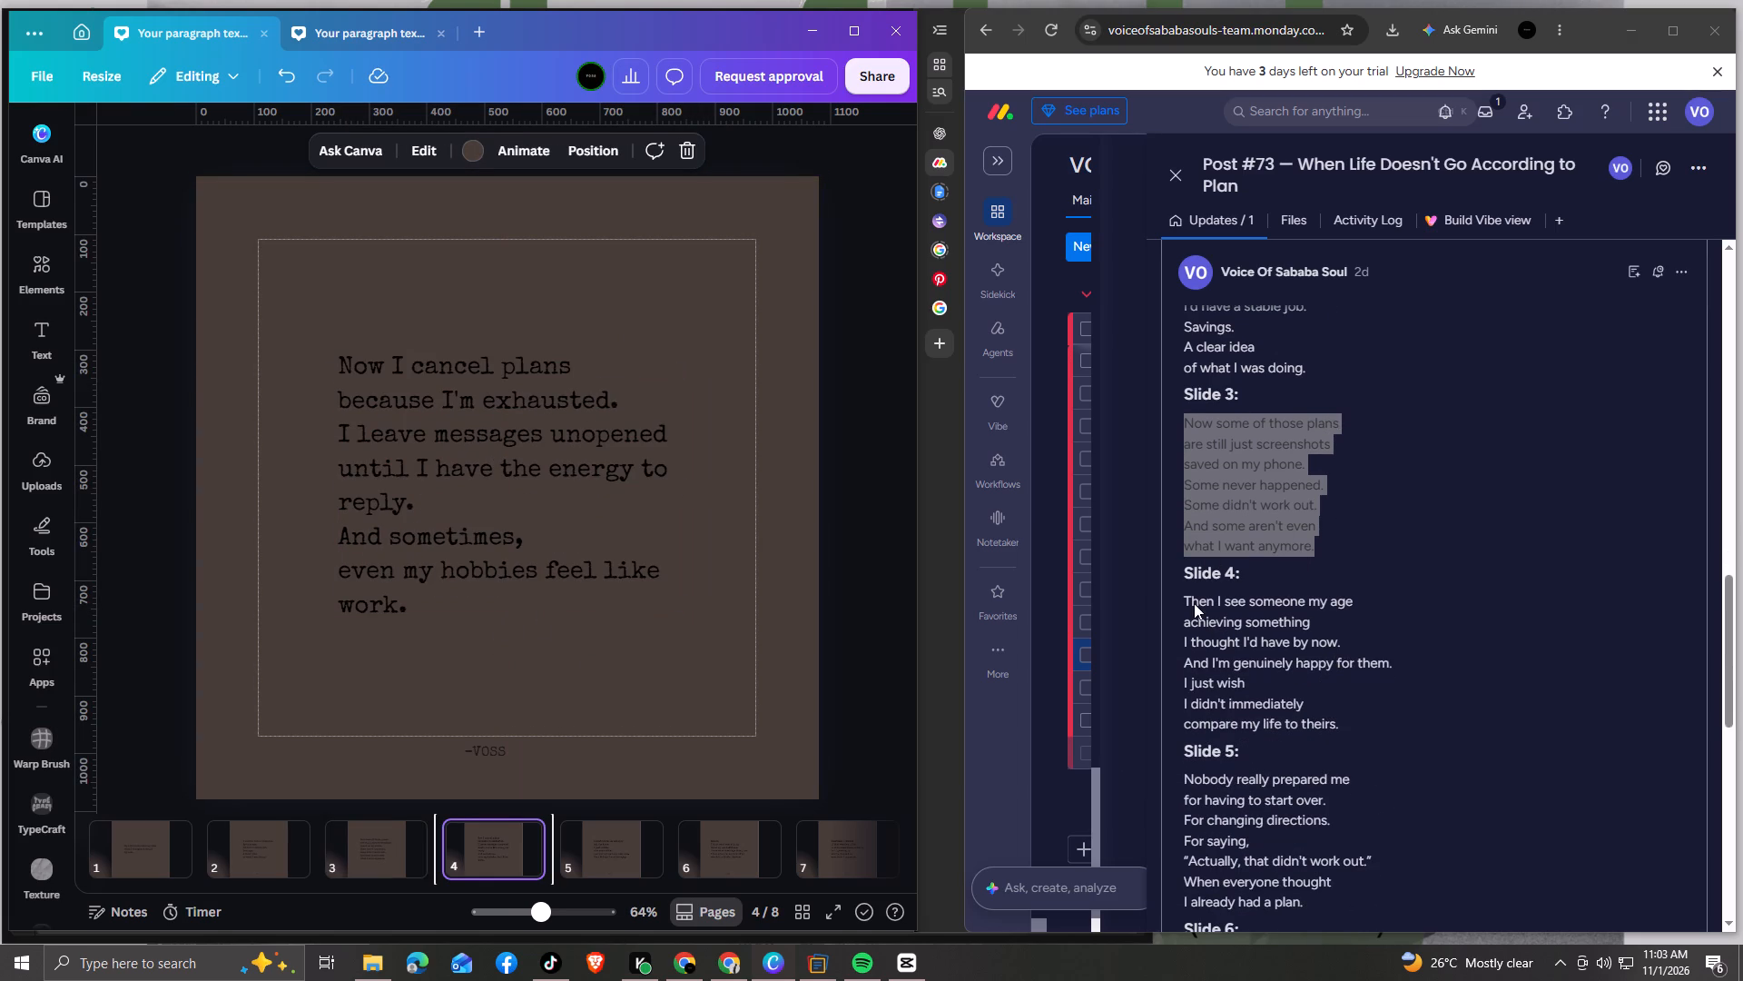
pyautogui.moveTo(1183, 588); pyautogui.dragTo(1338, 725)
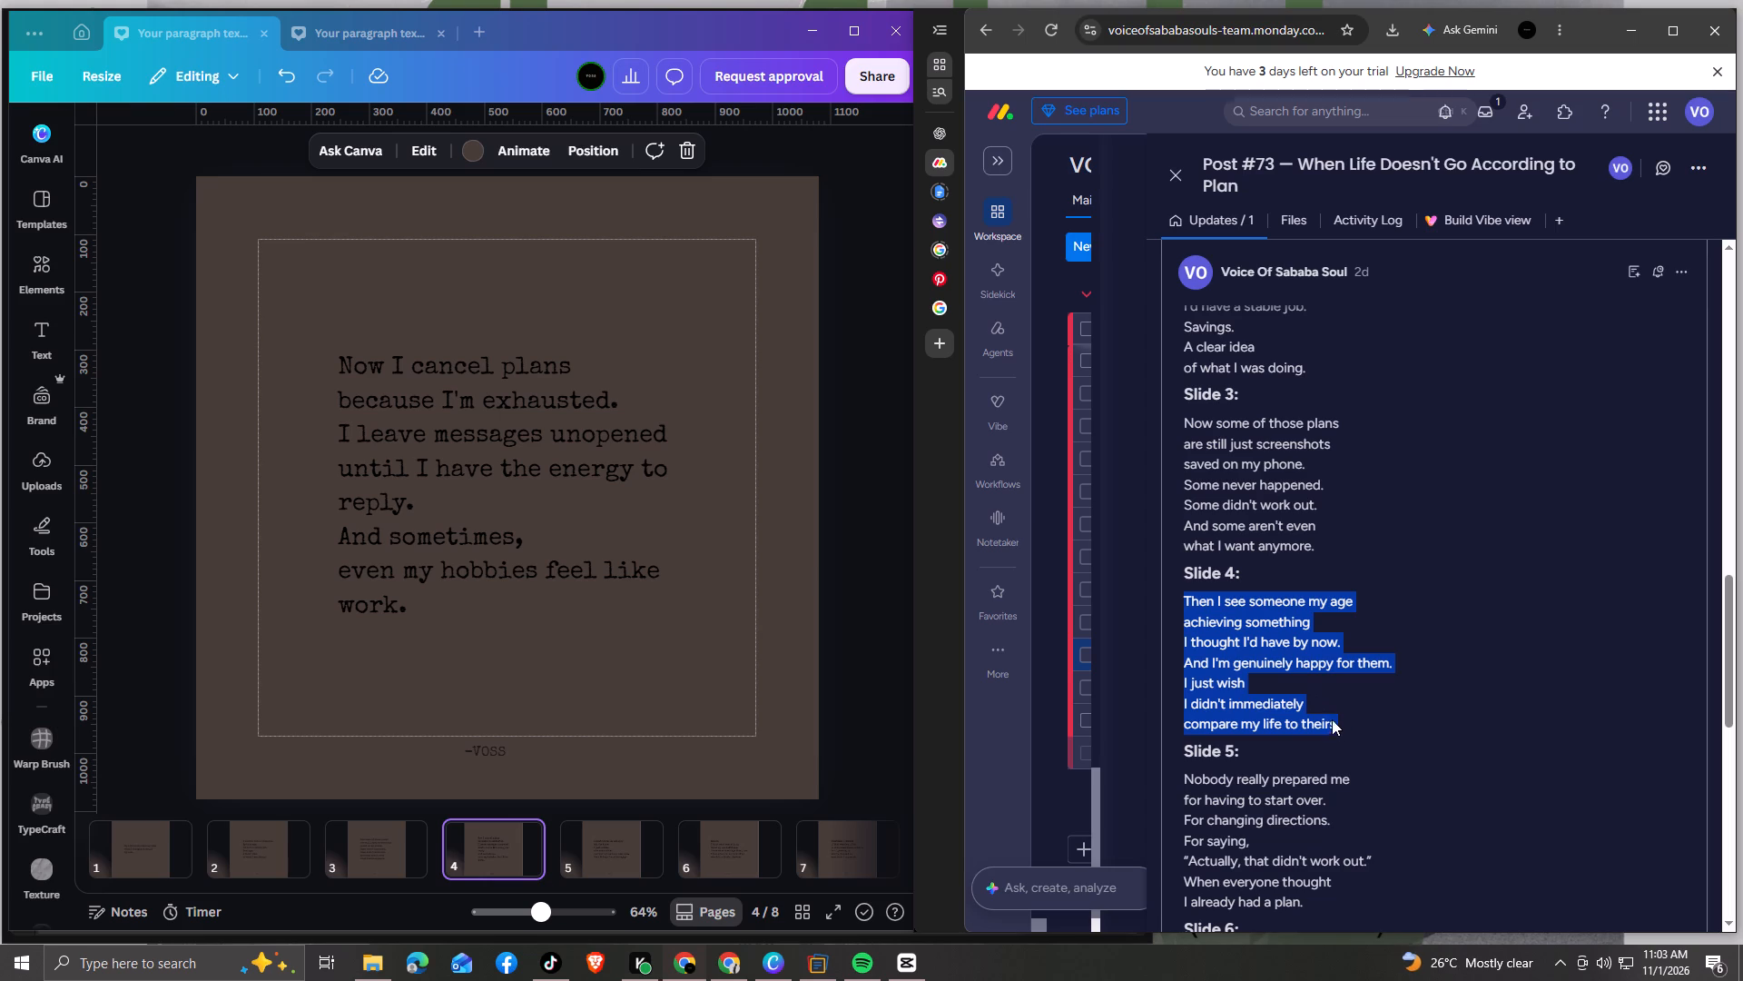
pyautogui.hotkey('ctrl', 'c')
pyautogui.click(516, 565)
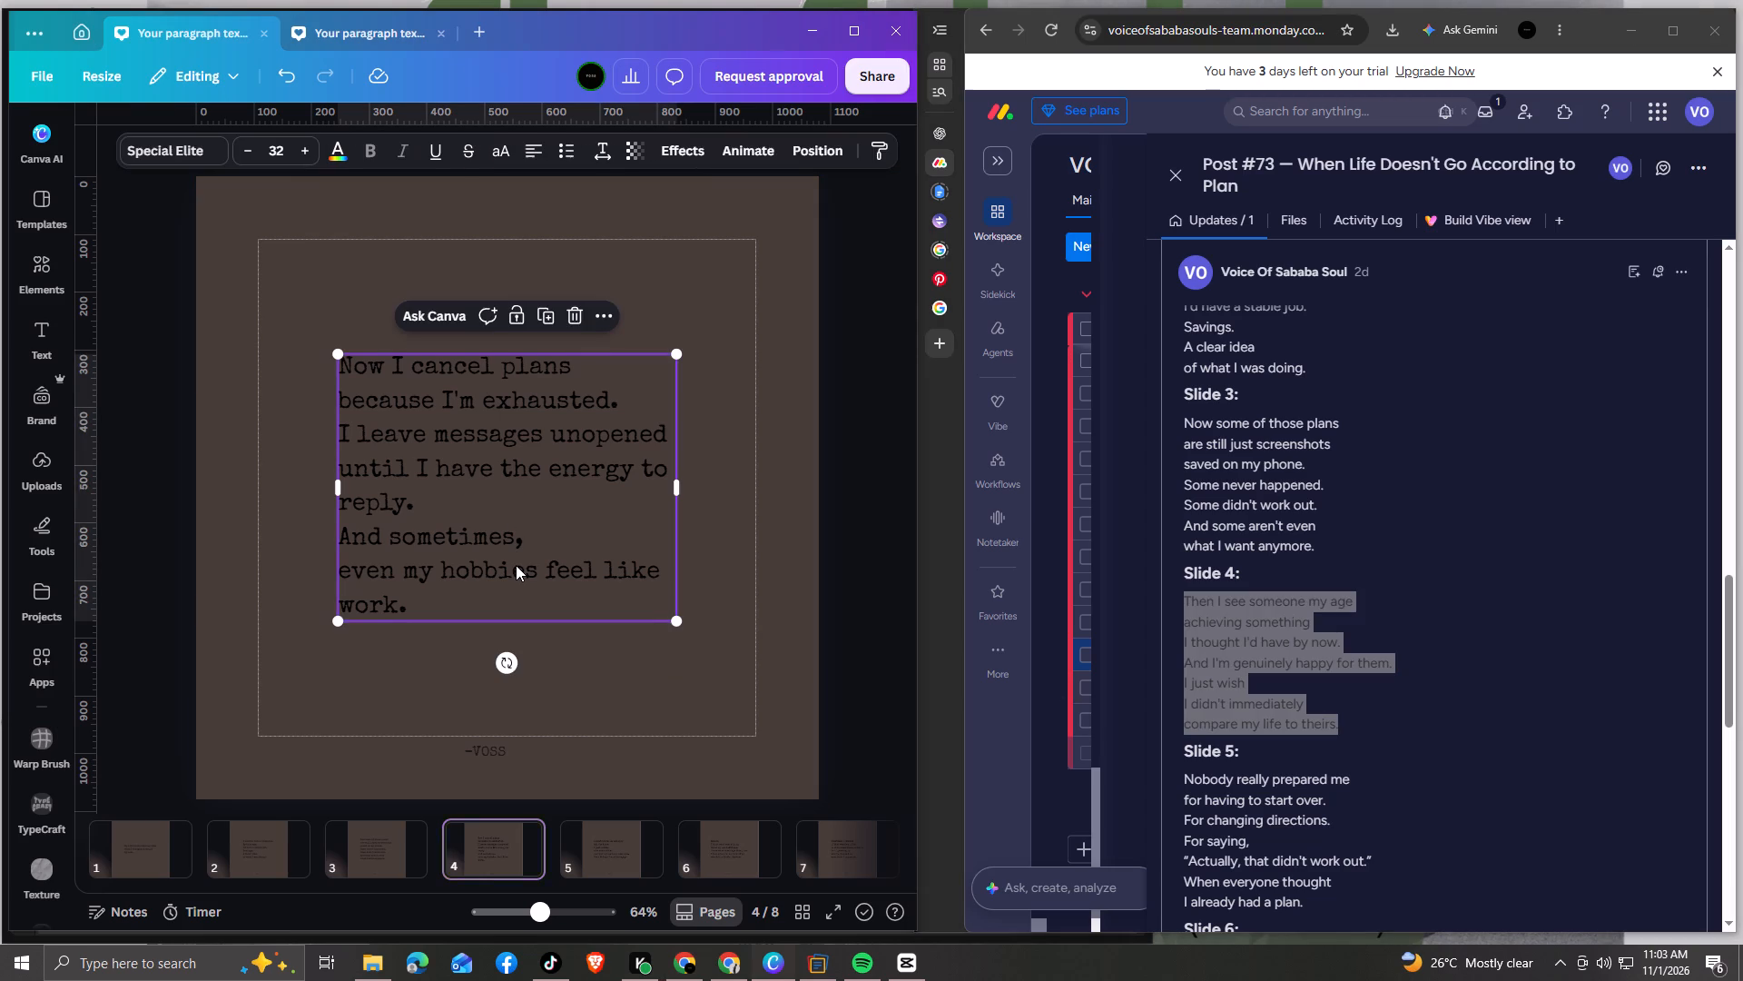
pyautogui.click(487, 594)
pyautogui.moveTo(491, 594); pyautogui.dragTo(355, 373)
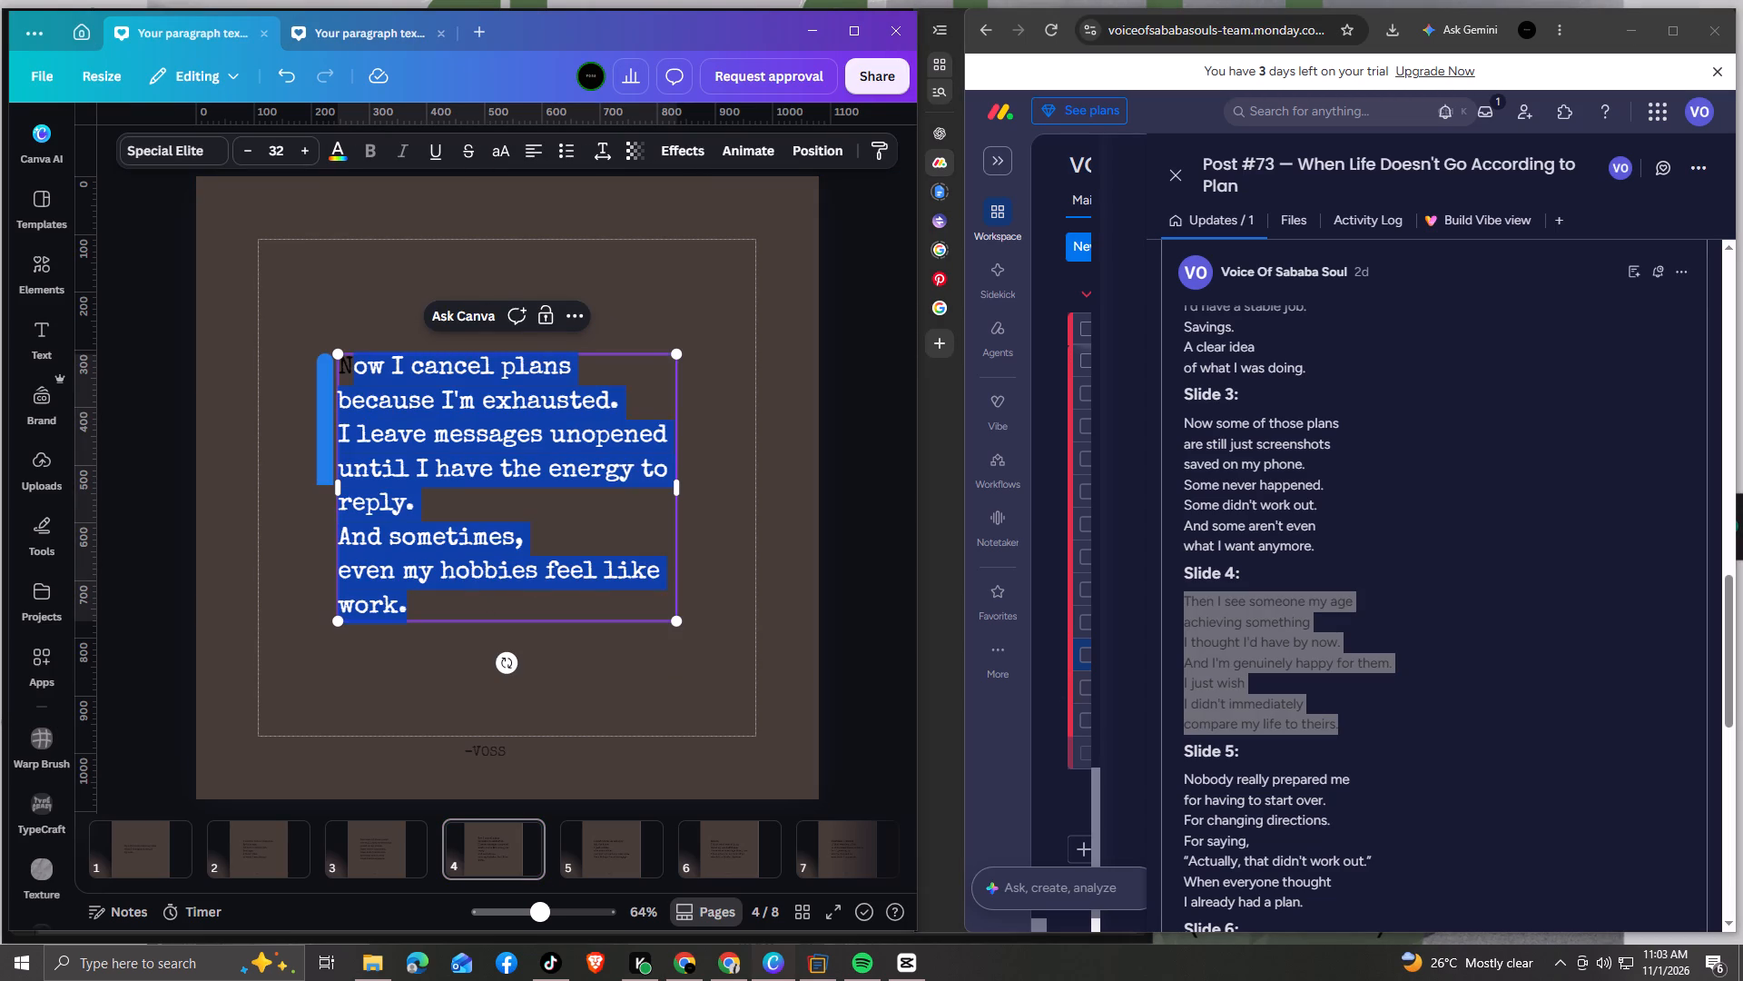
pyautogui.moveTo(355, 373); pyautogui.dragTo(345, 367)
pyautogui.hotkey('ctrl', 'v')
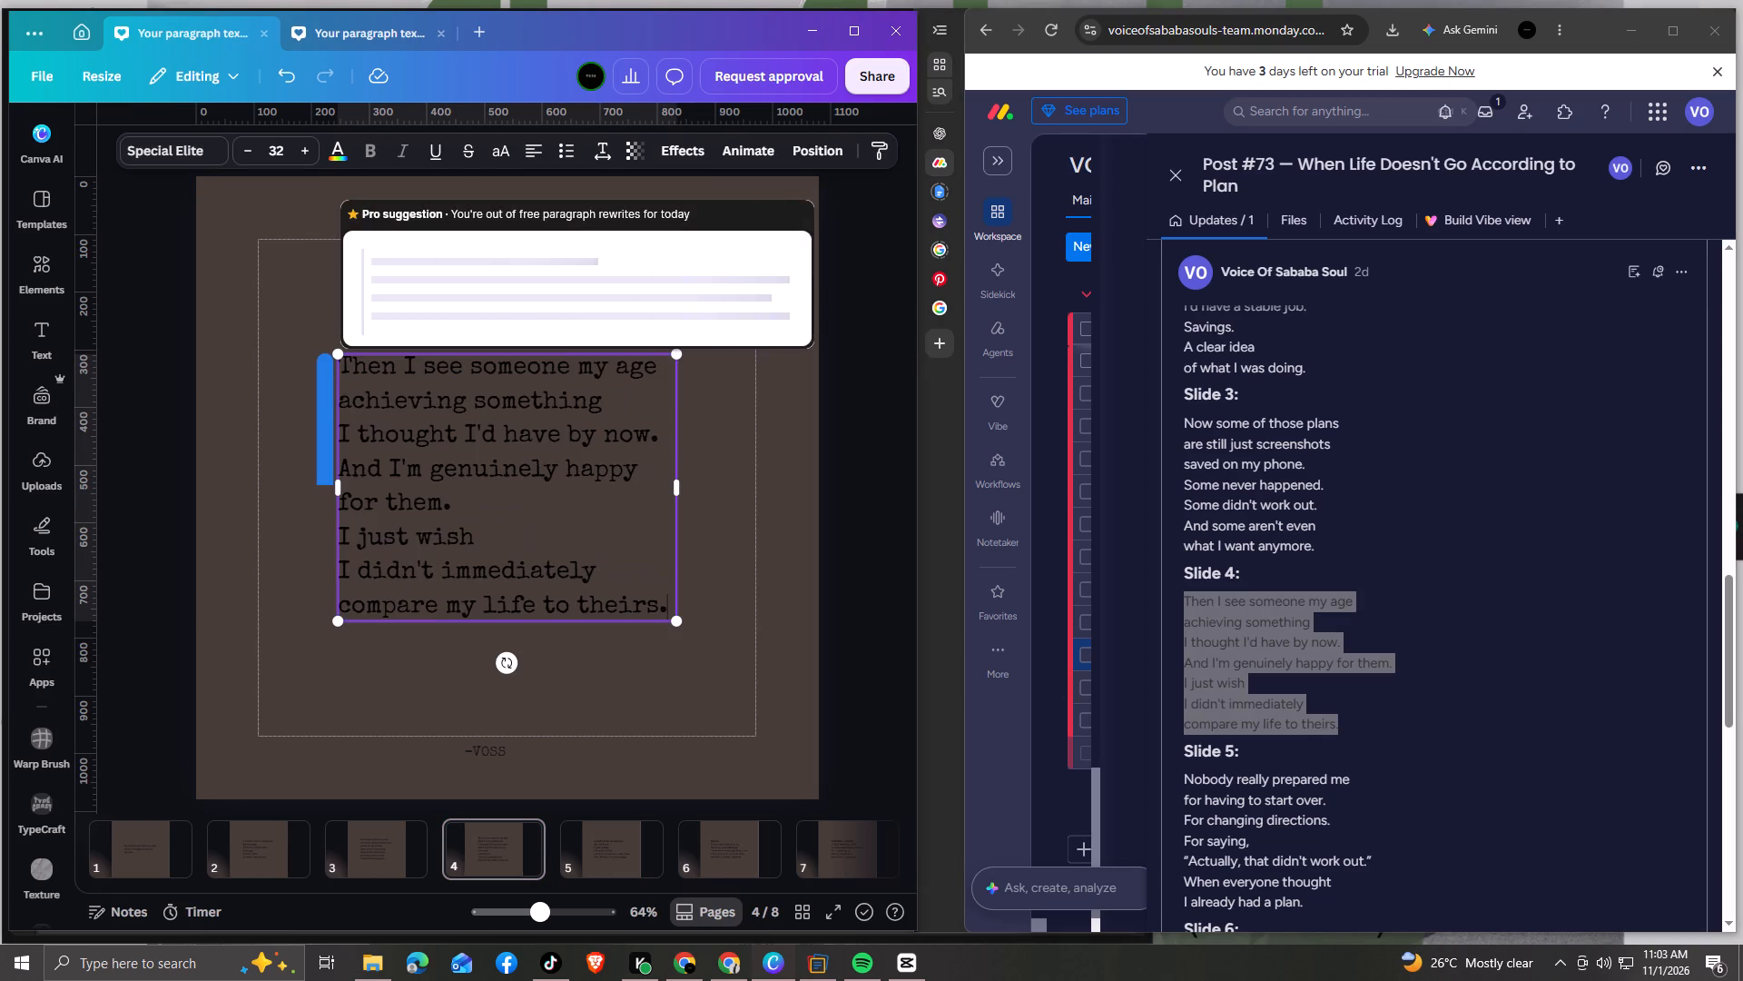
pyautogui.click(708, 546)
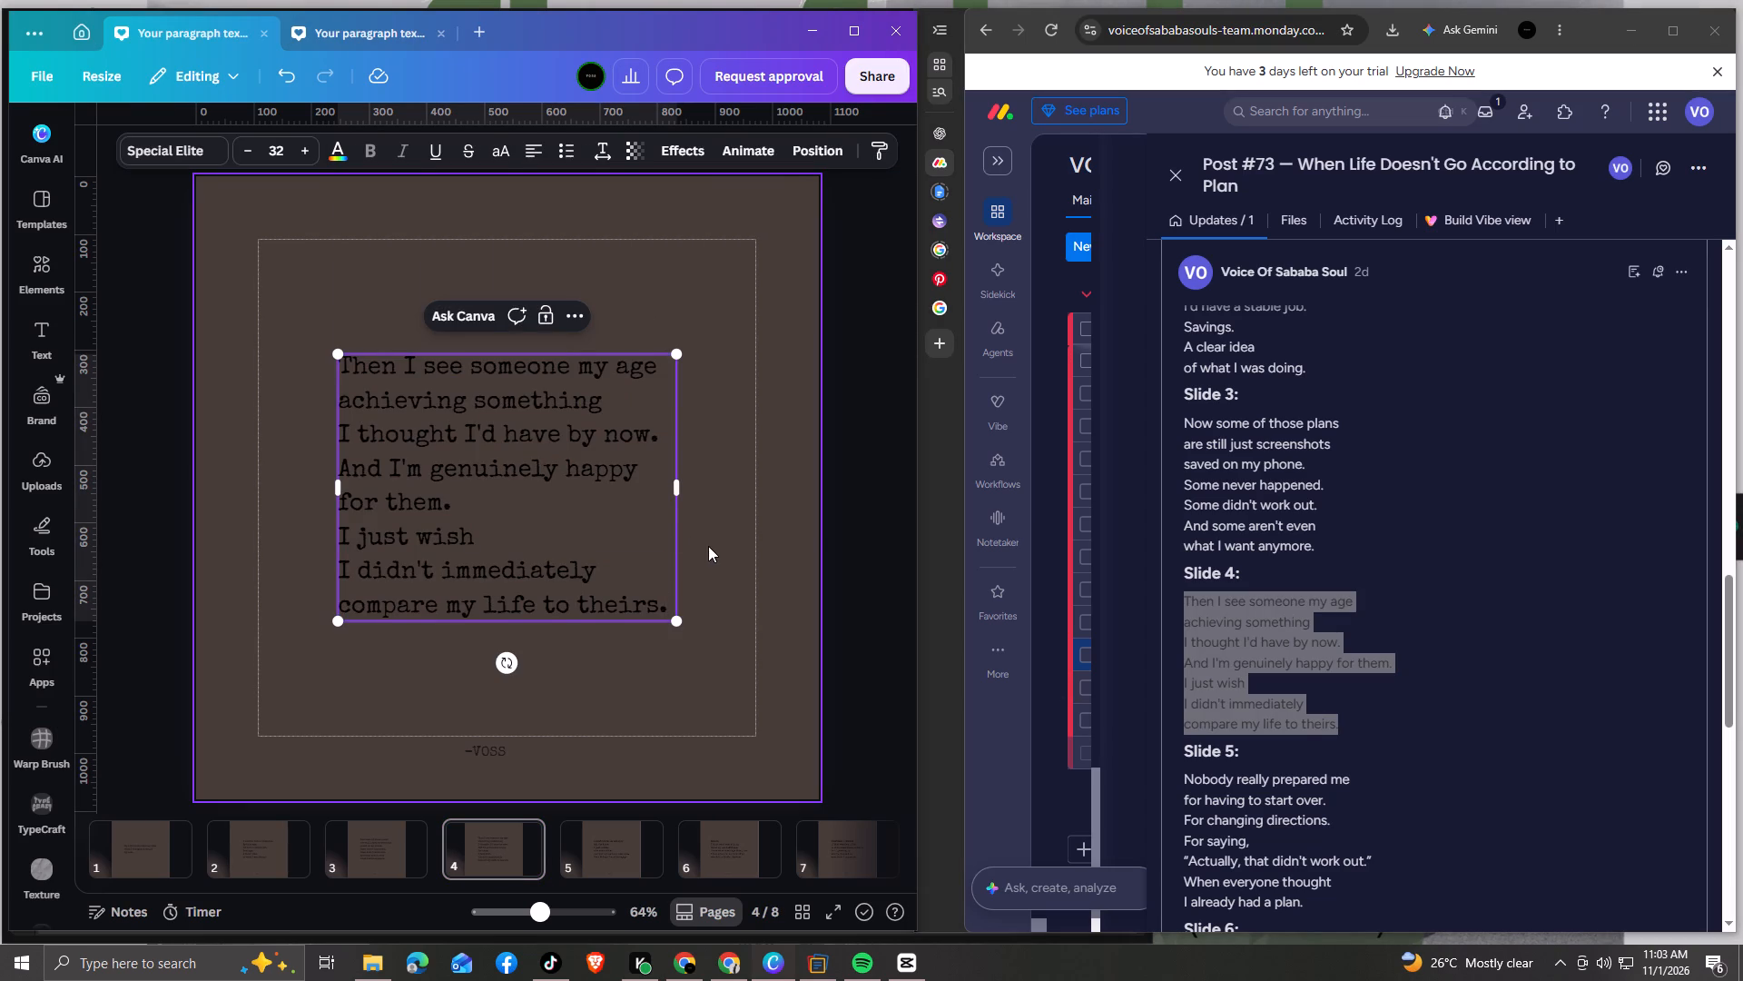
pyautogui.click(610, 558)
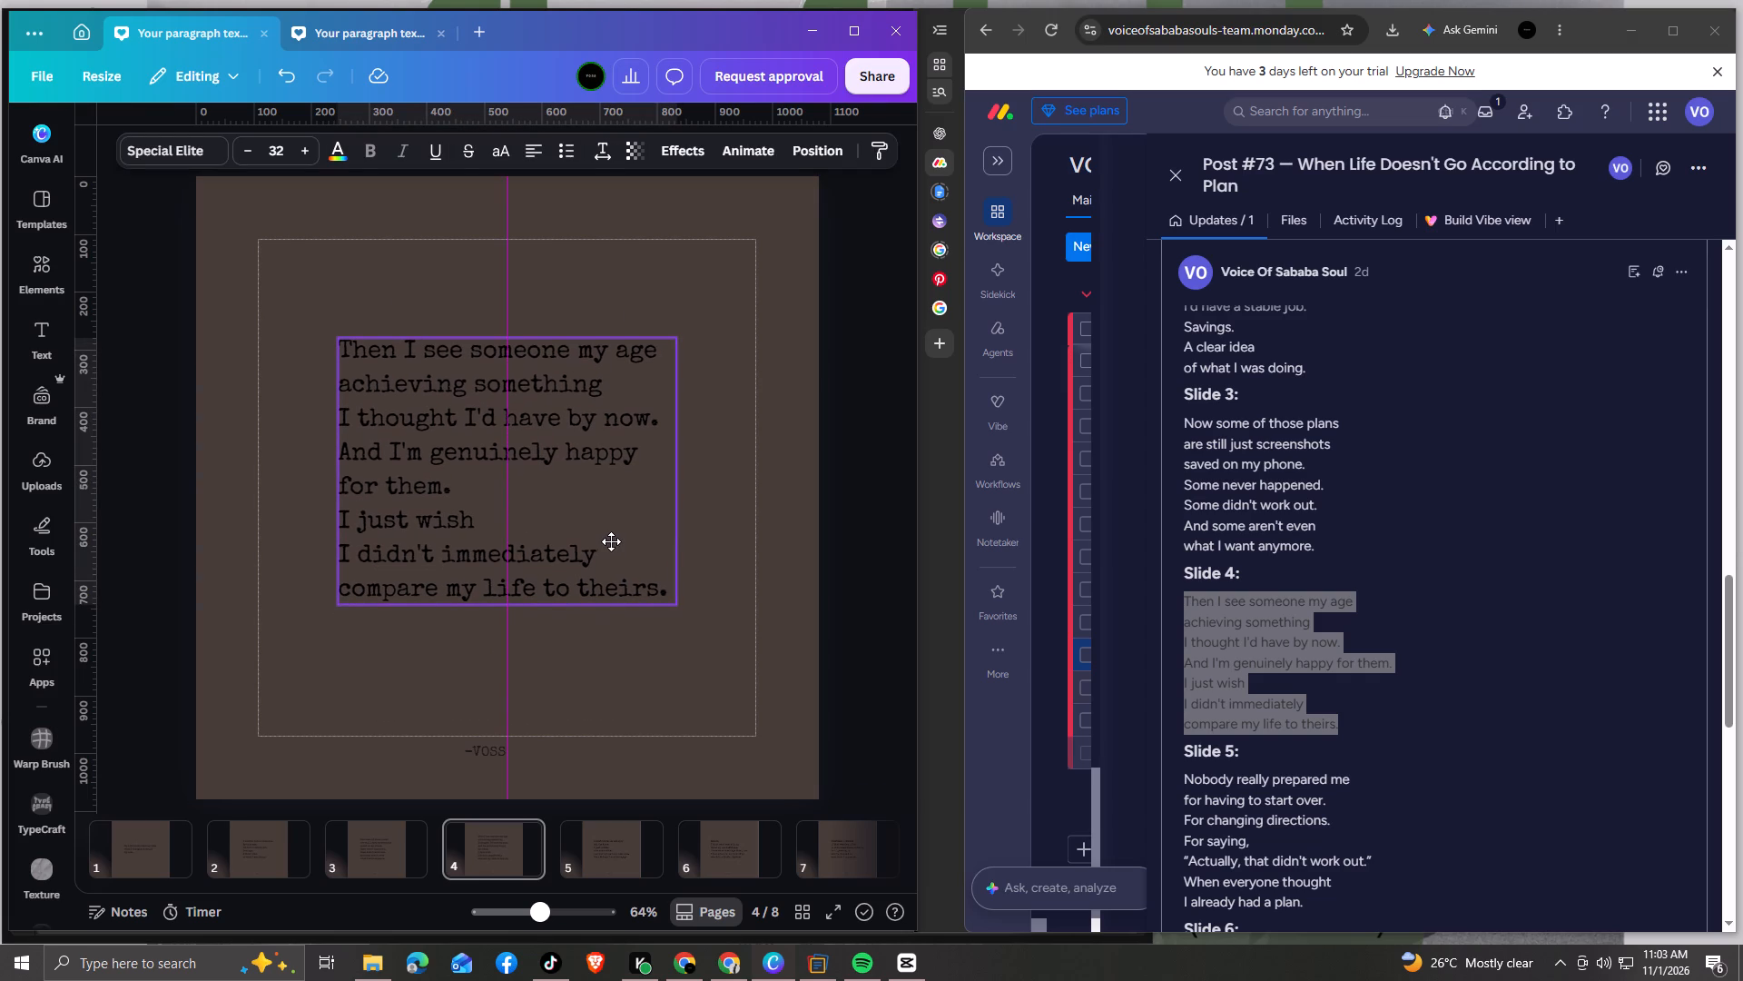
pyautogui.click(648, 671)
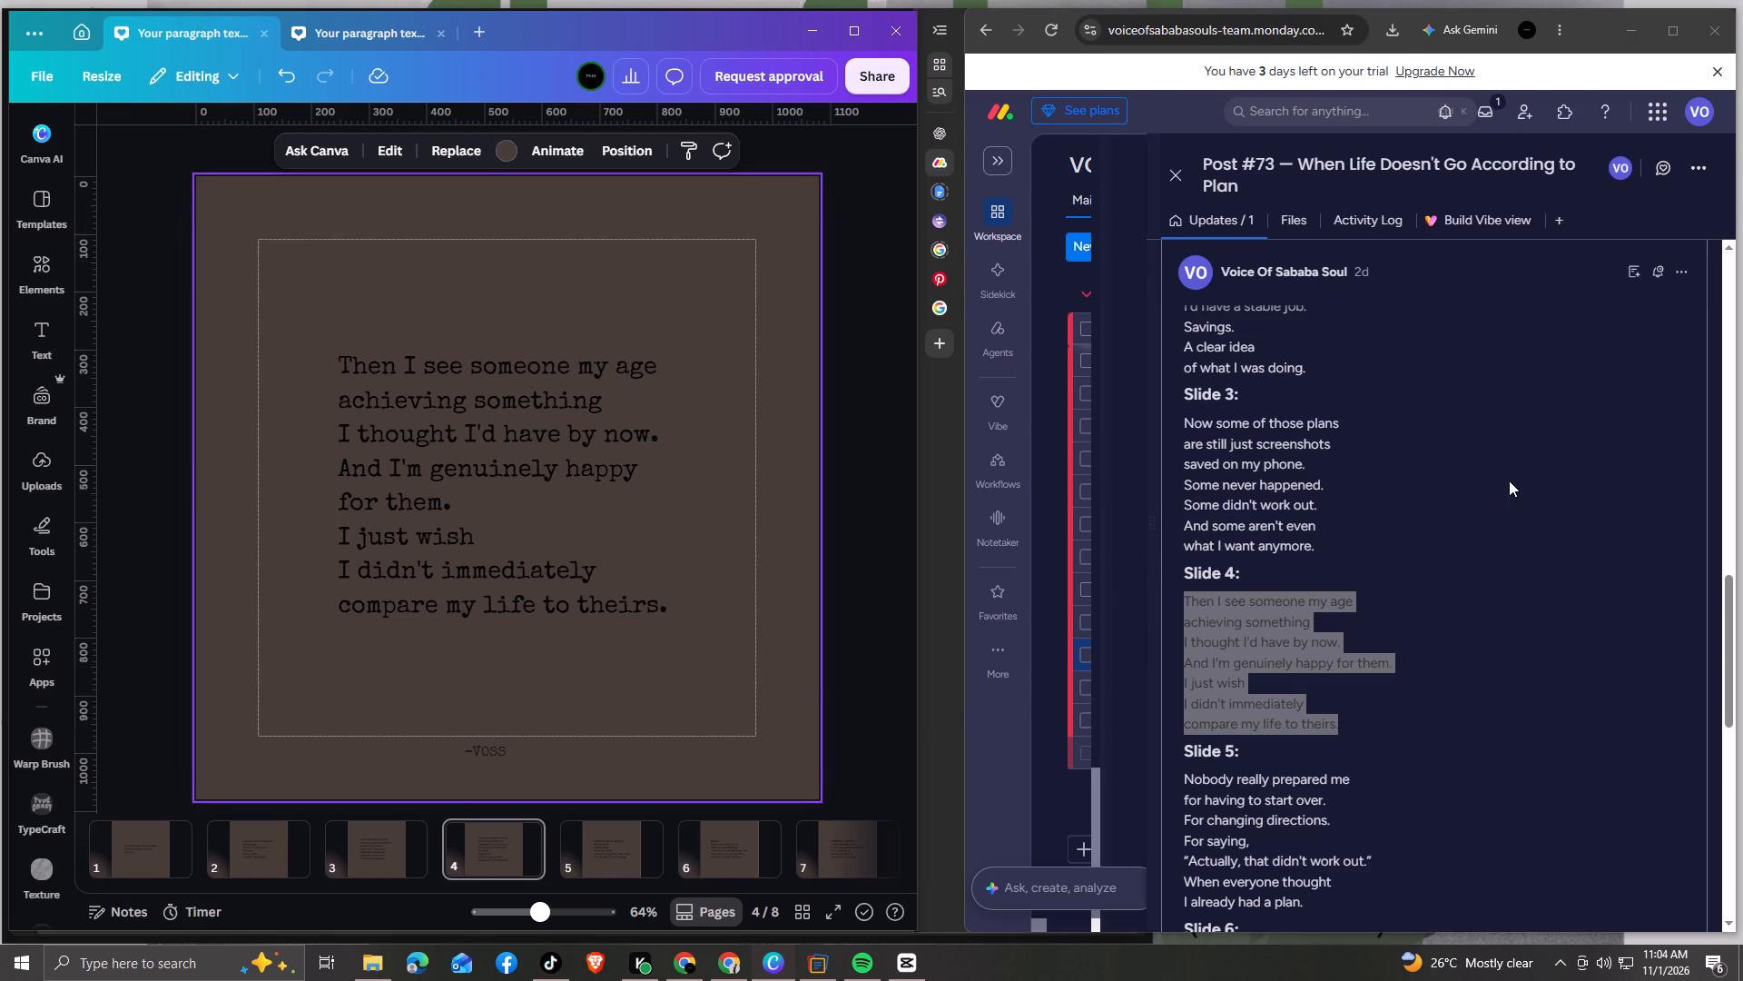
# Replace page 5's text with the brief's Slide 5 text, from "Nobody really prepared me" to "I already had a plan.".
pyautogui.scroll(-2, 1404, 638)
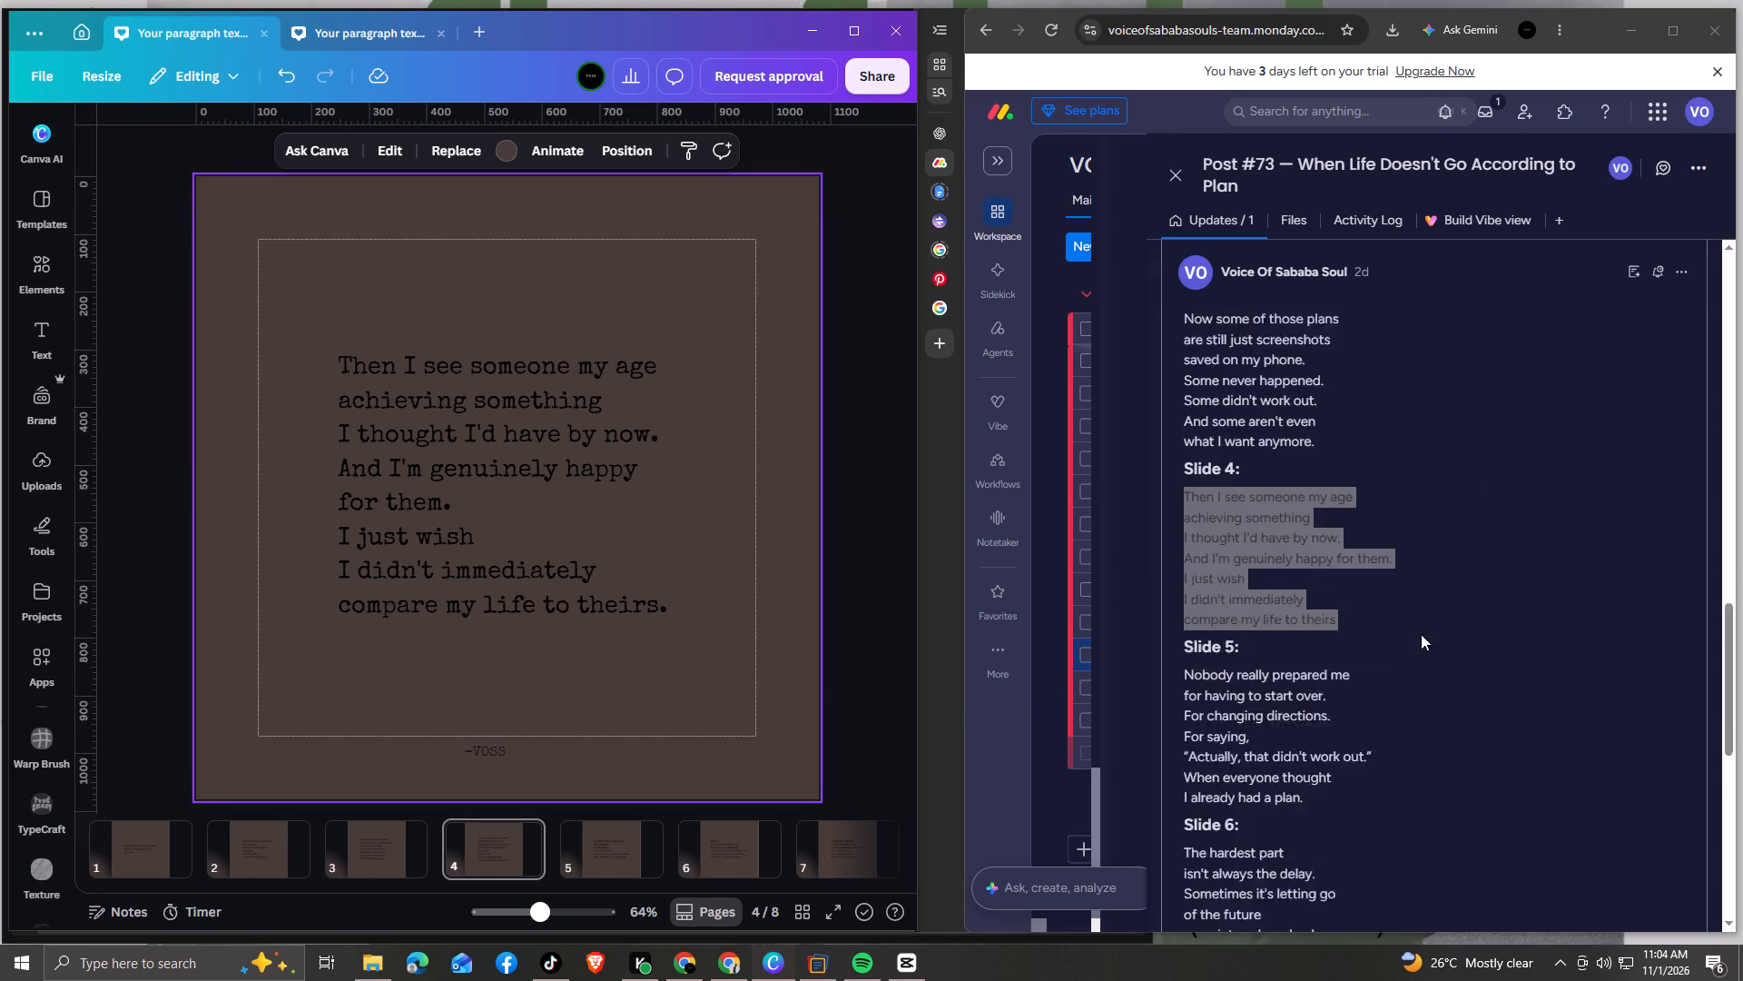
pyautogui.scroll(-1, 1421, 634)
pyautogui.moveTo(1187, 503); pyautogui.dragTo(1308, 590)
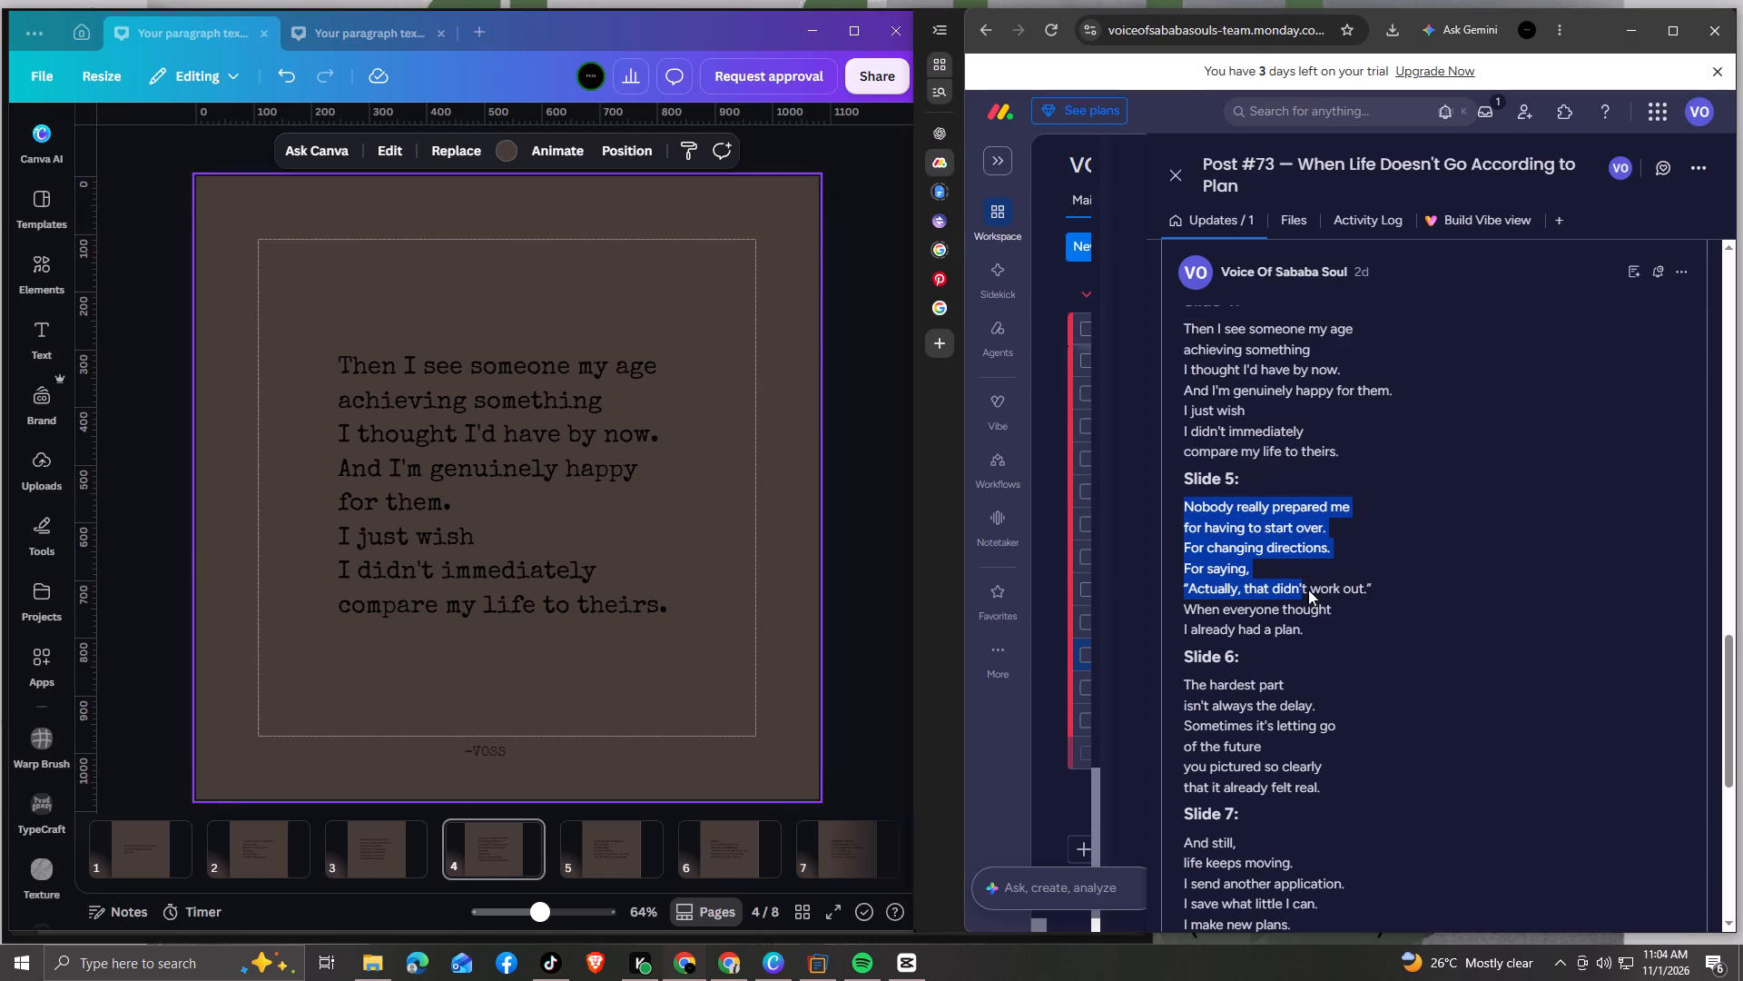
pyautogui.moveTo(1308, 590); pyautogui.dragTo(1307, 625)
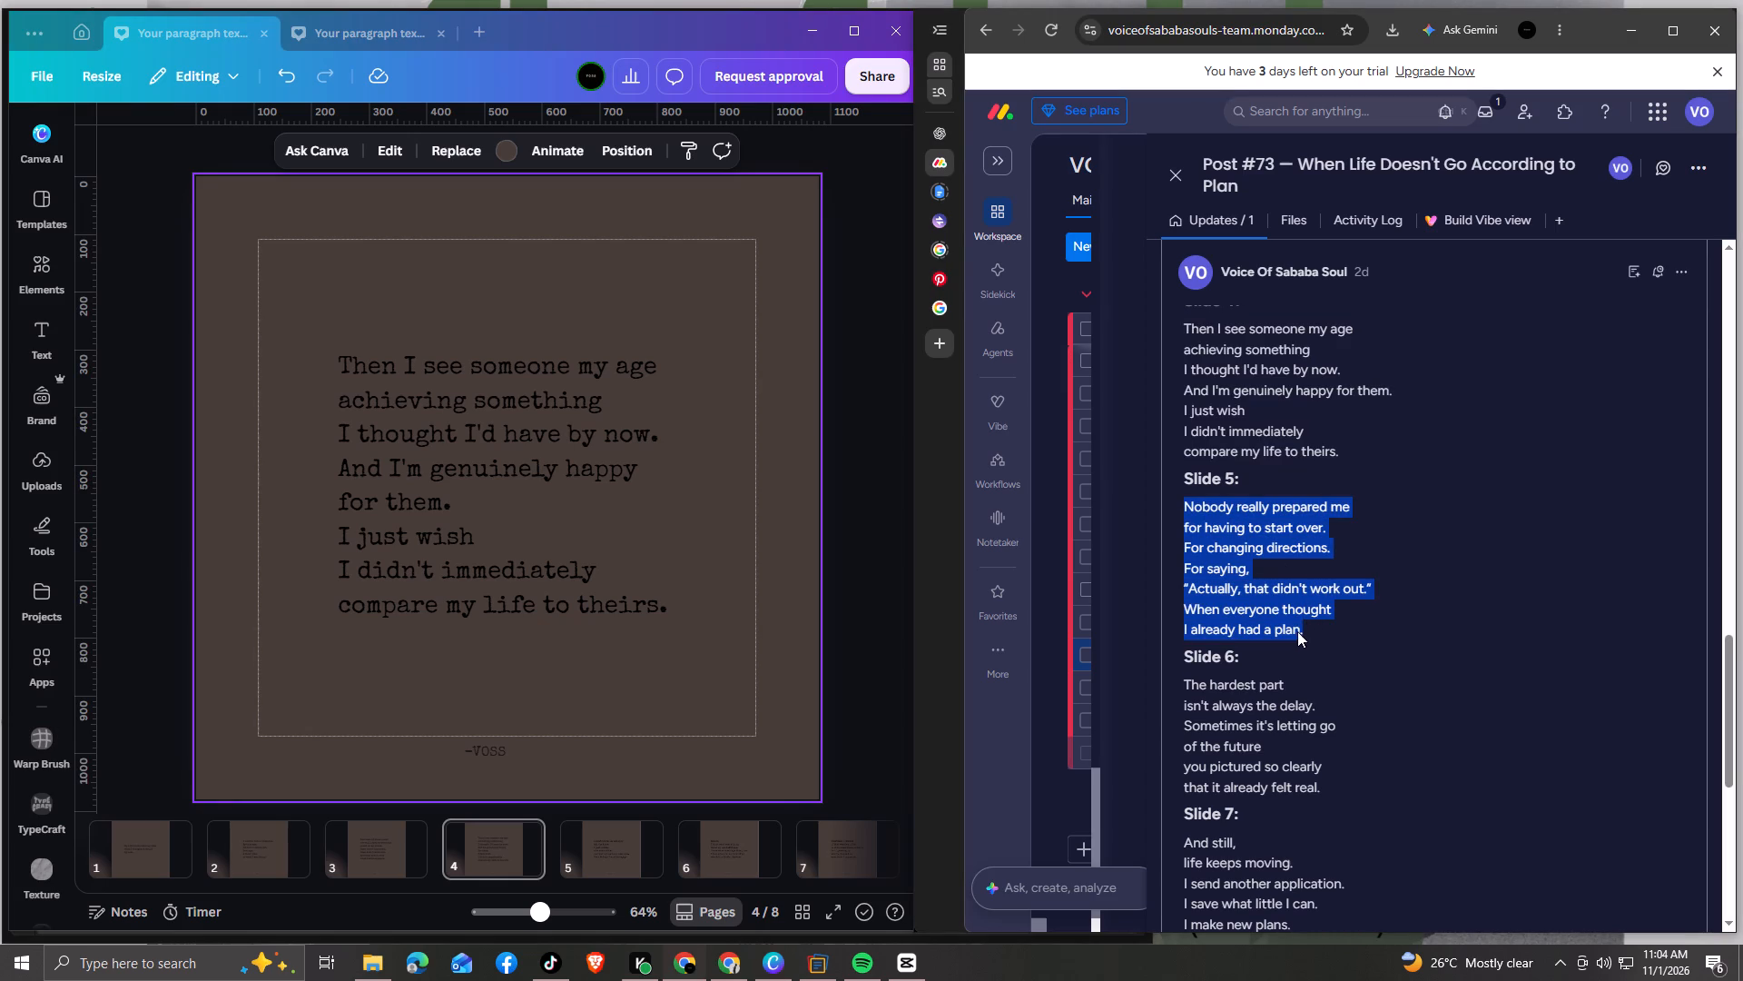
pyautogui.hotkey('ctrl', 'c')
pyautogui.click(709, 702)
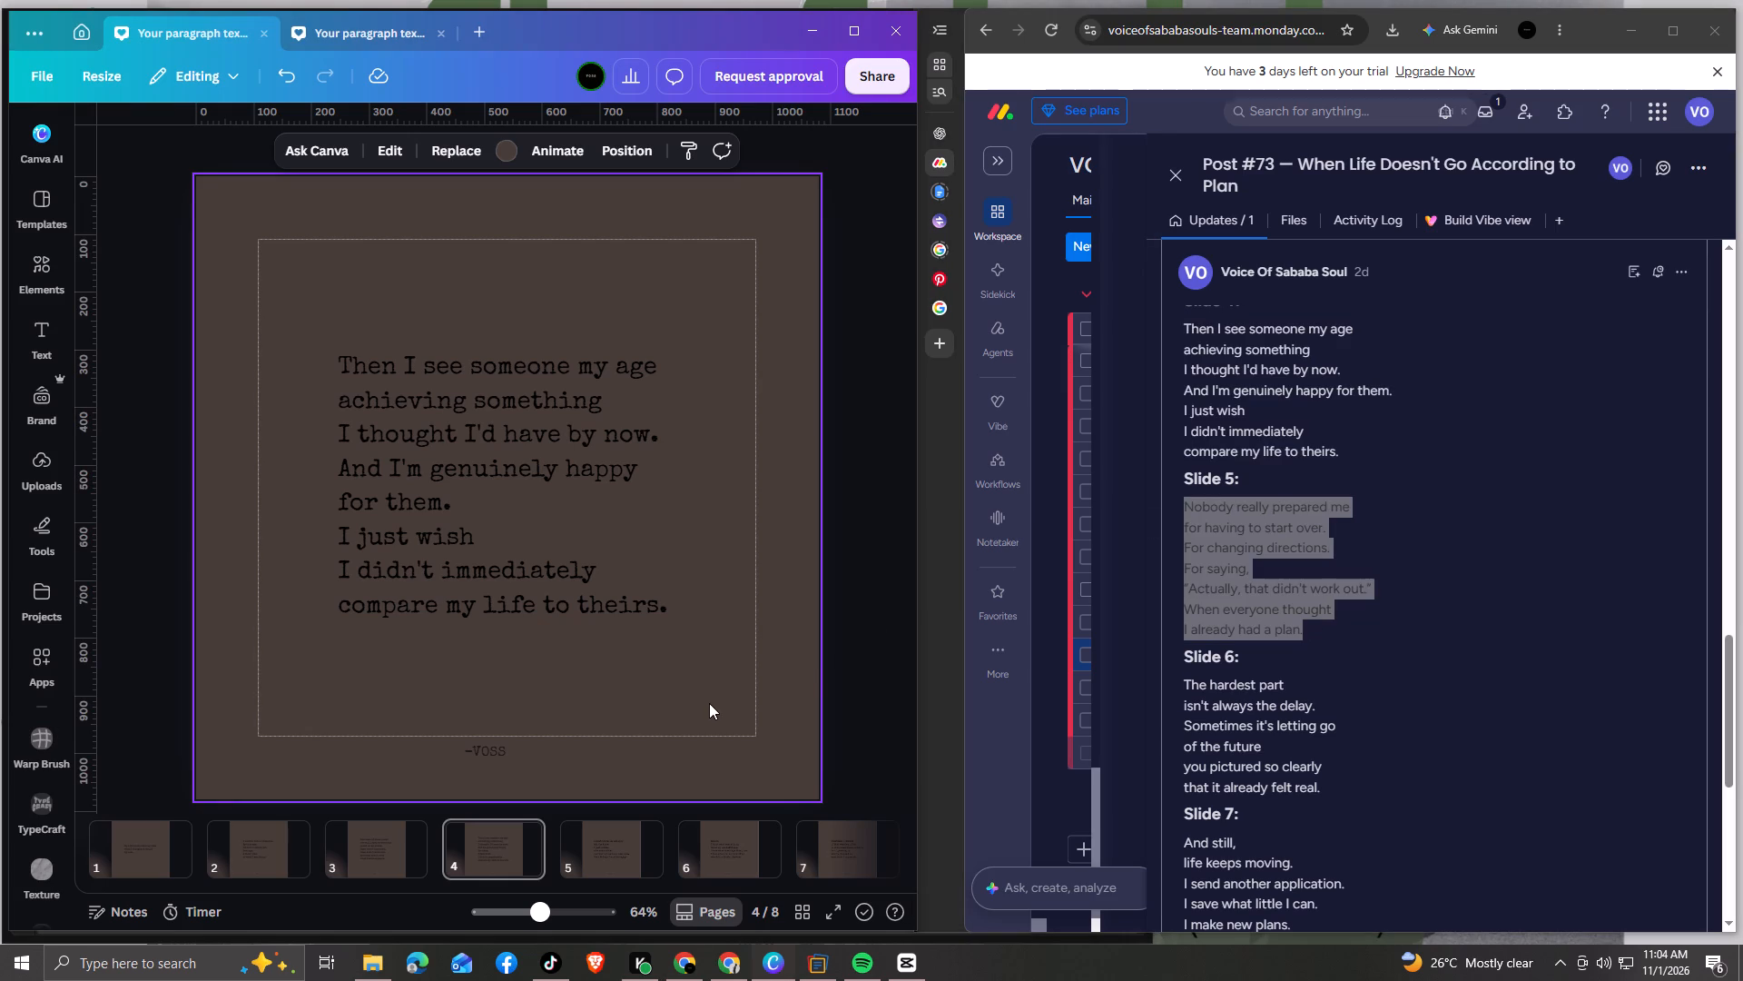
pyautogui.press('Right')
pyautogui.click(579, 445)
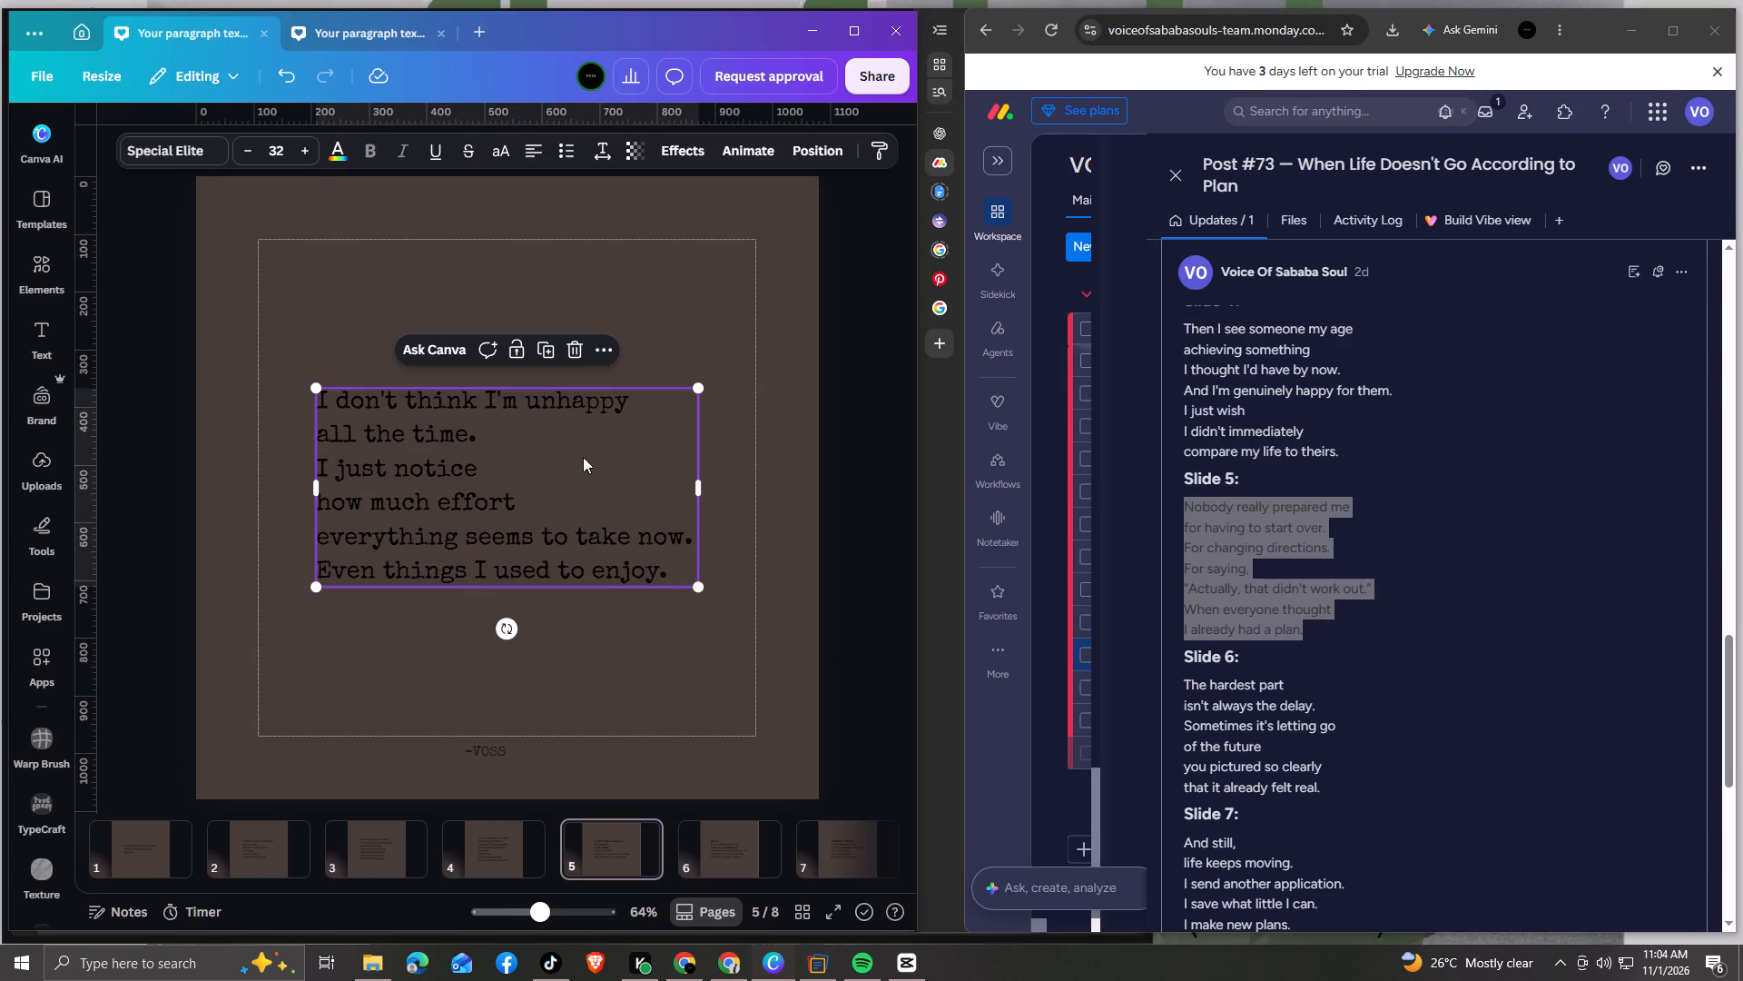
pyautogui.click(669, 566)
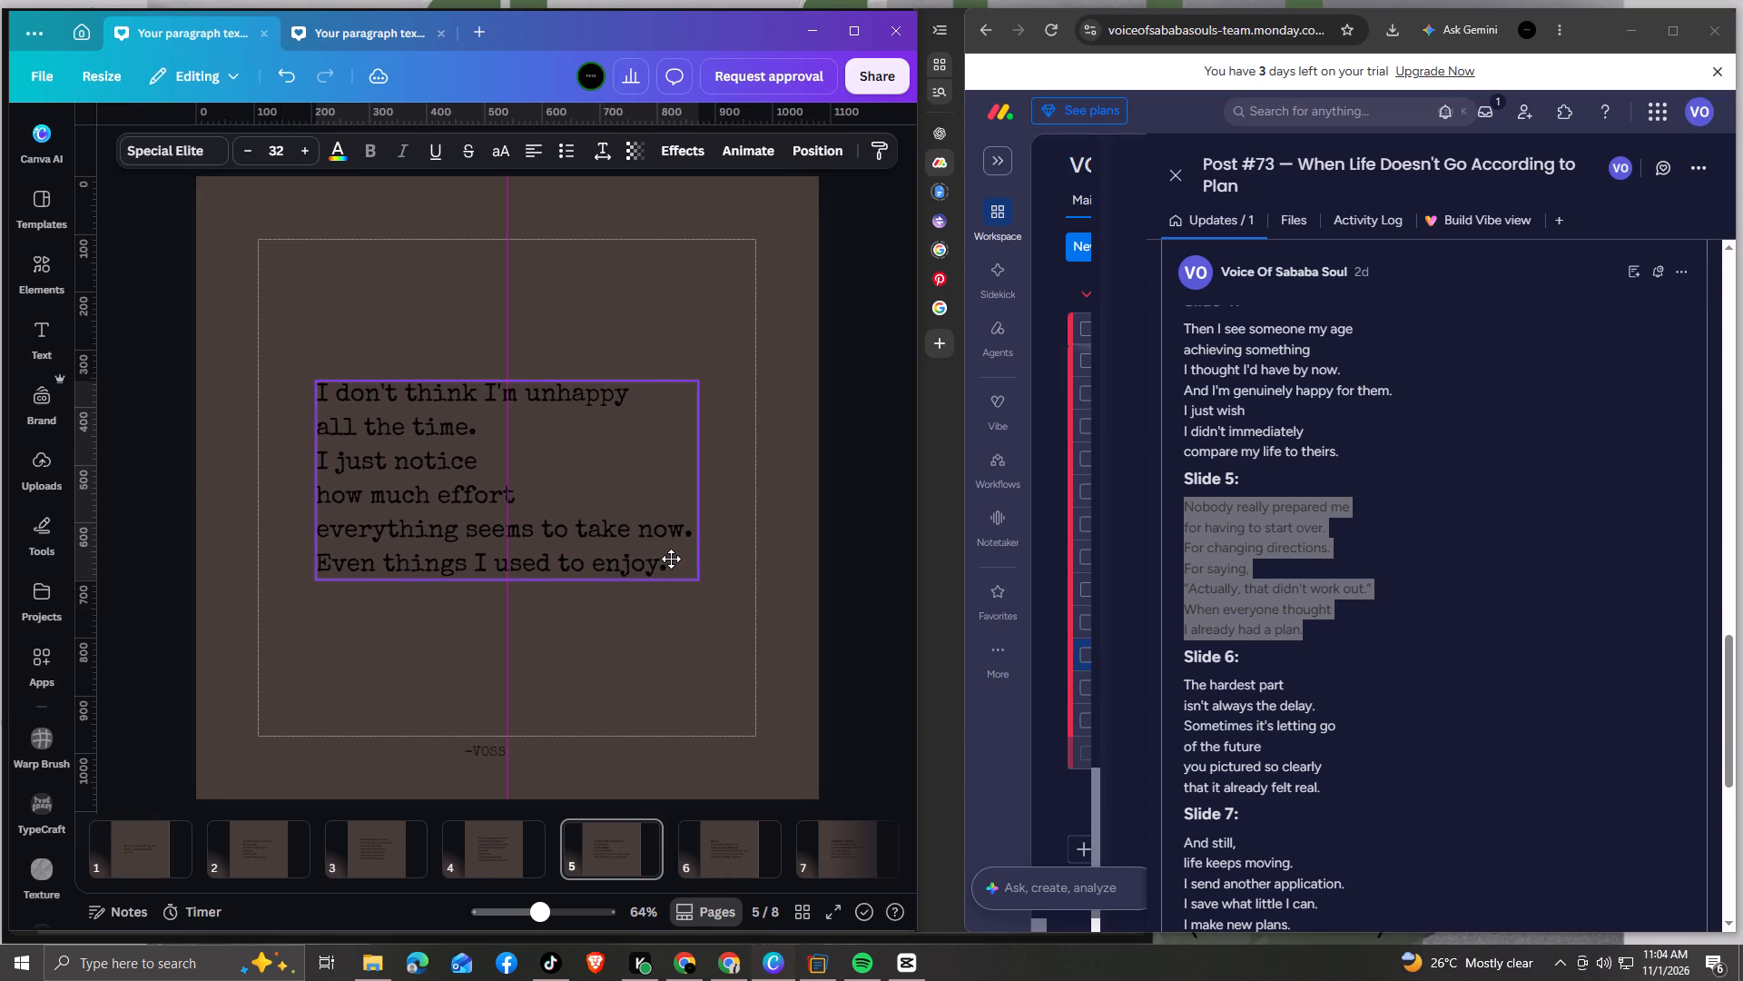
pyautogui.click(674, 576)
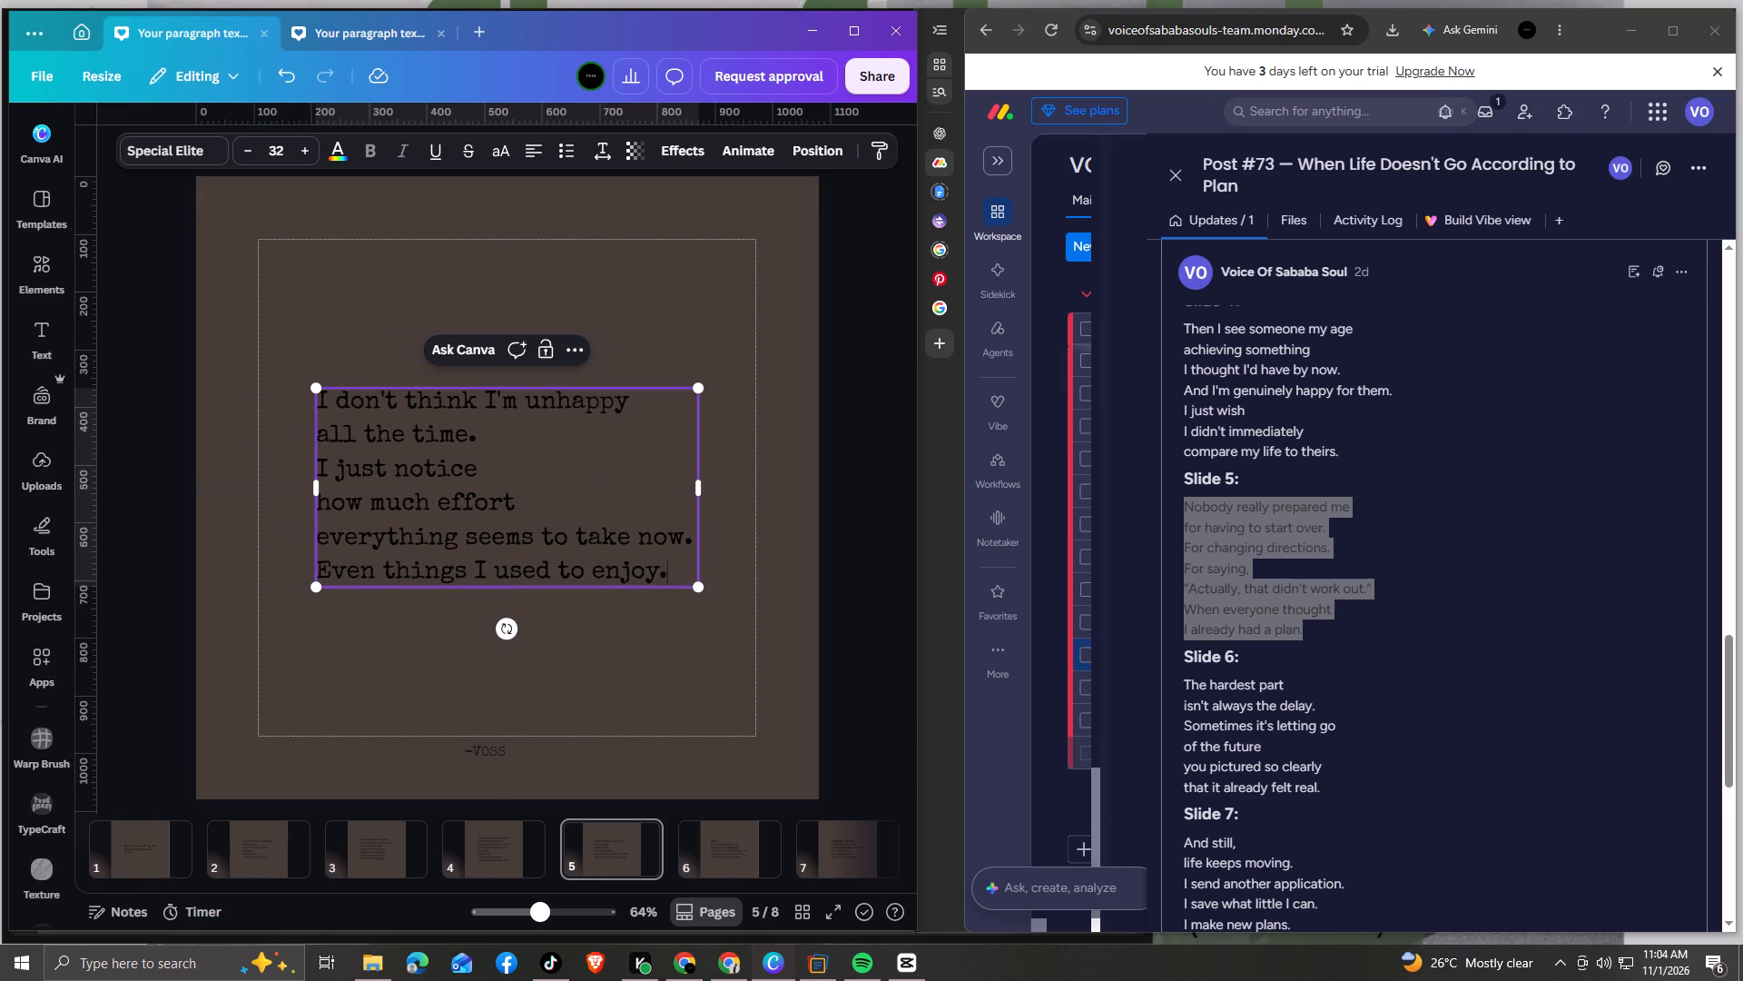
pyautogui.moveTo(675, 576); pyautogui.dragTo(336, 403)
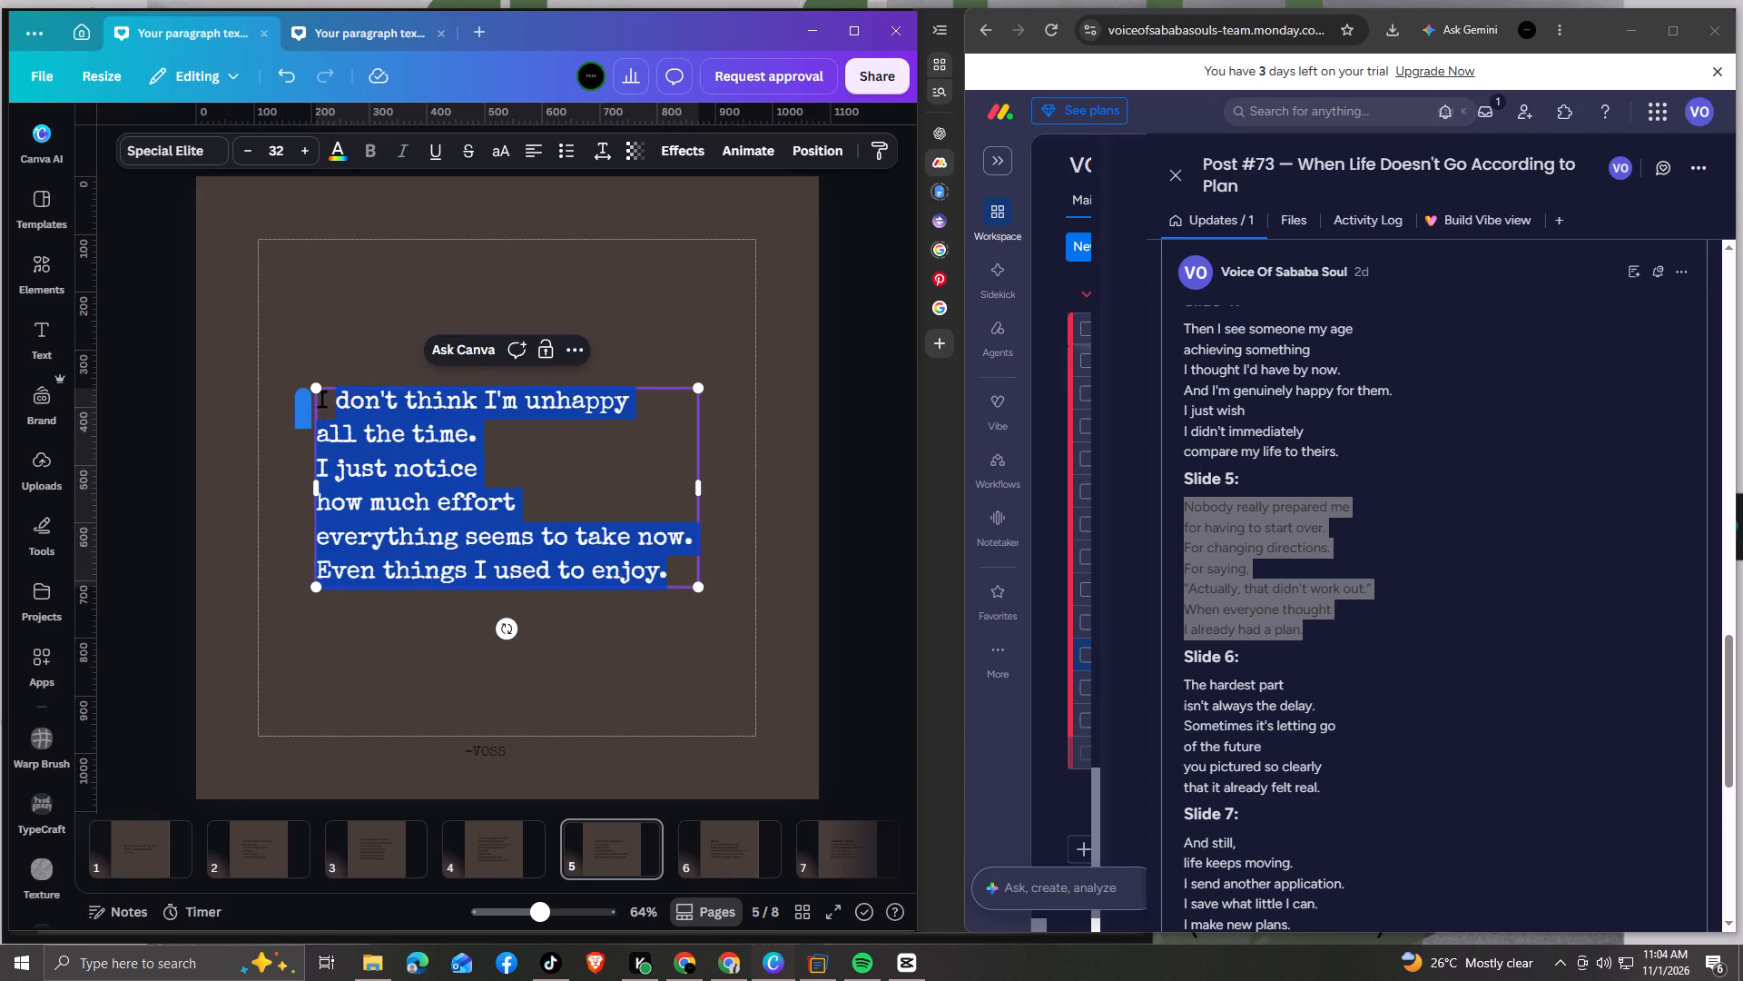
pyautogui.moveTo(336, 403); pyautogui.dragTo(321, 405)
pyautogui.moveTo(321, 405); pyautogui.dragTo(320, 405)
pyautogui.hotkey('ctrl', 'v')
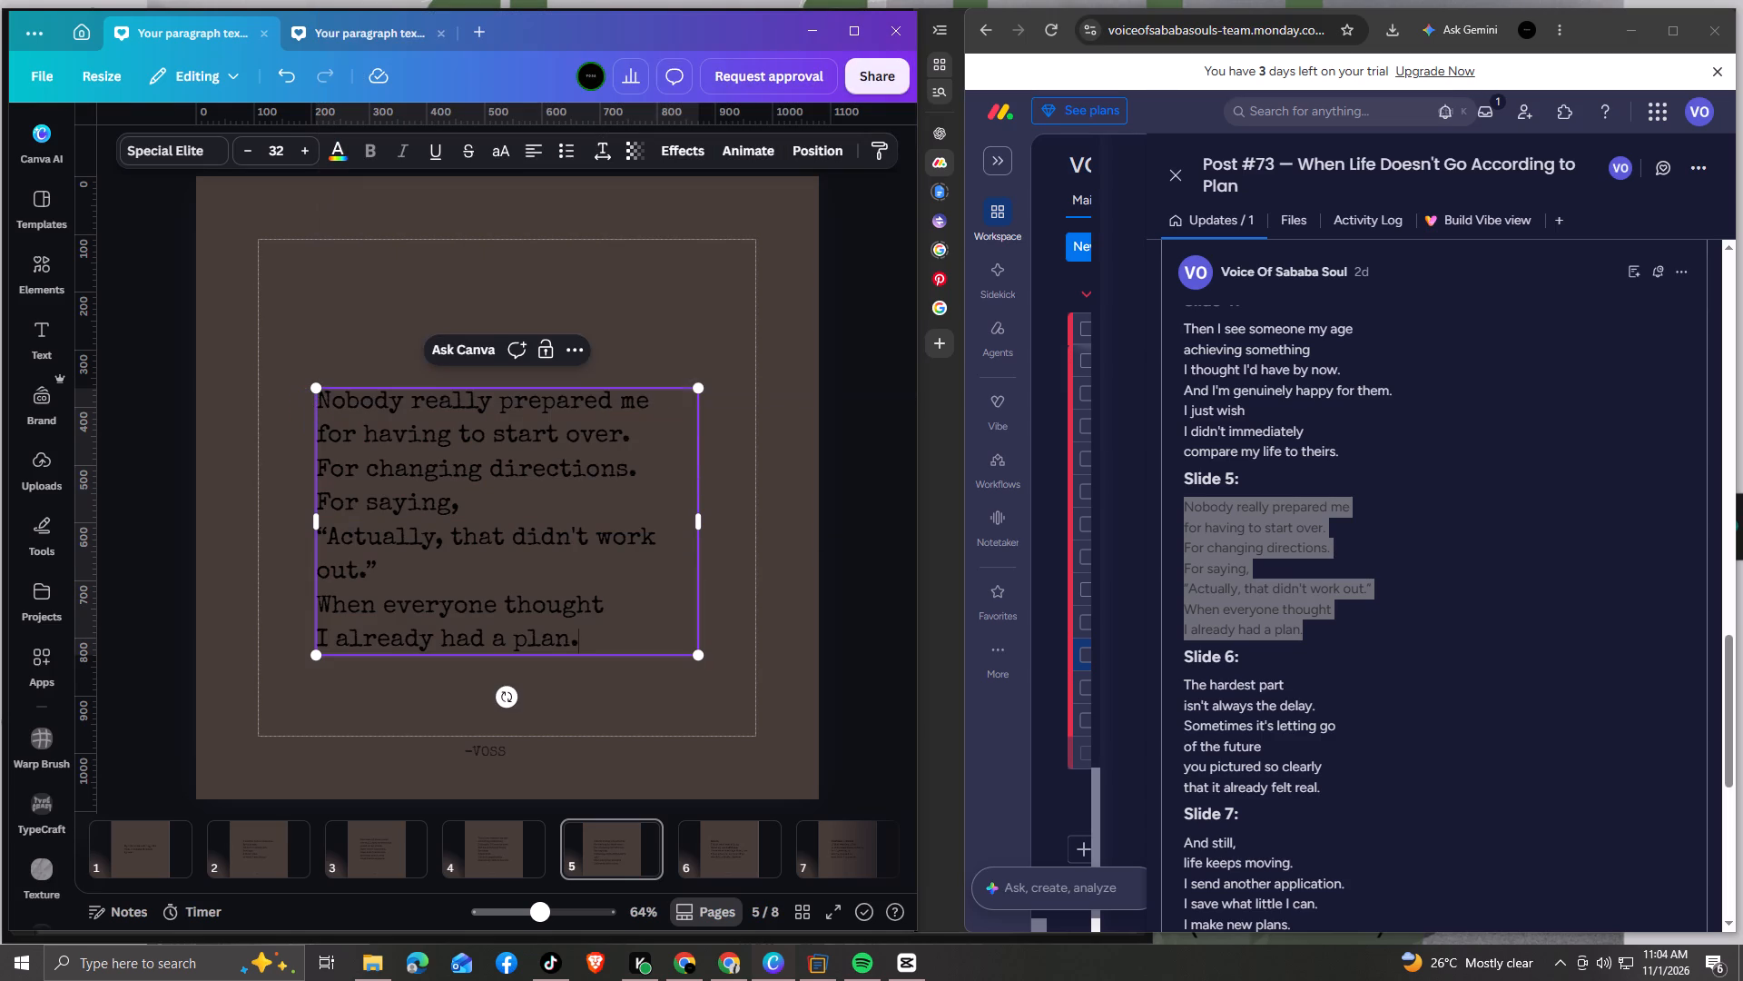
# Widen page 5's text box so "Actually, that didn't work out." fits on one line, and centre the box on the page.
pyautogui.moveTo(703, 519); pyautogui.dragTo(731, 515)
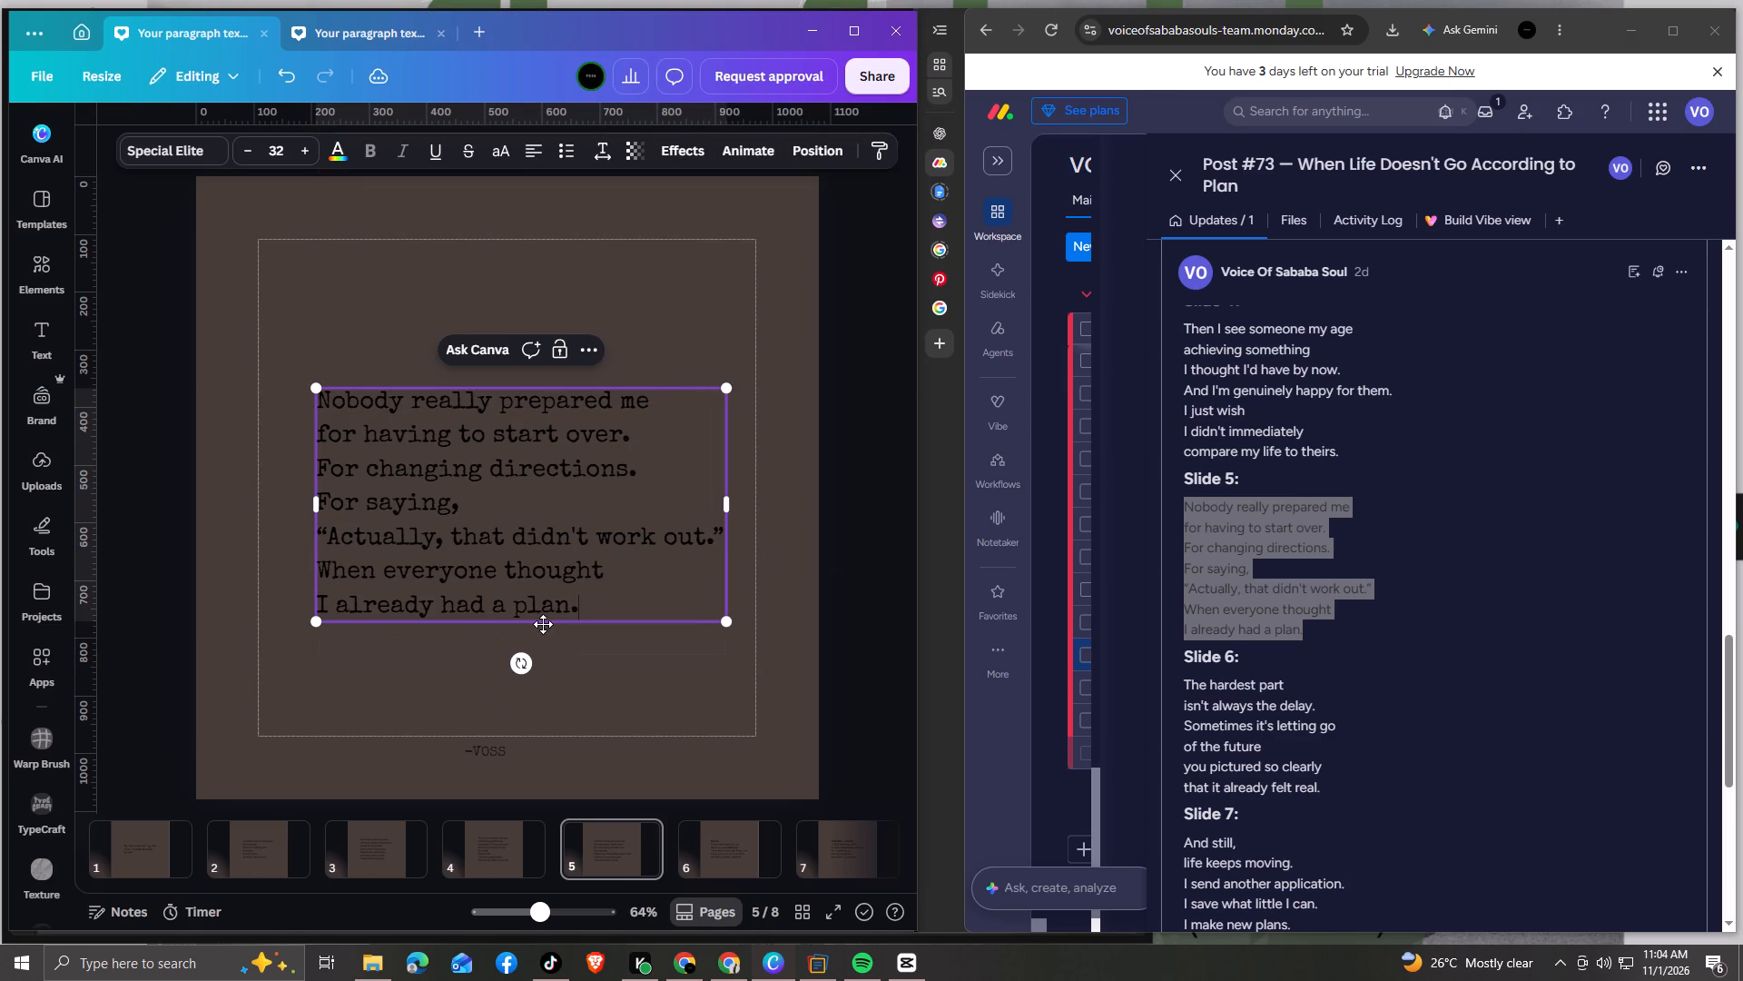
pyautogui.moveTo(543, 622); pyautogui.dragTo(532, 601)
pyautogui.click(596, 624)
# Replace page 6's text with the brief's Slide 6 text, from "The hardest part" to "that it already felt real.".
pyautogui.press('Right')
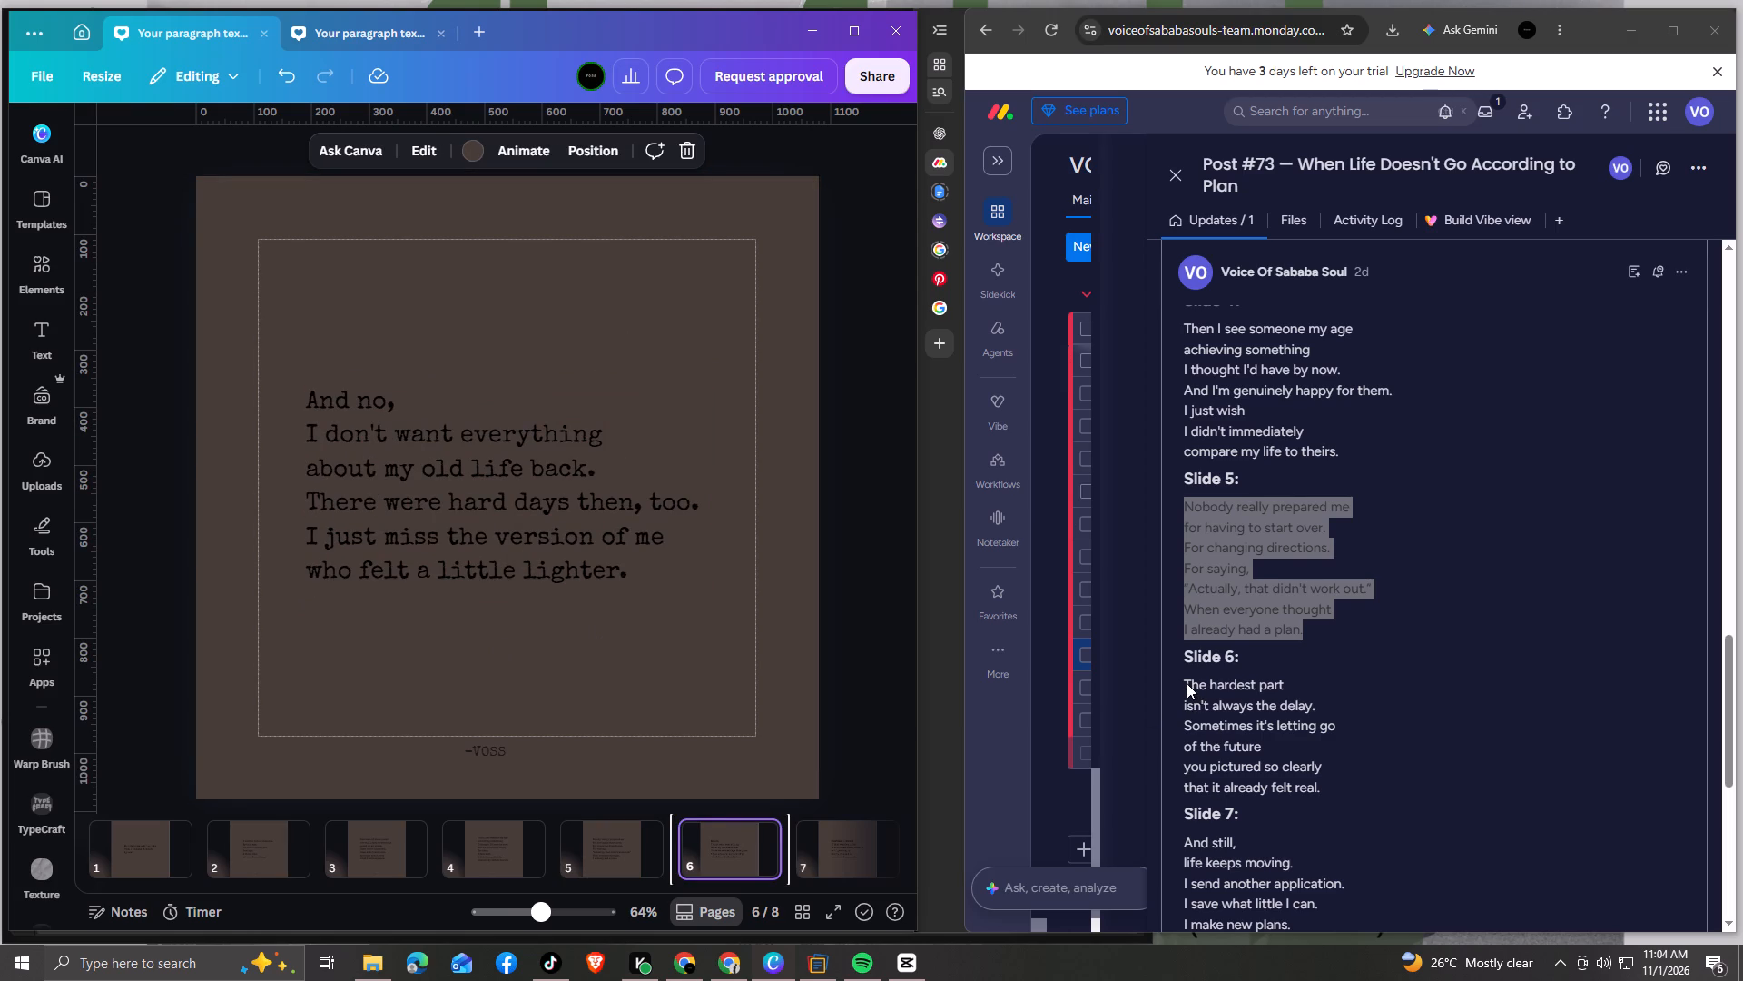
pyautogui.moveTo(1187, 683); pyautogui.dragTo(1325, 784)
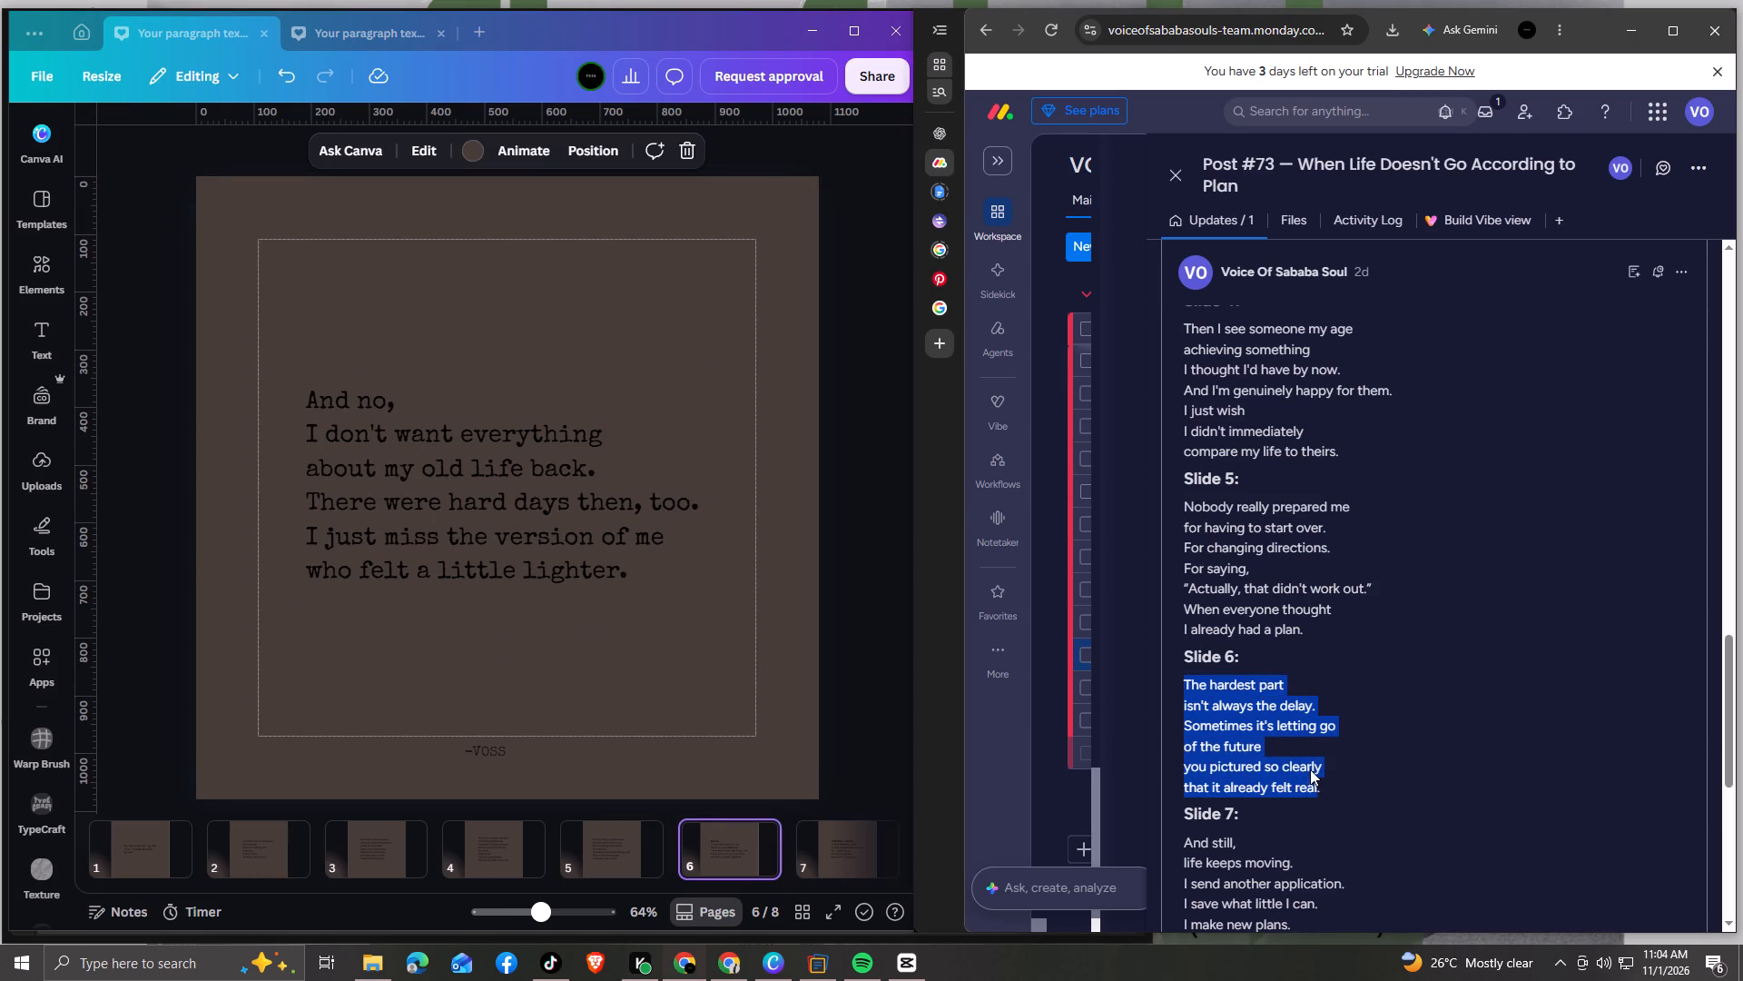
pyautogui.hotkey('ctrl', 'c')
pyautogui.click(475, 530)
pyautogui.click(603, 552)
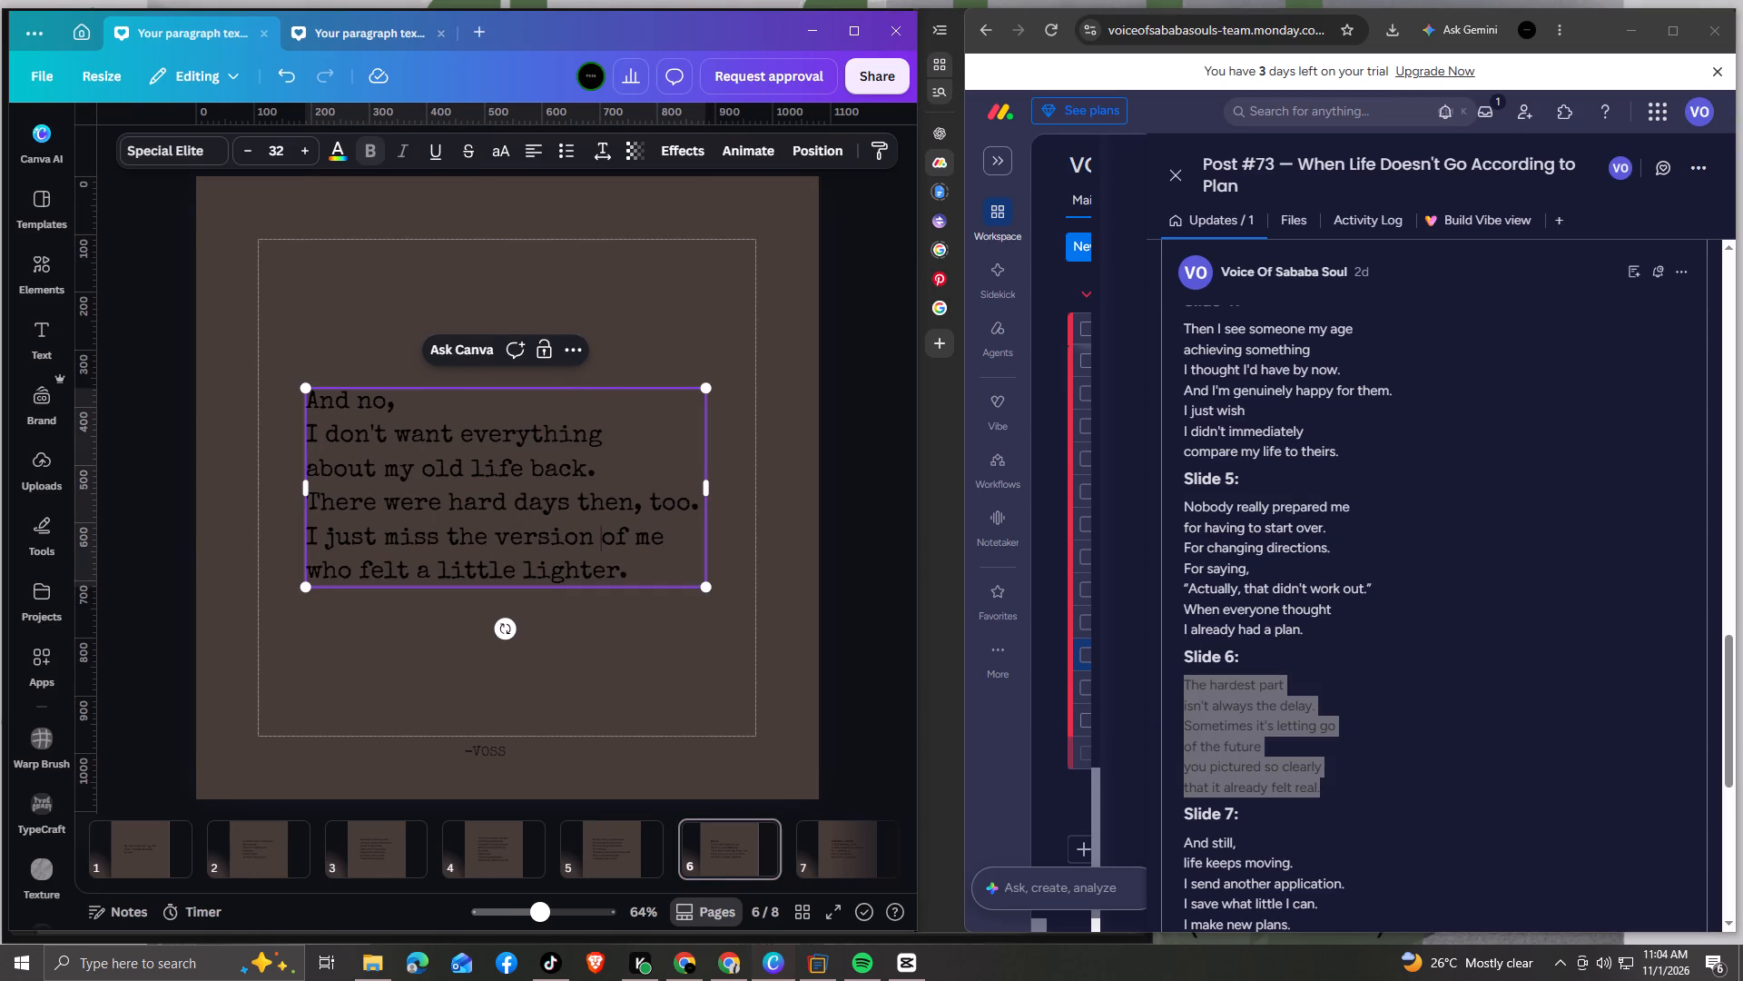
pyautogui.moveTo(668, 571); pyautogui.dragTo(323, 400)
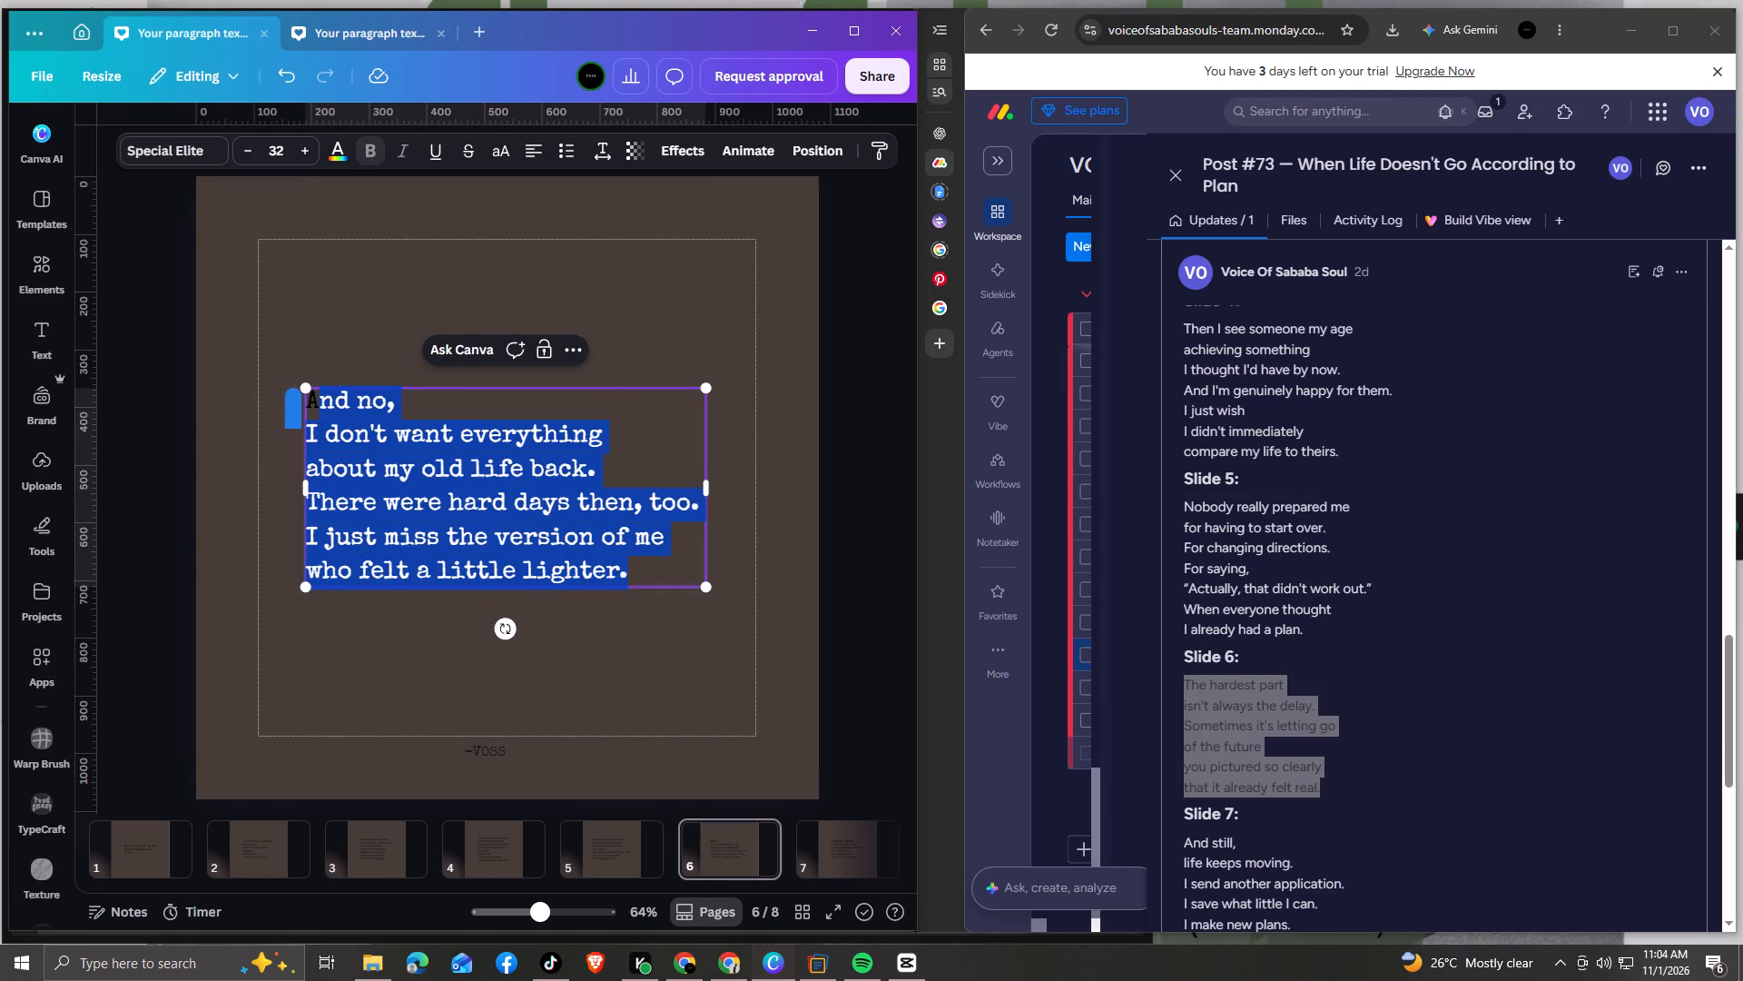
pyautogui.moveTo(323, 400); pyautogui.dragTo(311, 398)
pyautogui.hotkey('ctrl', 'v')
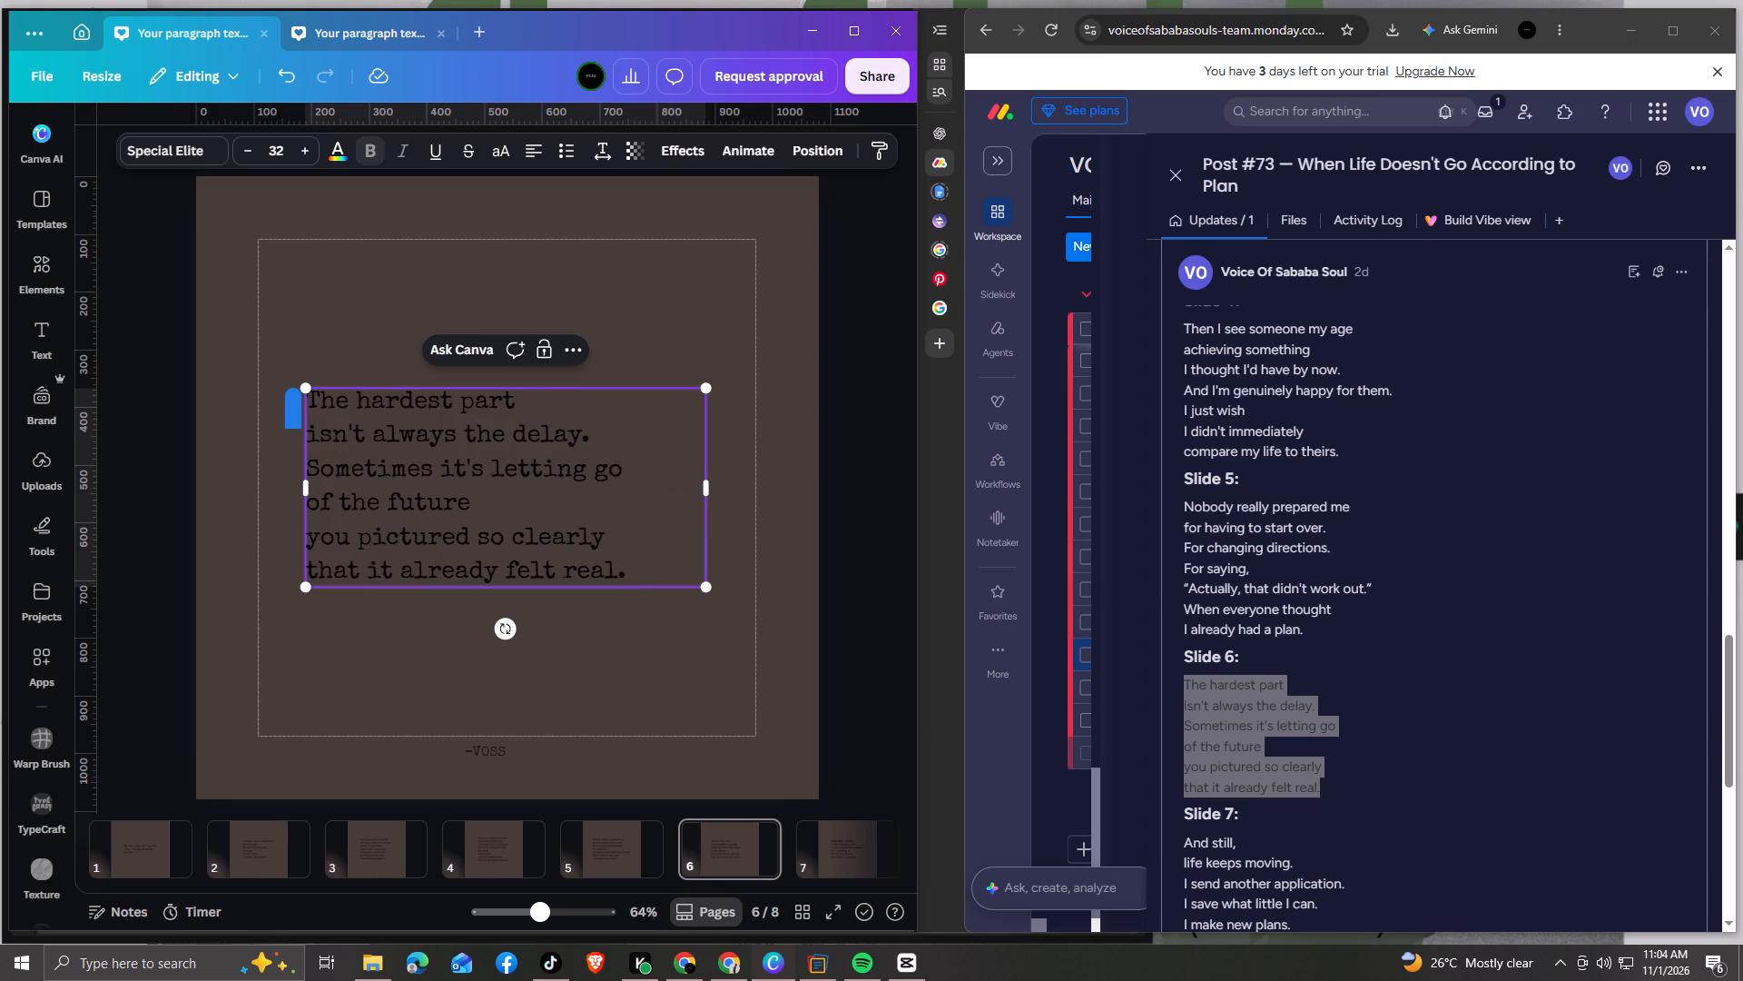
# Narrow page 6's text box to about 600 px wide, close to its longest line, and centre it on the page.
pyautogui.moveTo(709, 487); pyautogui.dragTo(652, 479)
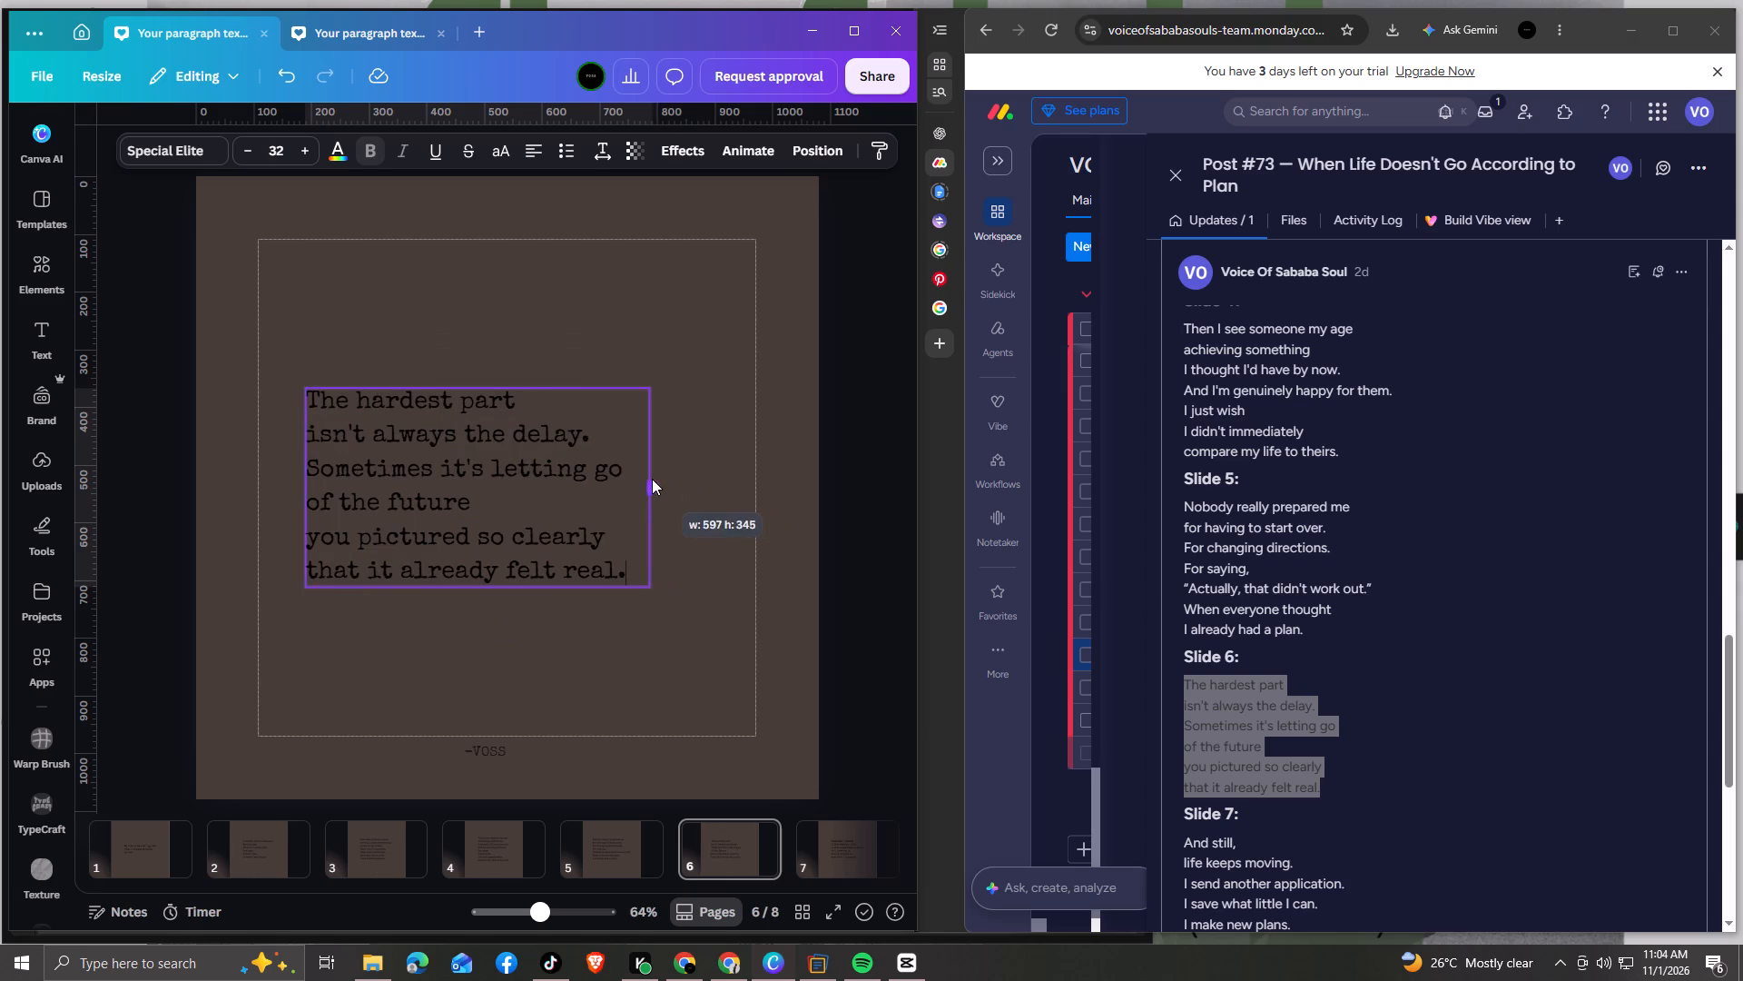
pyautogui.moveTo(652, 479); pyautogui.dragTo(651, 479)
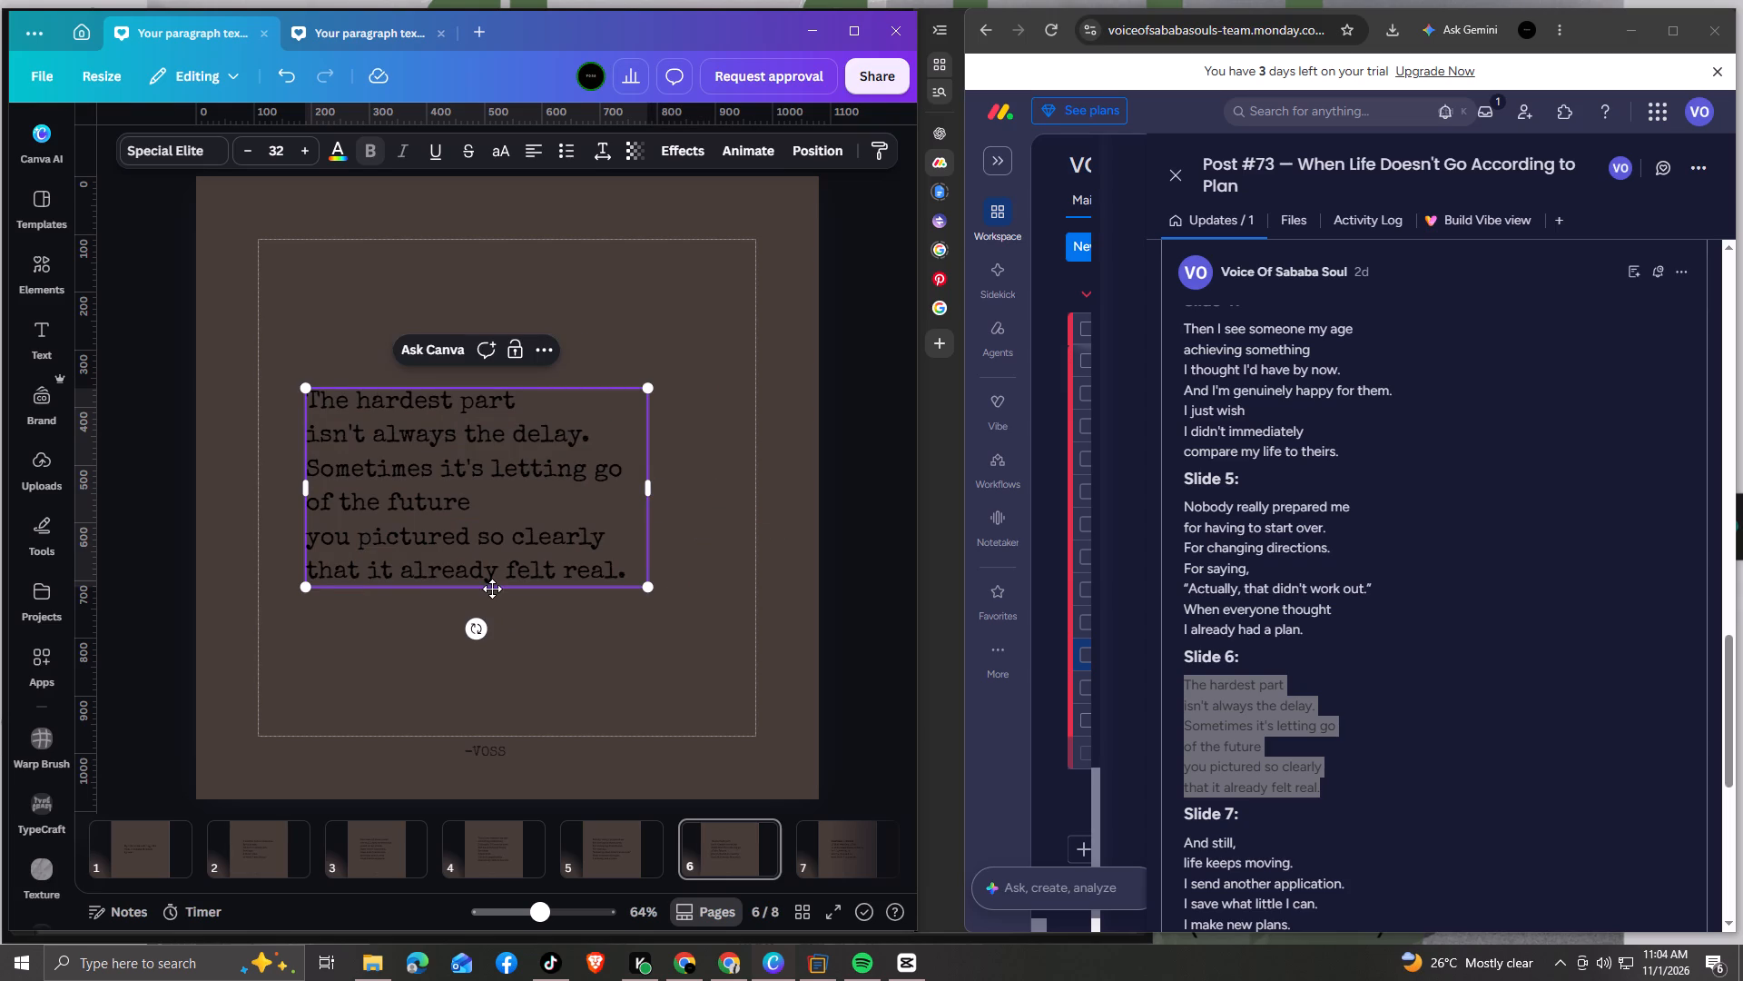
pyautogui.moveTo(492, 589); pyautogui.dragTo(523, 589)
pyautogui.click(587, 630)
# Replace page 7's text with the brief's Slide 7 text, from "And still," to "how they'll turn out.".
pyautogui.press('Right')
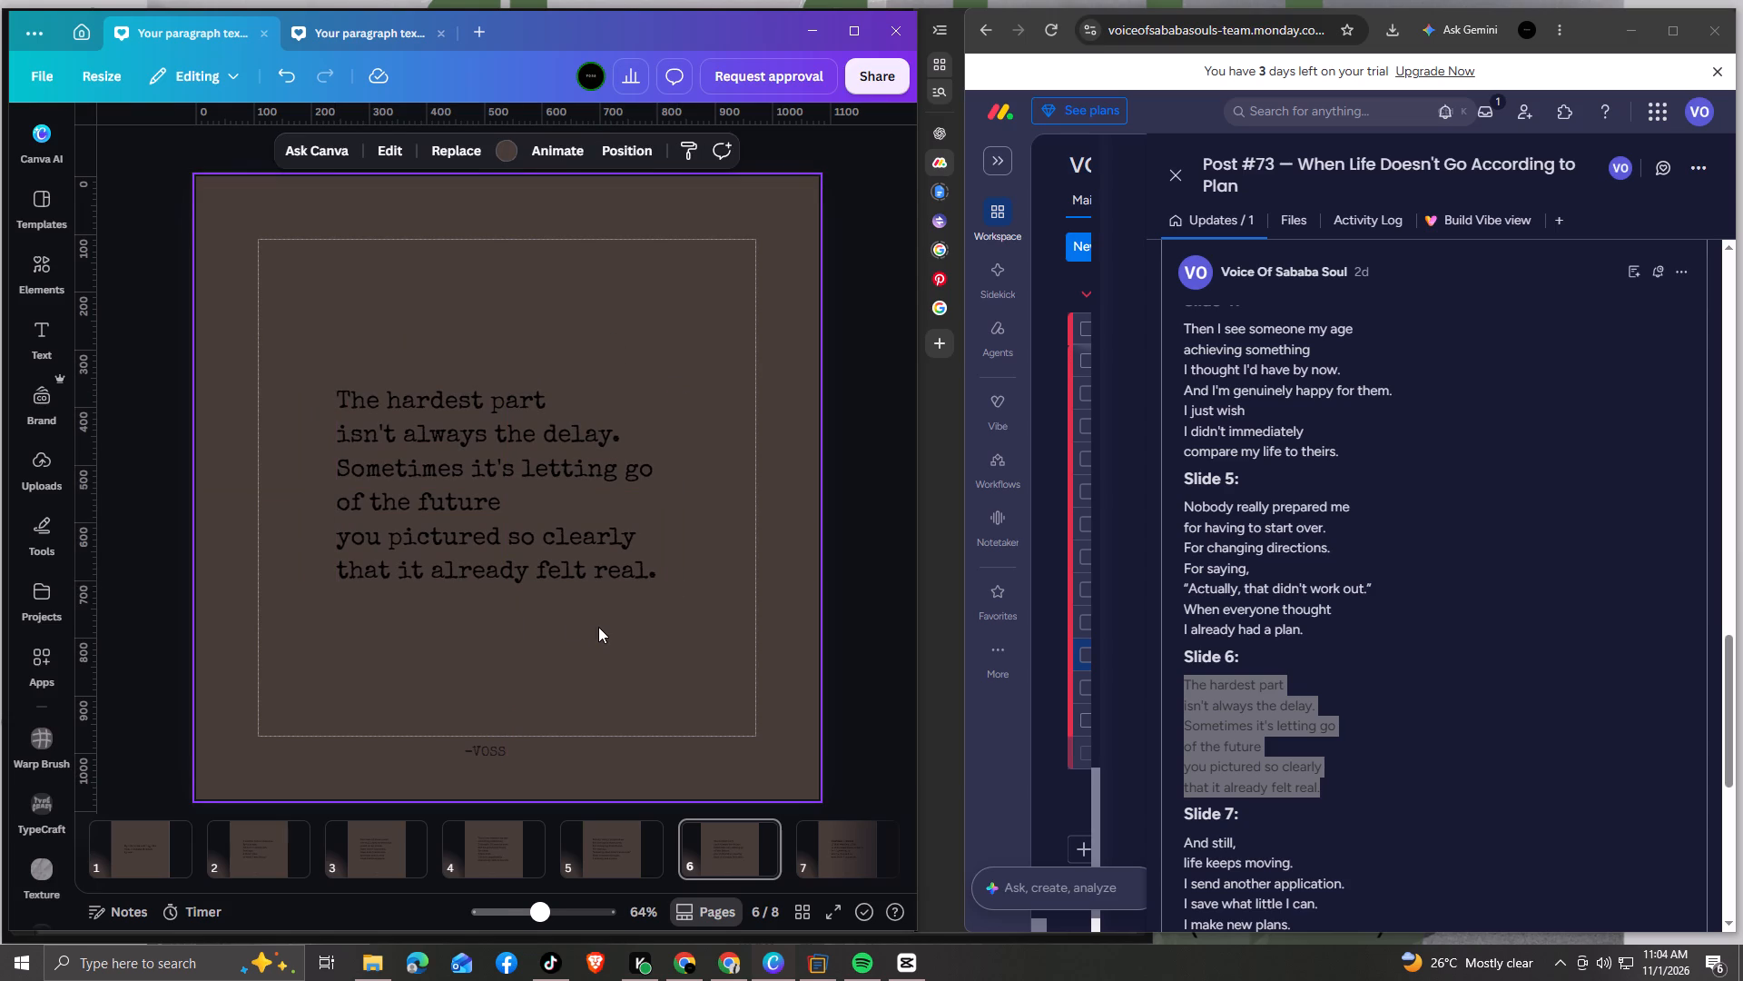
pyautogui.scroll(-5, 1384, 732)
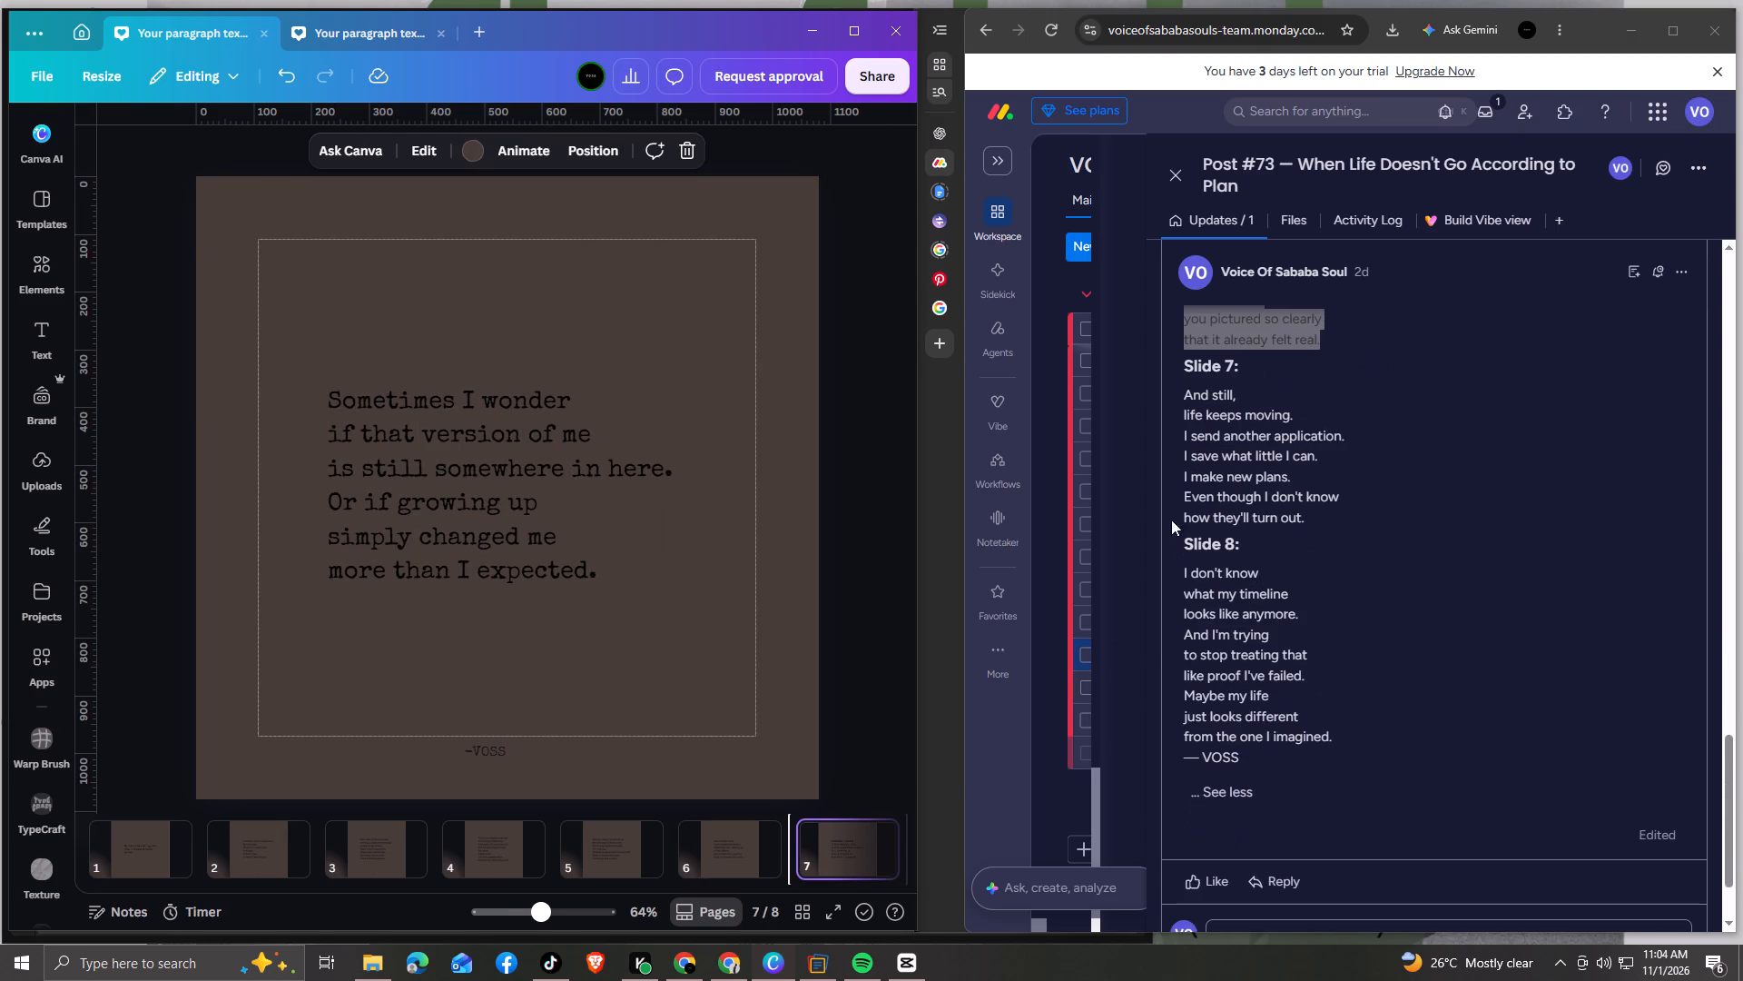
pyautogui.moveTo(1182, 384); pyautogui.dragTo(1314, 510)
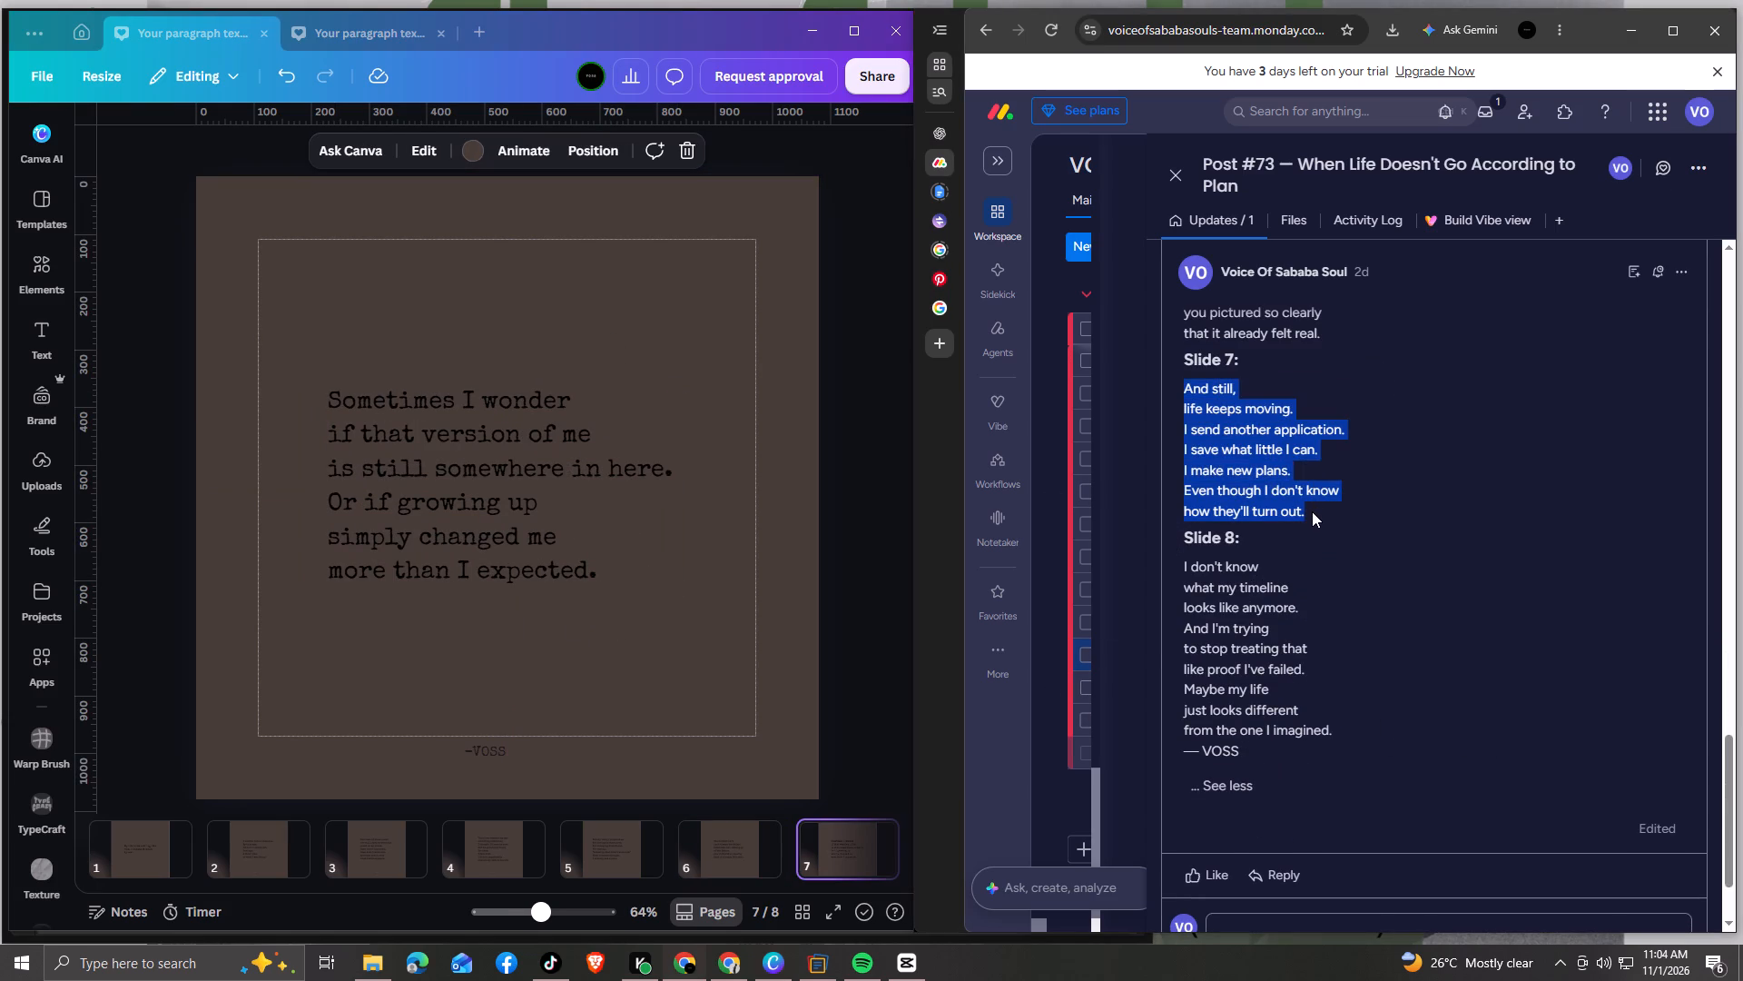
pyautogui.hotkey('ctrl', 'c')
pyautogui.click(495, 444)
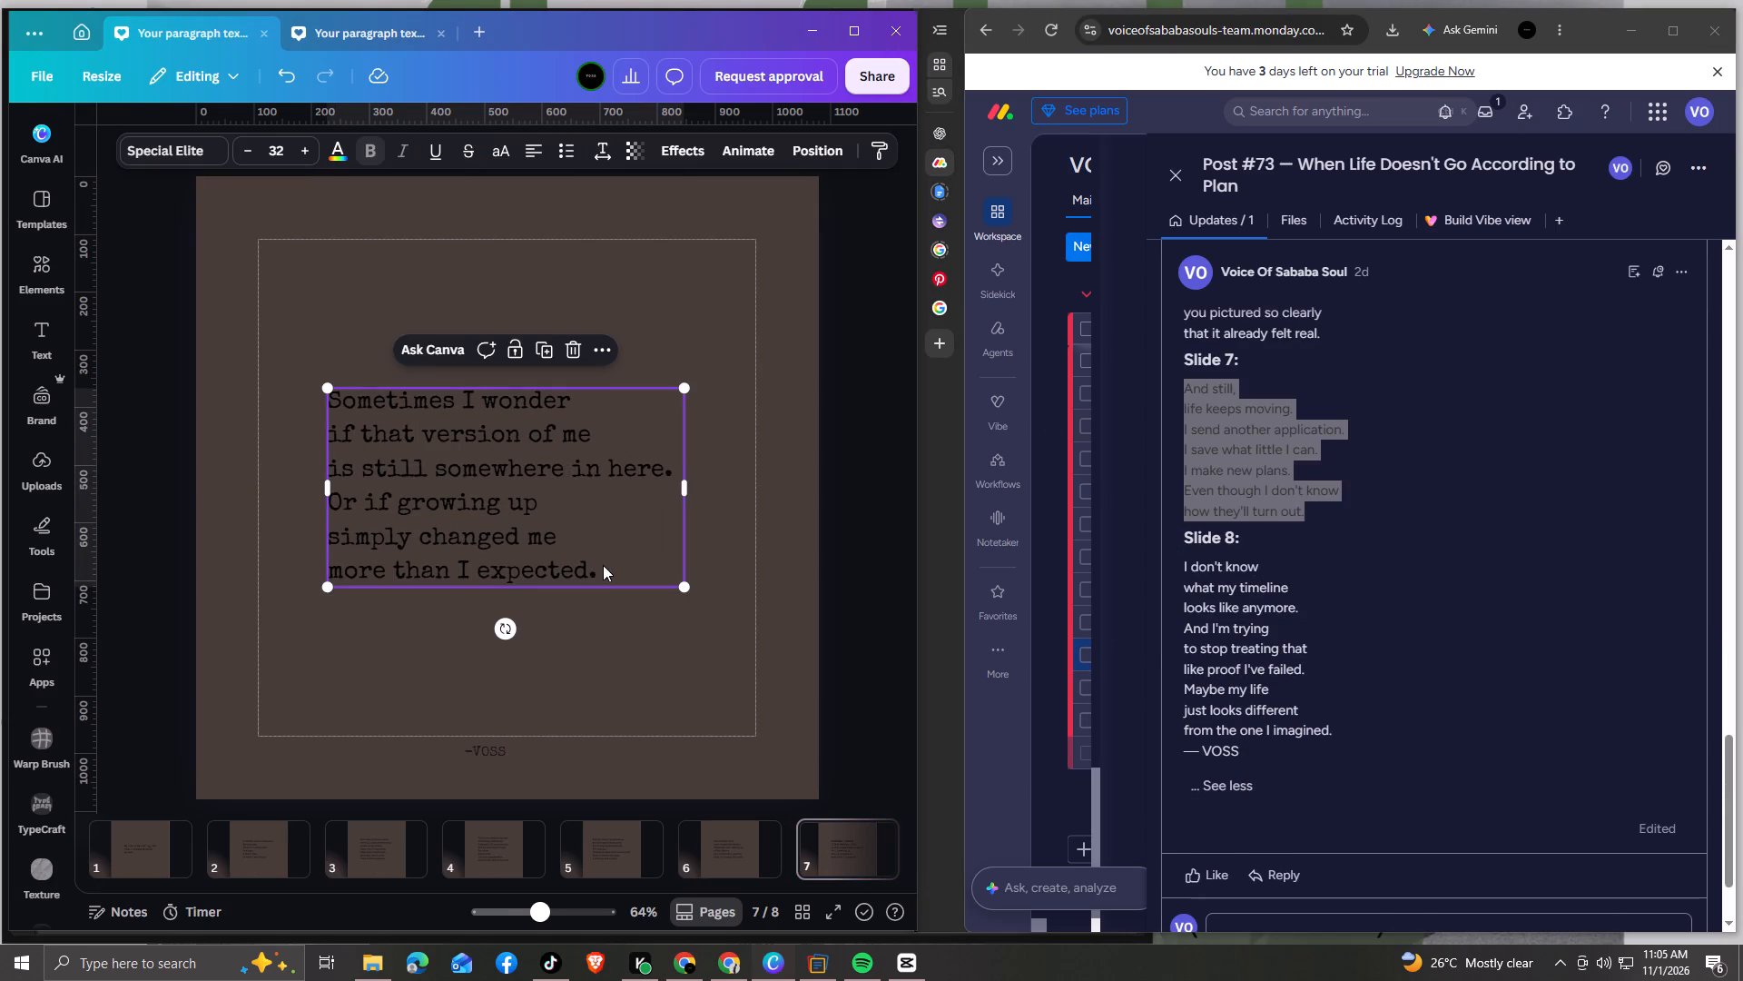
pyautogui.click(603, 565)
pyautogui.moveTo(625, 570); pyautogui.dragTo(339, 403)
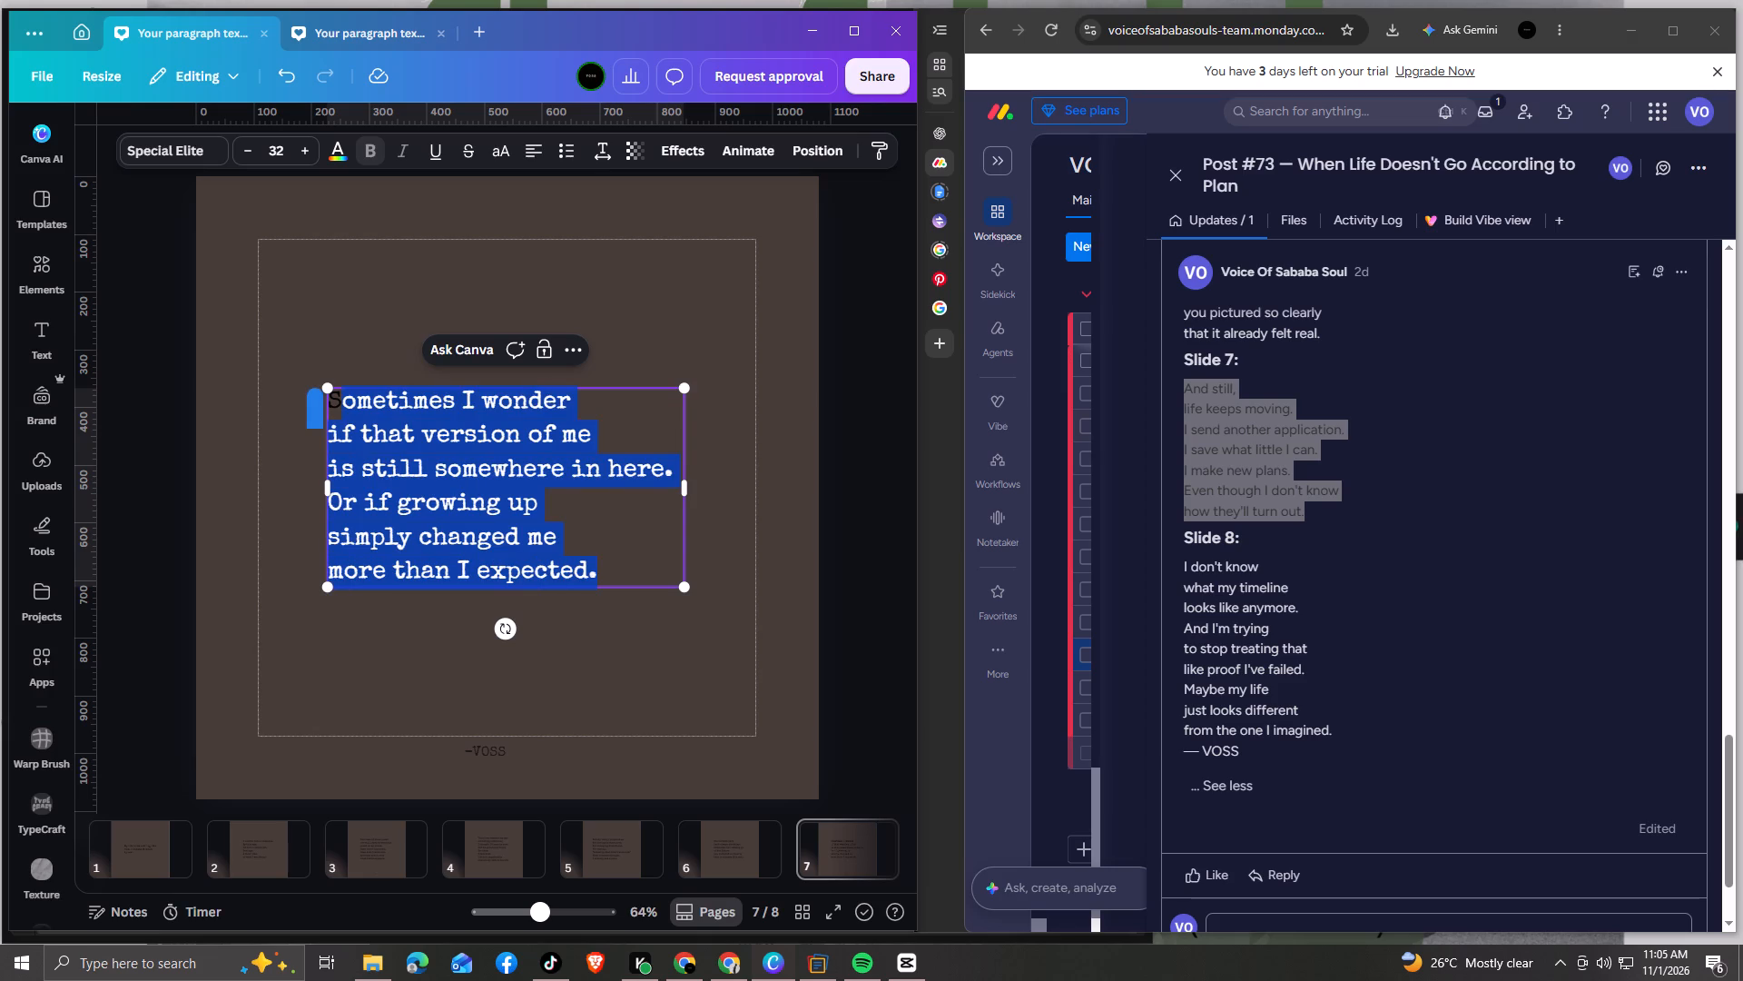
pyautogui.moveTo(339, 403); pyautogui.dragTo(332, 398)
pyautogui.hotkey('ctrl', 'v')
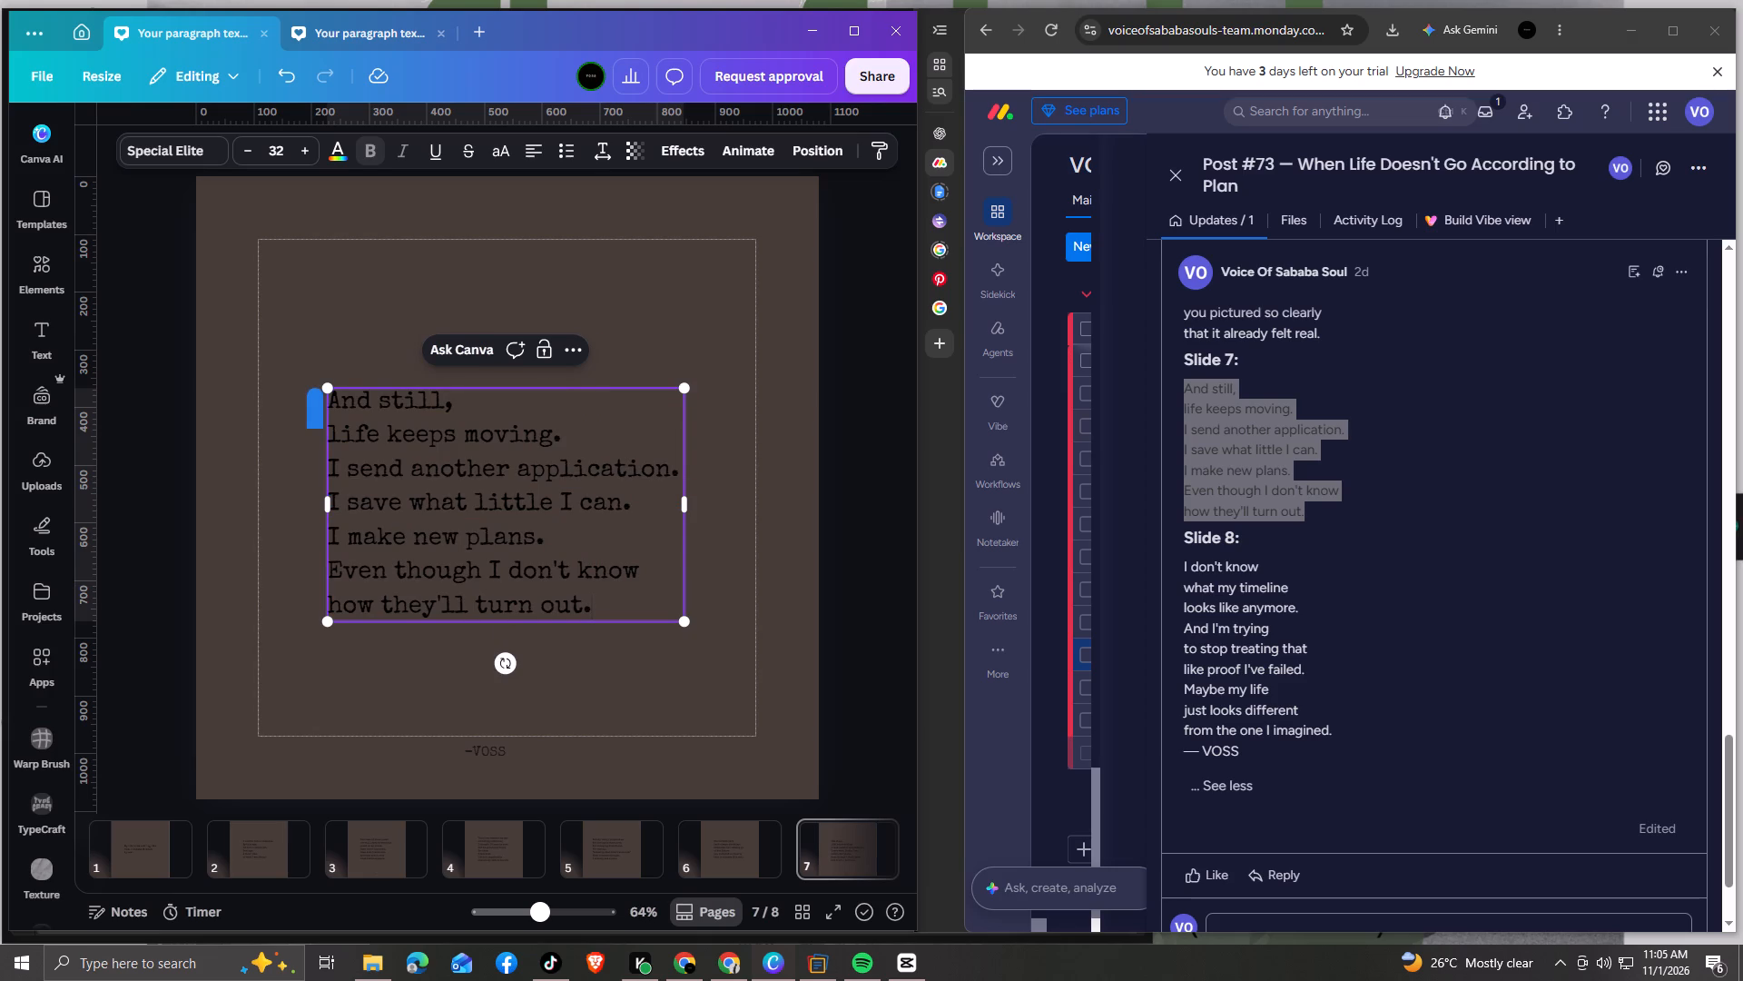
# Move page 7's text box up slightly so it is centred vertically on the page.
pyautogui.moveTo(566, 624); pyautogui.dragTo(566, 611)
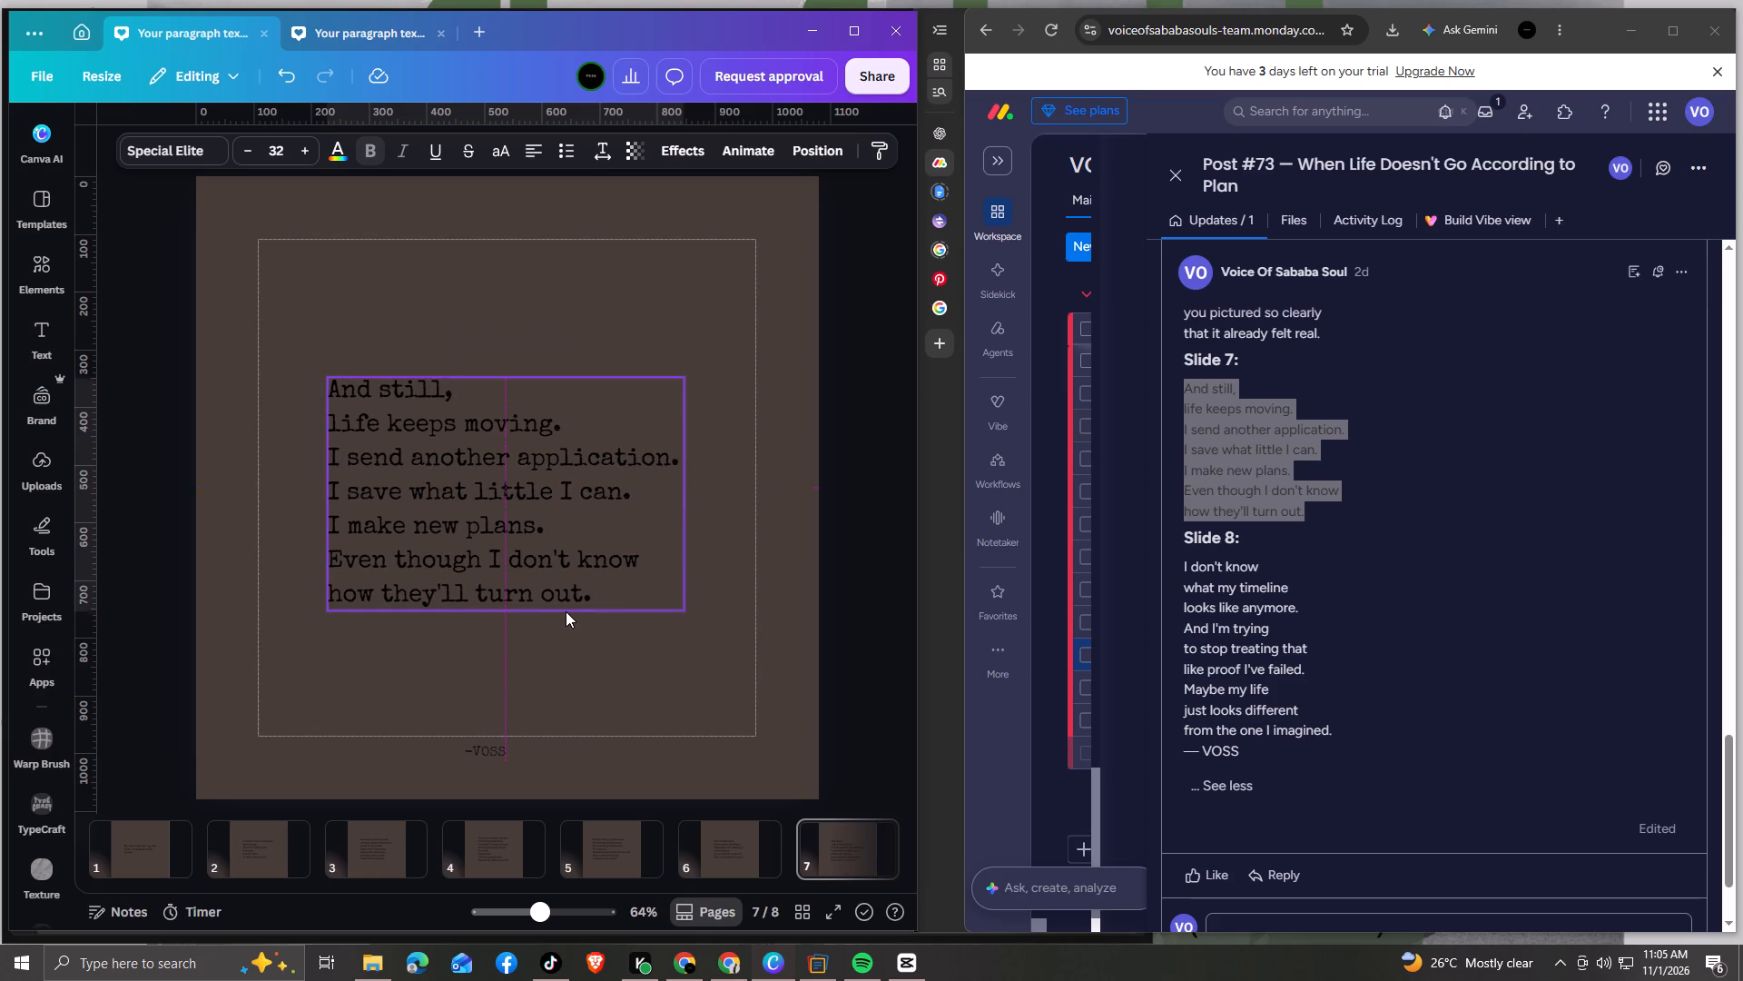
pyautogui.moveTo(566, 611); pyautogui.dragTo(566, 609)
pyautogui.click(627, 646)
# Replace page 8's text with the brief's Slide 8 text, from "I don't know" to "from the one I imagined.".
pyautogui.press('Right')
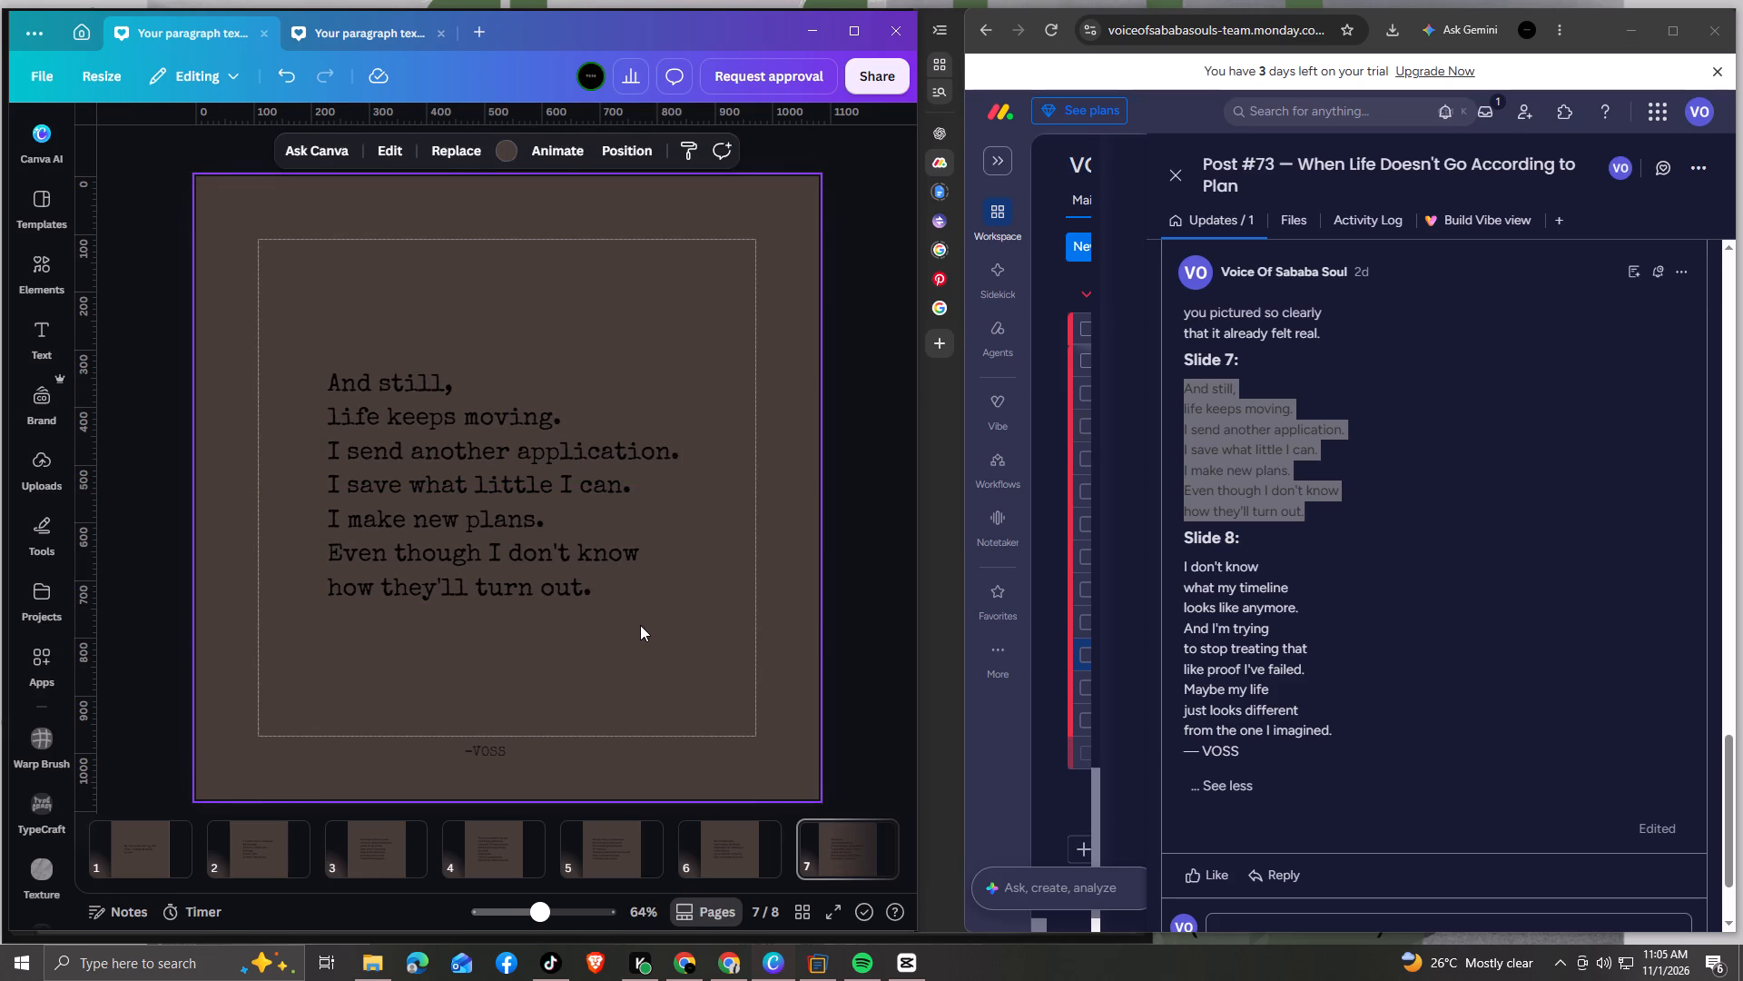
pyautogui.moveTo(1181, 567); pyautogui.dragTo(1265, 619)
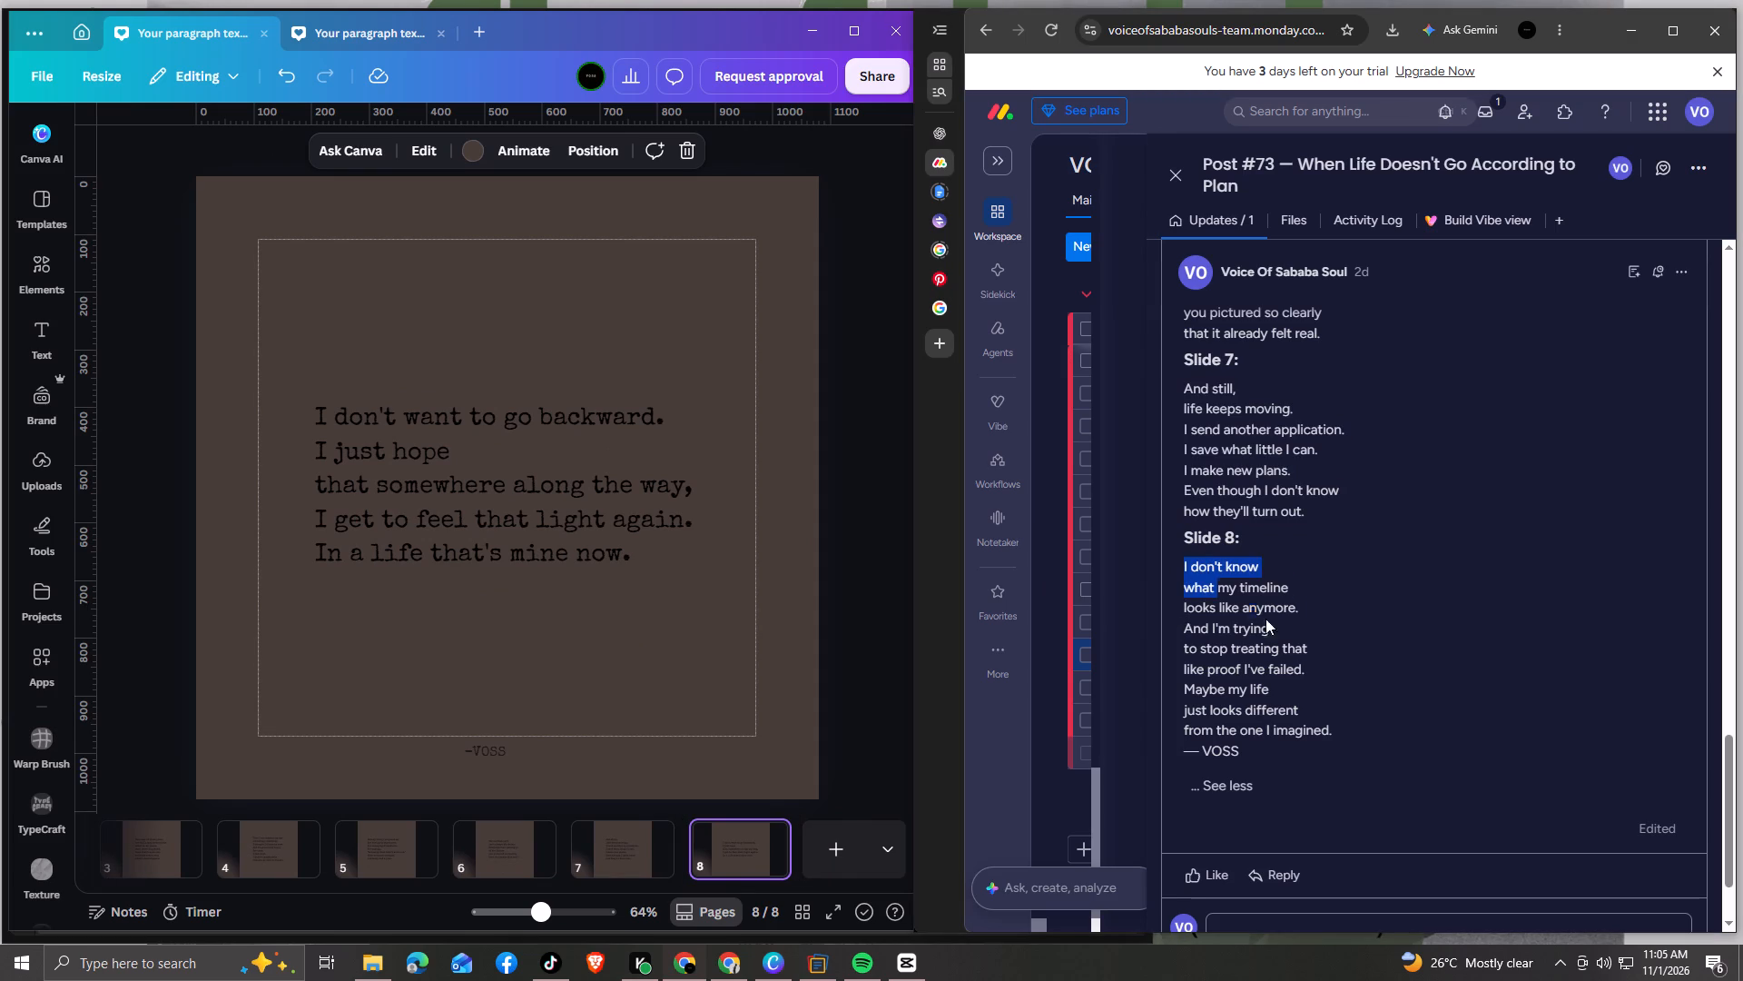
pyautogui.moveTo(1265, 619); pyautogui.dragTo(1333, 724)
pyautogui.hotkey('ctrl', 'c')
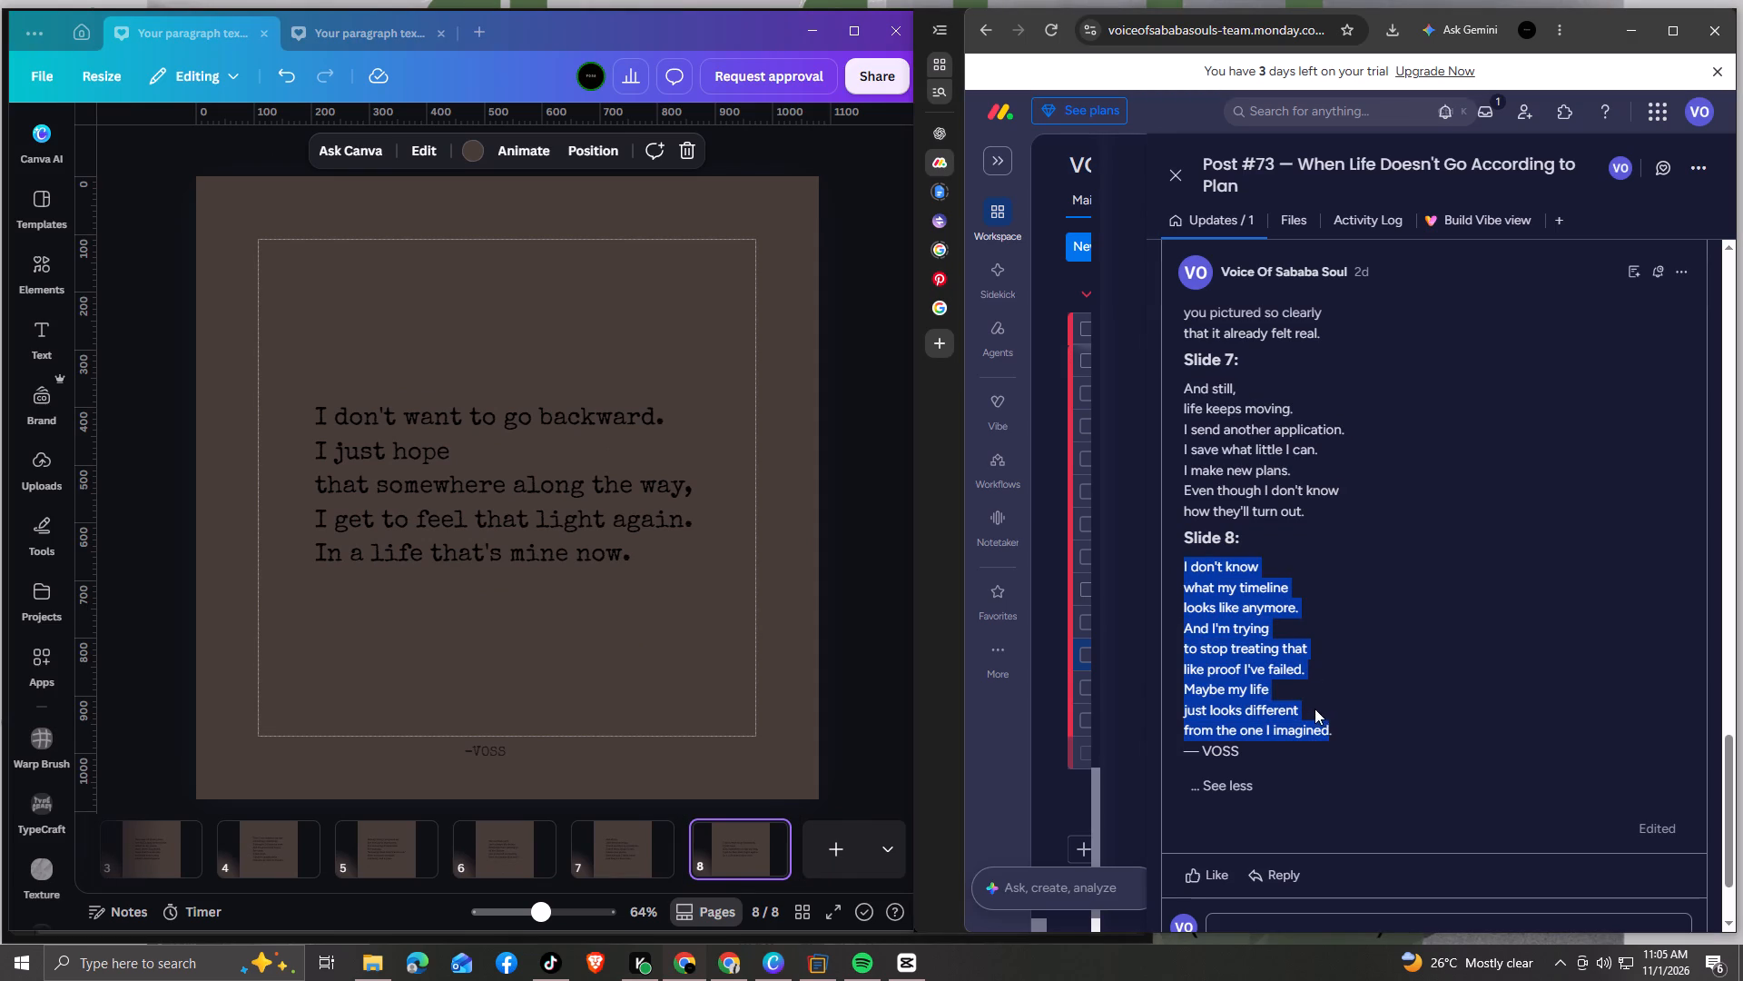
pyautogui.click(489, 510)
pyautogui.click(655, 540)
pyautogui.moveTo(651, 557); pyautogui.dragTo(648, 557)
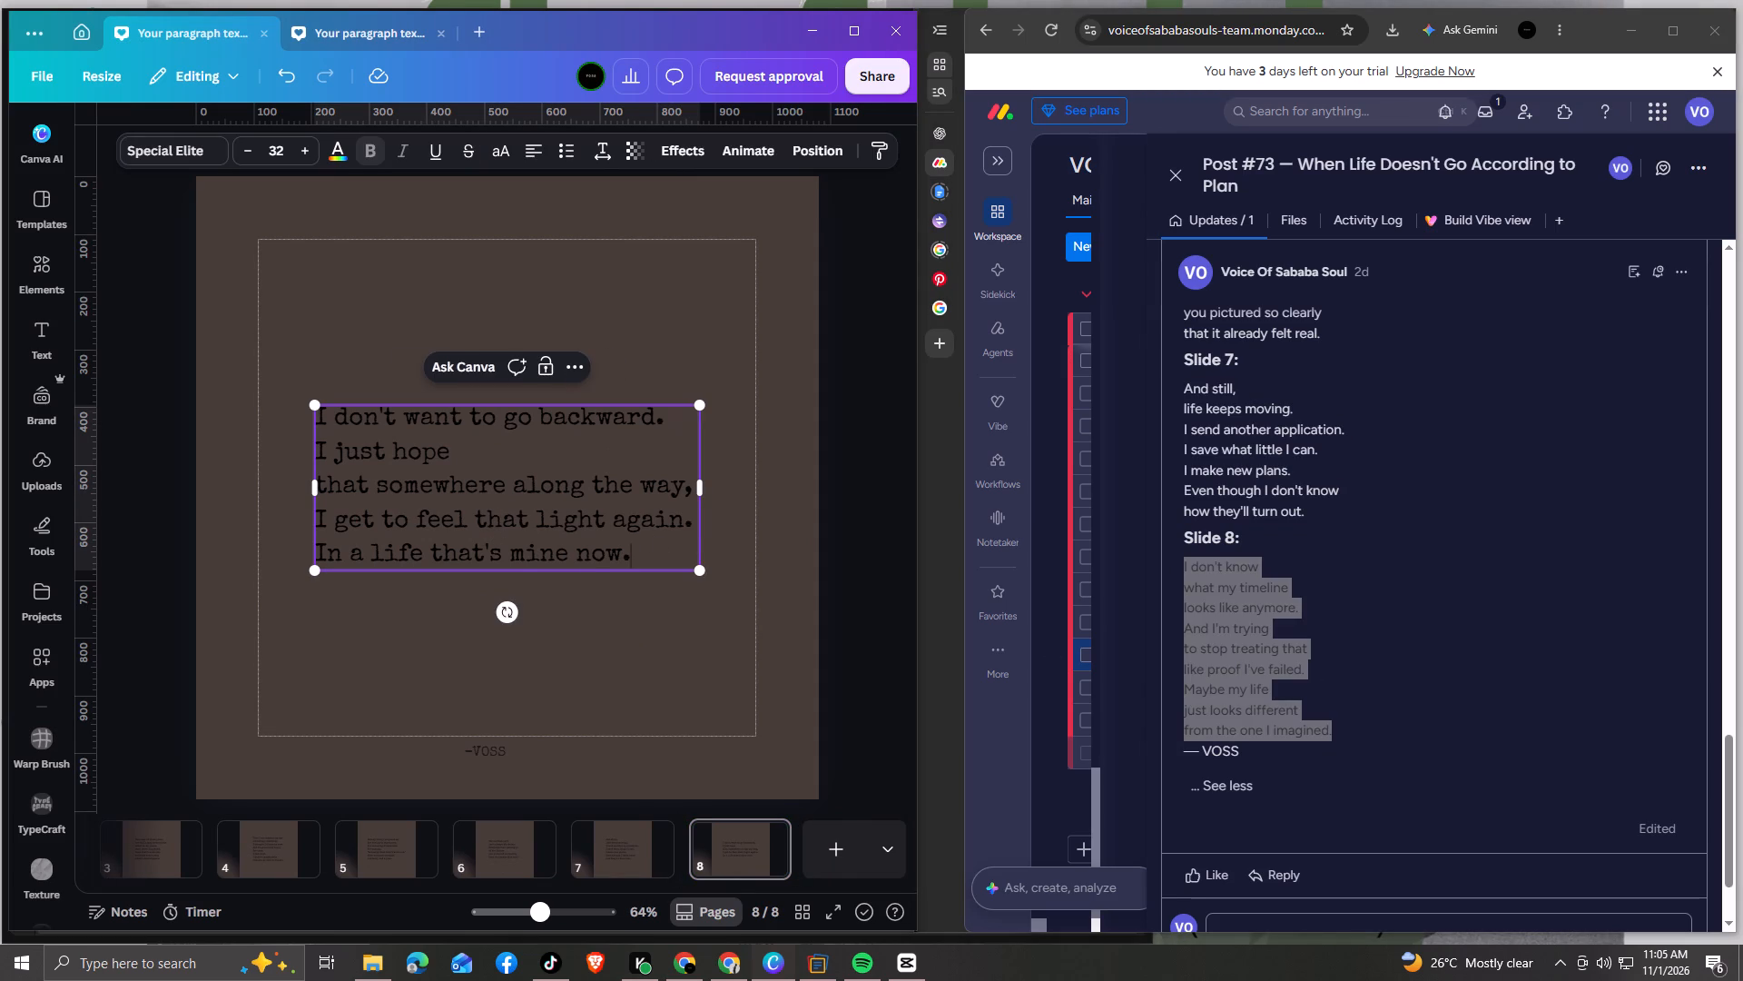
pyautogui.moveTo(648, 557); pyautogui.dragTo(320, 416)
pyautogui.hotkey('ctrl', 'v')
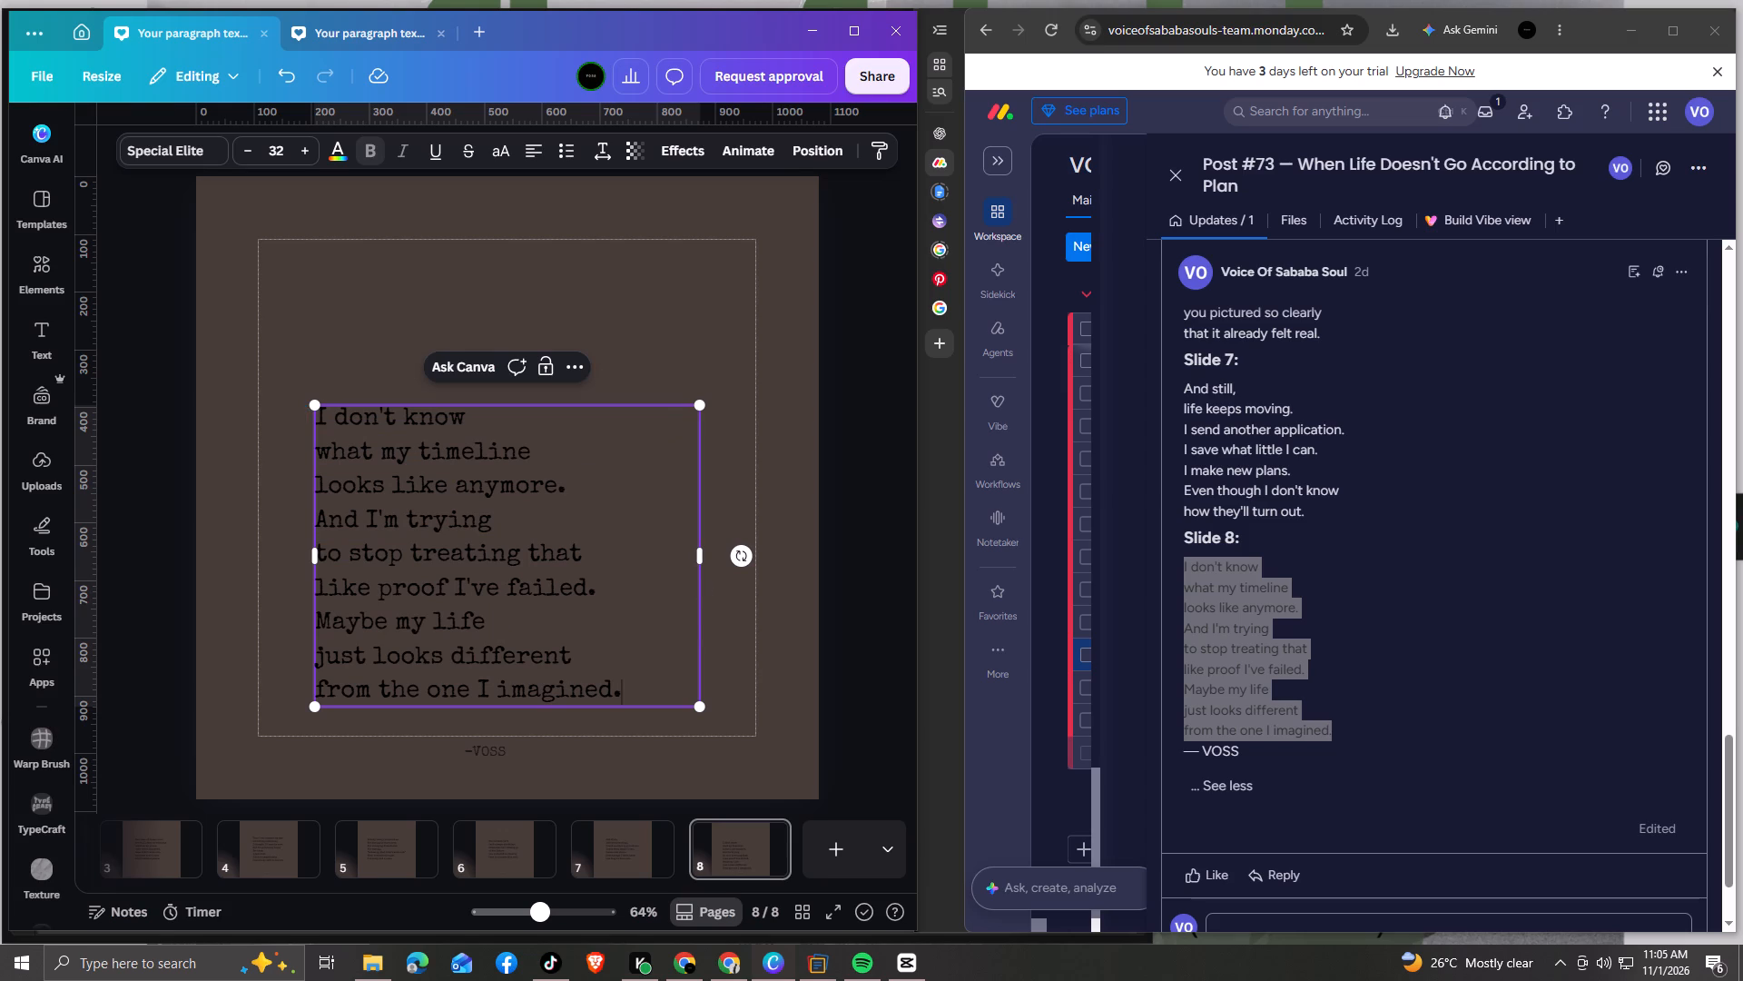
# Narrow page 8's text box to about 570 px wide and centre it horizontally and vertically on the page.
pyautogui.moveTo(702, 559); pyautogui.dragTo(646, 559)
pyautogui.click(537, 706)
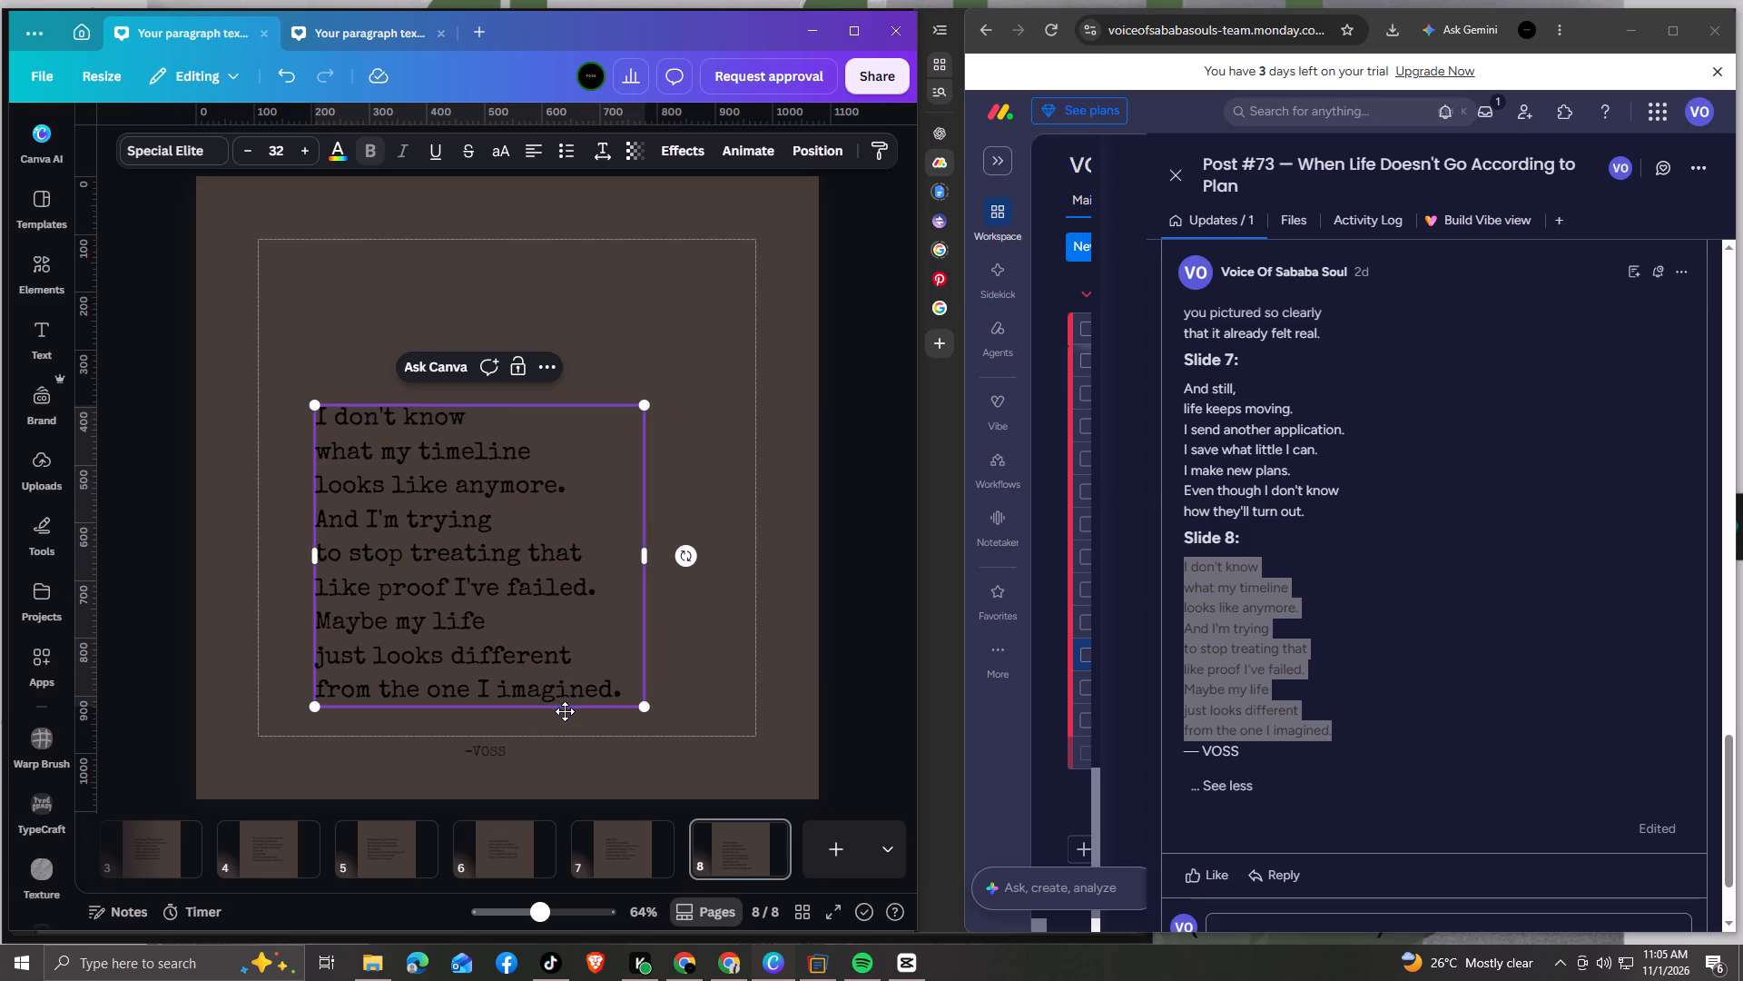
pyautogui.moveTo(566, 711); pyautogui.dragTo(601, 644)
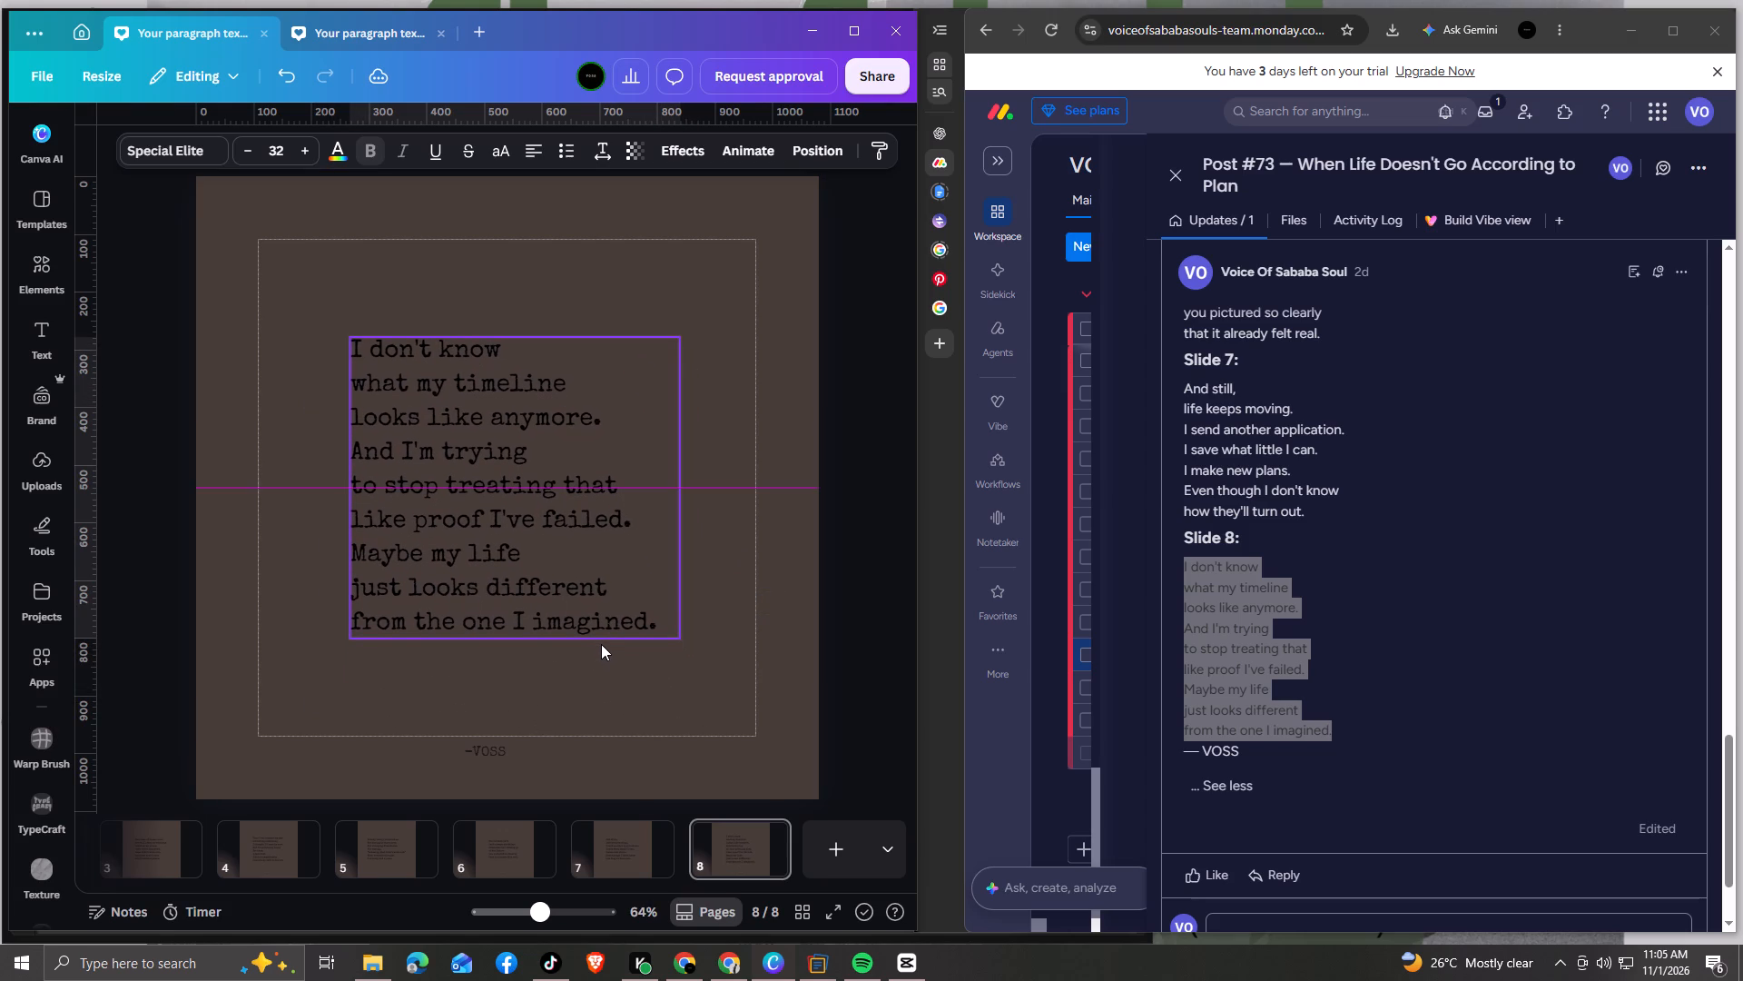
pyautogui.moveTo(601, 644); pyautogui.dragTo(595, 640)
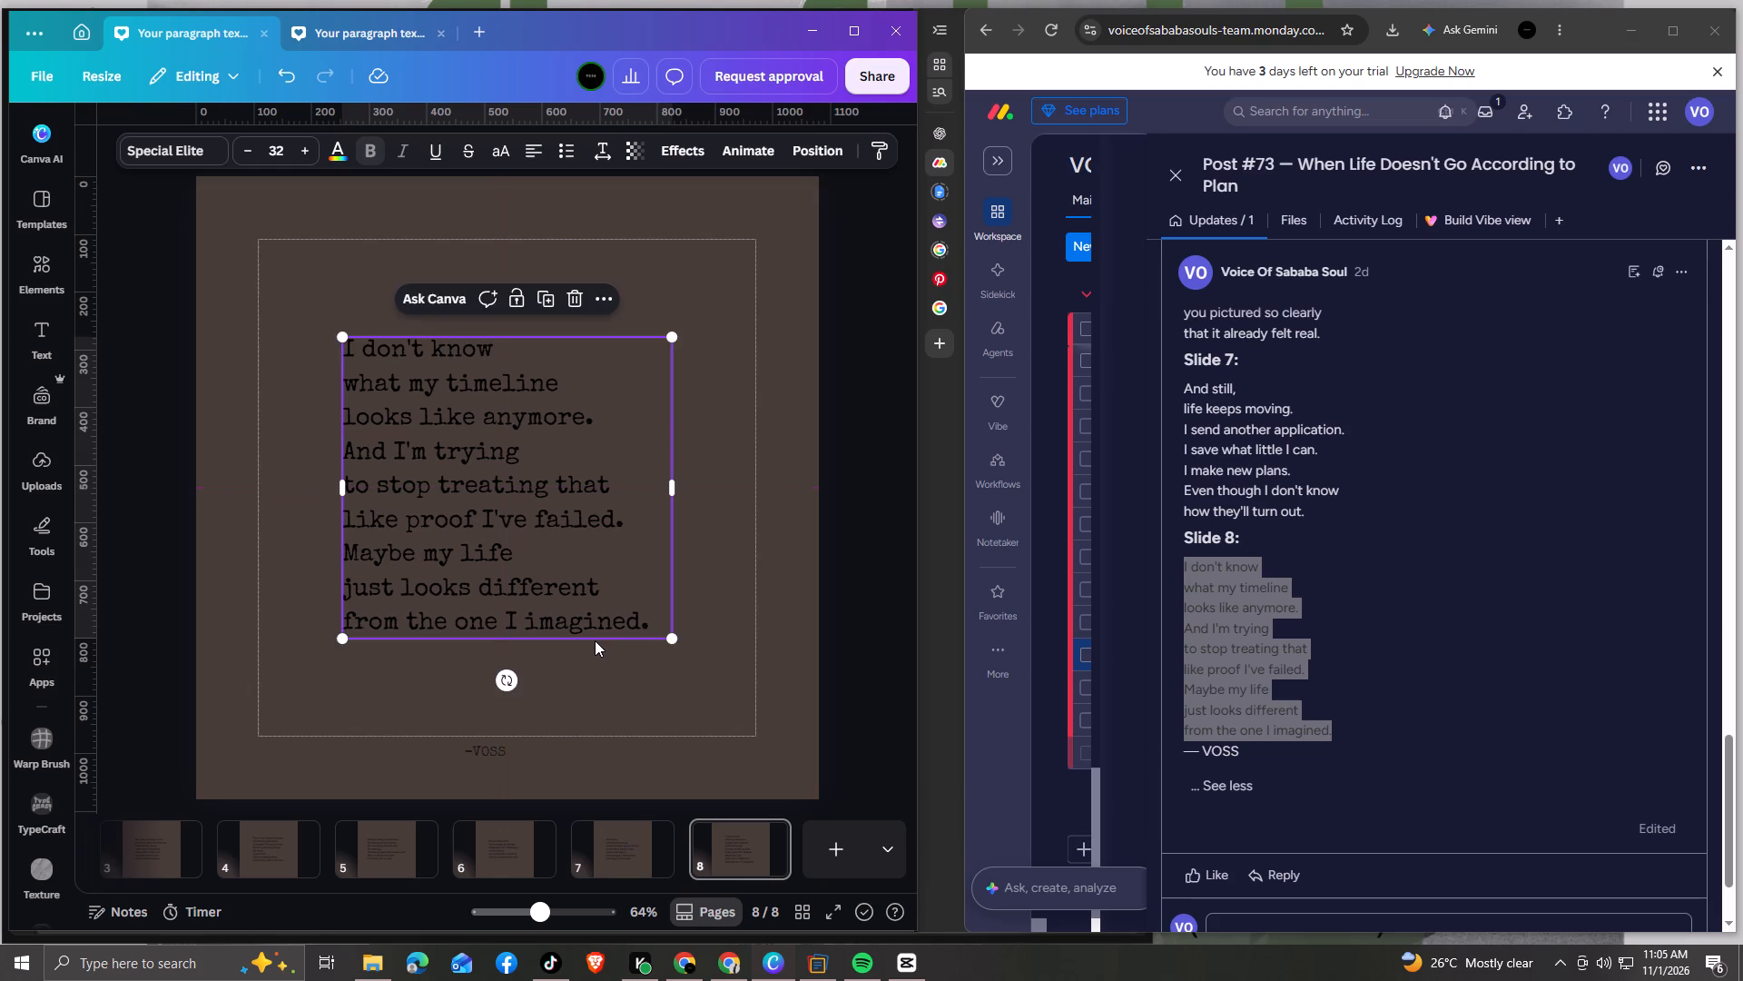
pyautogui.click(635, 676)
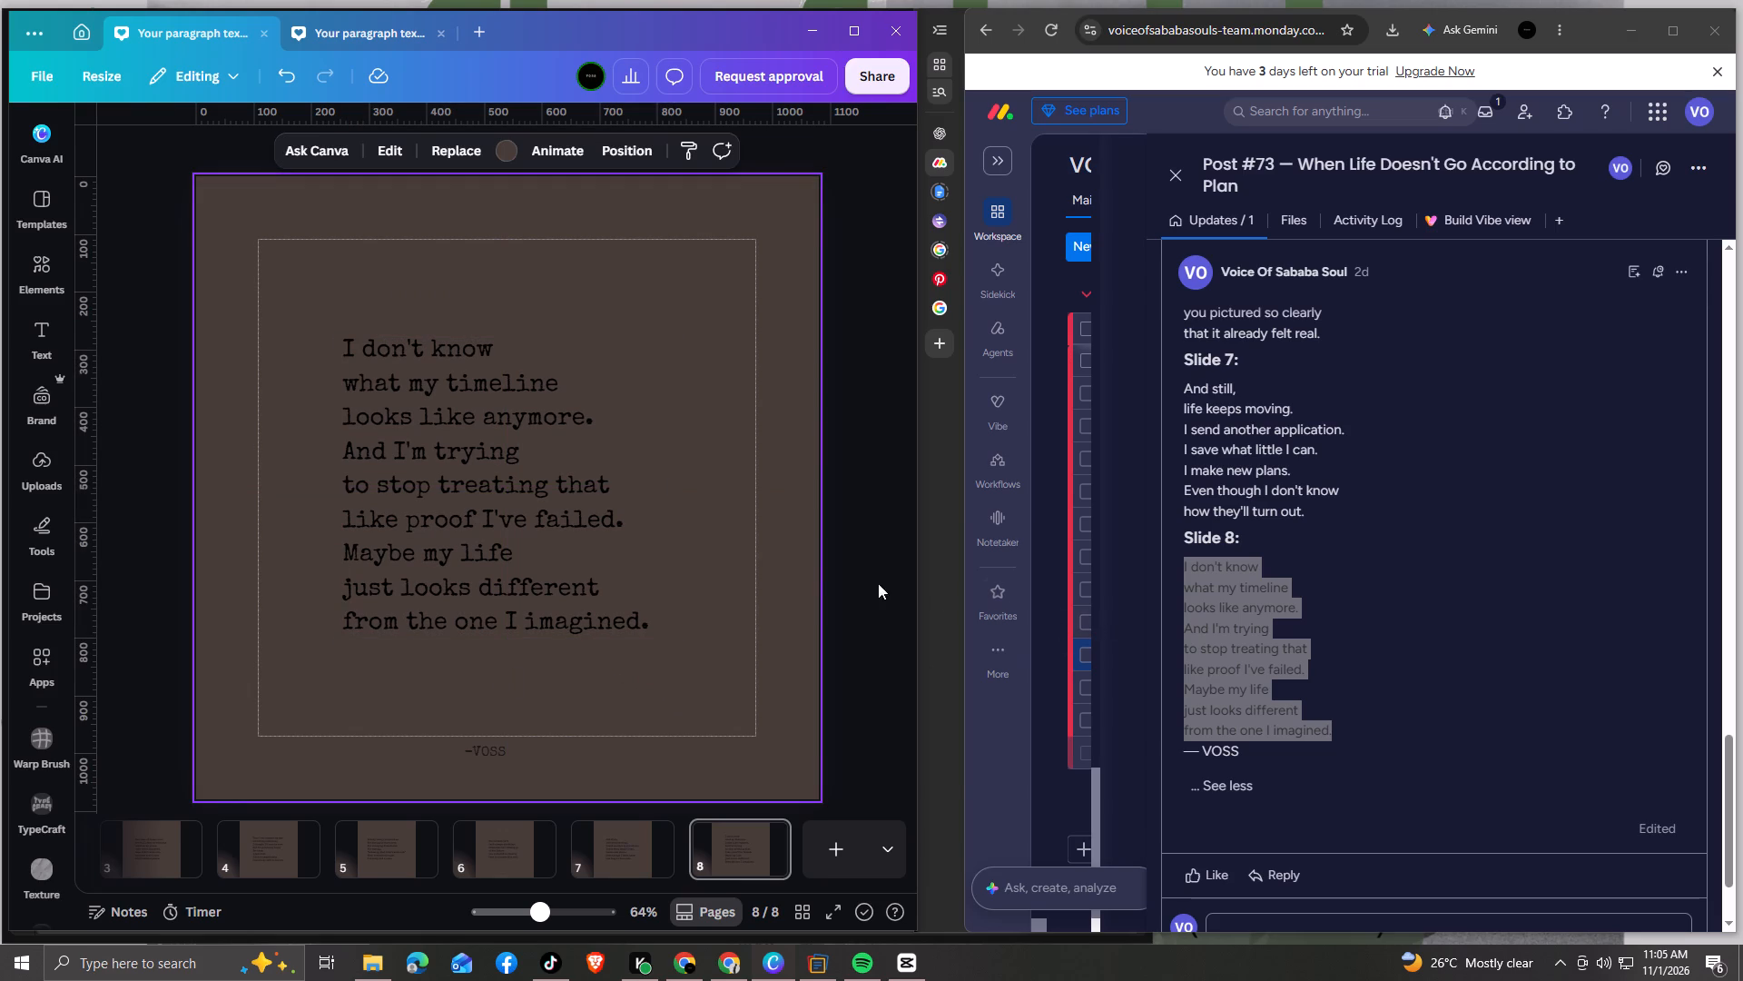
# Change the background colour of all eight pages to the brief's #324b34.
pyautogui.scroll(20, 1247, 618)
pyautogui.scroll(6, 1247, 618)
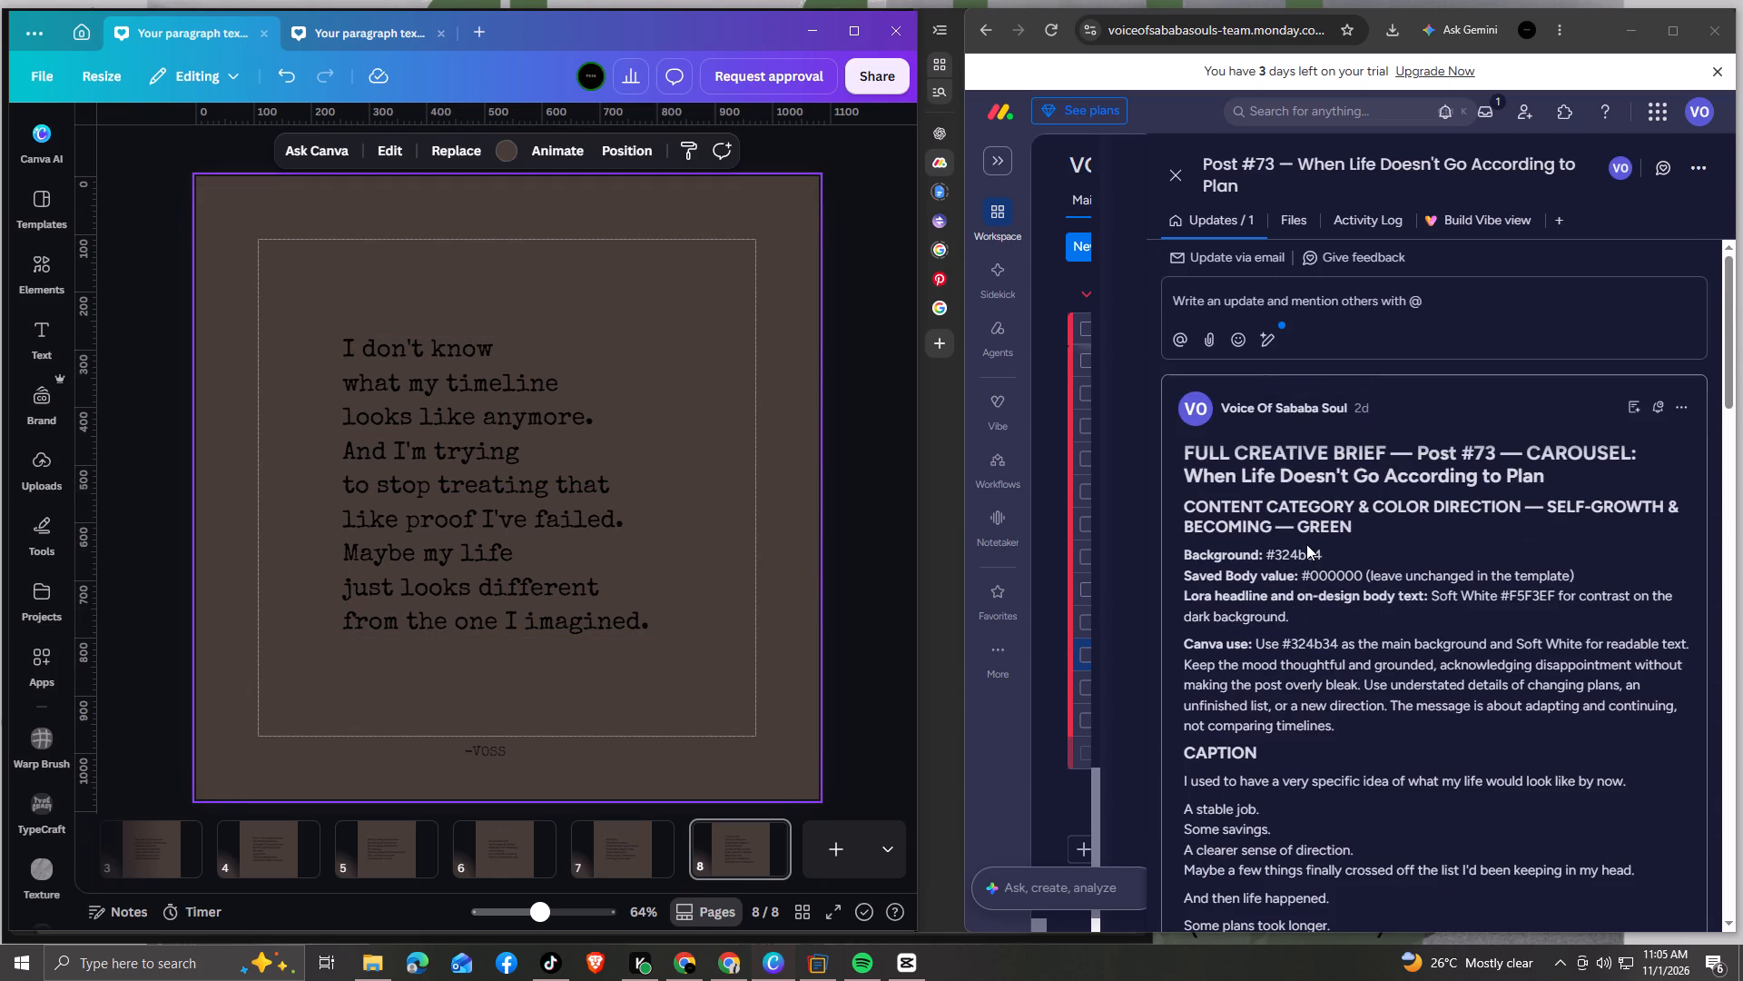
pyautogui.scroll(3, 1306, 544)
pyautogui.moveTo(1266, 550); pyautogui.dragTo(1320, 552)
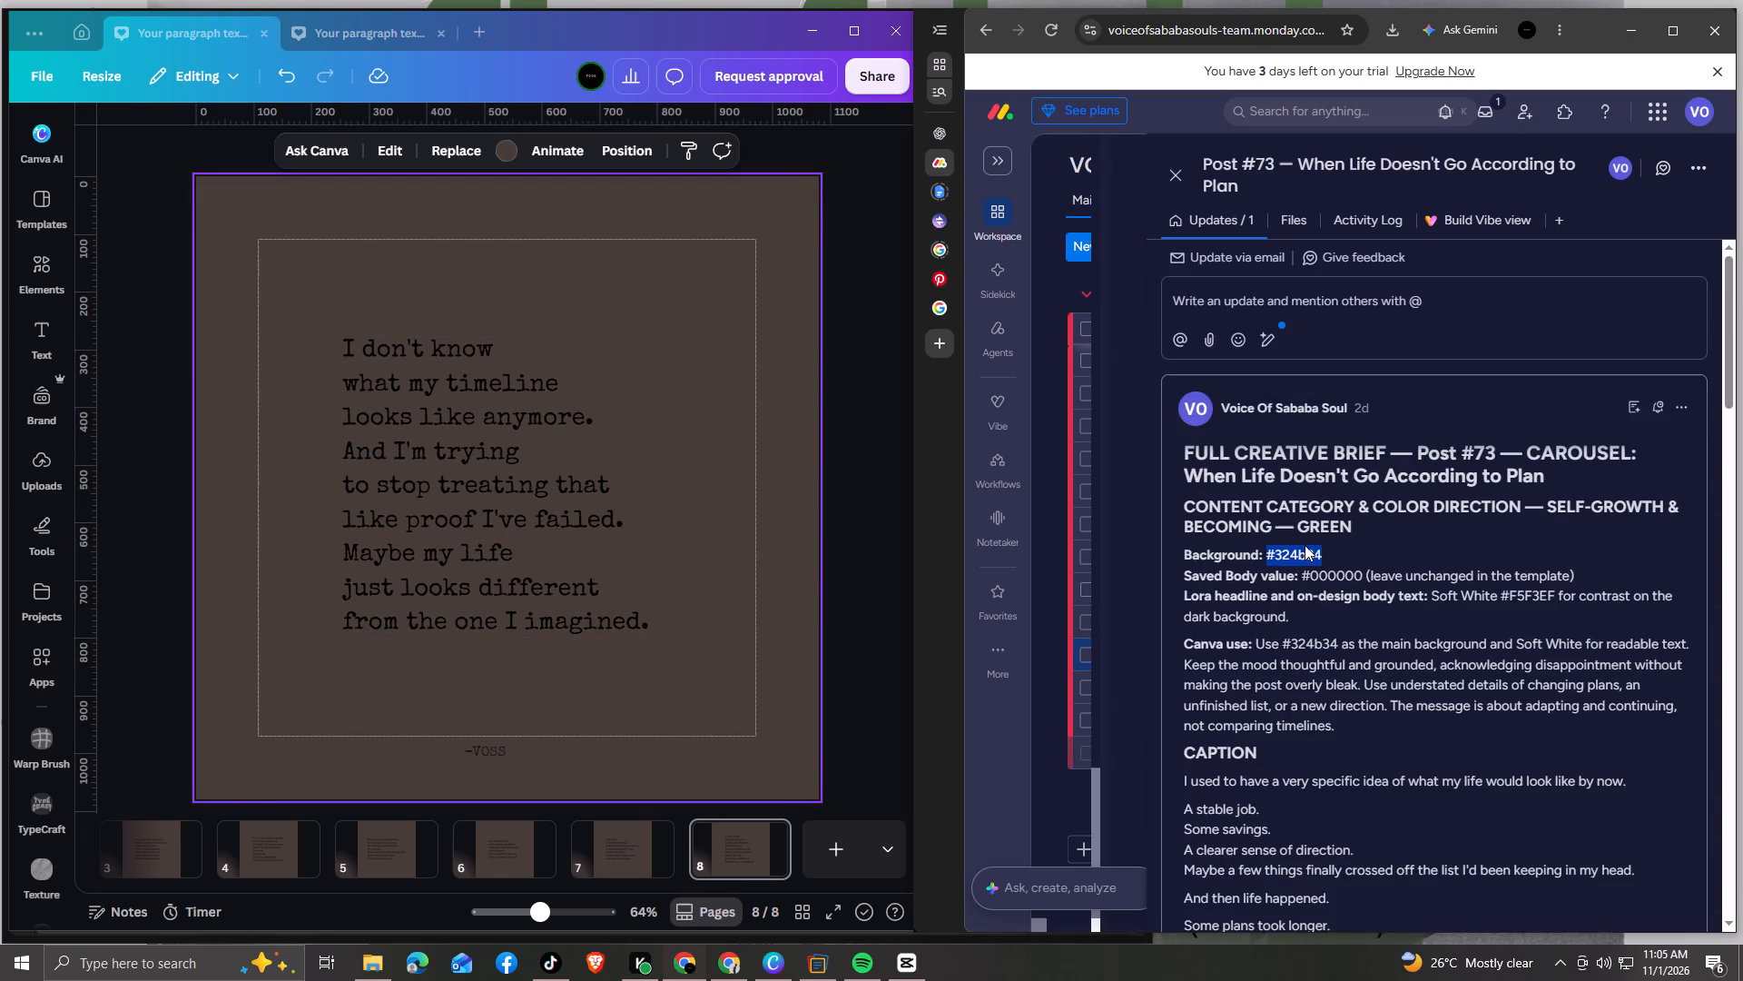
pyautogui.hotkey('ctrl', 'c')
pyautogui.click(761, 481)
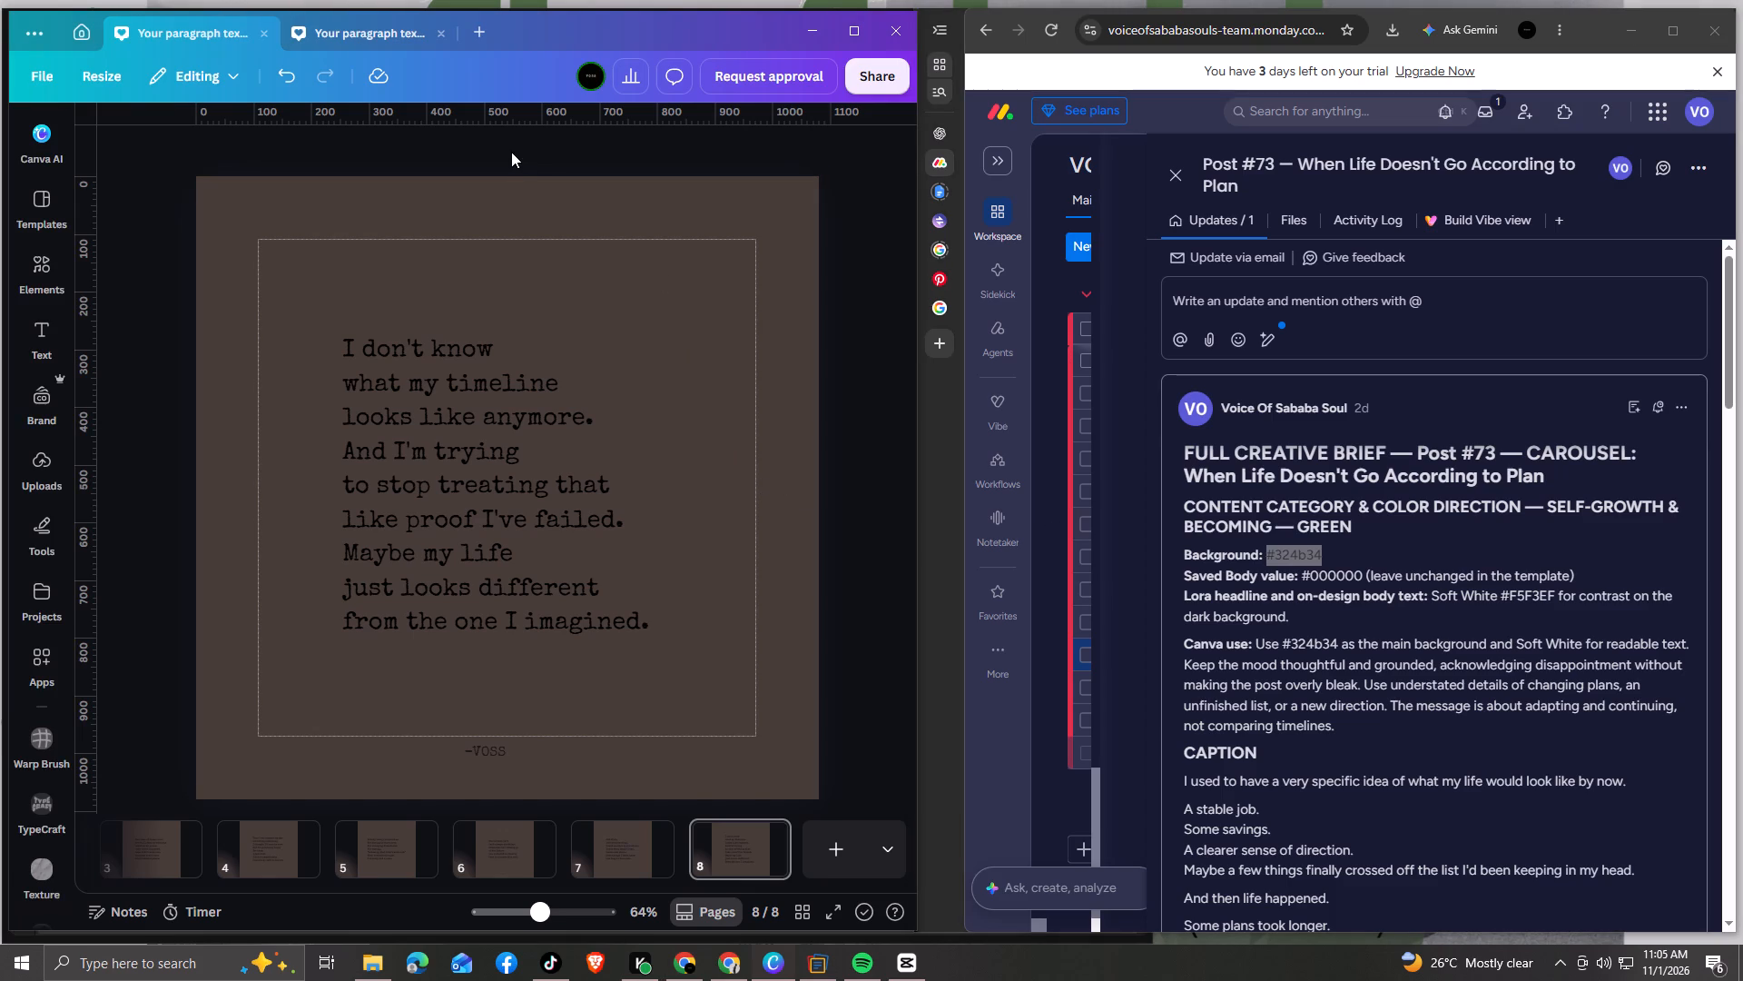
pyautogui.click(509, 199)
pyautogui.click(507, 146)
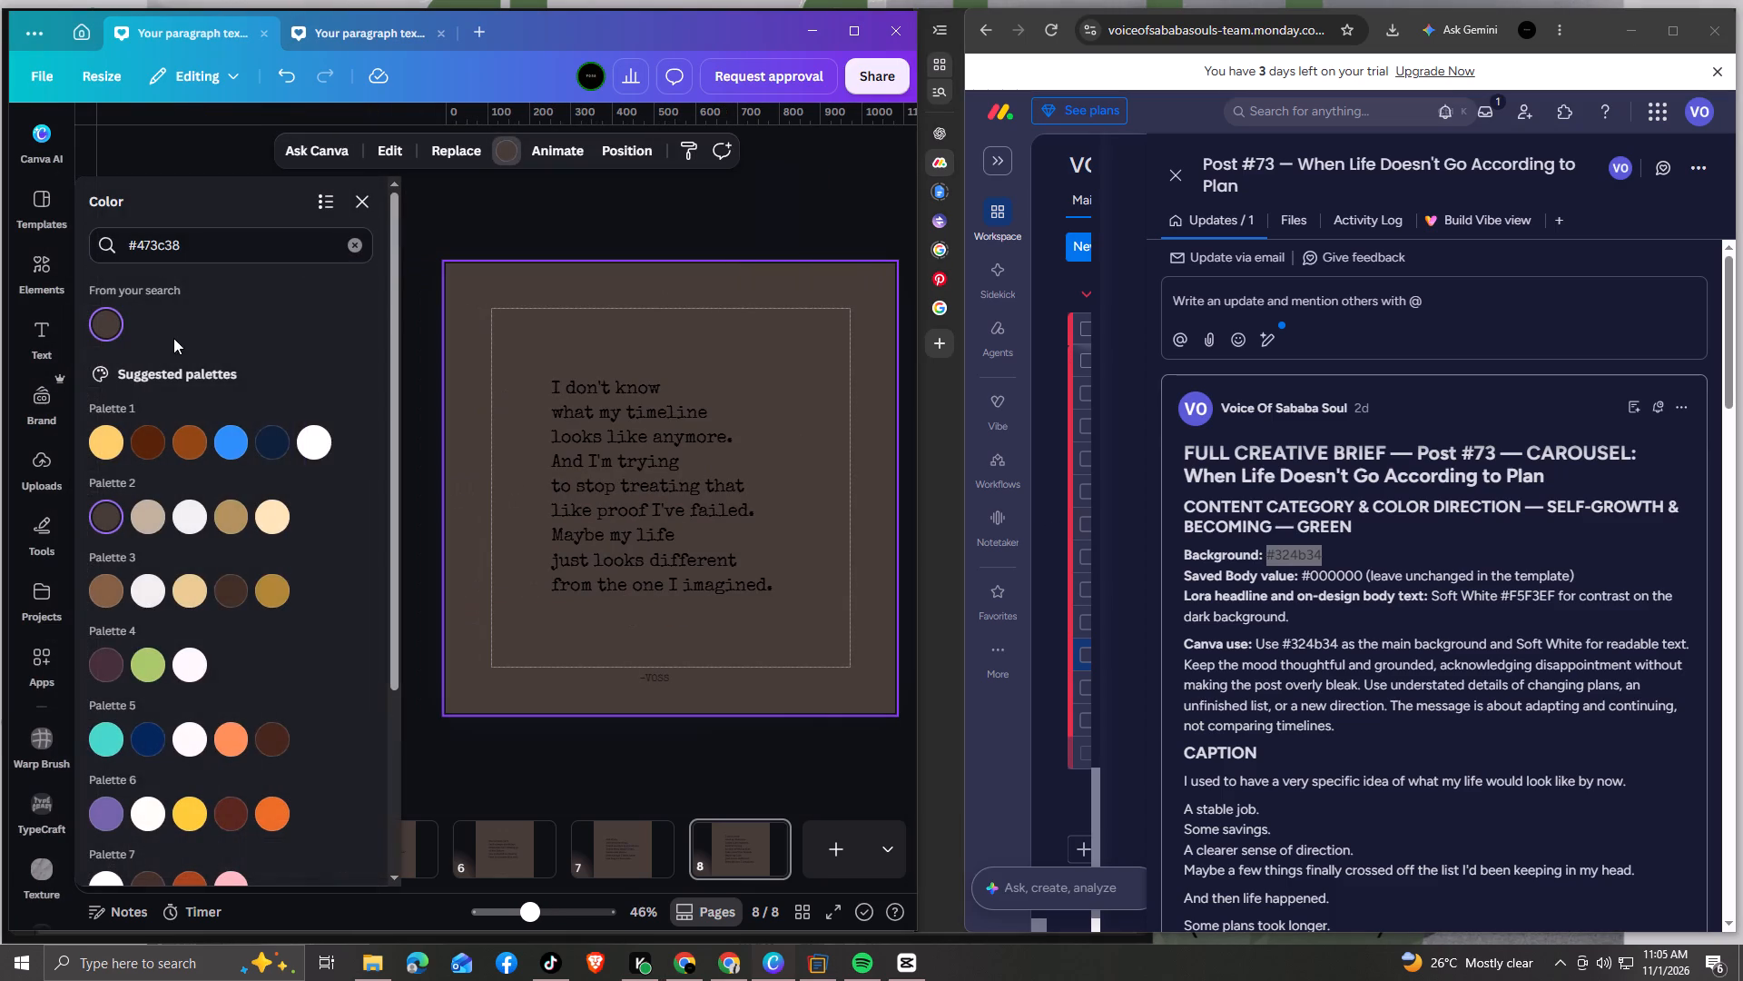
pyautogui.moveTo(357, 243); pyautogui.dragTo(345, 243)
pyautogui.click(263, 243)
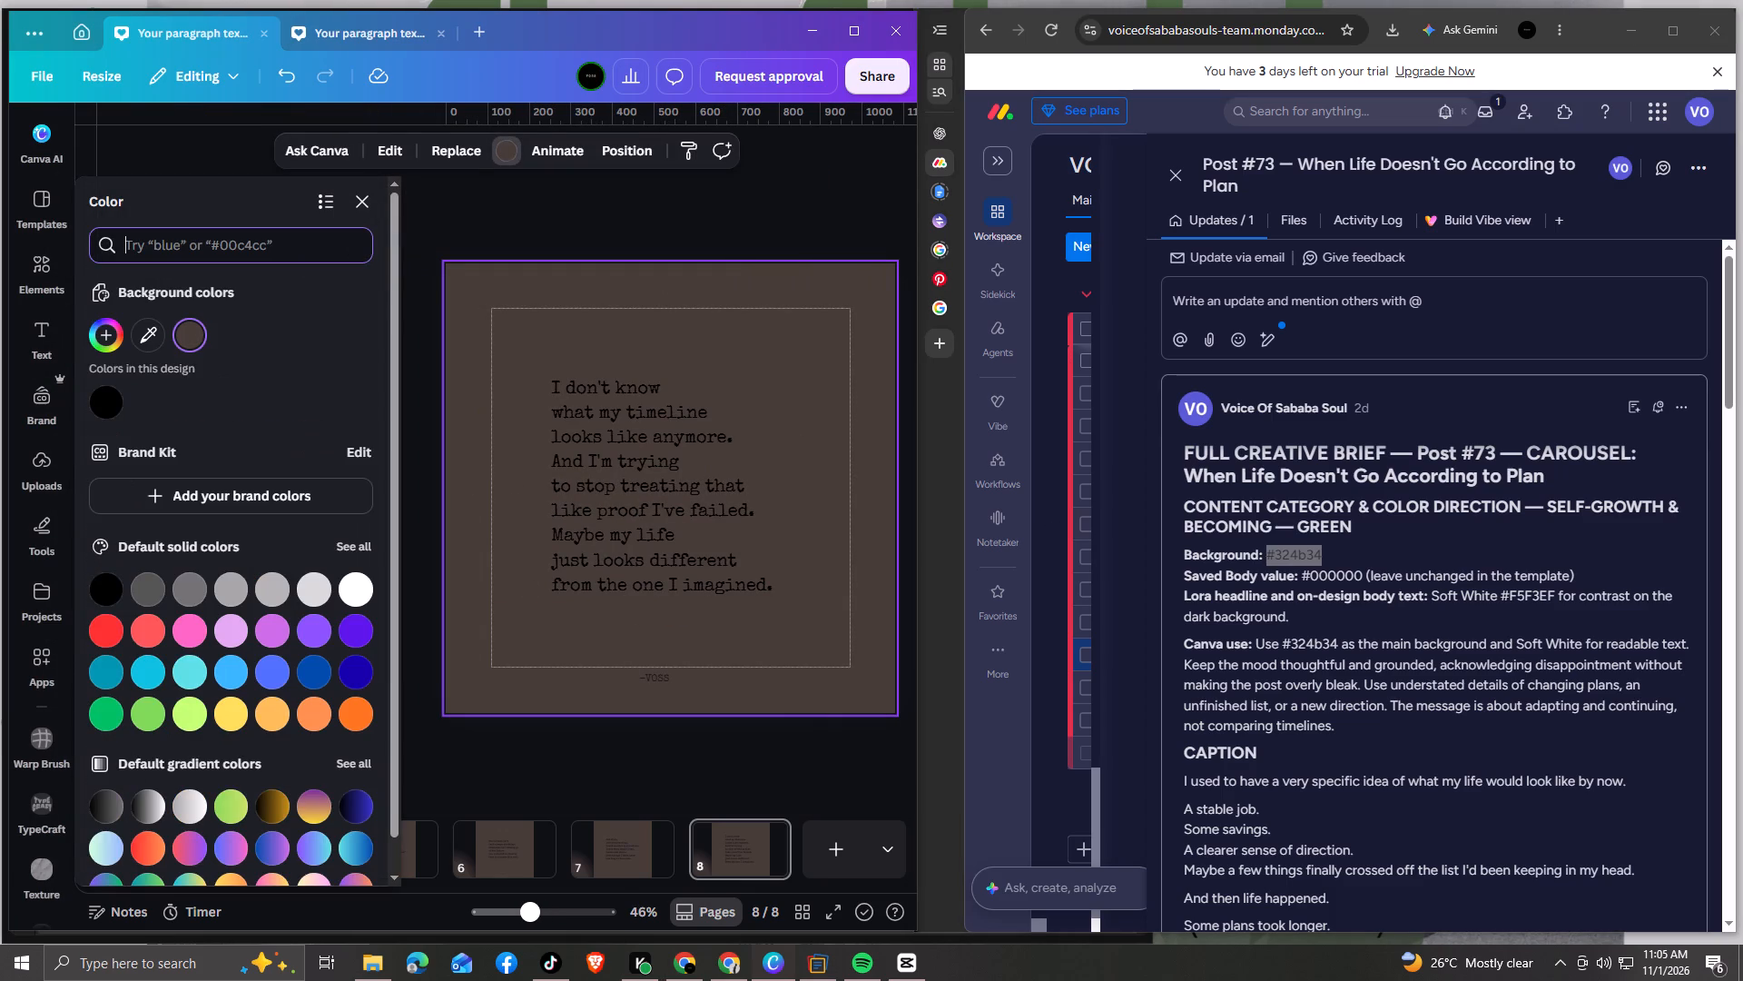
pyautogui.hotkey('ctrl', 'v')
pyautogui.click(107, 319)
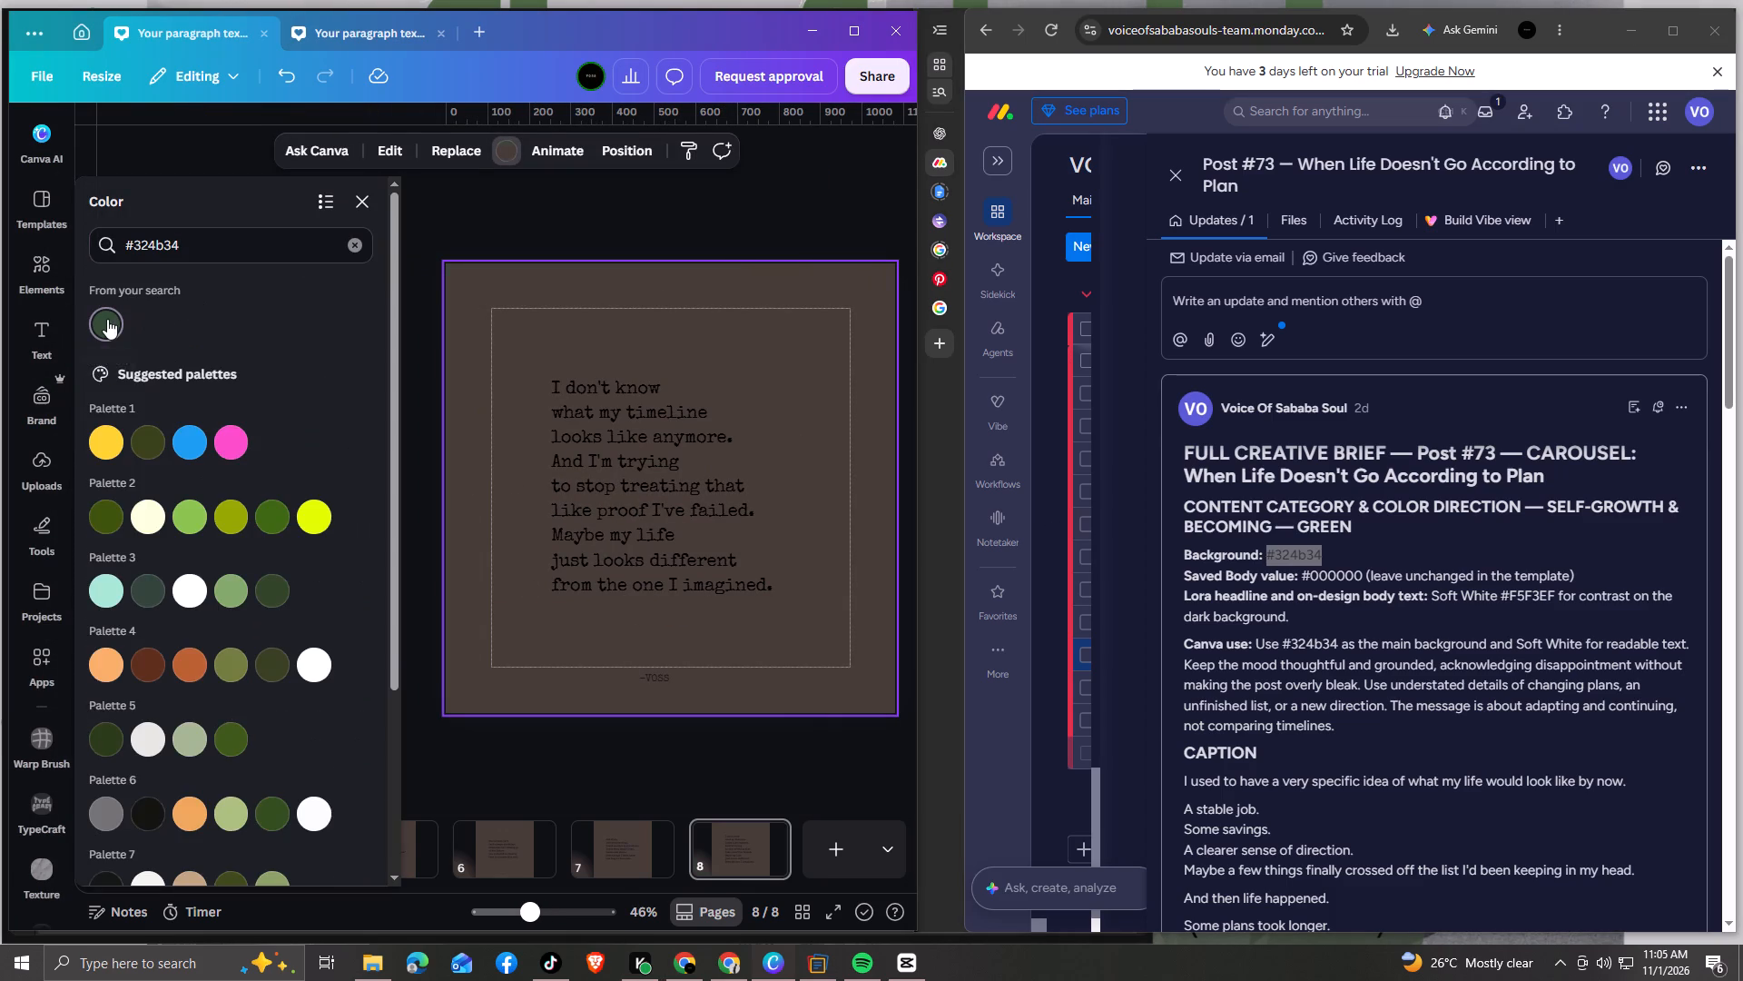
pyautogui.click(233, 860)
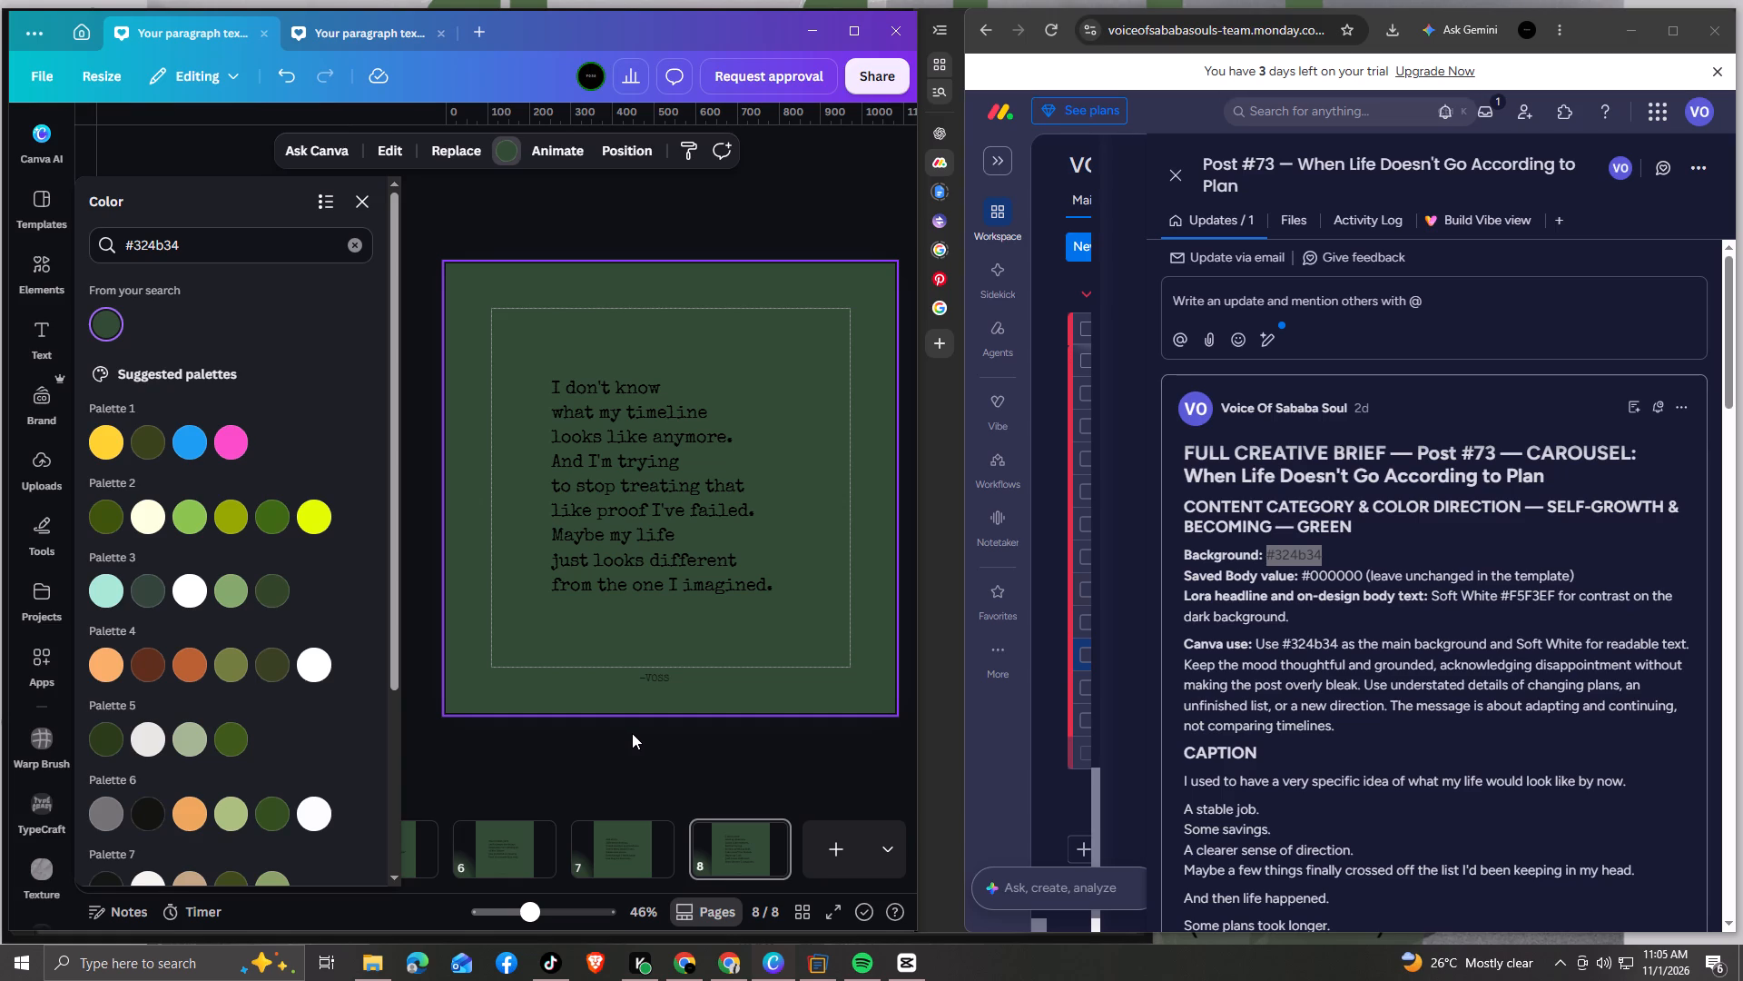
pyautogui.click(632, 733)
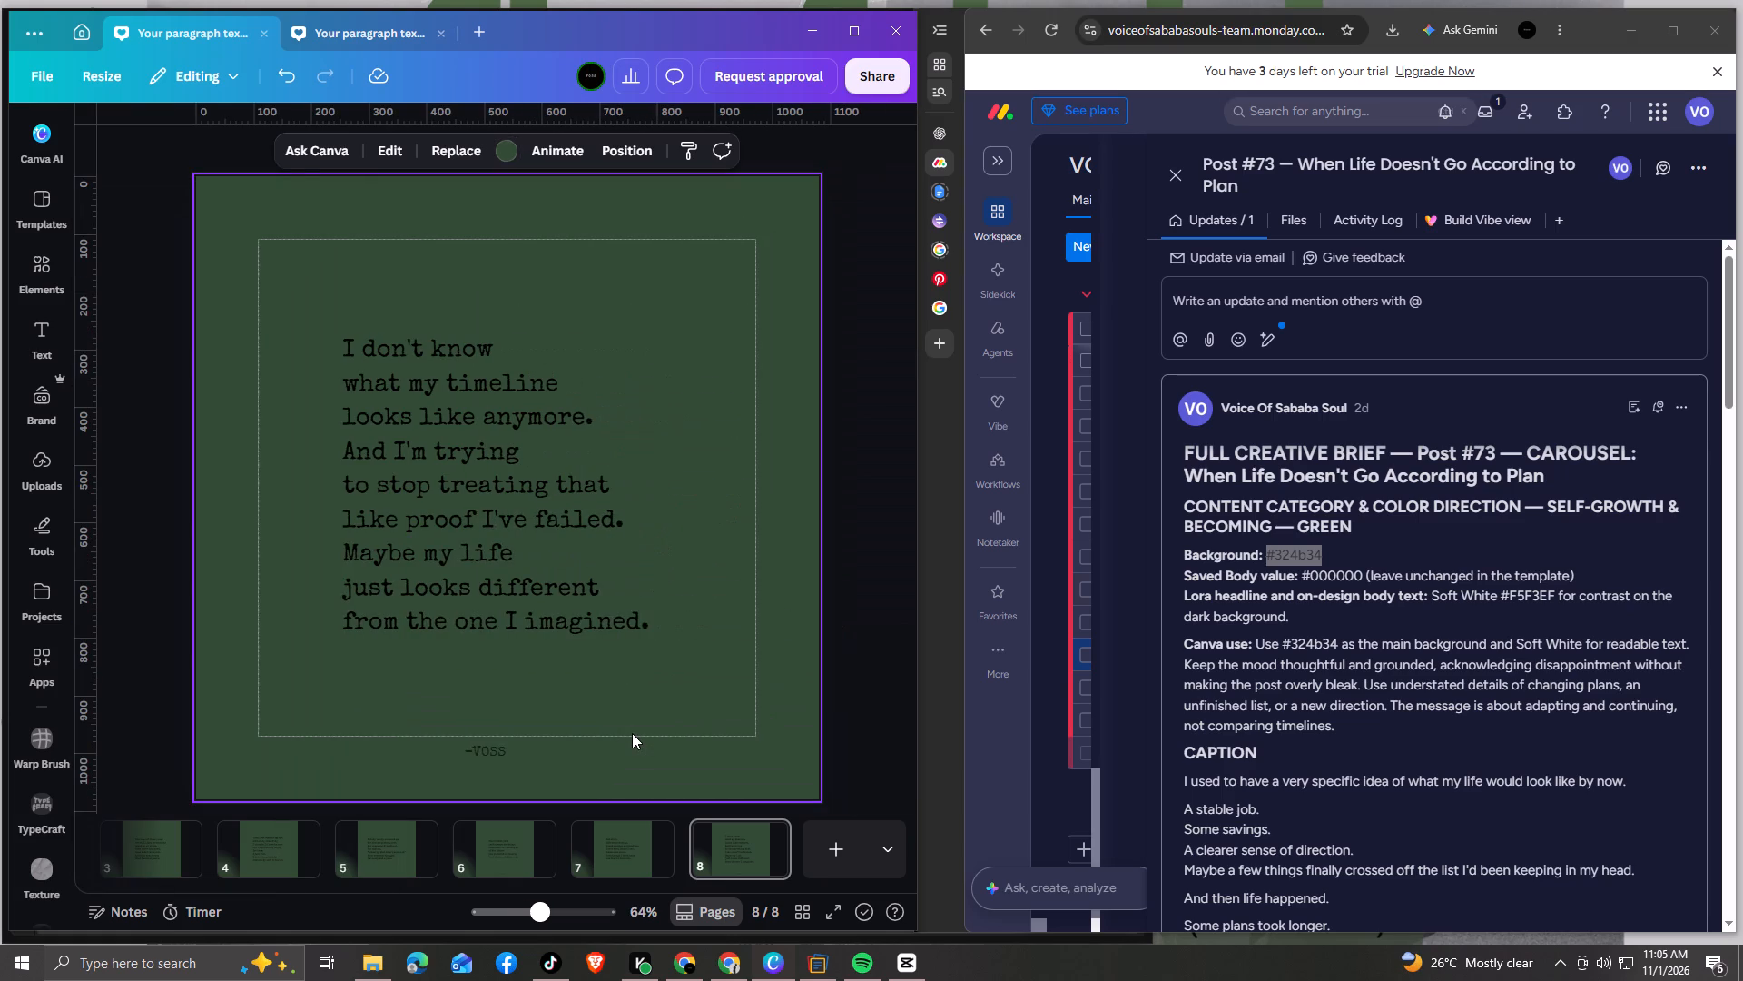
# Download all pages as PNG, copy the Post #73 title from the brief, and save the ZIP in the Content folder.
pyautogui.click(866, 69)
pyautogui.click(606, 494)
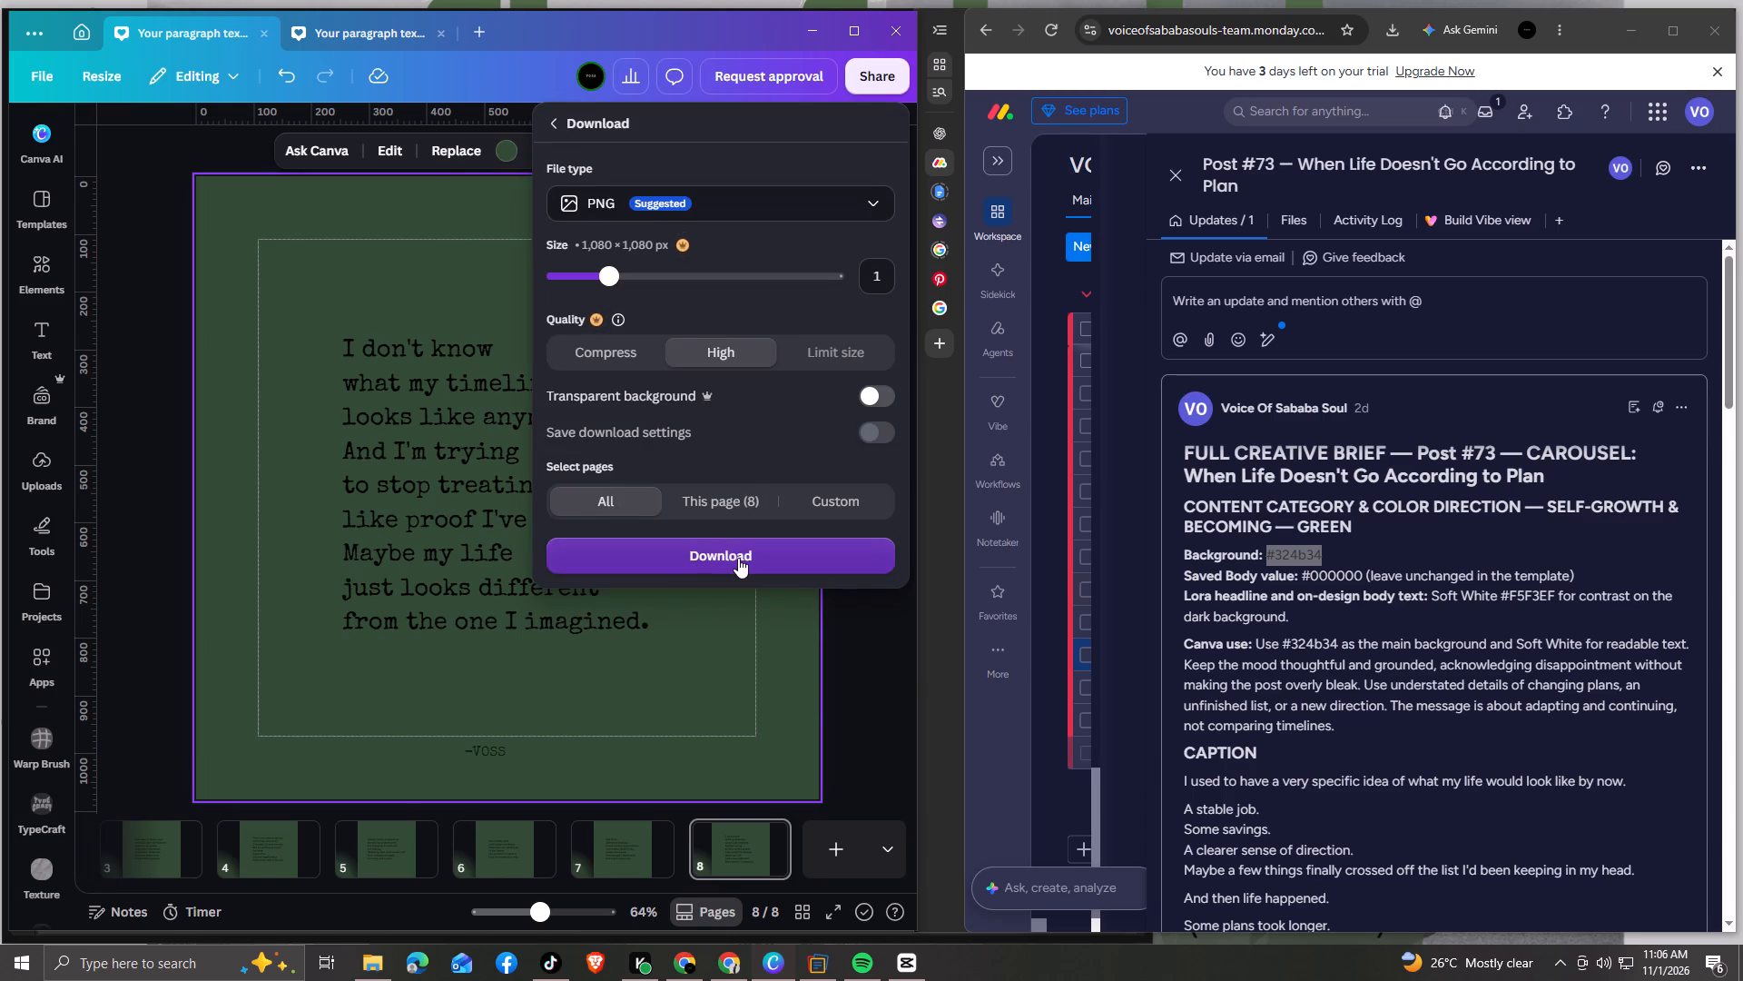
pyautogui.click(738, 558)
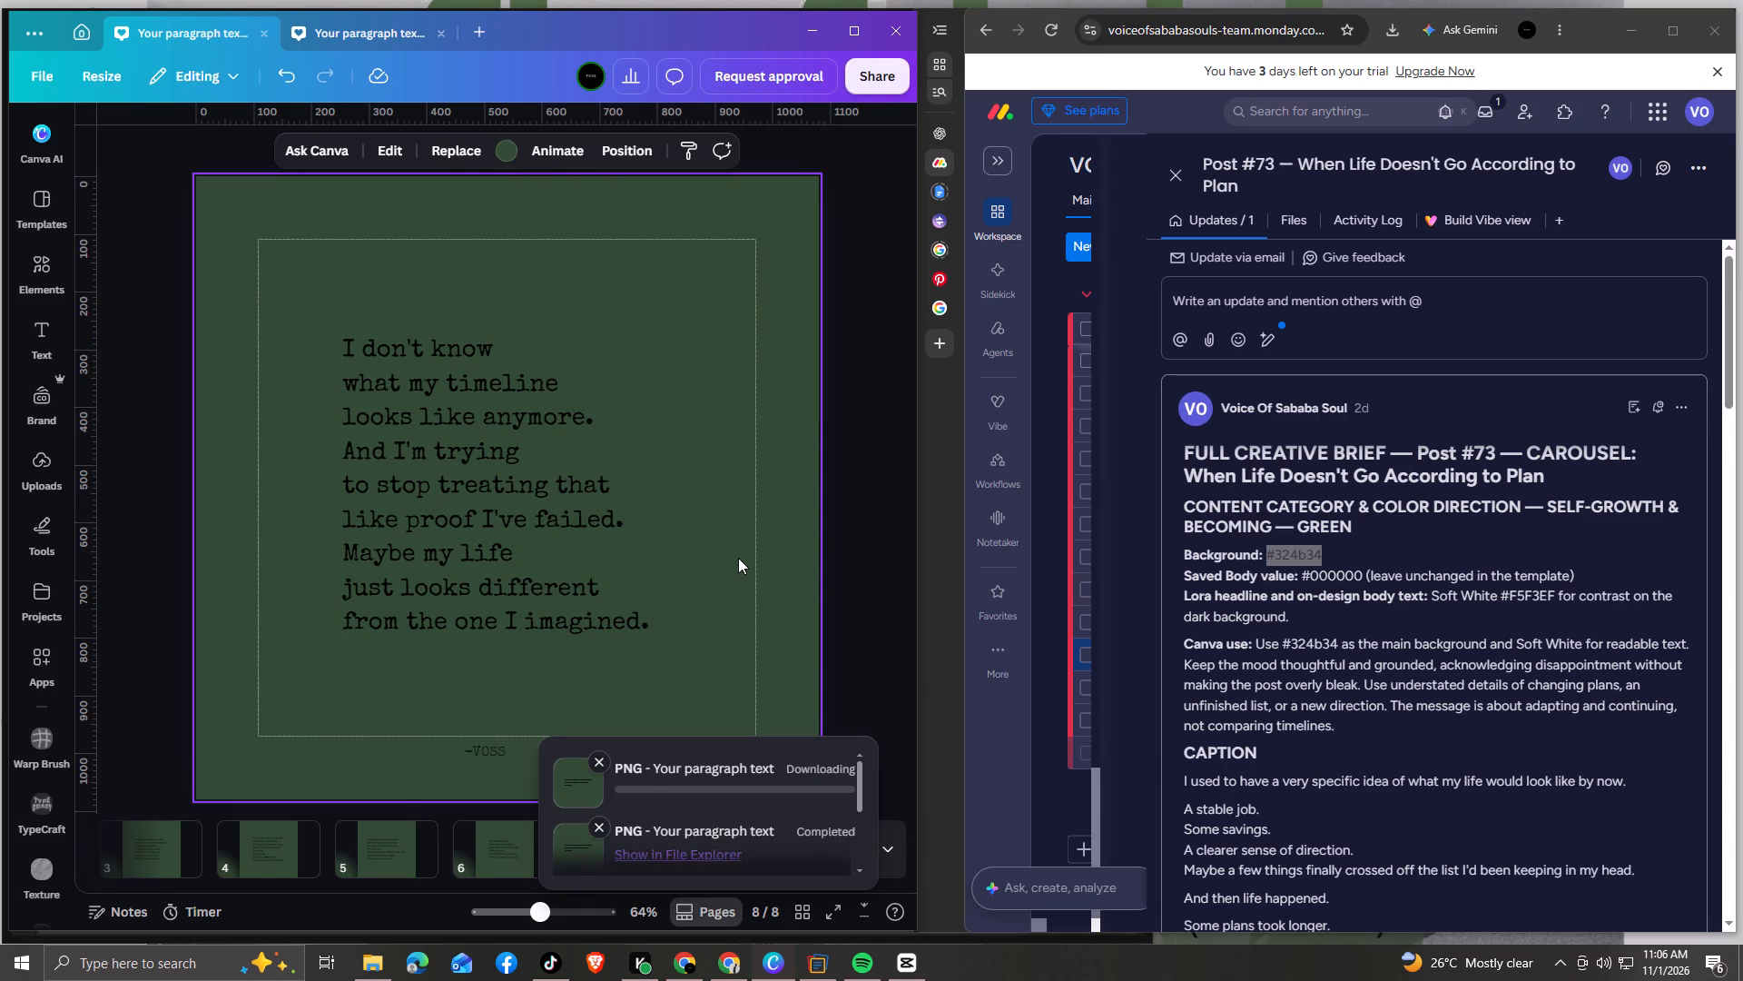
pyautogui.click(1396, 173)
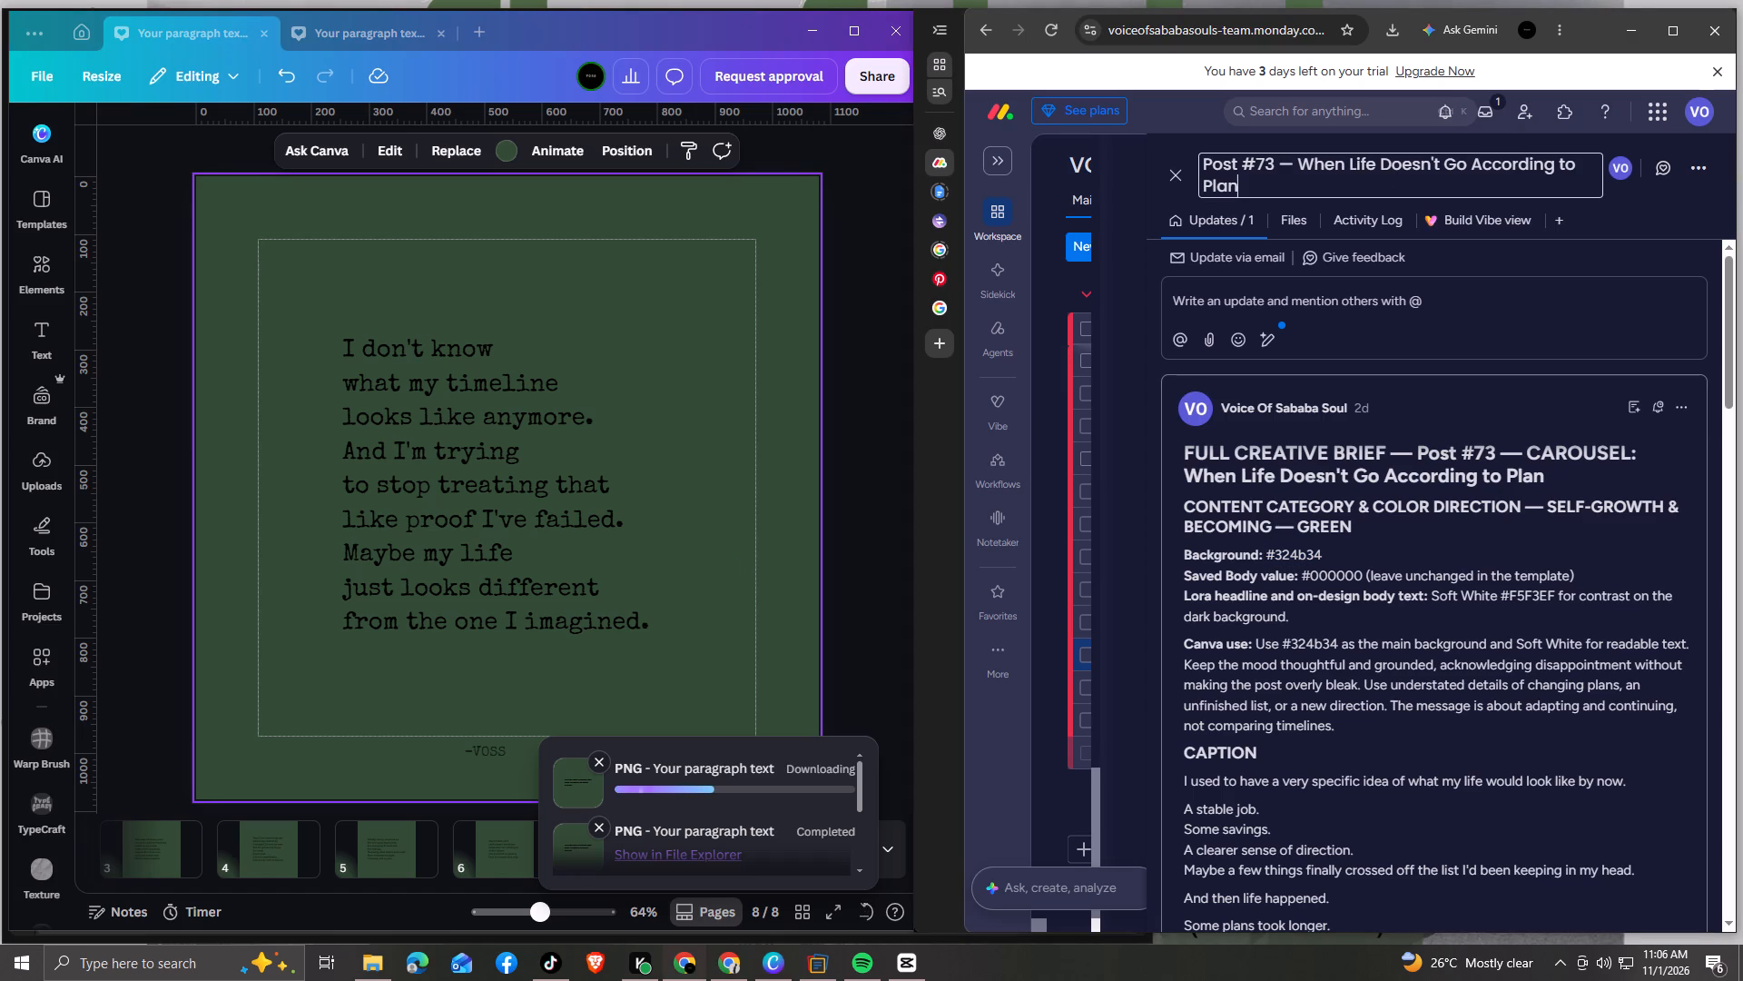
pyautogui.tripleClick(1394, 173)
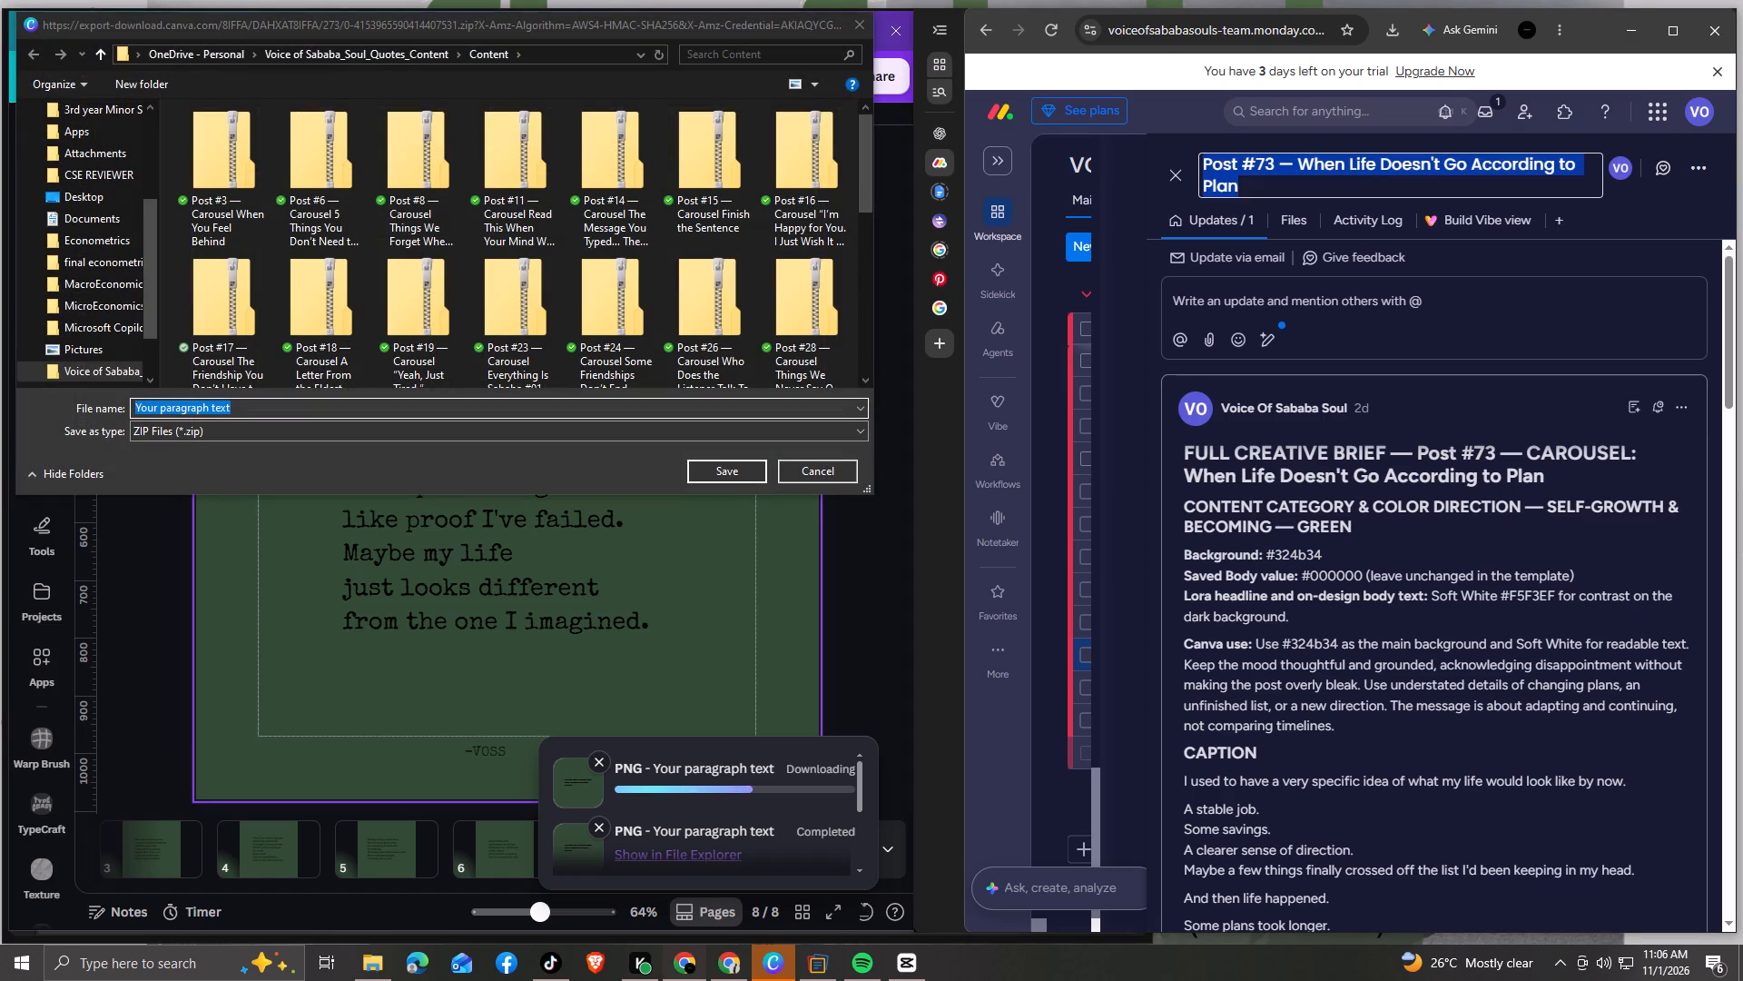
pyautogui.hotkey('ctrl', 'c')
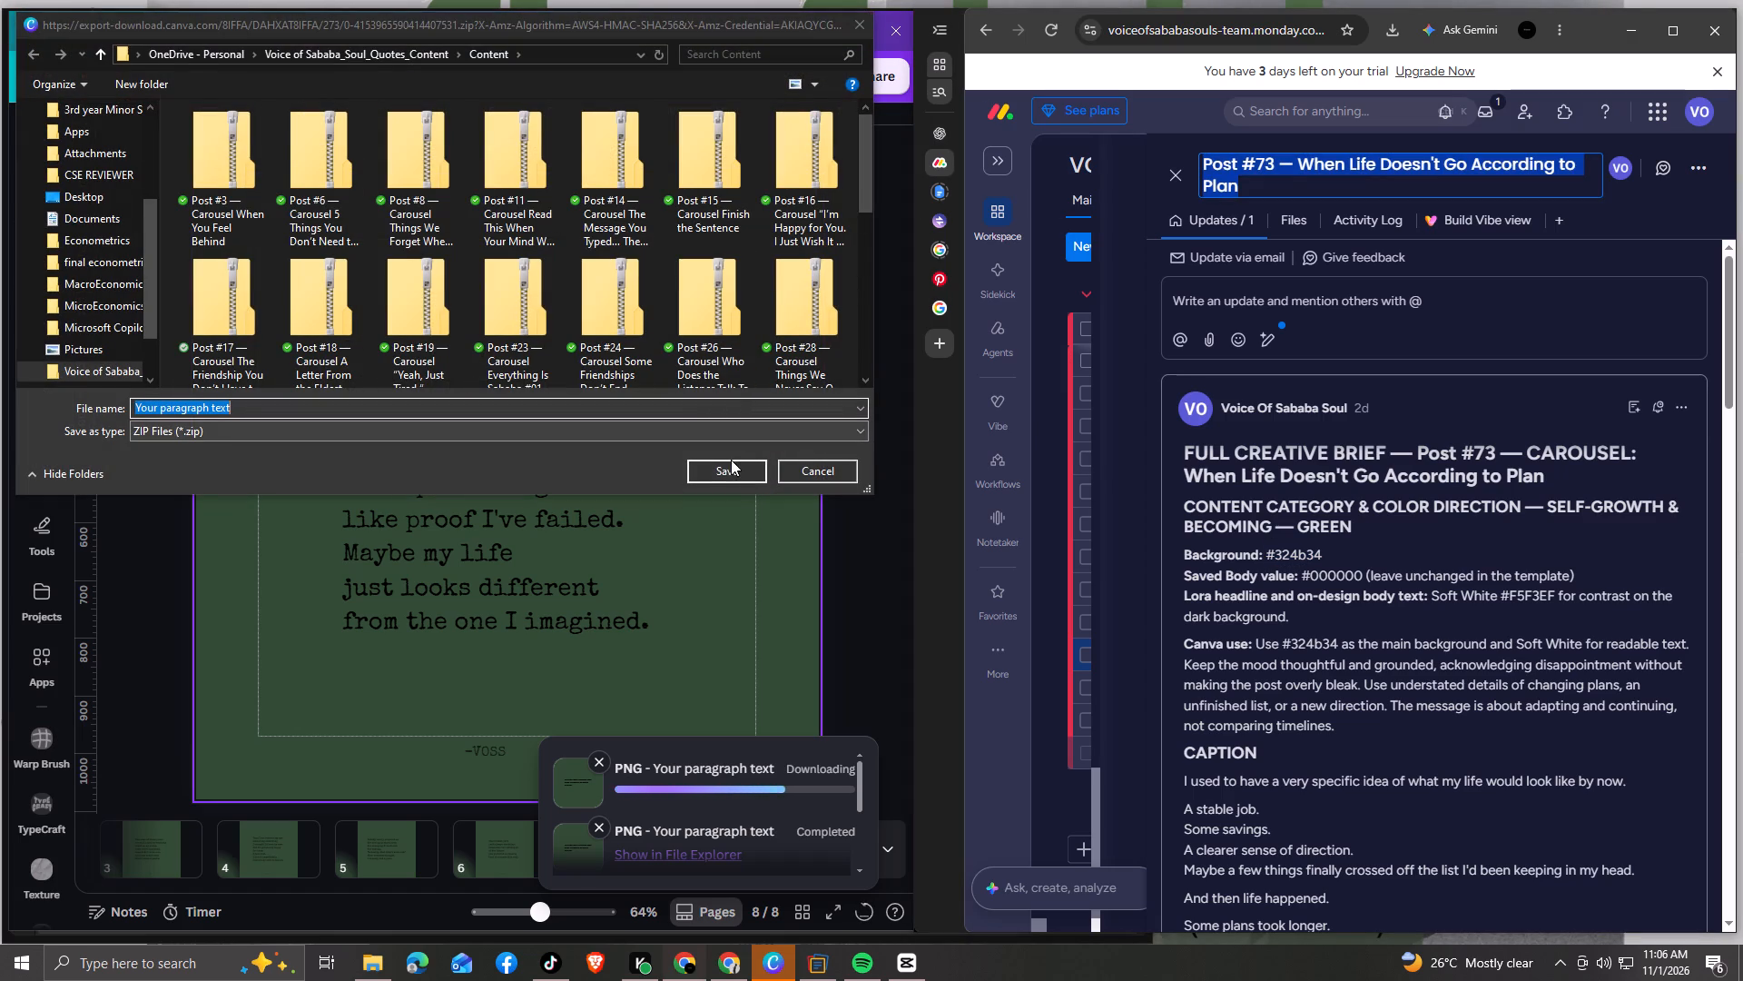
pyautogui.click(726, 469)
# Rename the downloaded "Your paragraph text" ZIP in the Content folder with the copied title "Post #73 — When Life Doesn't Go According to Plan".
pyautogui.click(386, 971)
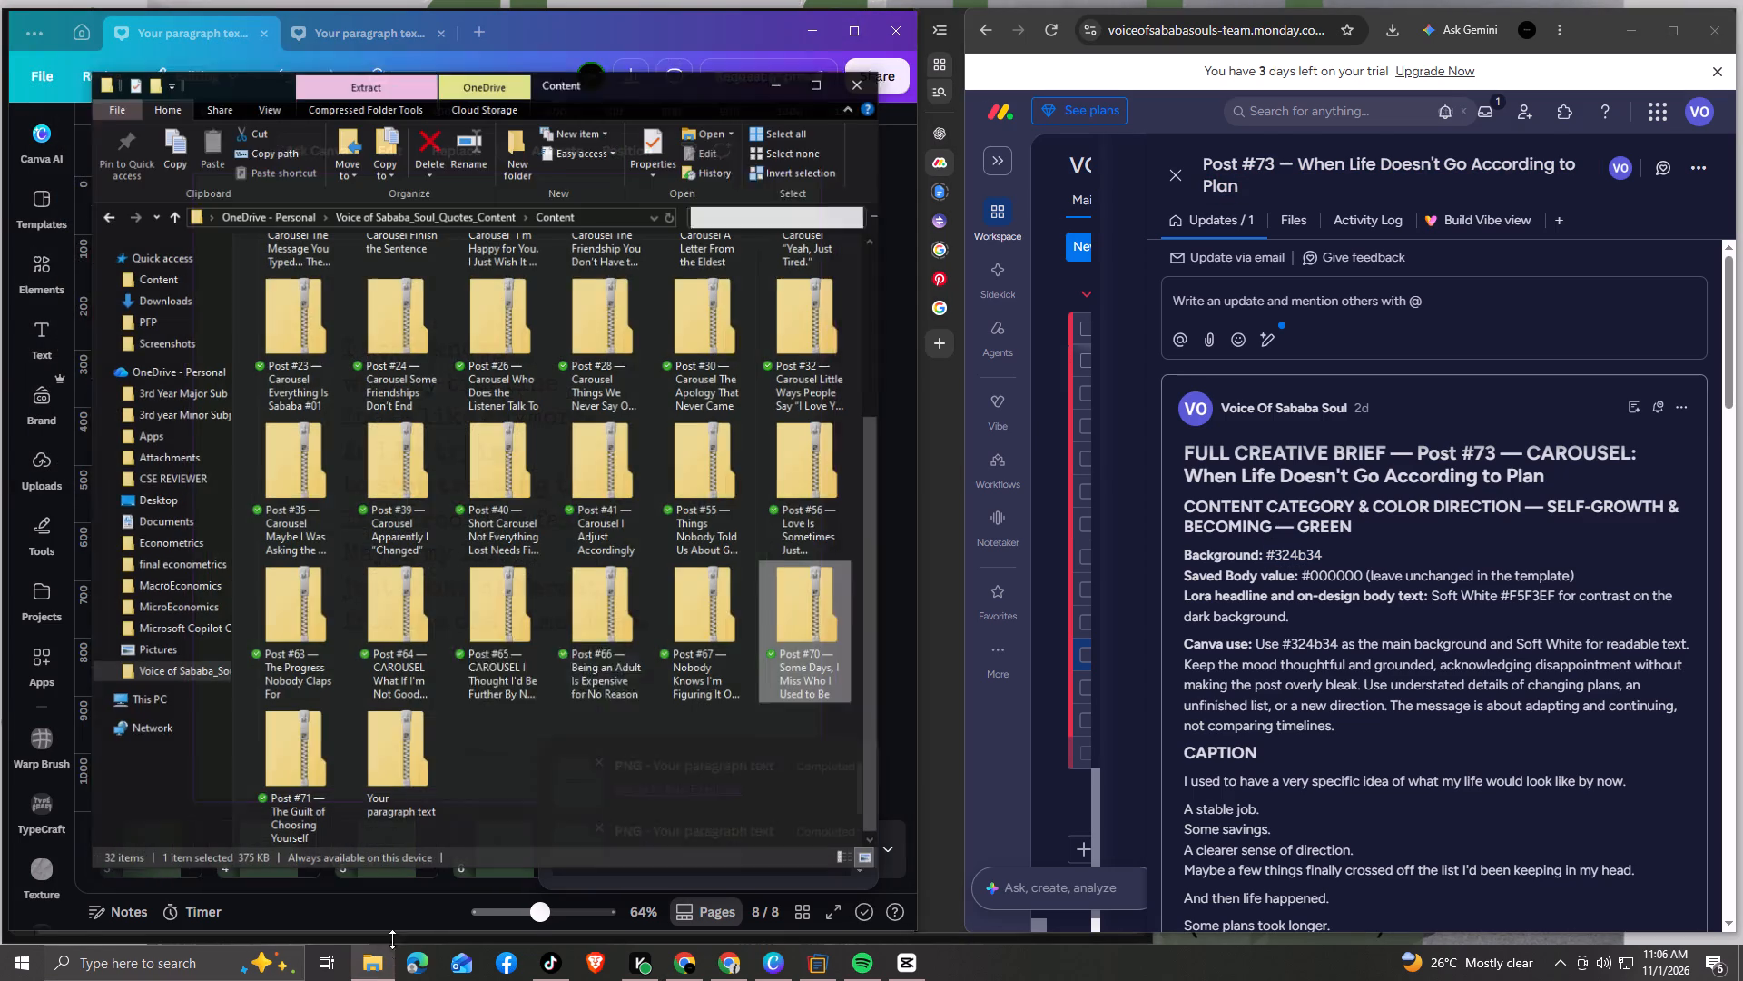
pyautogui.click(409, 772)
pyautogui.scroll(1, 410, 769)
pyautogui.rightClick(410, 769)
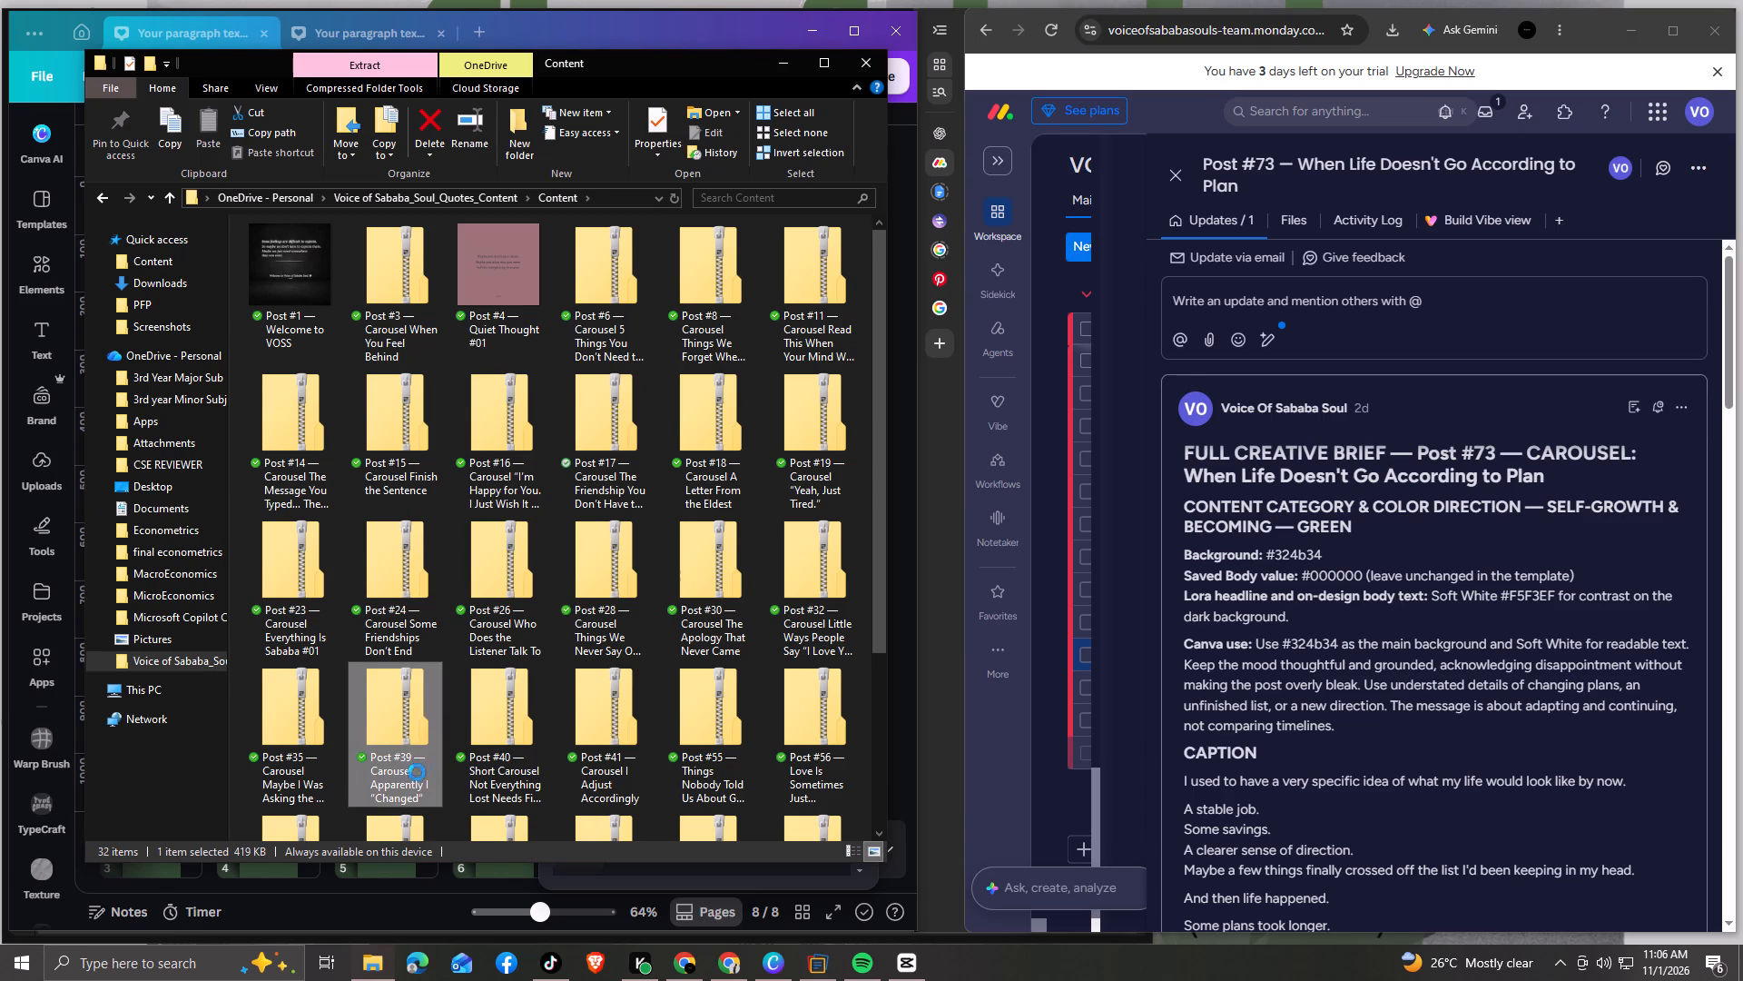
pyautogui.scroll(-7, 487, 723)
pyautogui.scroll(-8, 809, 766)
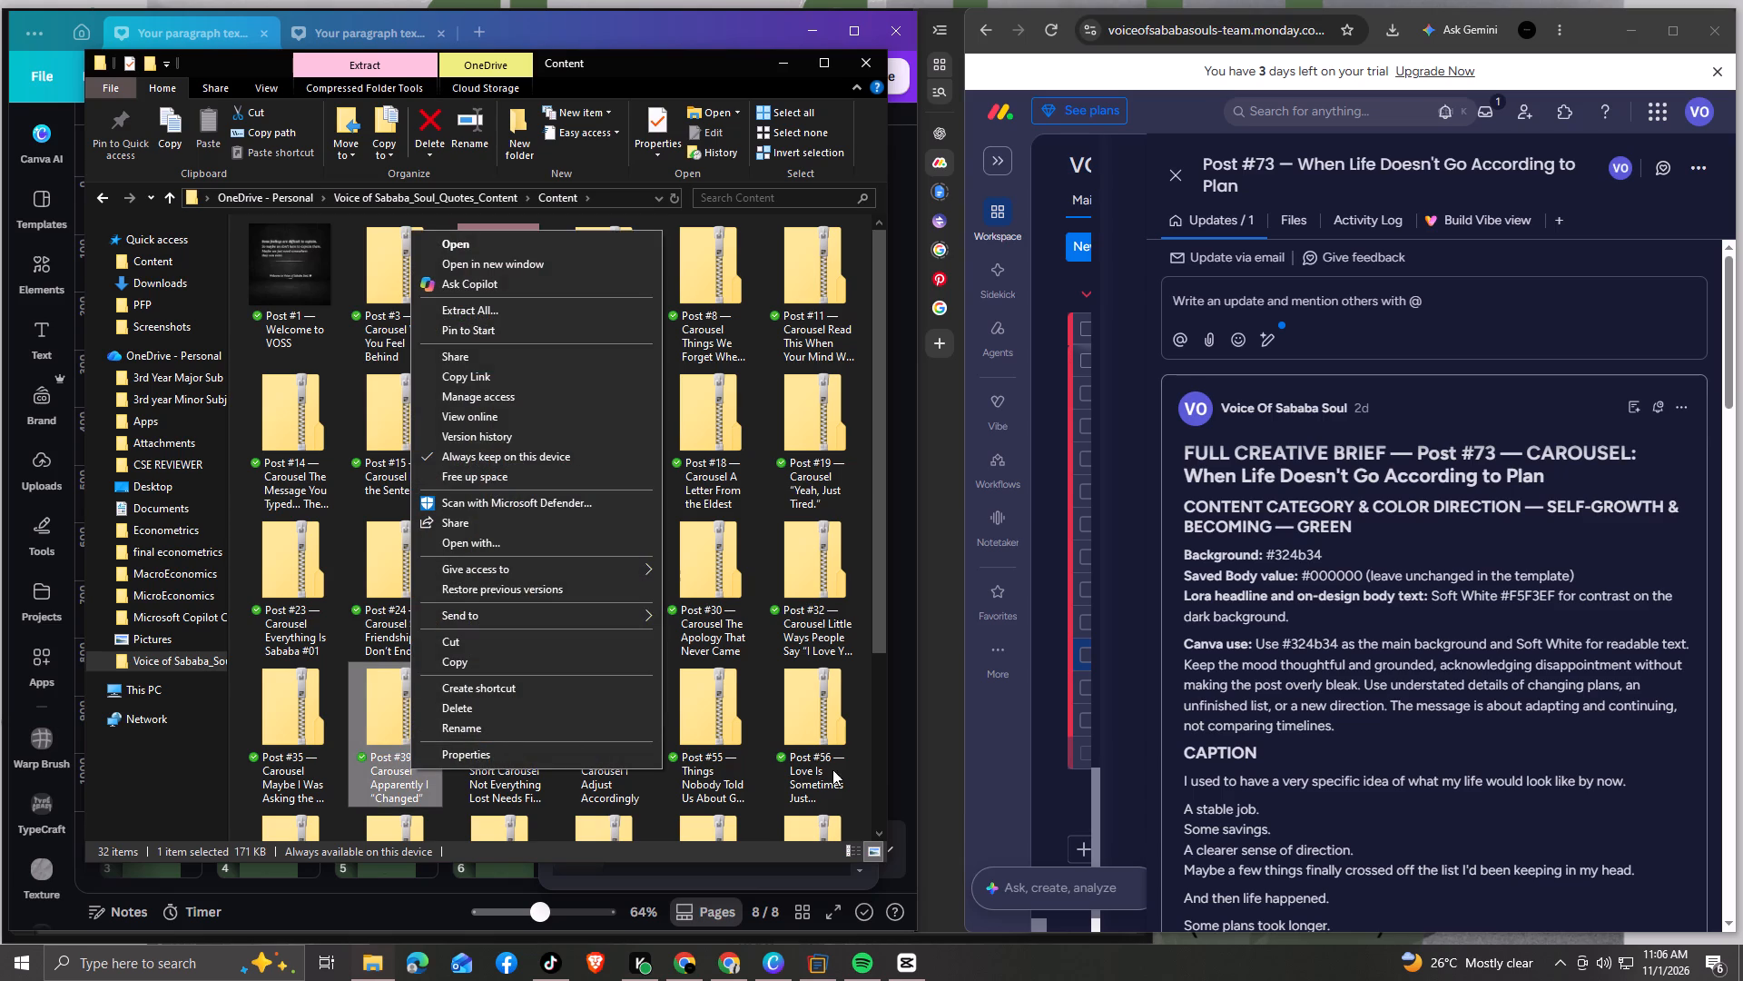
pyautogui.click(887, 753)
pyautogui.scroll(-7, 799, 730)
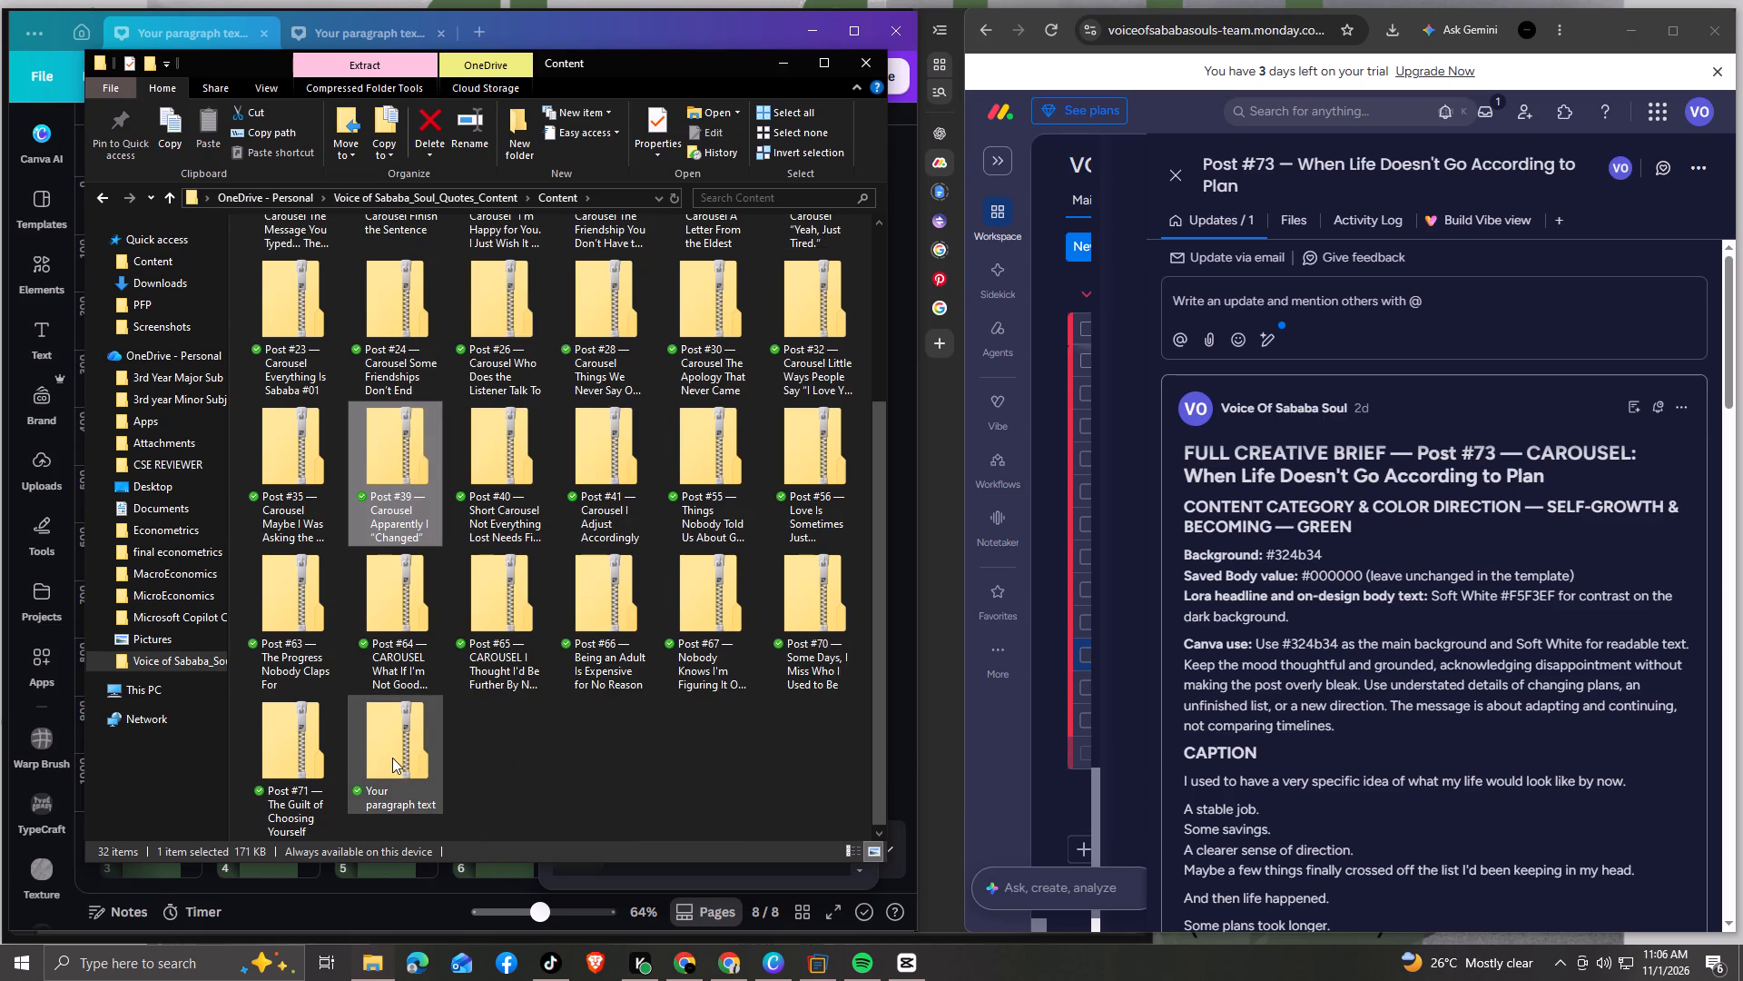
pyautogui.click(392, 758)
pyautogui.rightClick(393, 758)
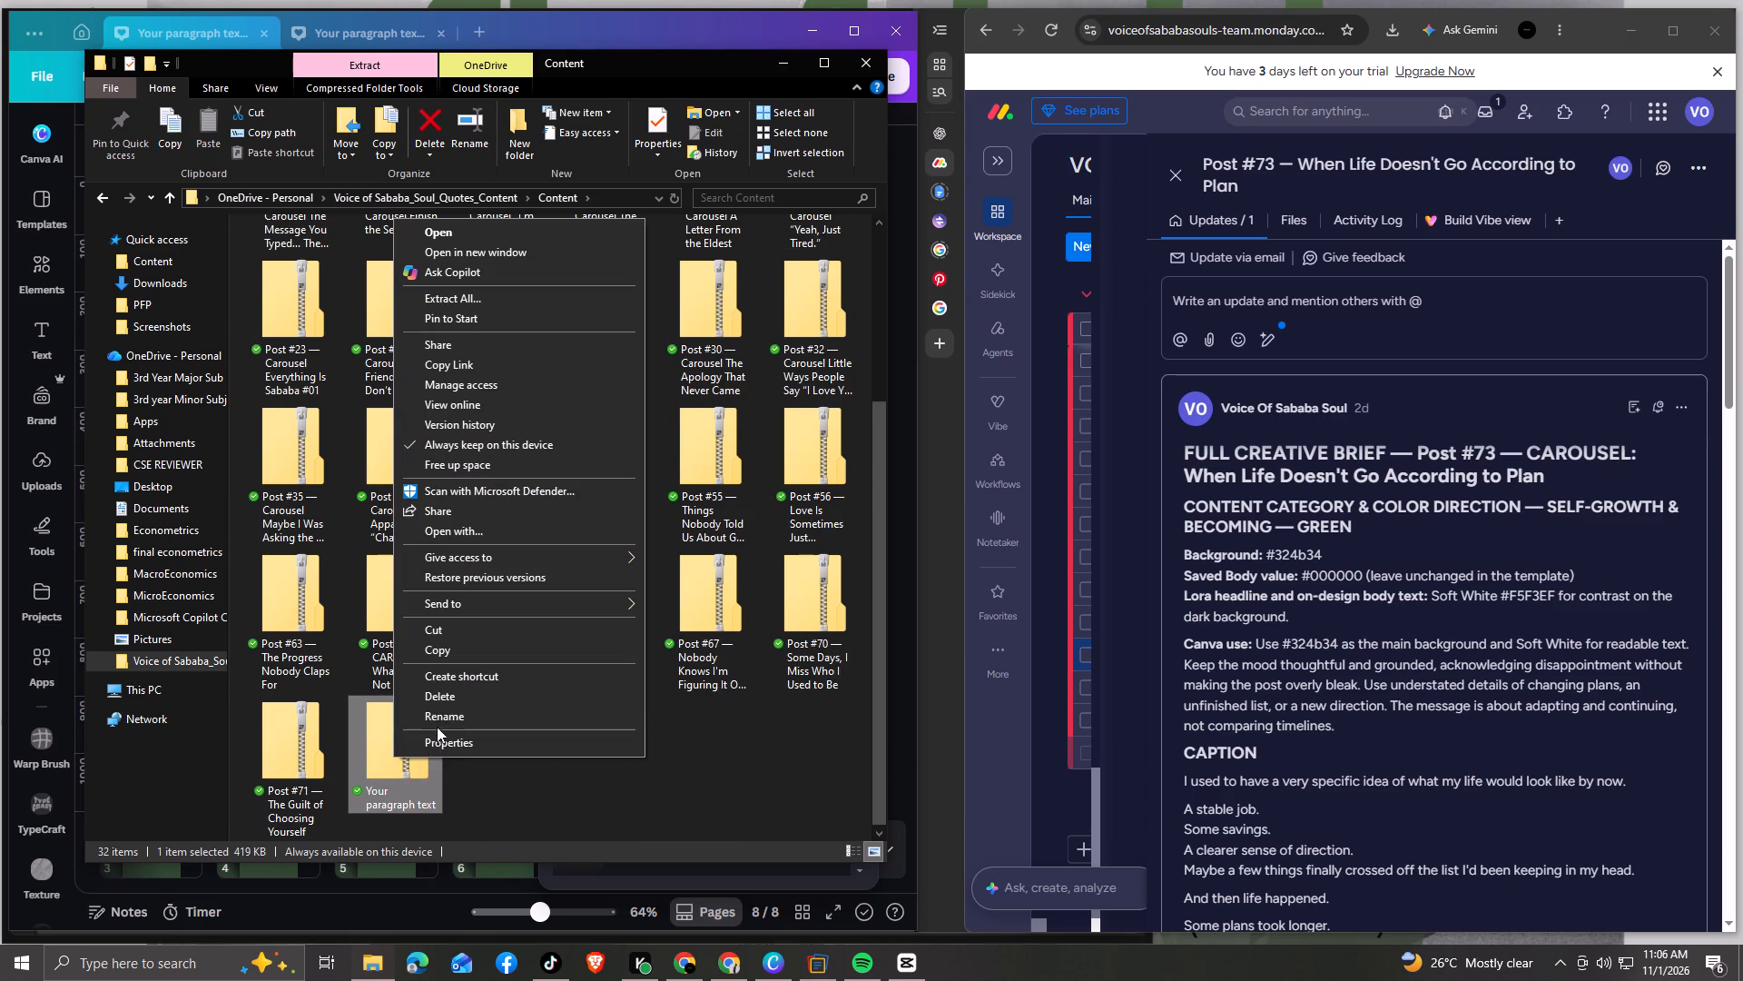
pyautogui.click(438, 720)
pyautogui.hotkey('ctrl', 'v')
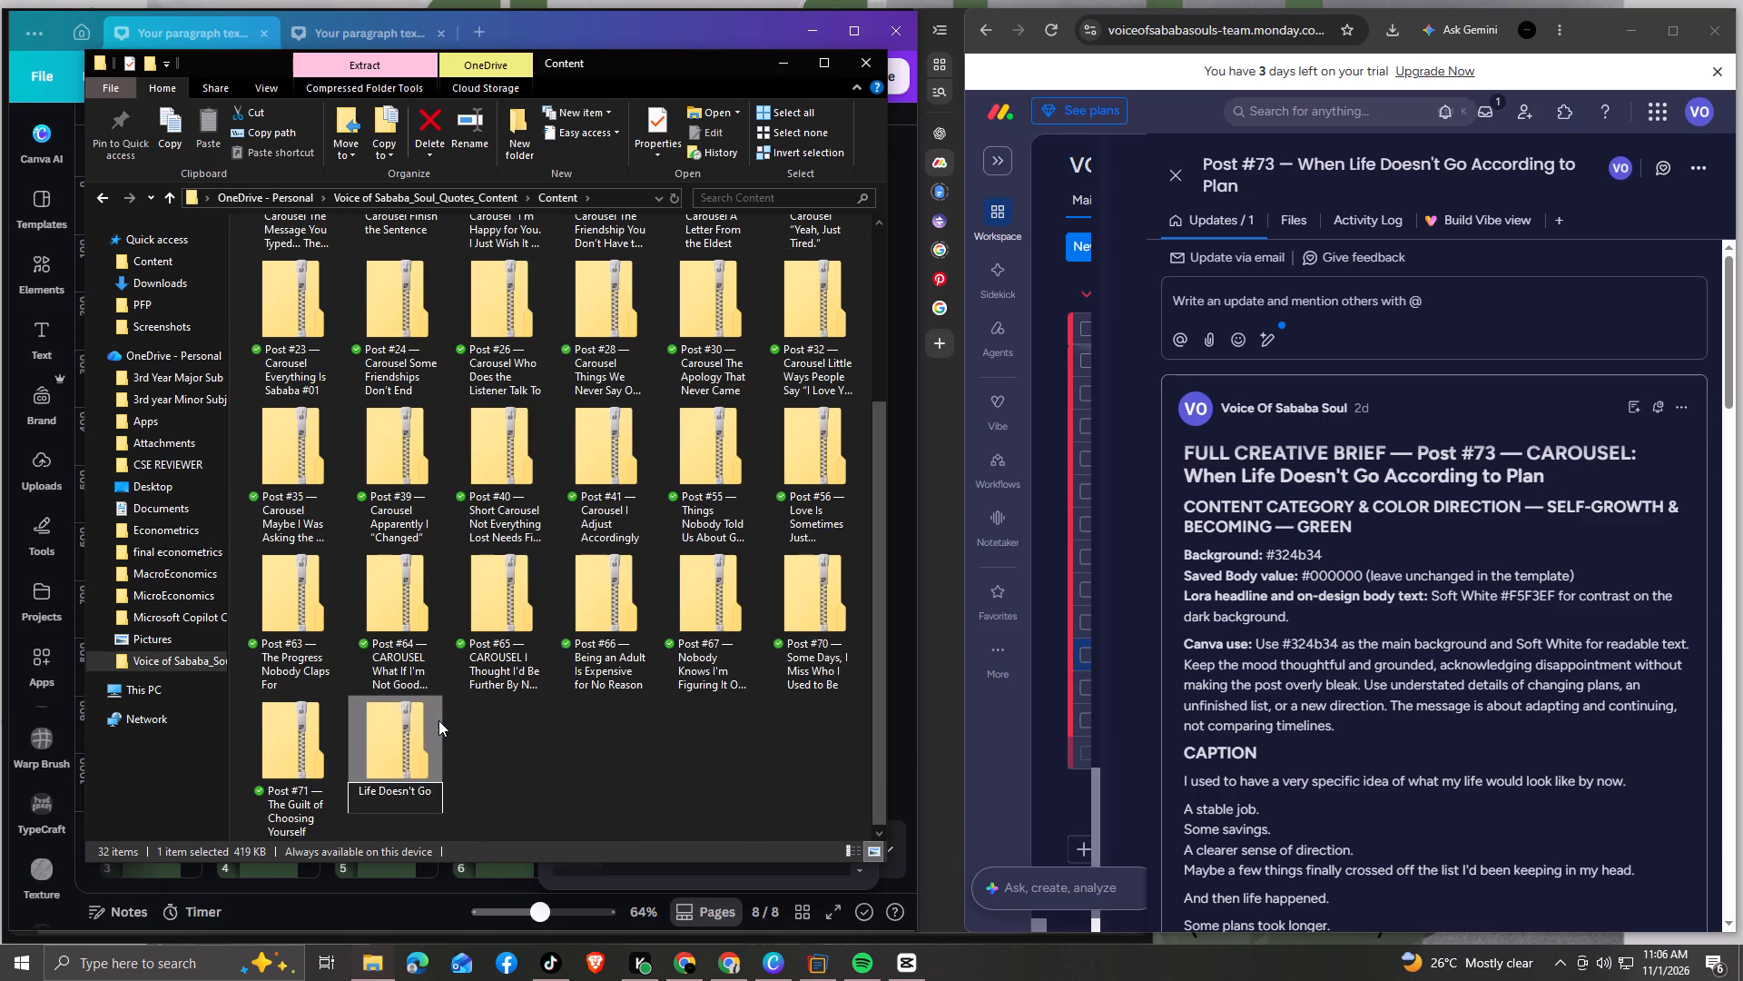
pyautogui.press('Return')
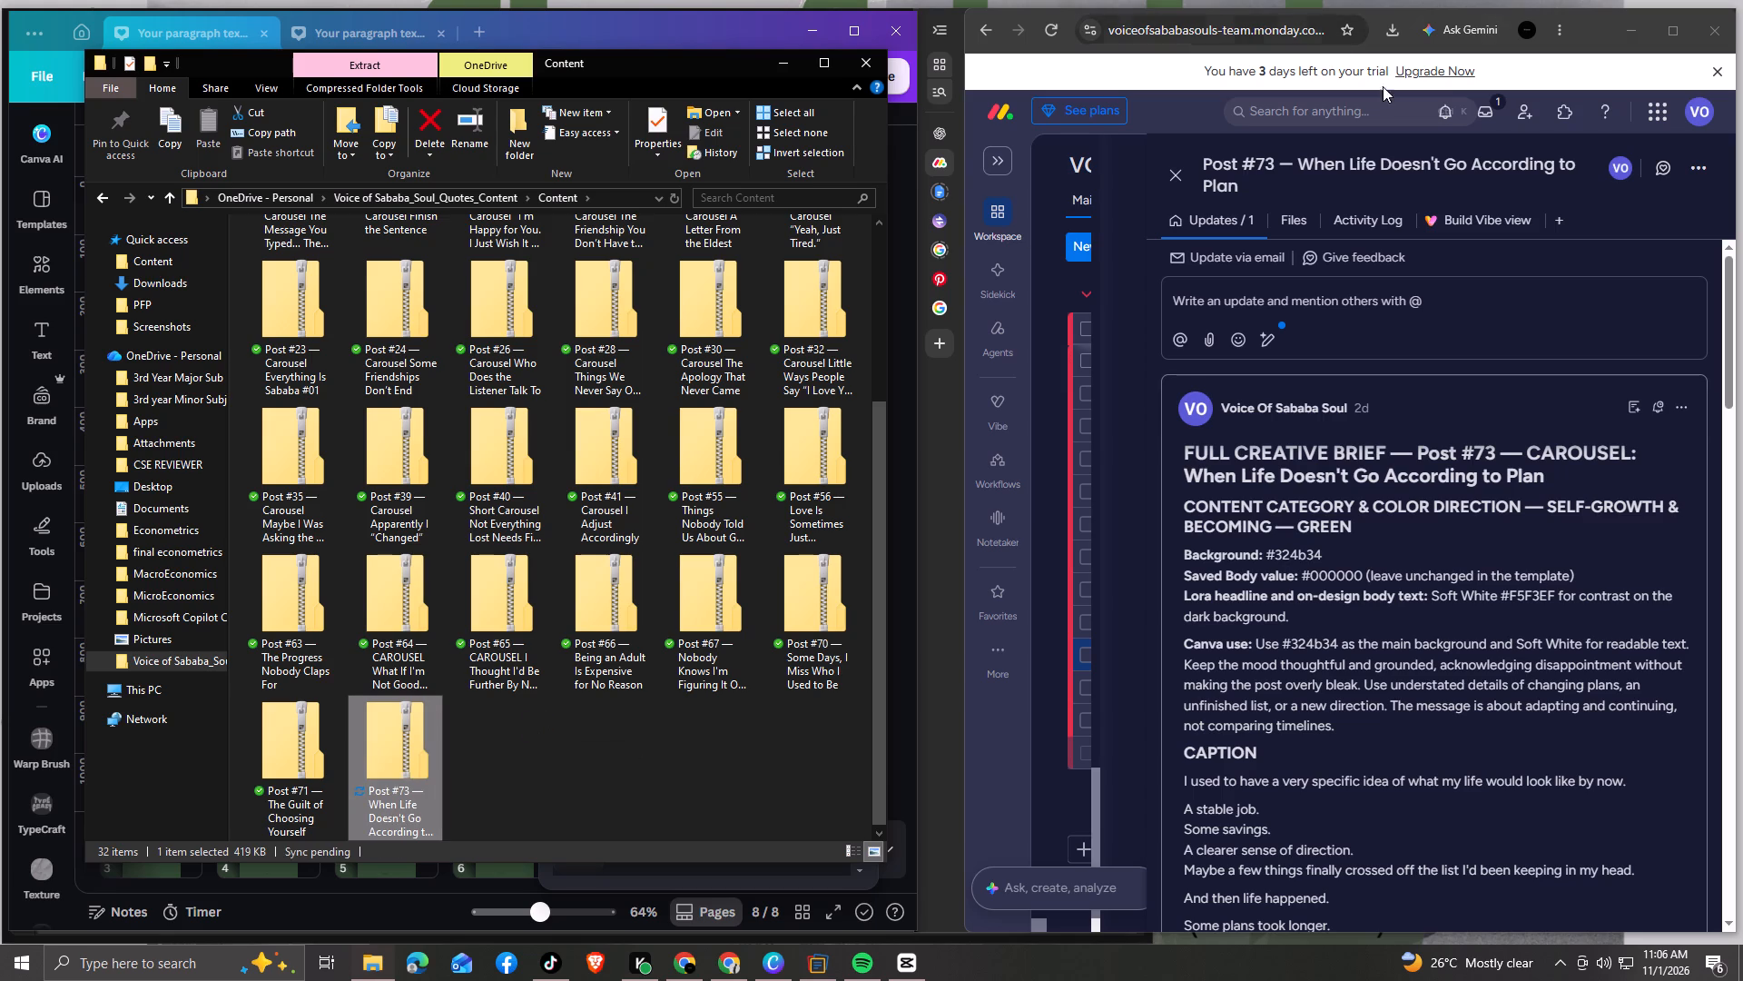
# Close the brief and set the status of Post #73 on the content board to Ready.
pyautogui.click(1180, 174)
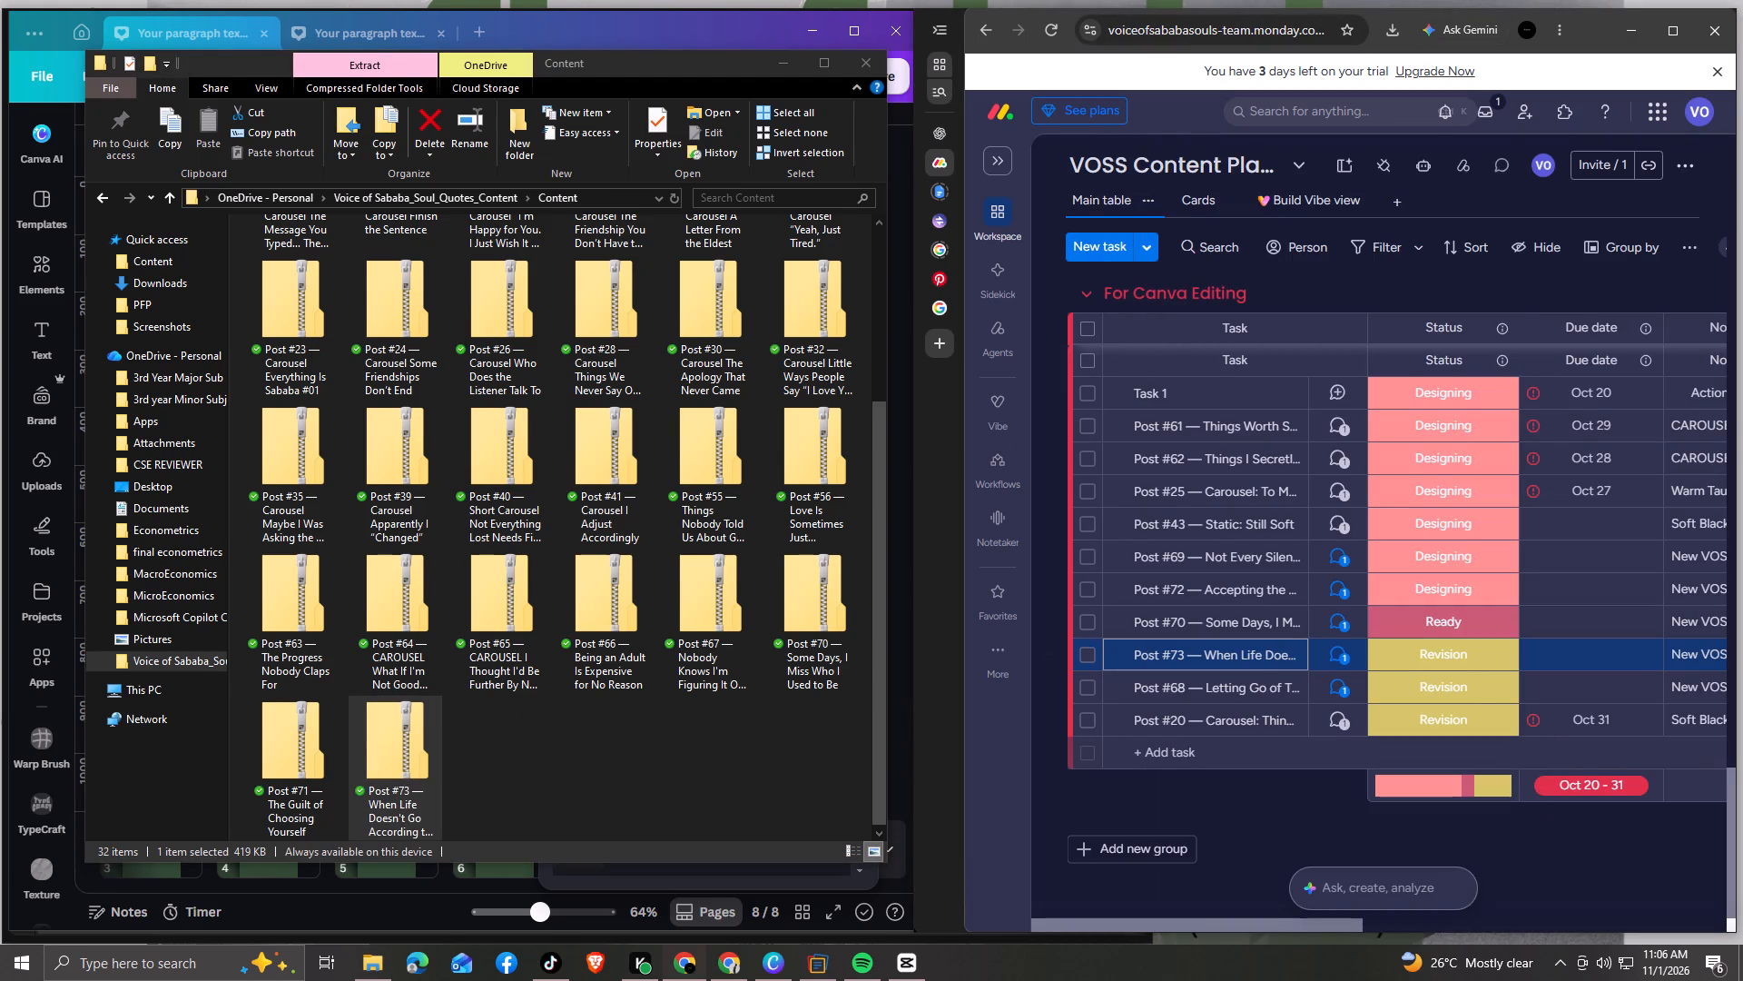
pyautogui.click(1434, 660)
pyautogui.click(1386, 460)
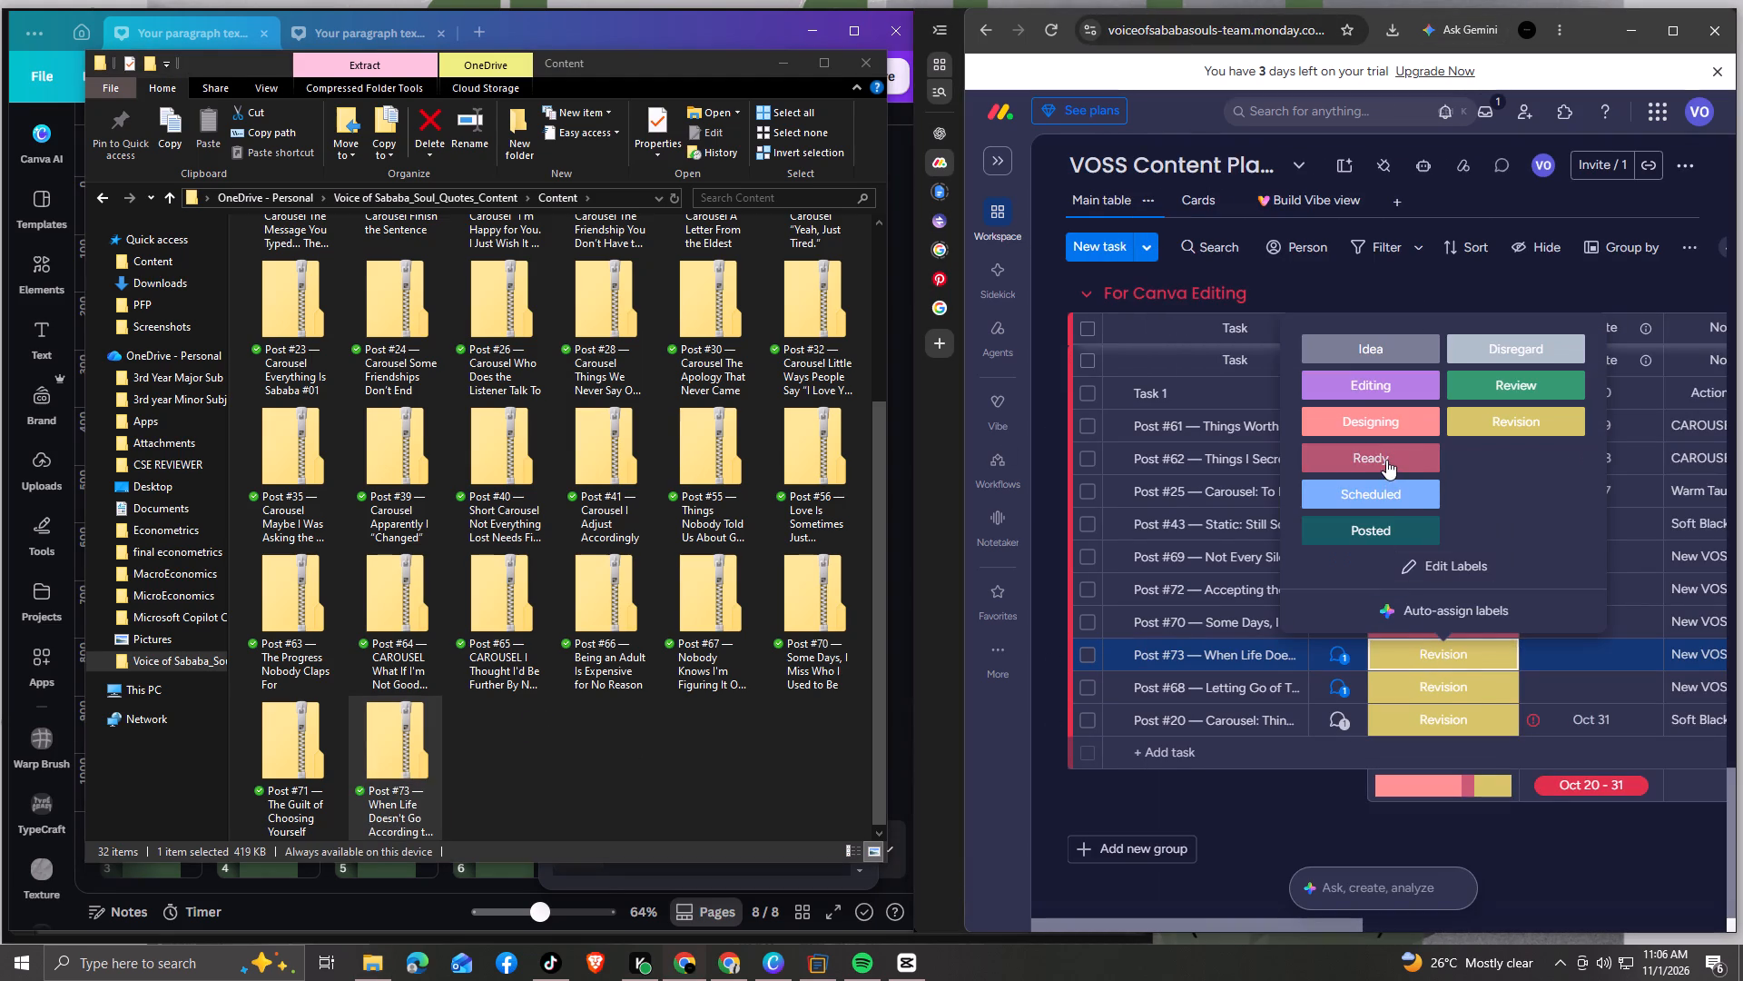
# Open the brief for Post #68 — Letting Go of Things I Can't Control and return to page 1 of the Canva carousel.
pyautogui.click(1344, 693)
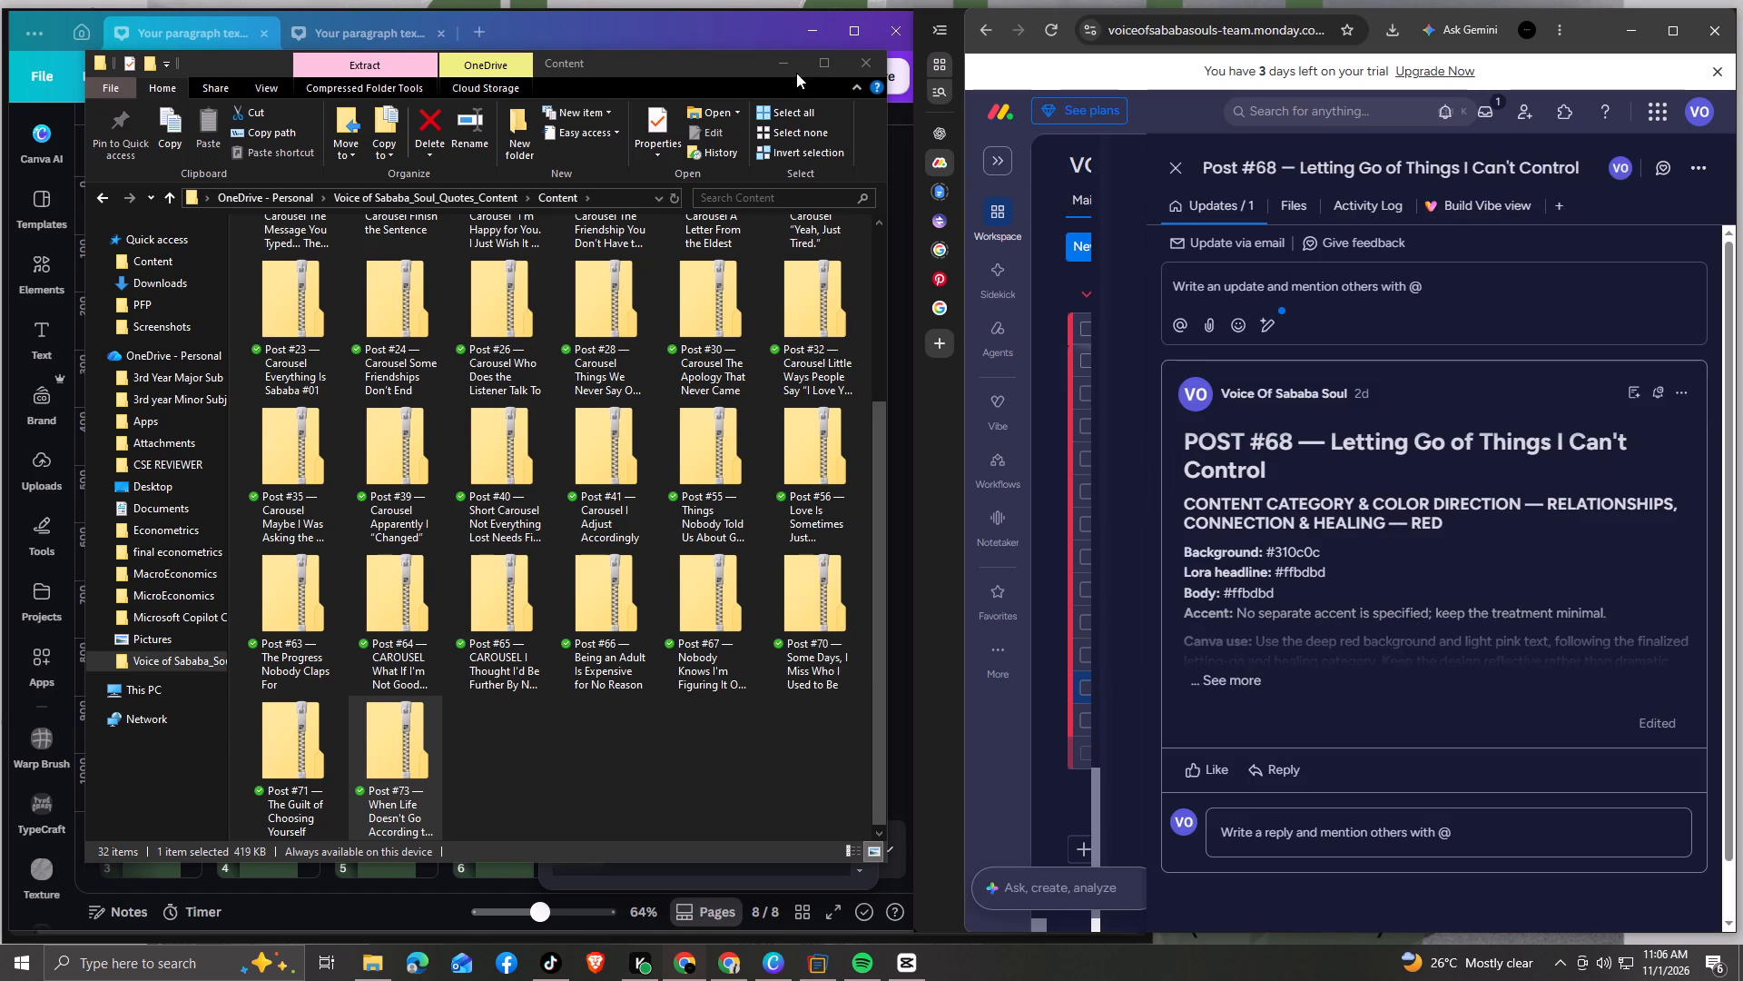
pyautogui.click(780, 65)
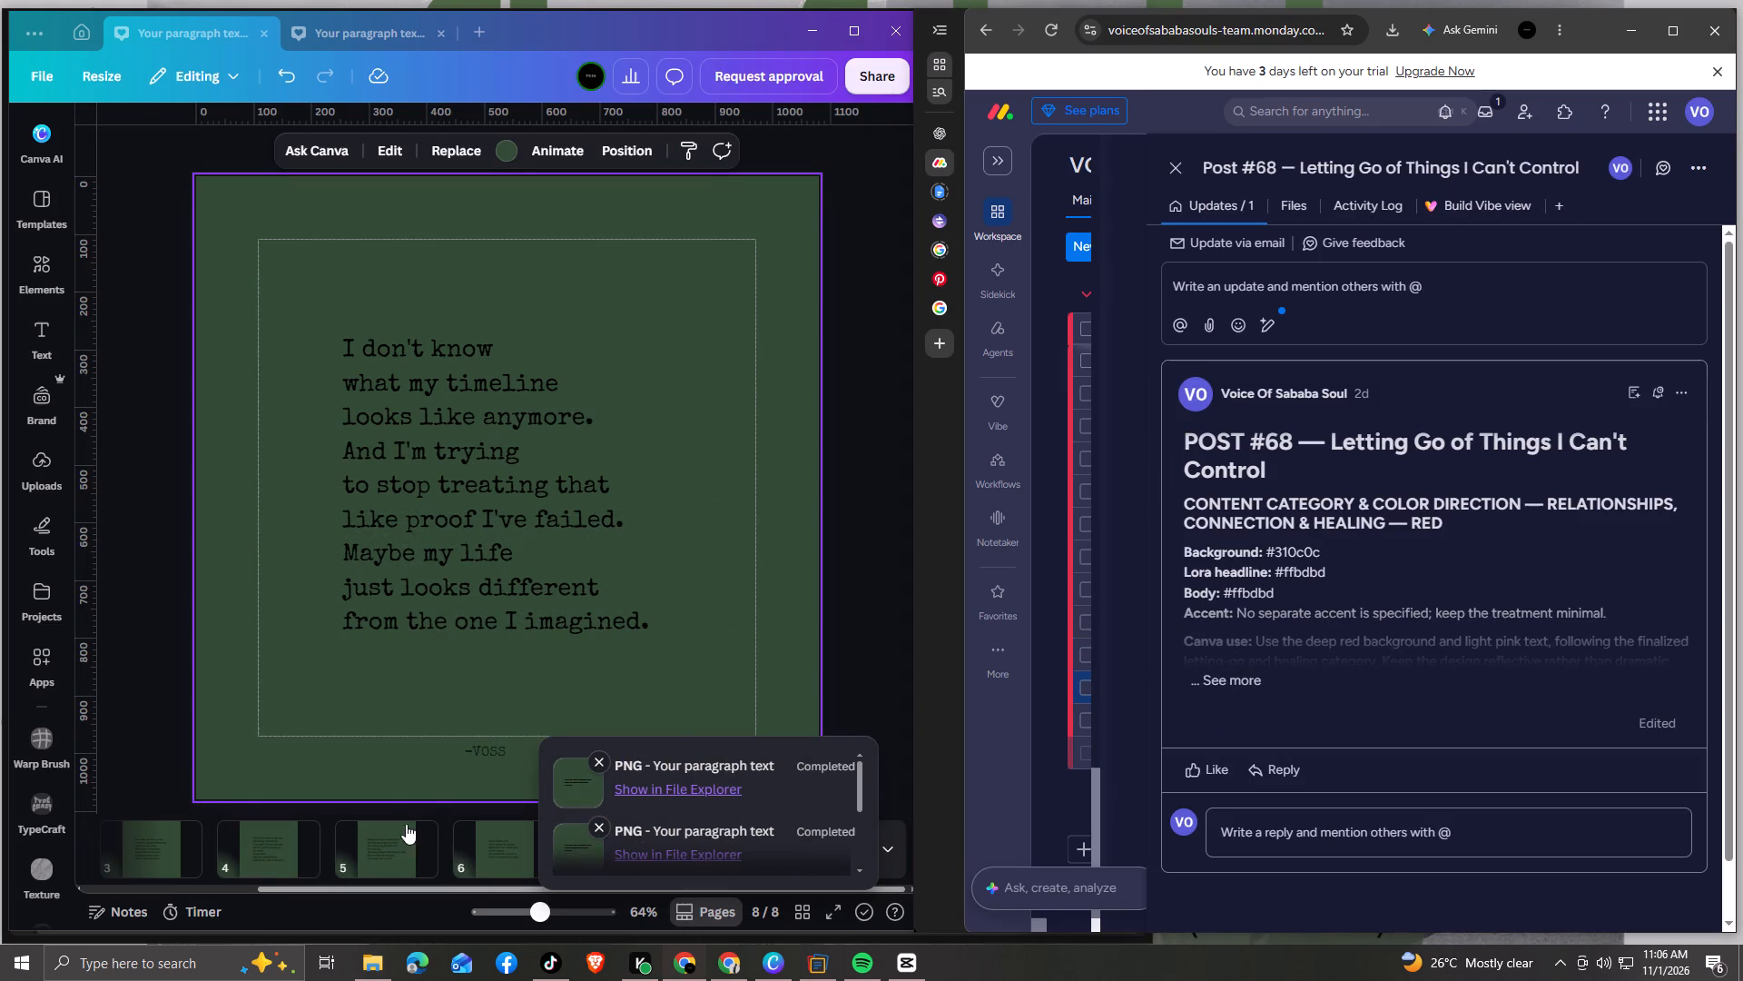
pyautogui.moveTo(275, 887); pyautogui.dragTo(120, 892)
pyautogui.click(137, 852)
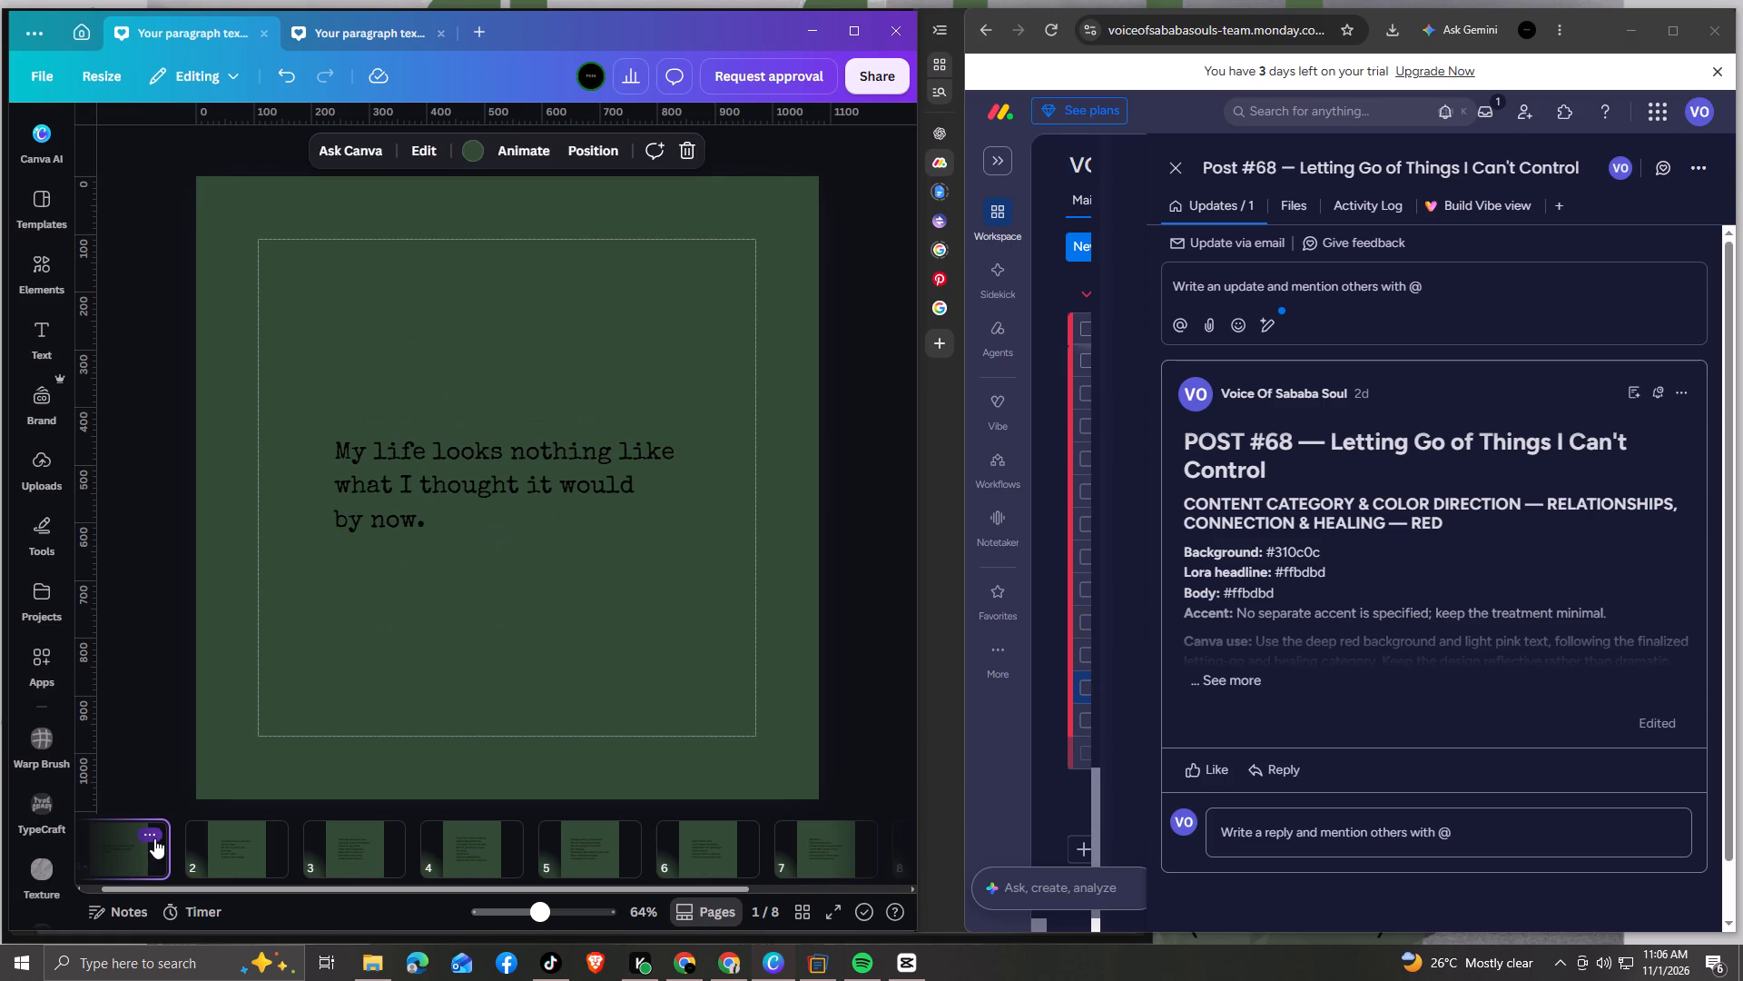
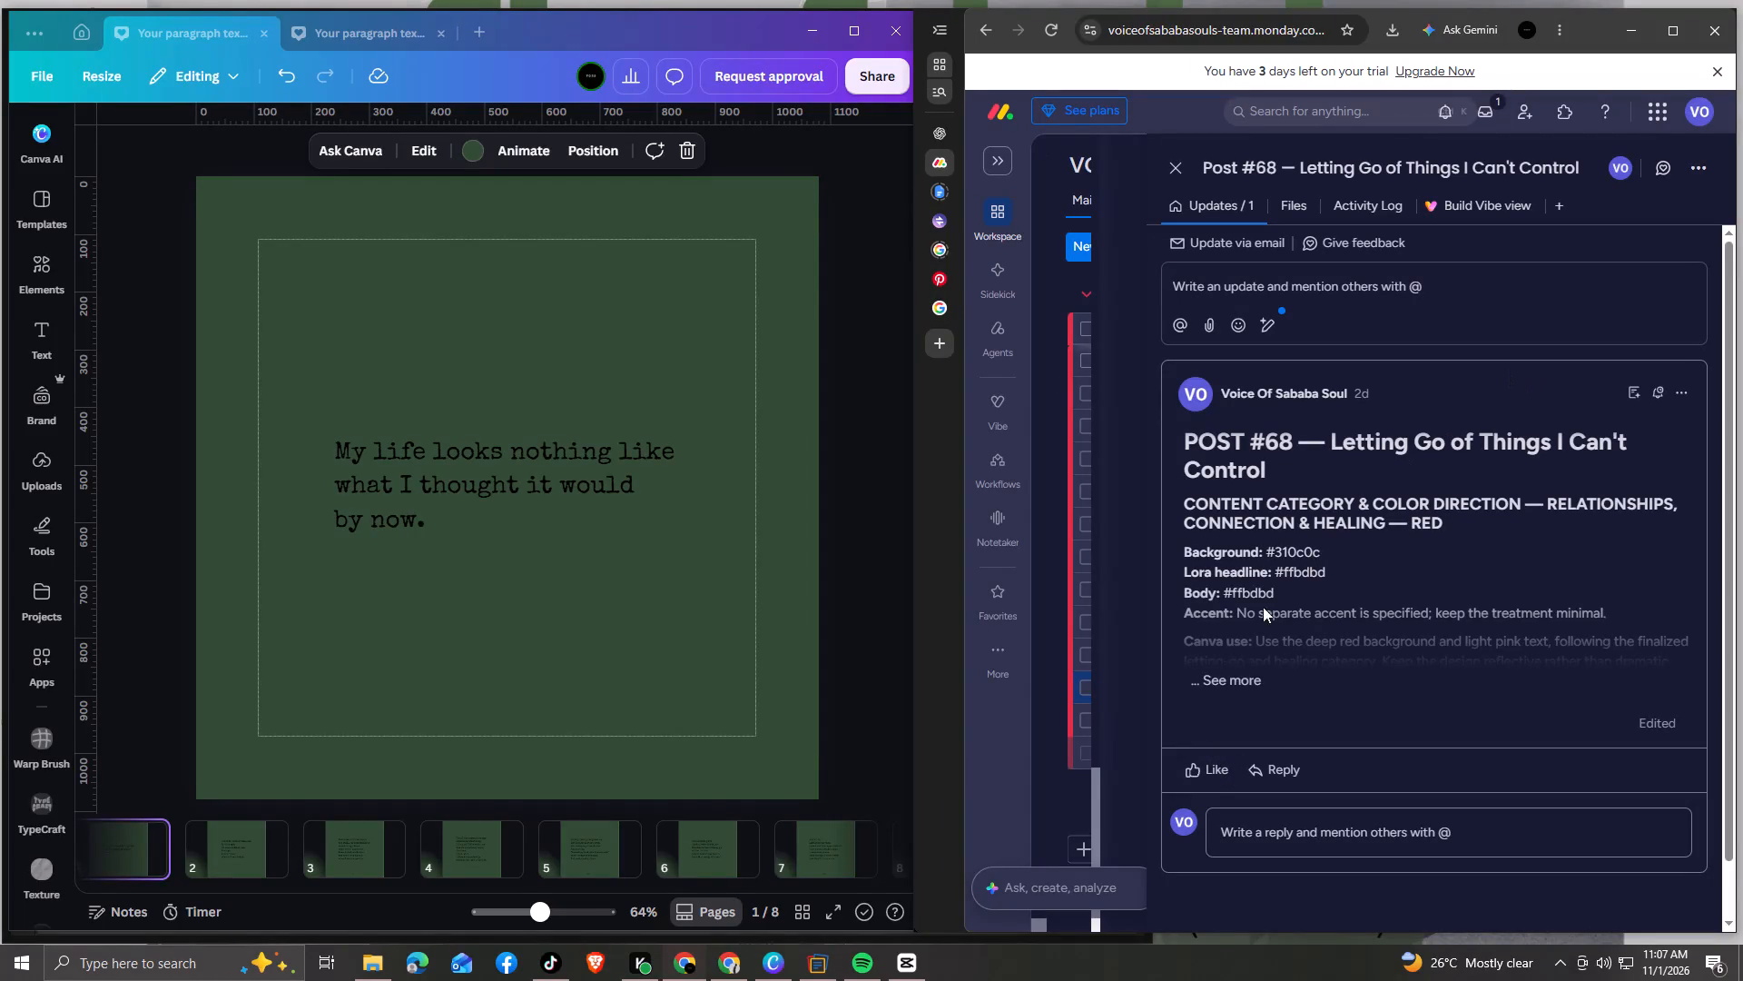
# Expand the full Post #68 brief and examine its colour direction, caption and carousel content.
pyautogui.scroll(-1, 1354, 592)
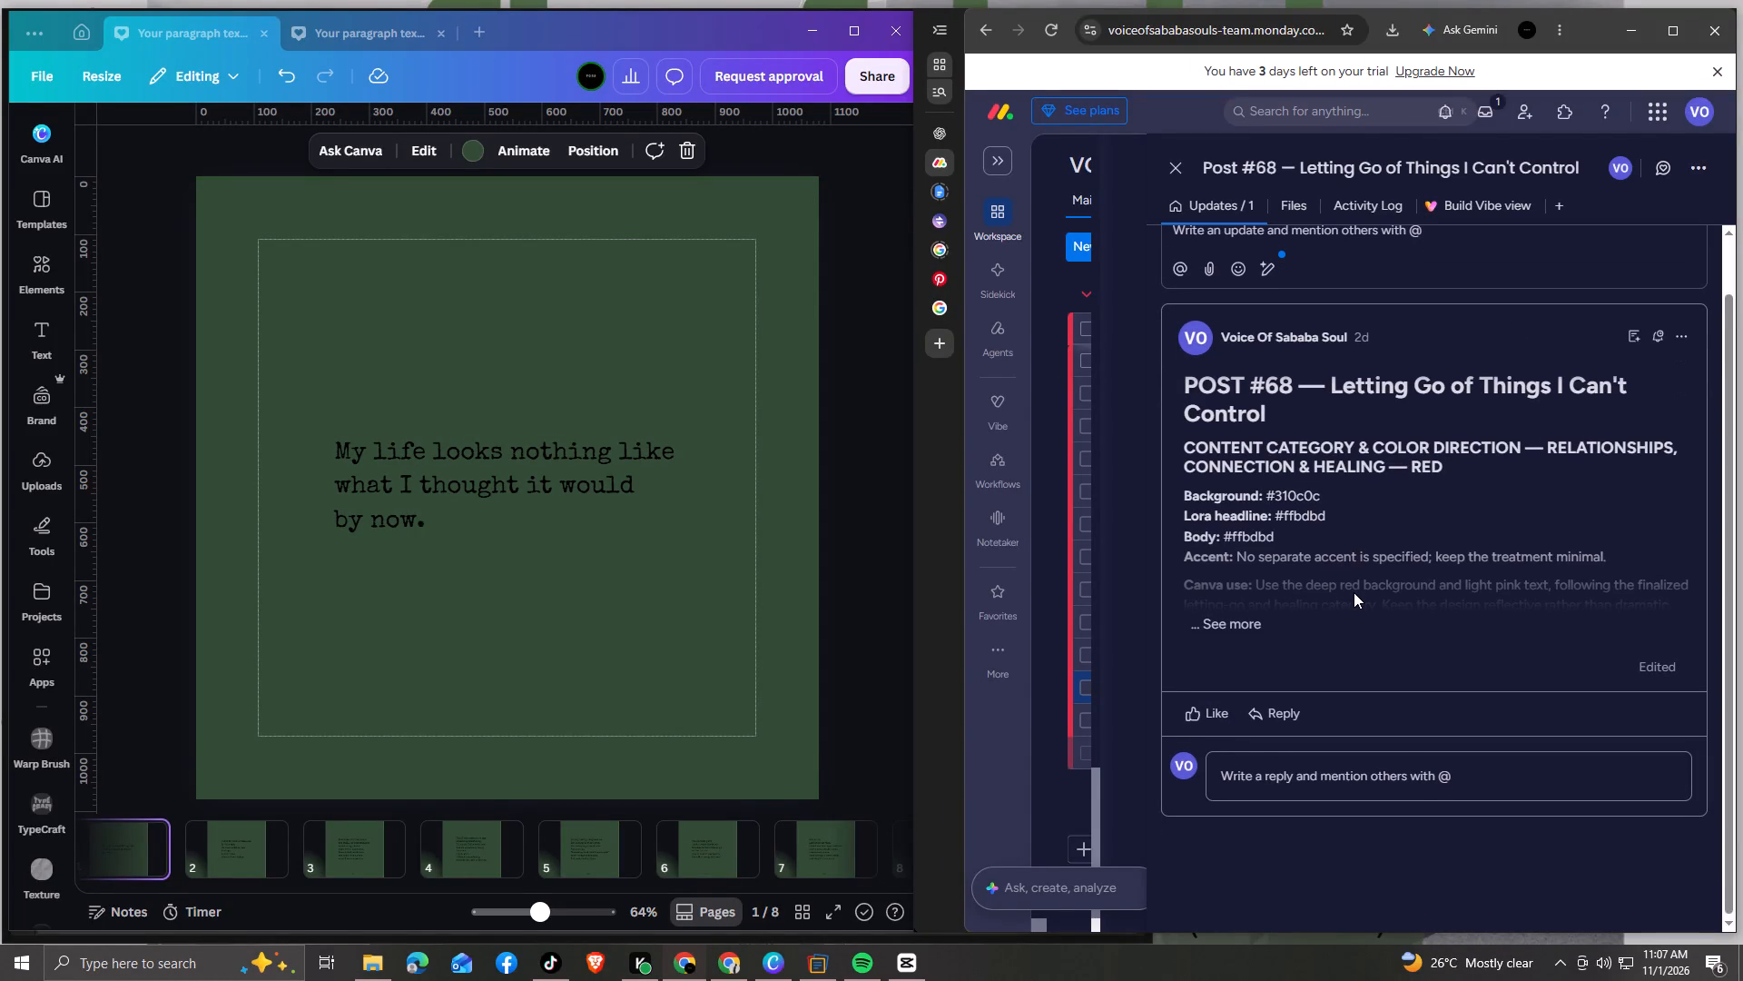
pyautogui.scroll(1, 1354, 592)
pyautogui.click(1239, 679)
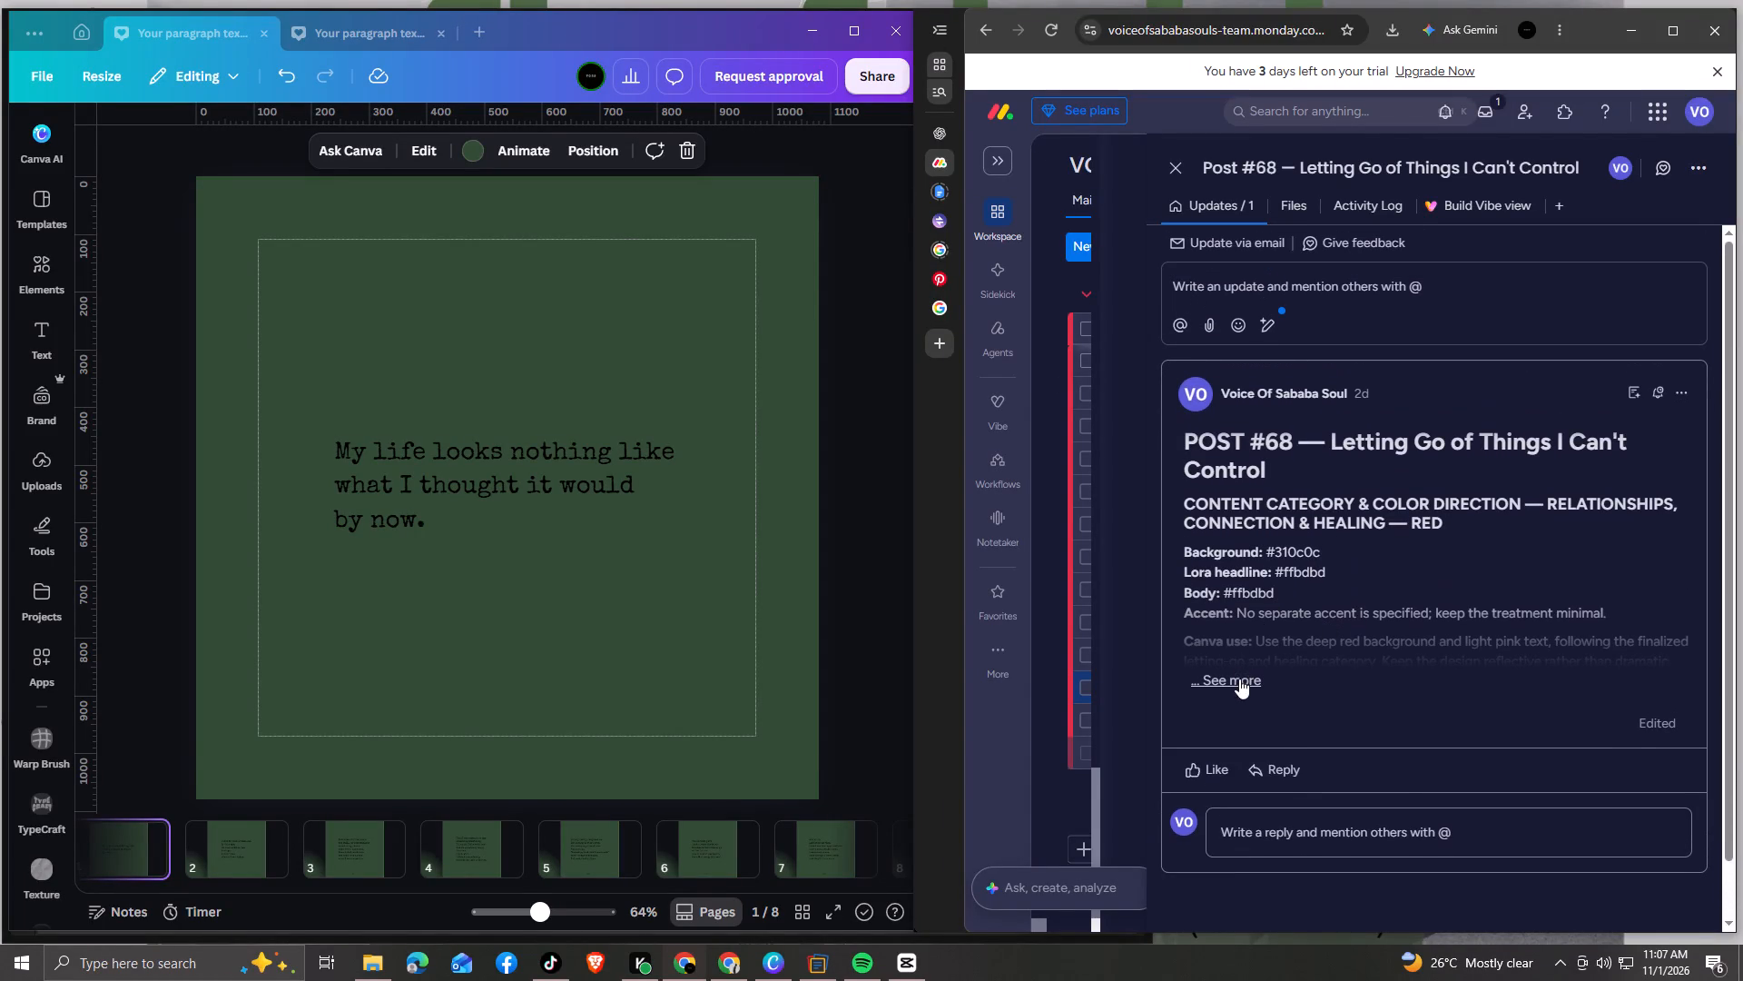
pyautogui.scroll(-4, 1353, 512)
pyautogui.scroll(3, 1354, 529)
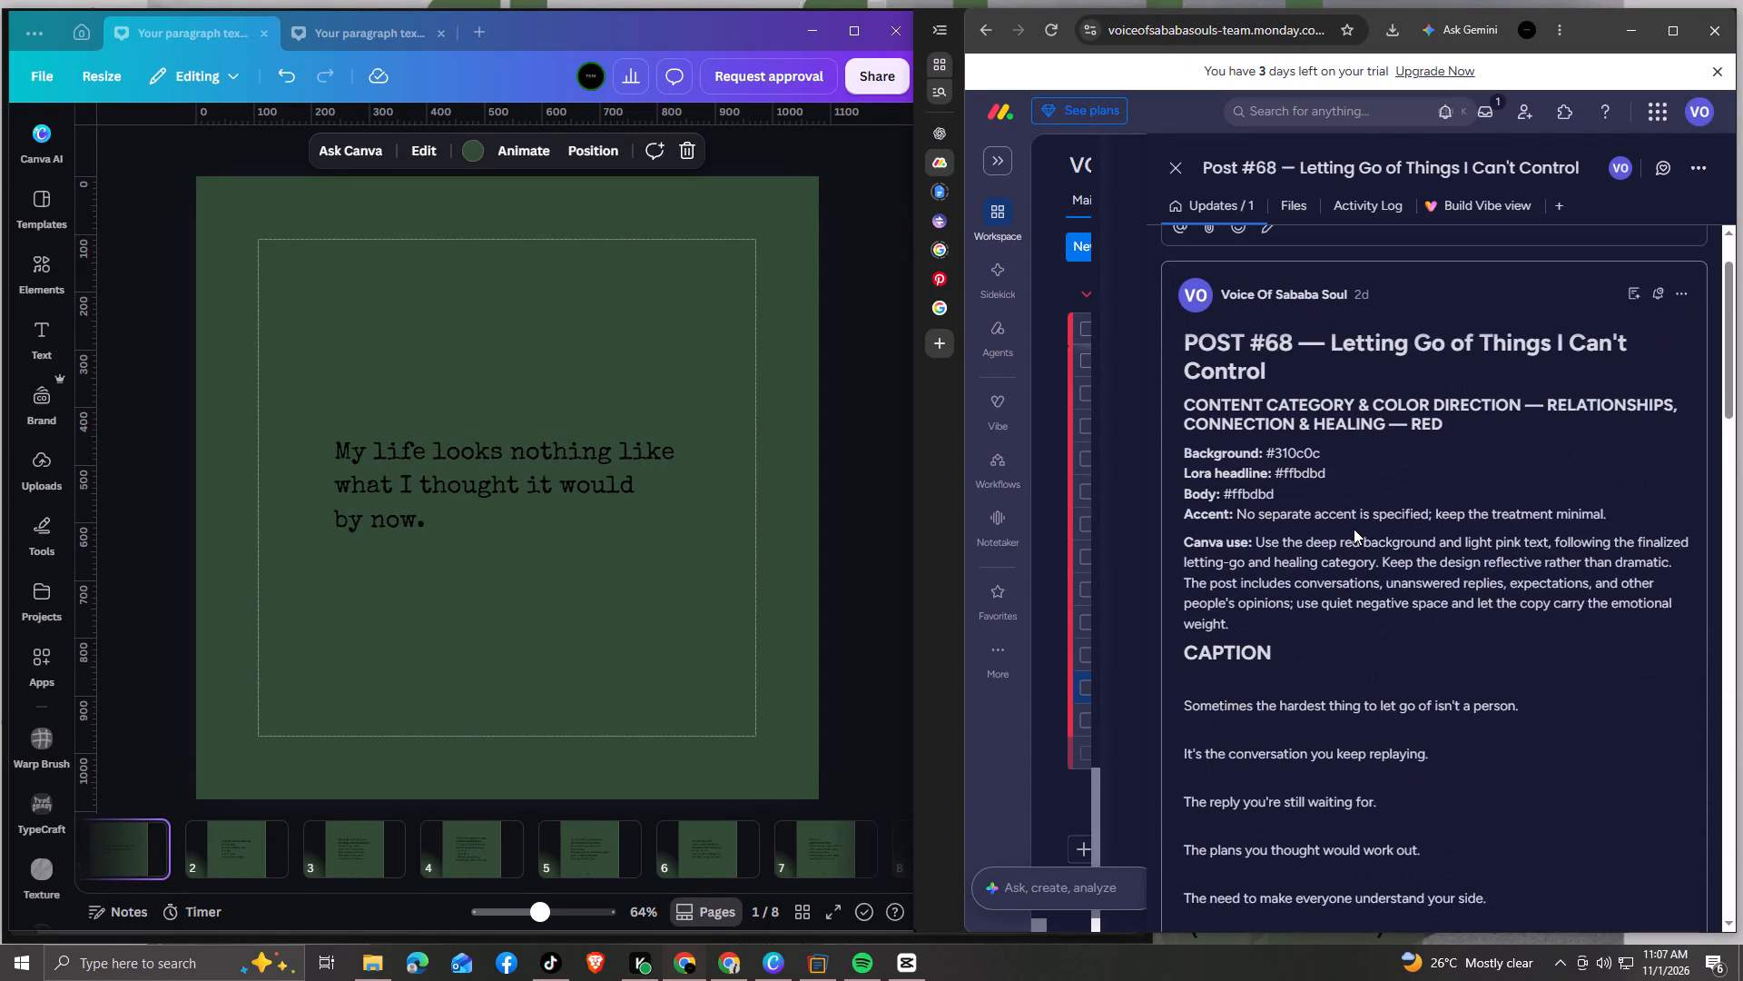
pyautogui.scroll(-4, 1352, 530)
pyautogui.scroll(3, 1351, 534)
pyautogui.scroll(-3, 1351, 534)
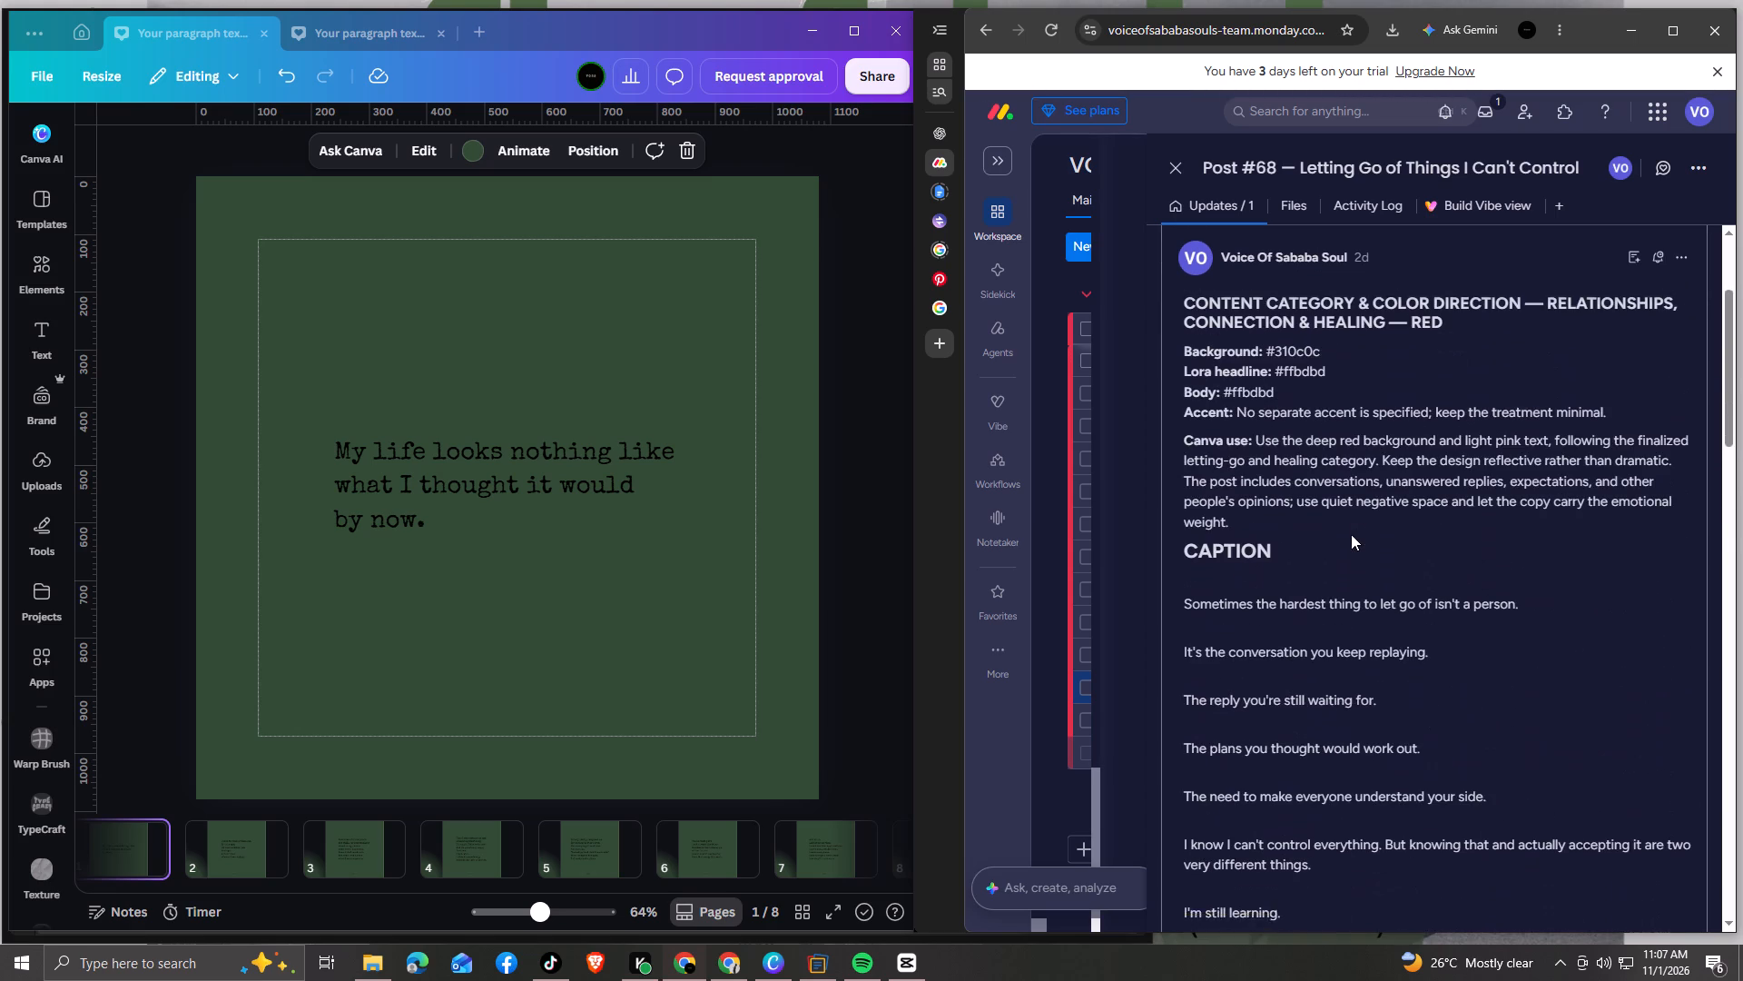
pyautogui.scroll(-11, 1351, 534)
# Replace the page 1 text with the brief's Slide 1 — Hook copy, "I'm learning to let go of things I can't control.".
pyautogui.scroll(2, 1359, 537)
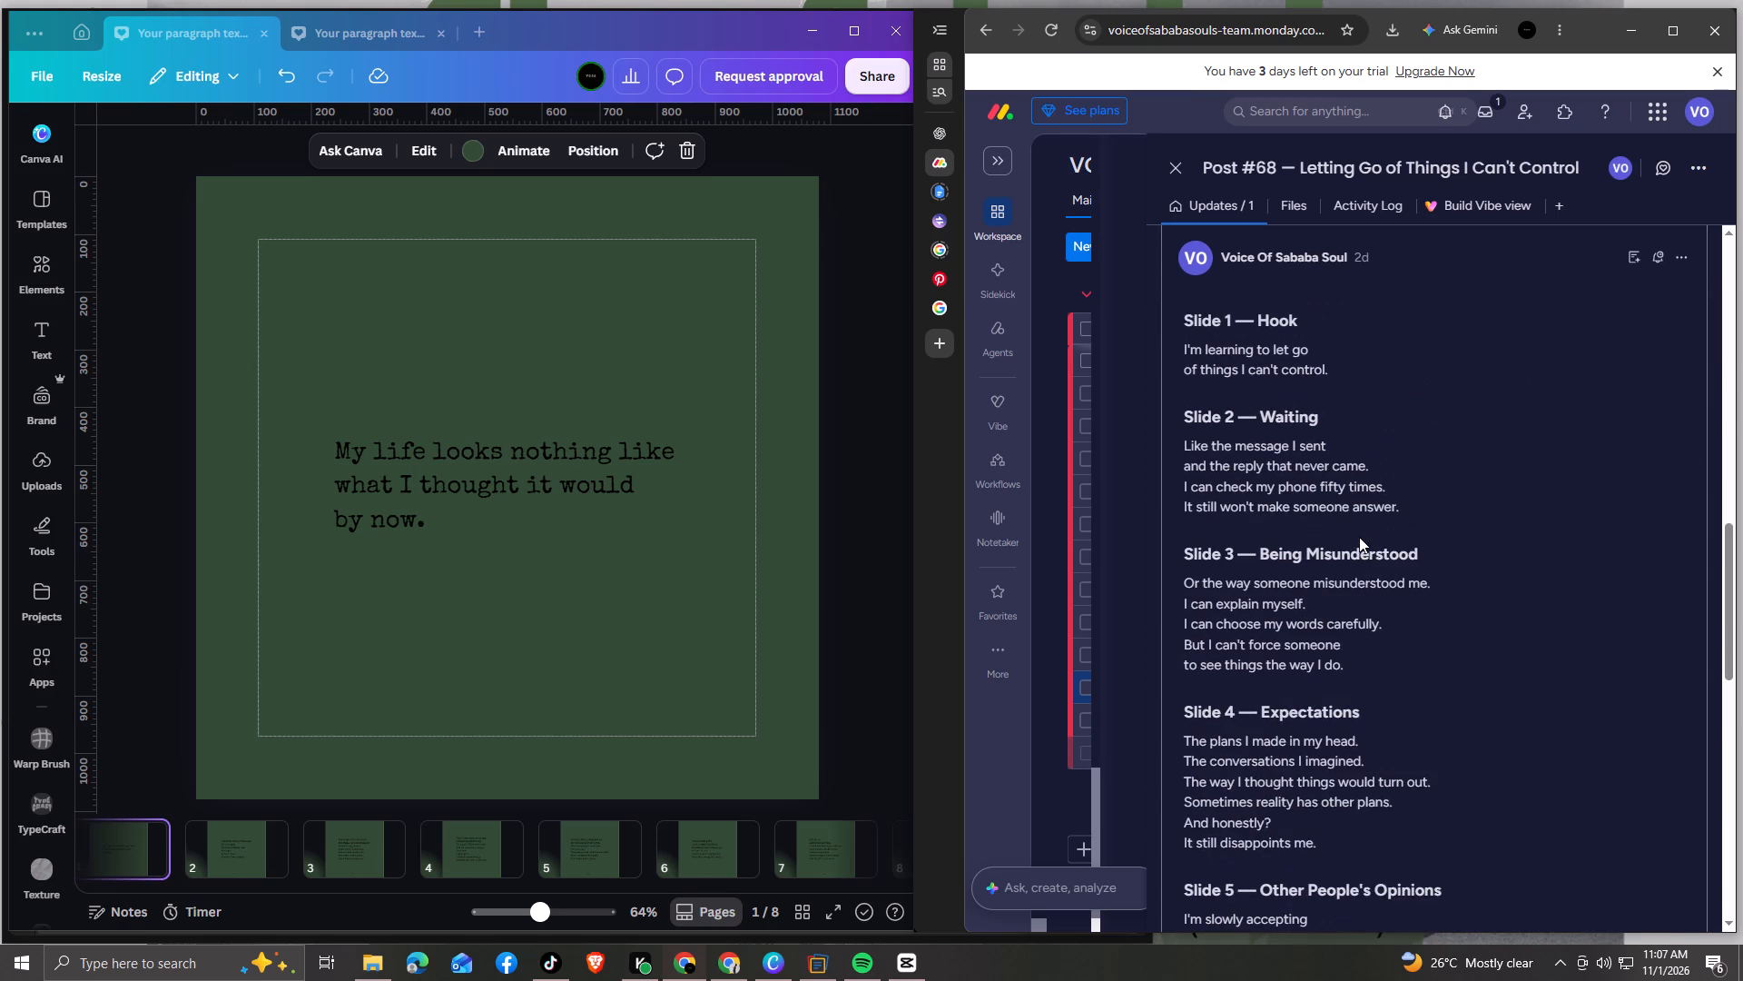
pyautogui.scroll(1, 1358, 537)
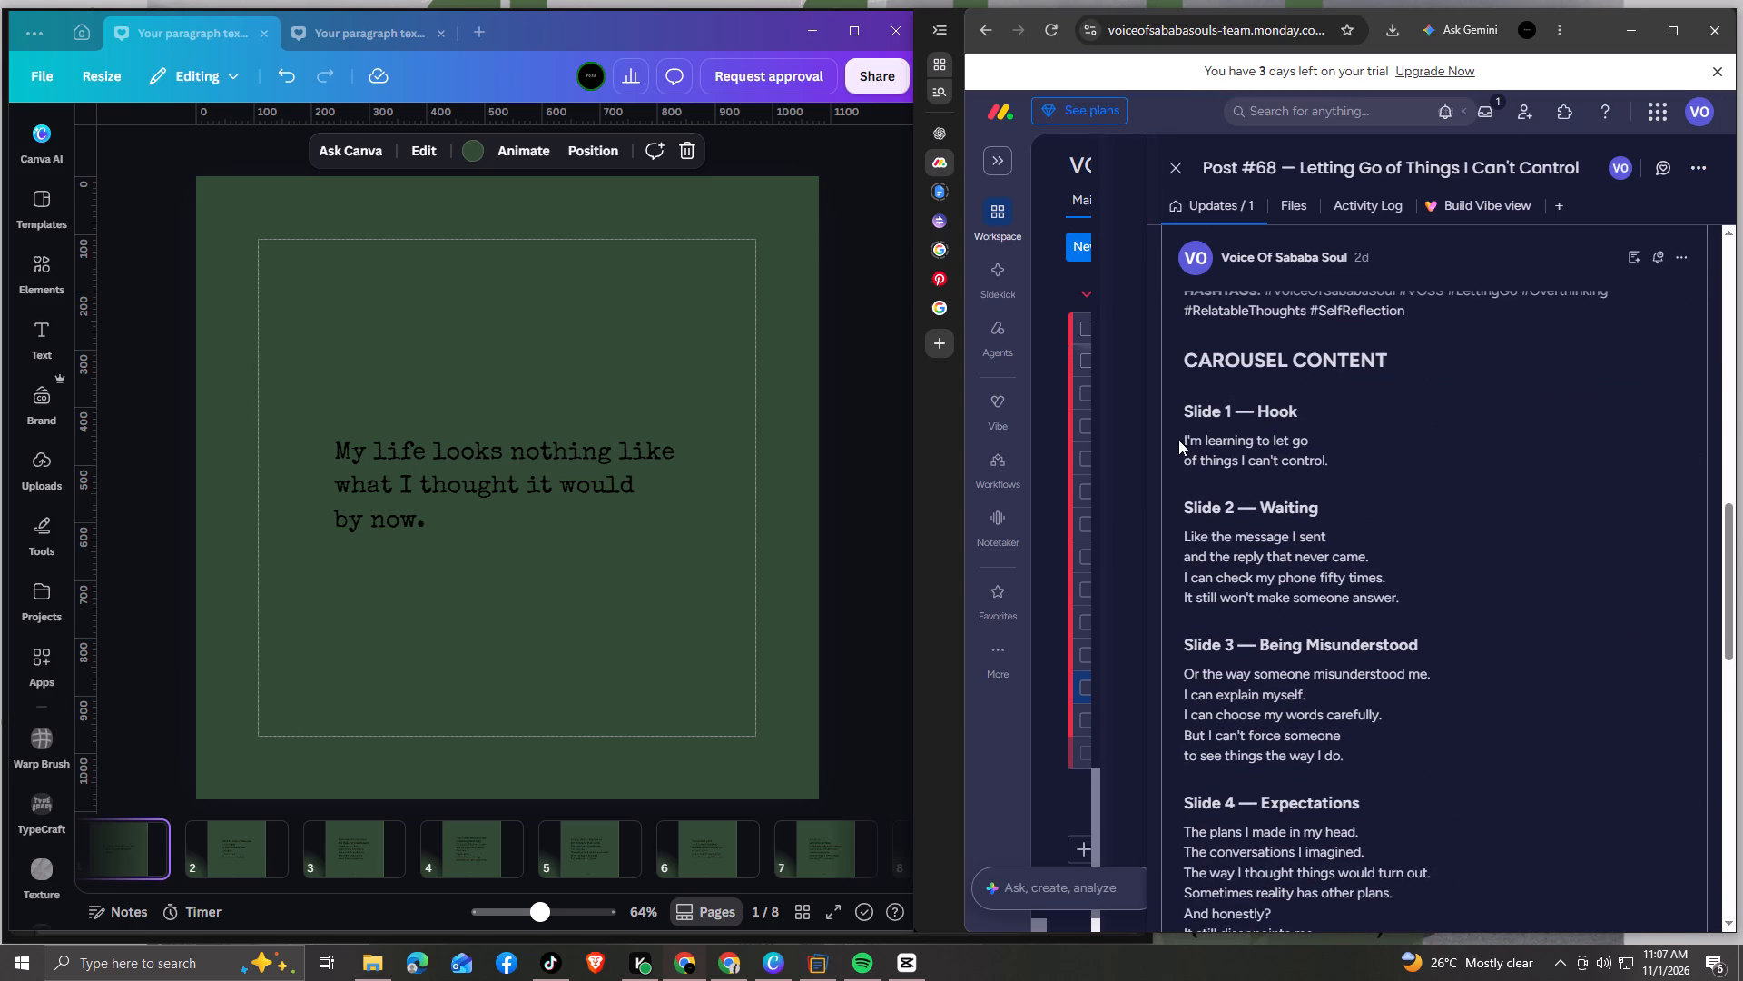
pyautogui.moveTo(1182, 440); pyautogui.dragTo(1334, 457)
pyautogui.hotkey('ctrl', 'c')
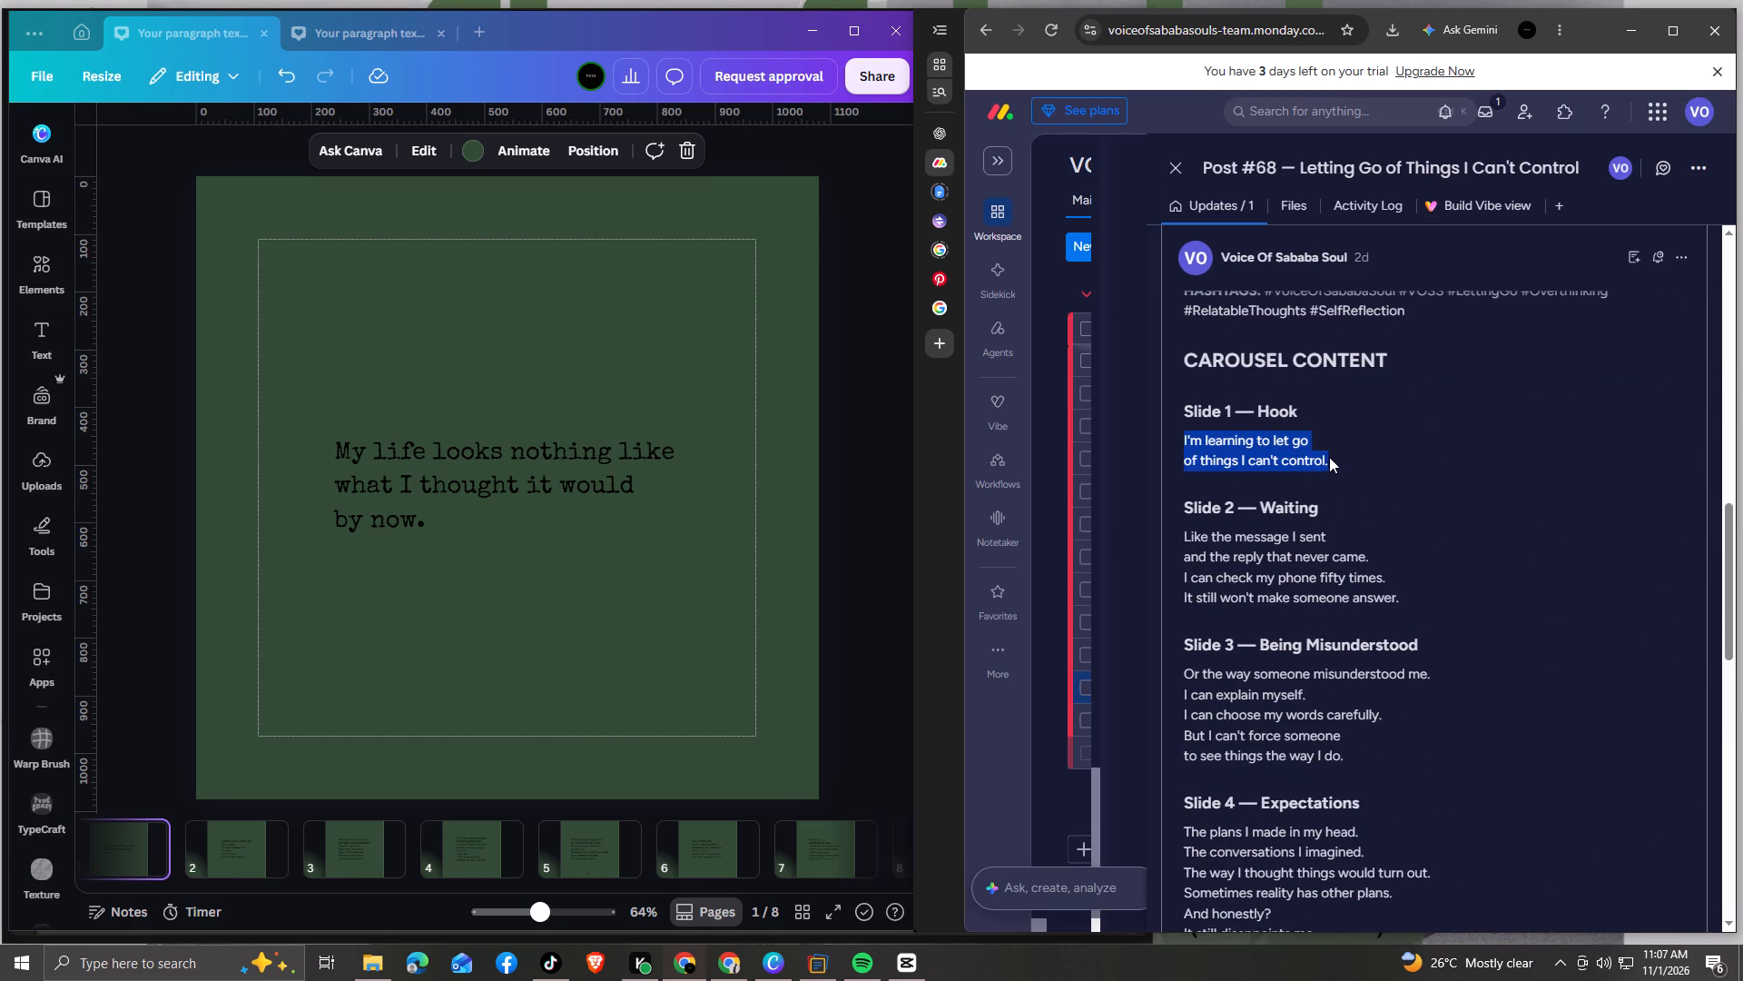
pyautogui.click(458, 495)
pyautogui.click(448, 514)
pyautogui.moveTo(455, 515); pyautogui.dragTo(375, 496)
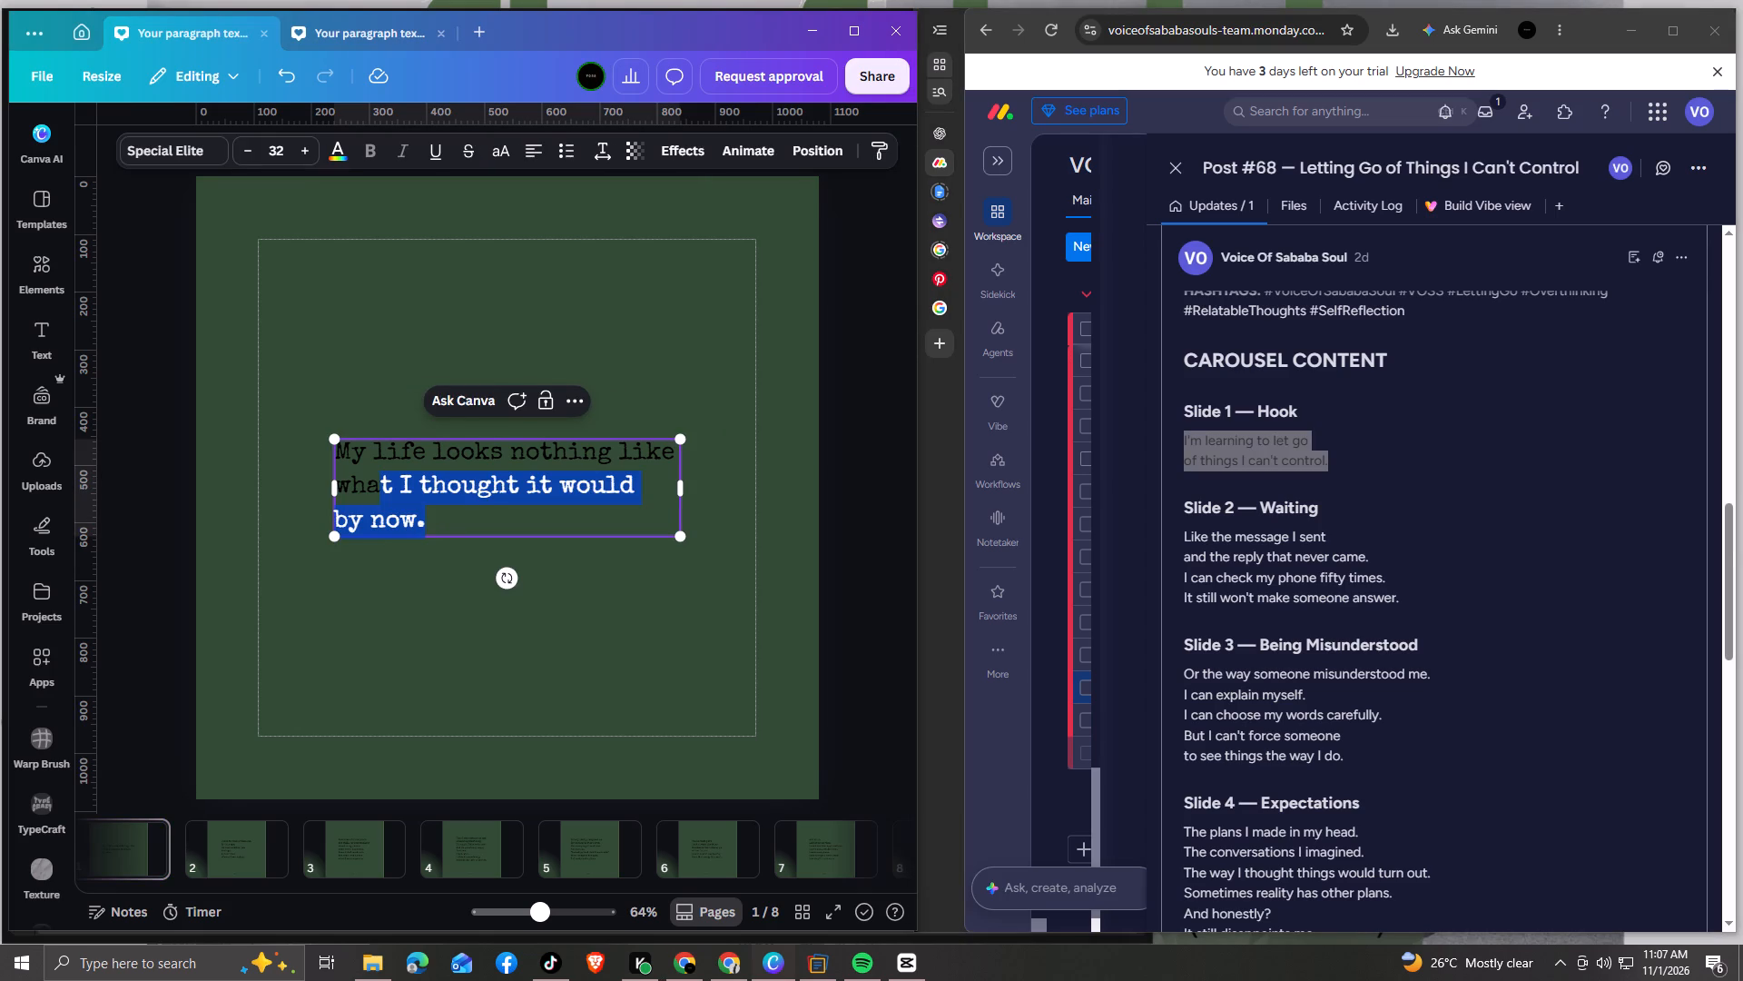
pyautogui.moveTo(375, 496); pyautogui.dragTo(340, 452)
pyautogui.hotkey('ctrl', 'v')
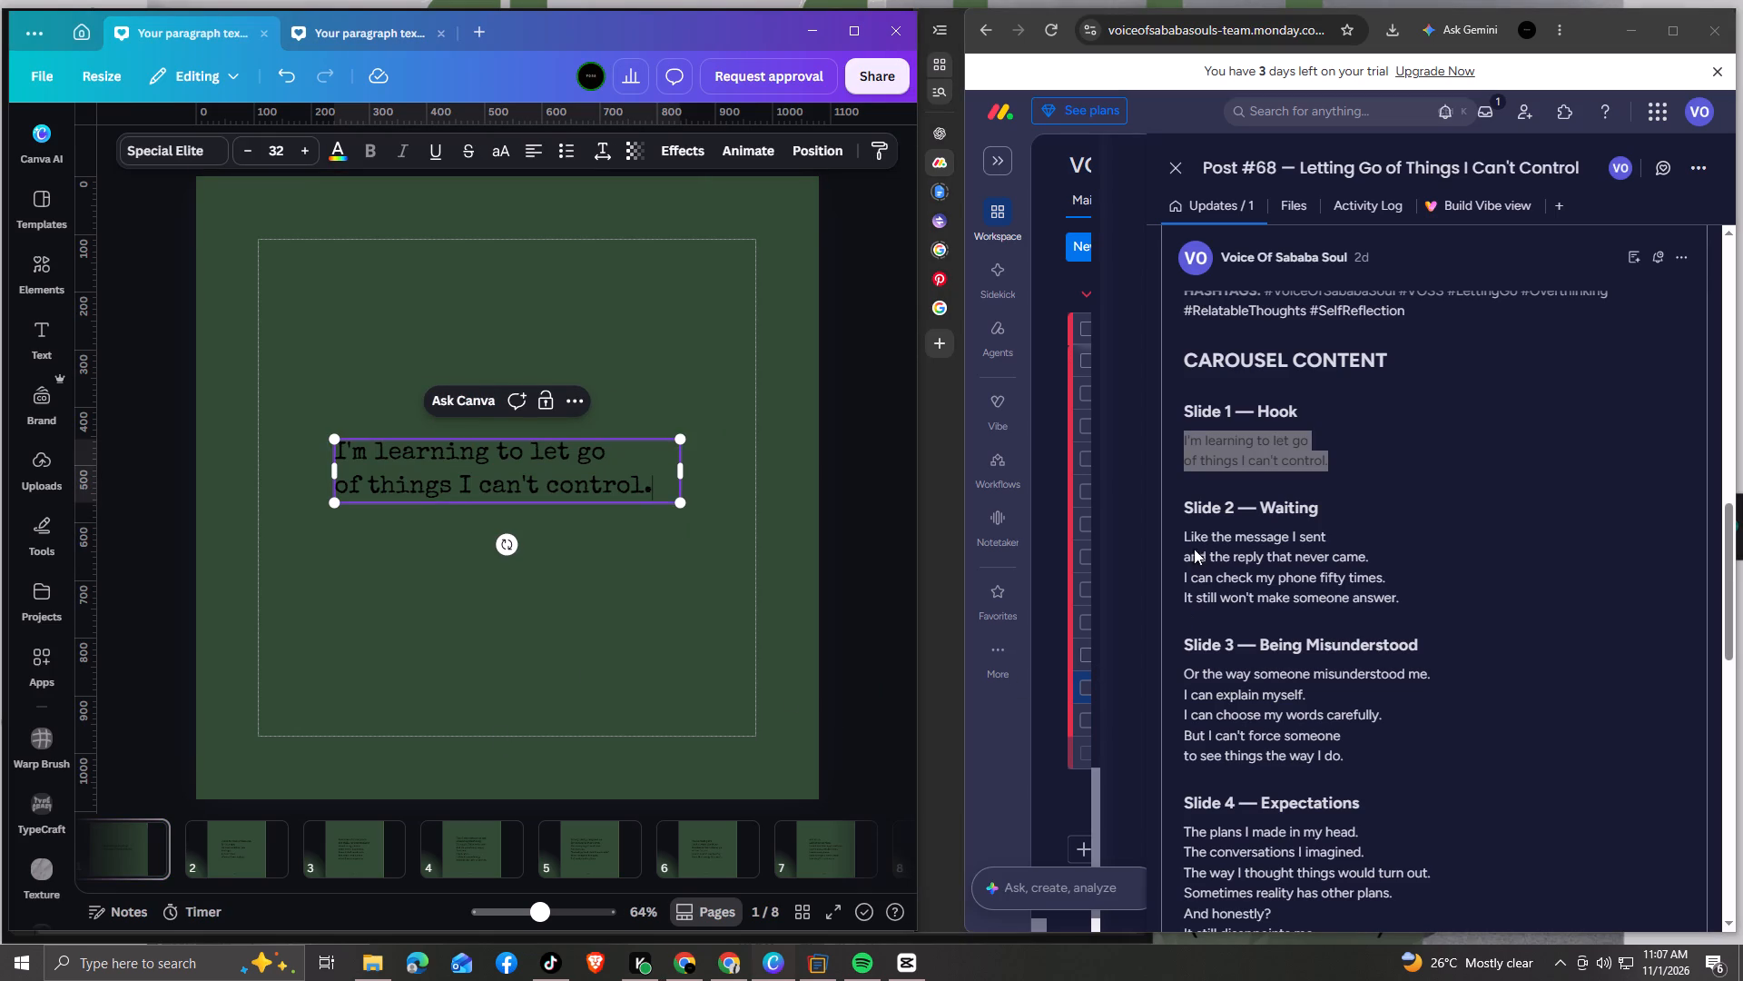
# Replace the page 2 text with the brief's Slide 2 — Waiting copy, starting "Like the message I sent".
pyautogui.moveTo(1179, 537); pyautogui.dragTo(1456, 593)
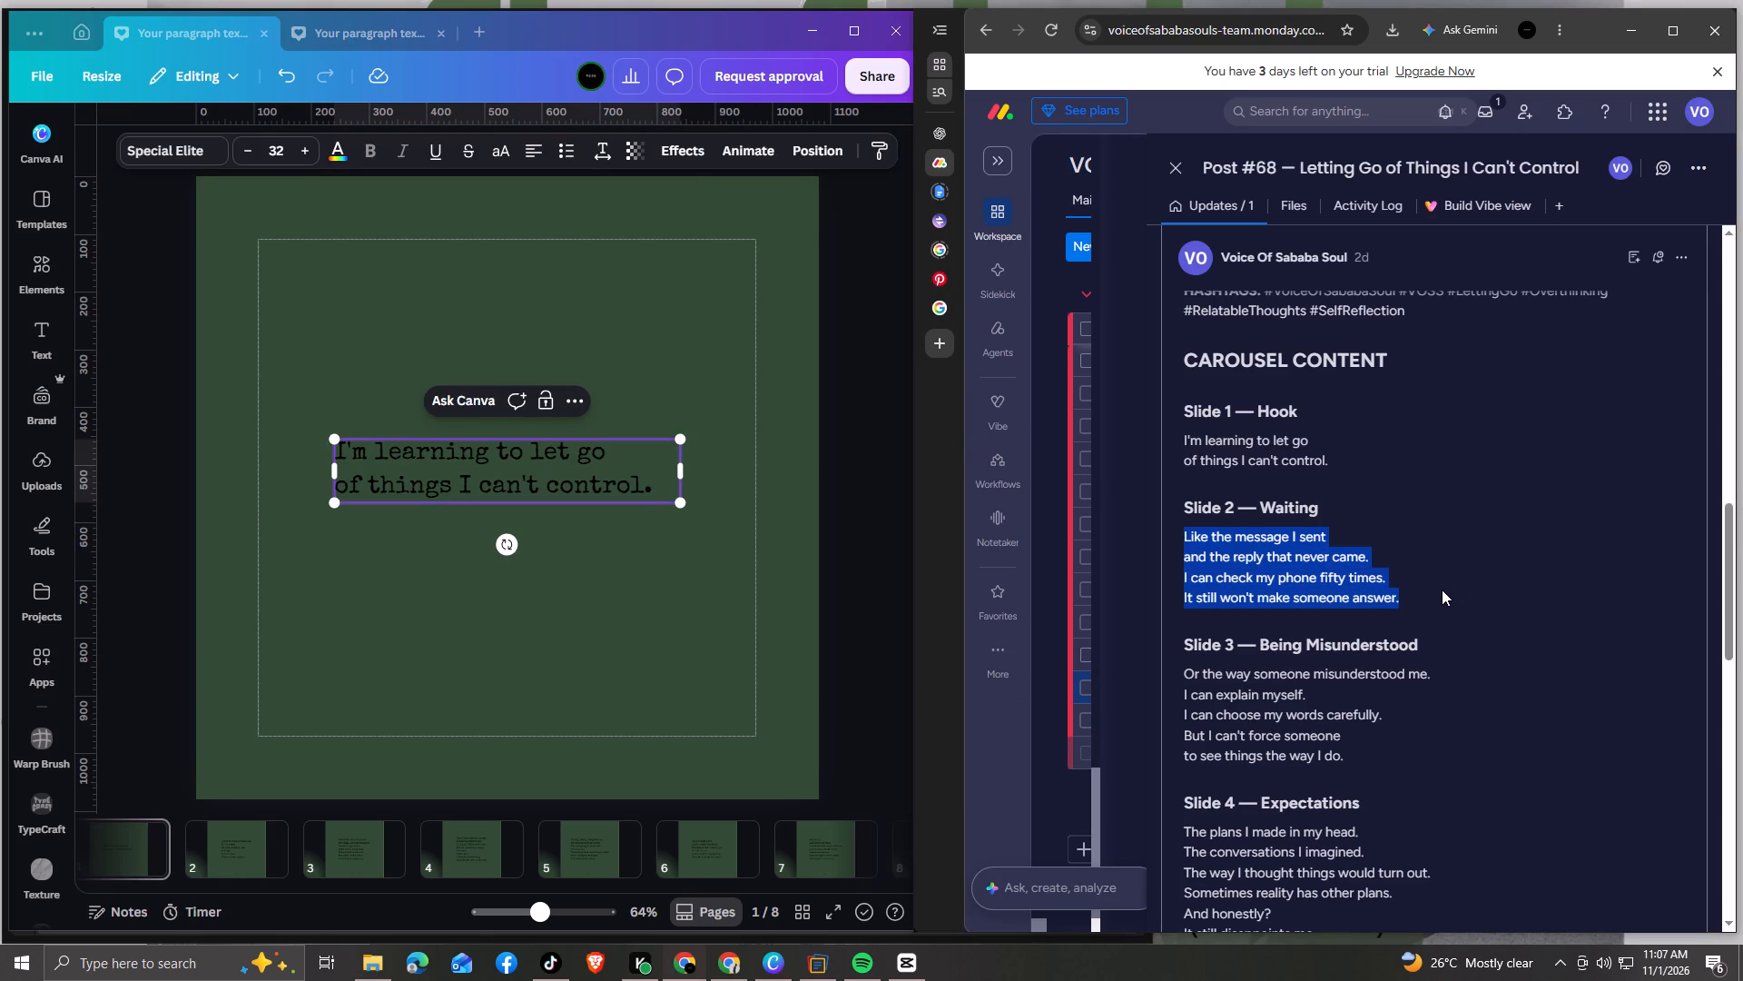
pyautogui.hotkey('ctrl', 'c')
pyautogui.click(642, 669)
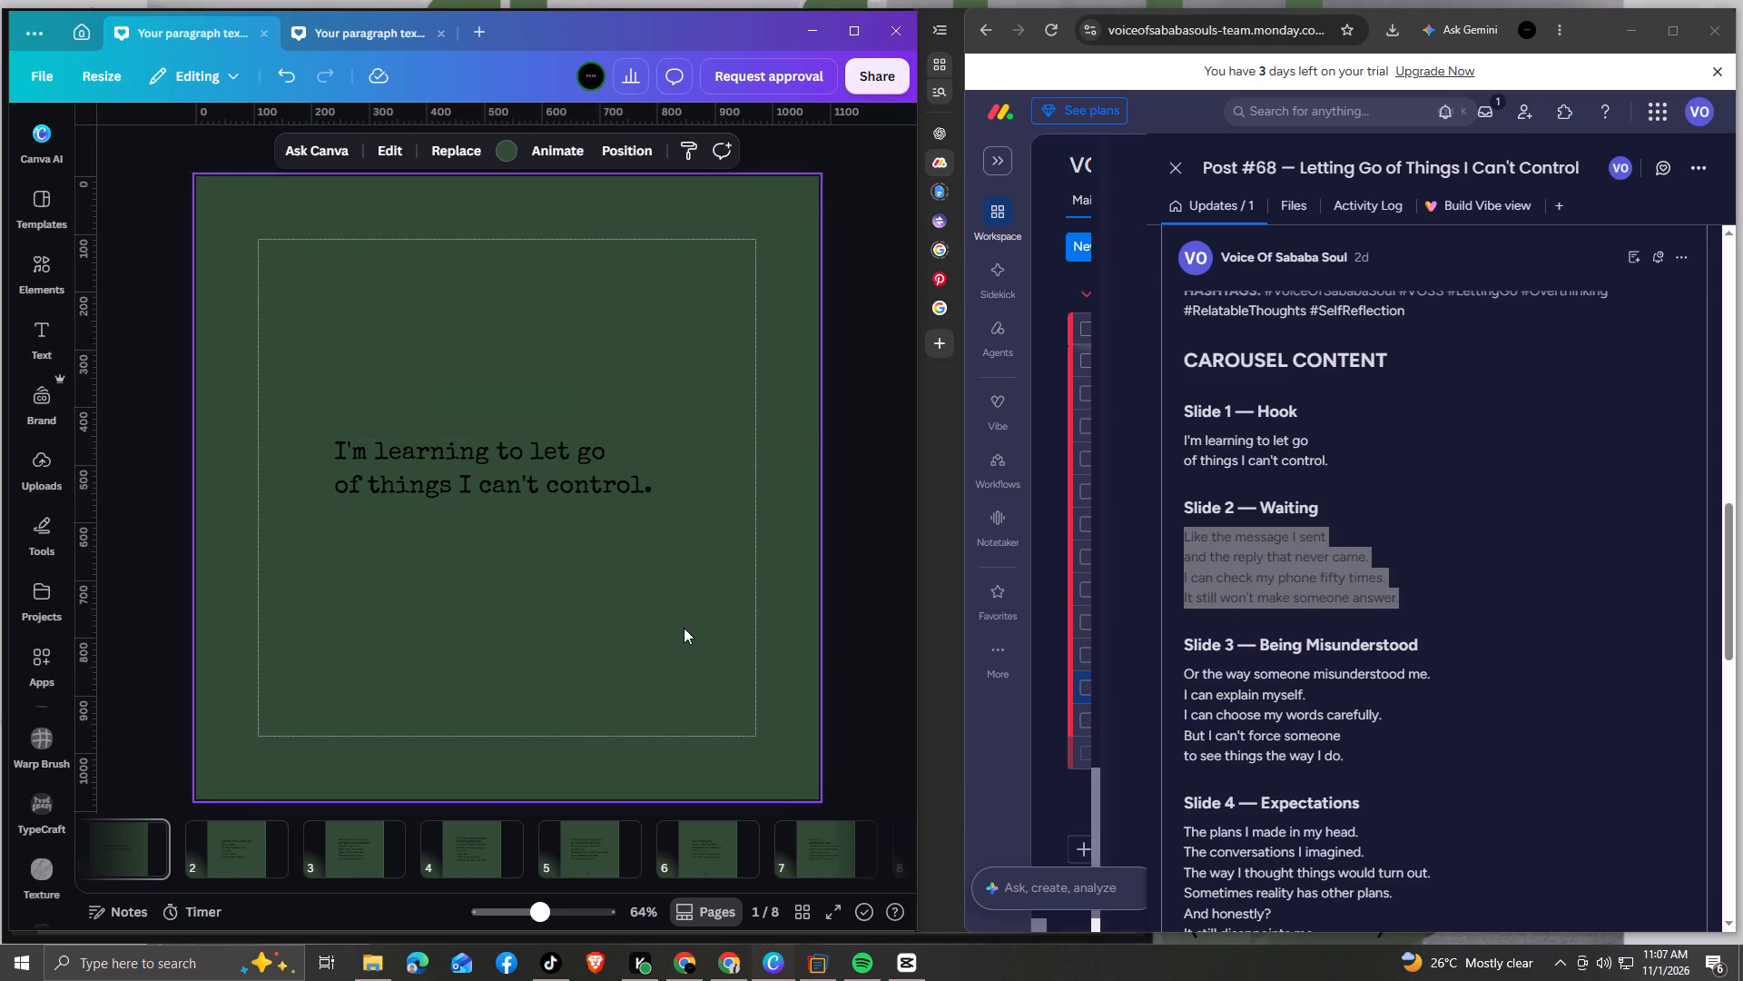
pyautogui.press('Right')
pyautogui.moveTo(443, 558); pyautogui.dragTo(443, 544)
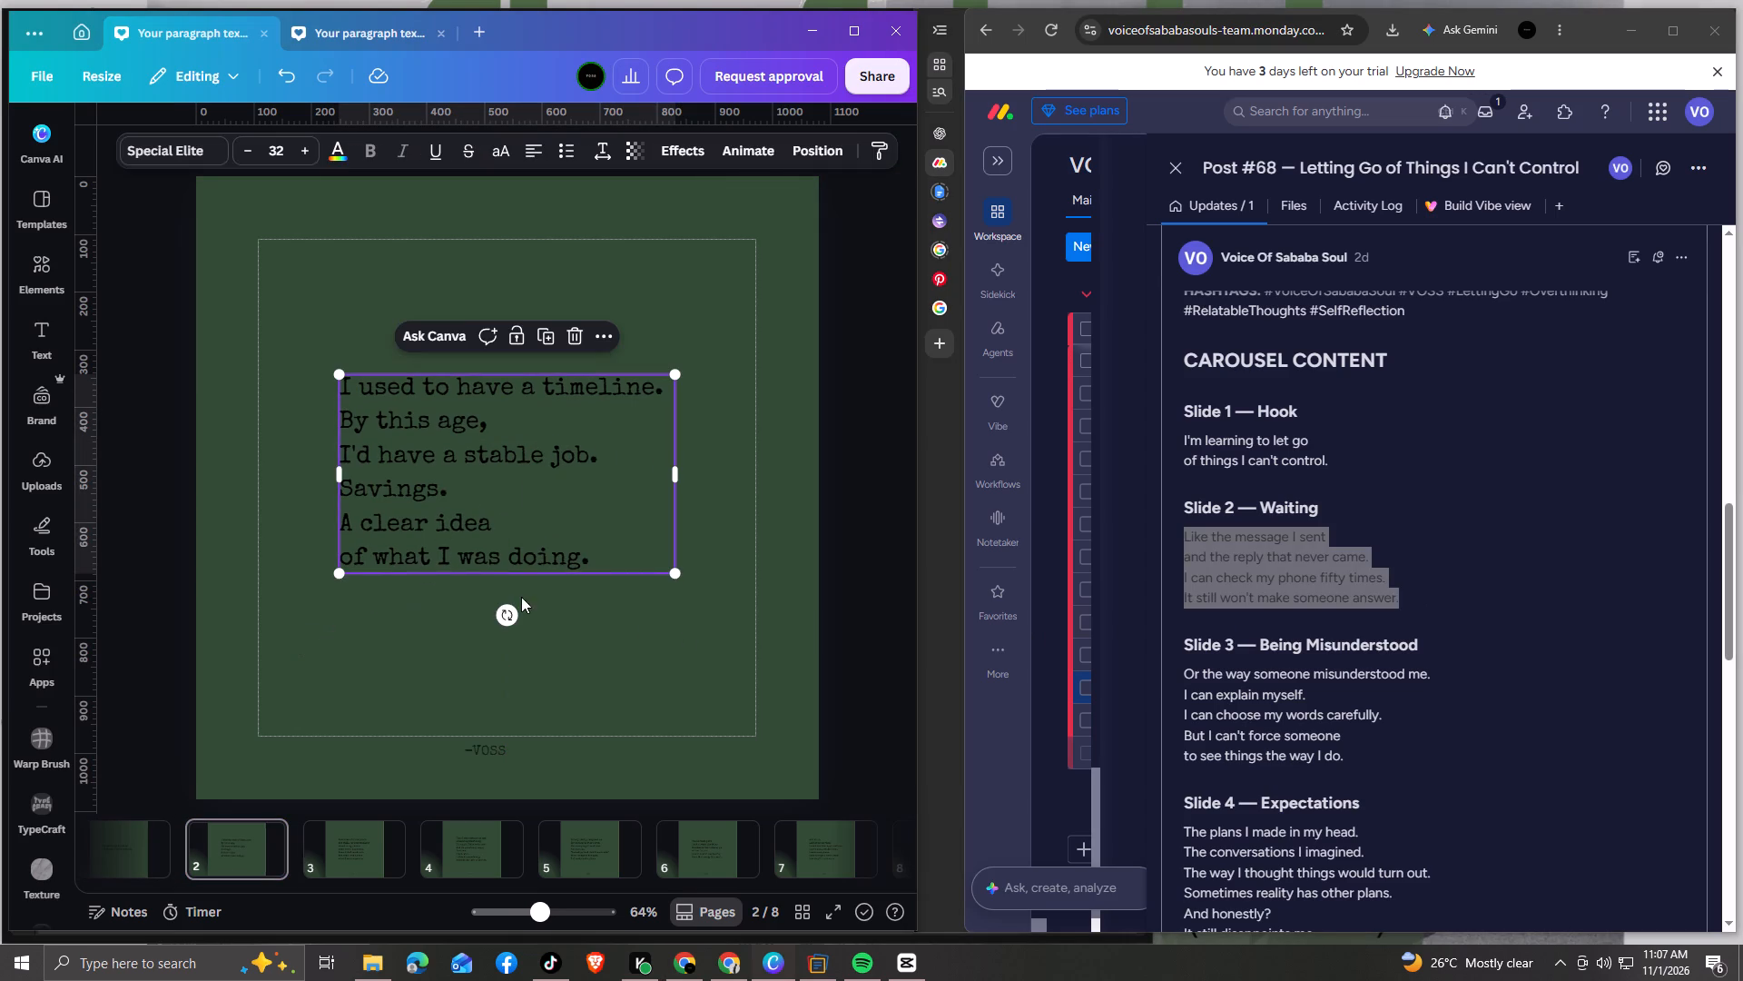
pyautogui.click(609, 547)
pyautogui.moveTo(609, 547); pyautogui.dragTo(345, 390)
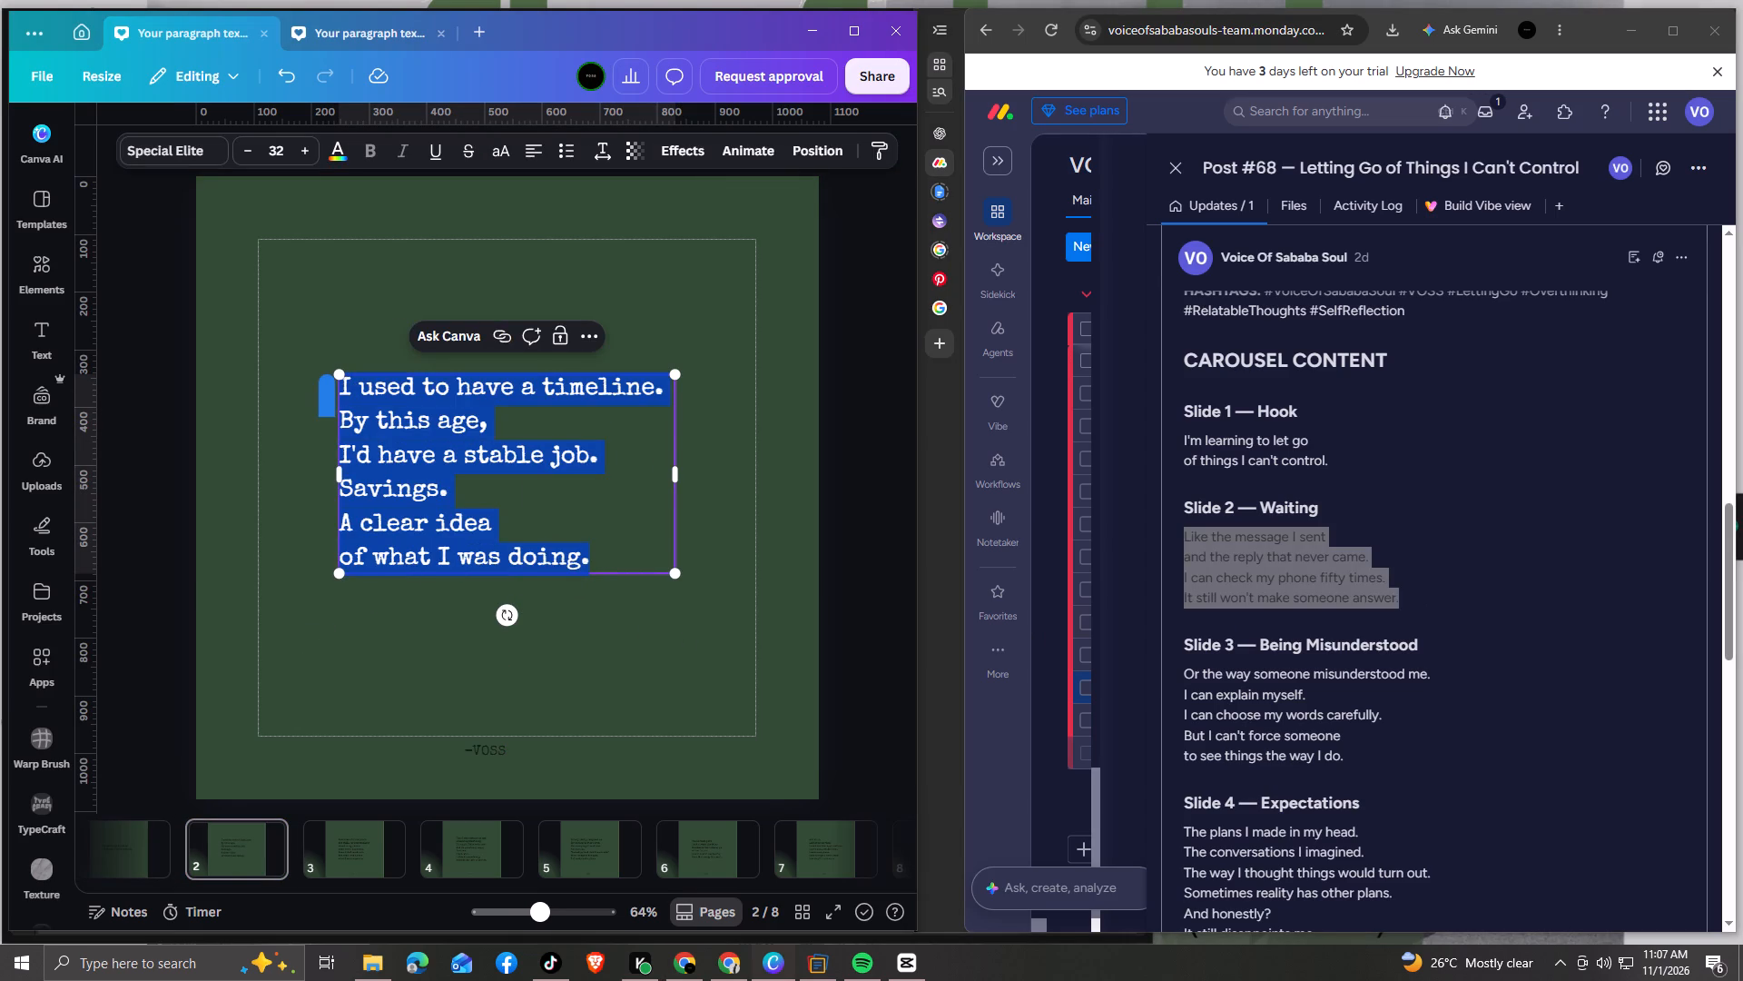
pyautogui.hotkey('ctrl', 'v')
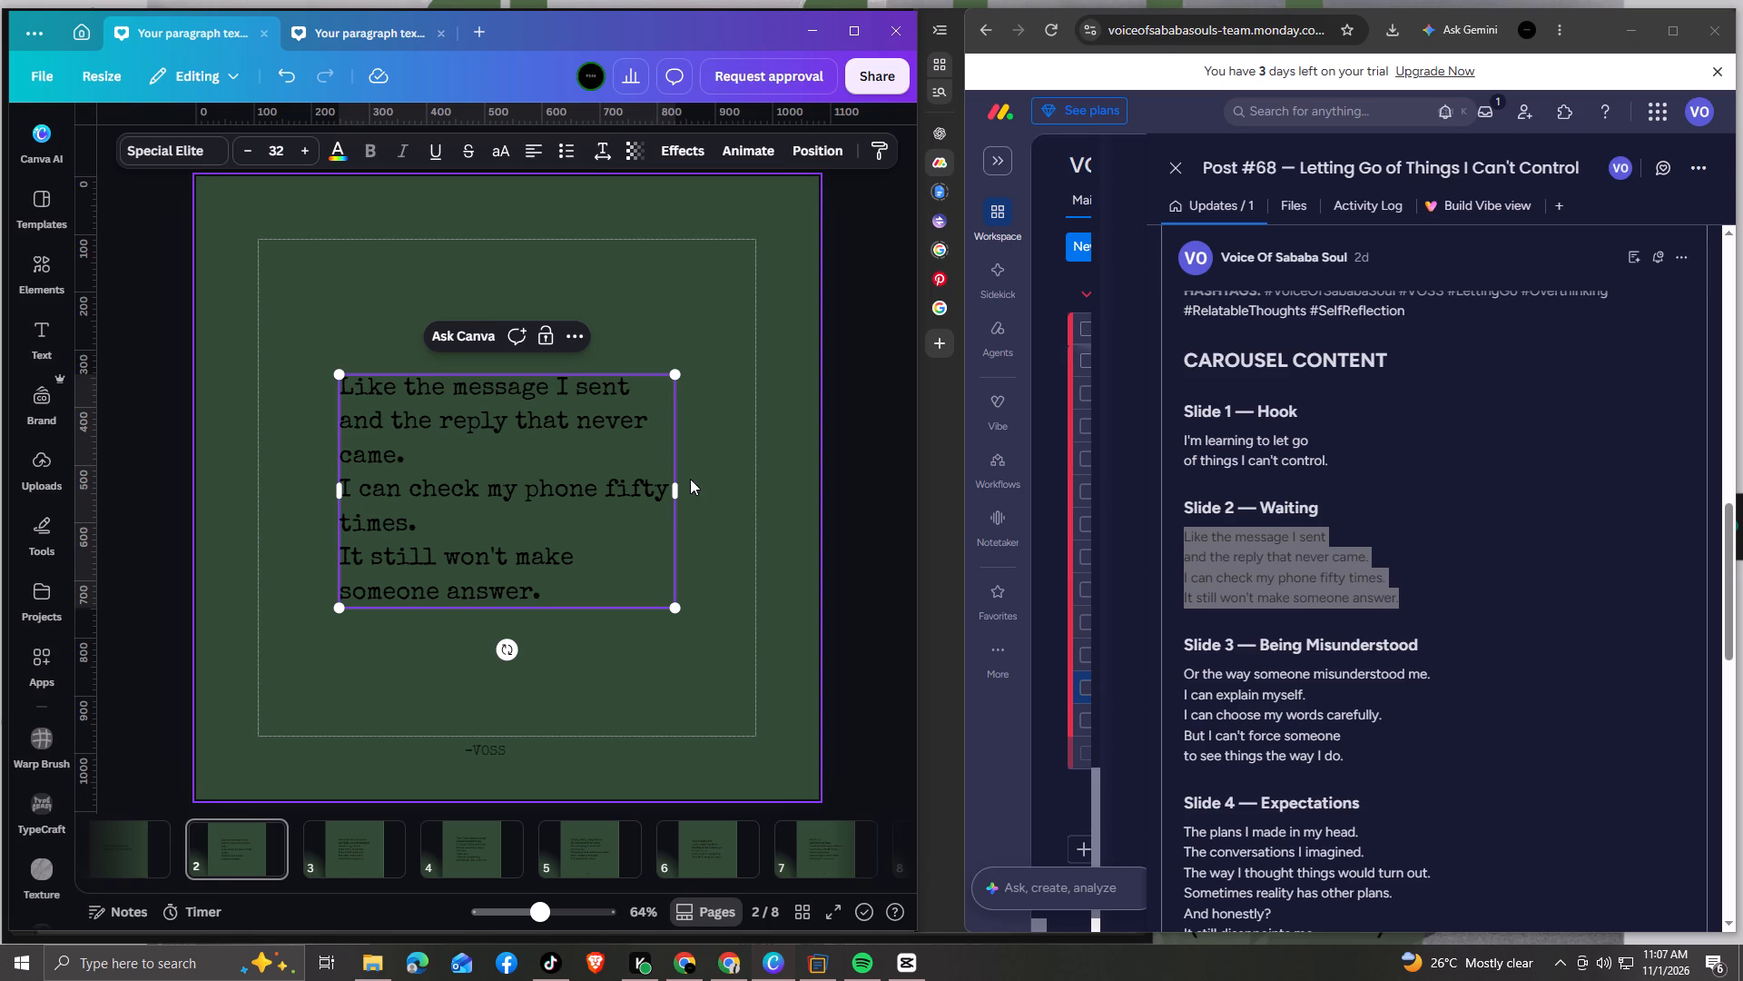
# Widen the page 2 text box so "I can check my phone fifty times." fits one line, and centre it on the page.
pyautogui.moveTo(678, 490); pyautogui.dragTo(722, 489)
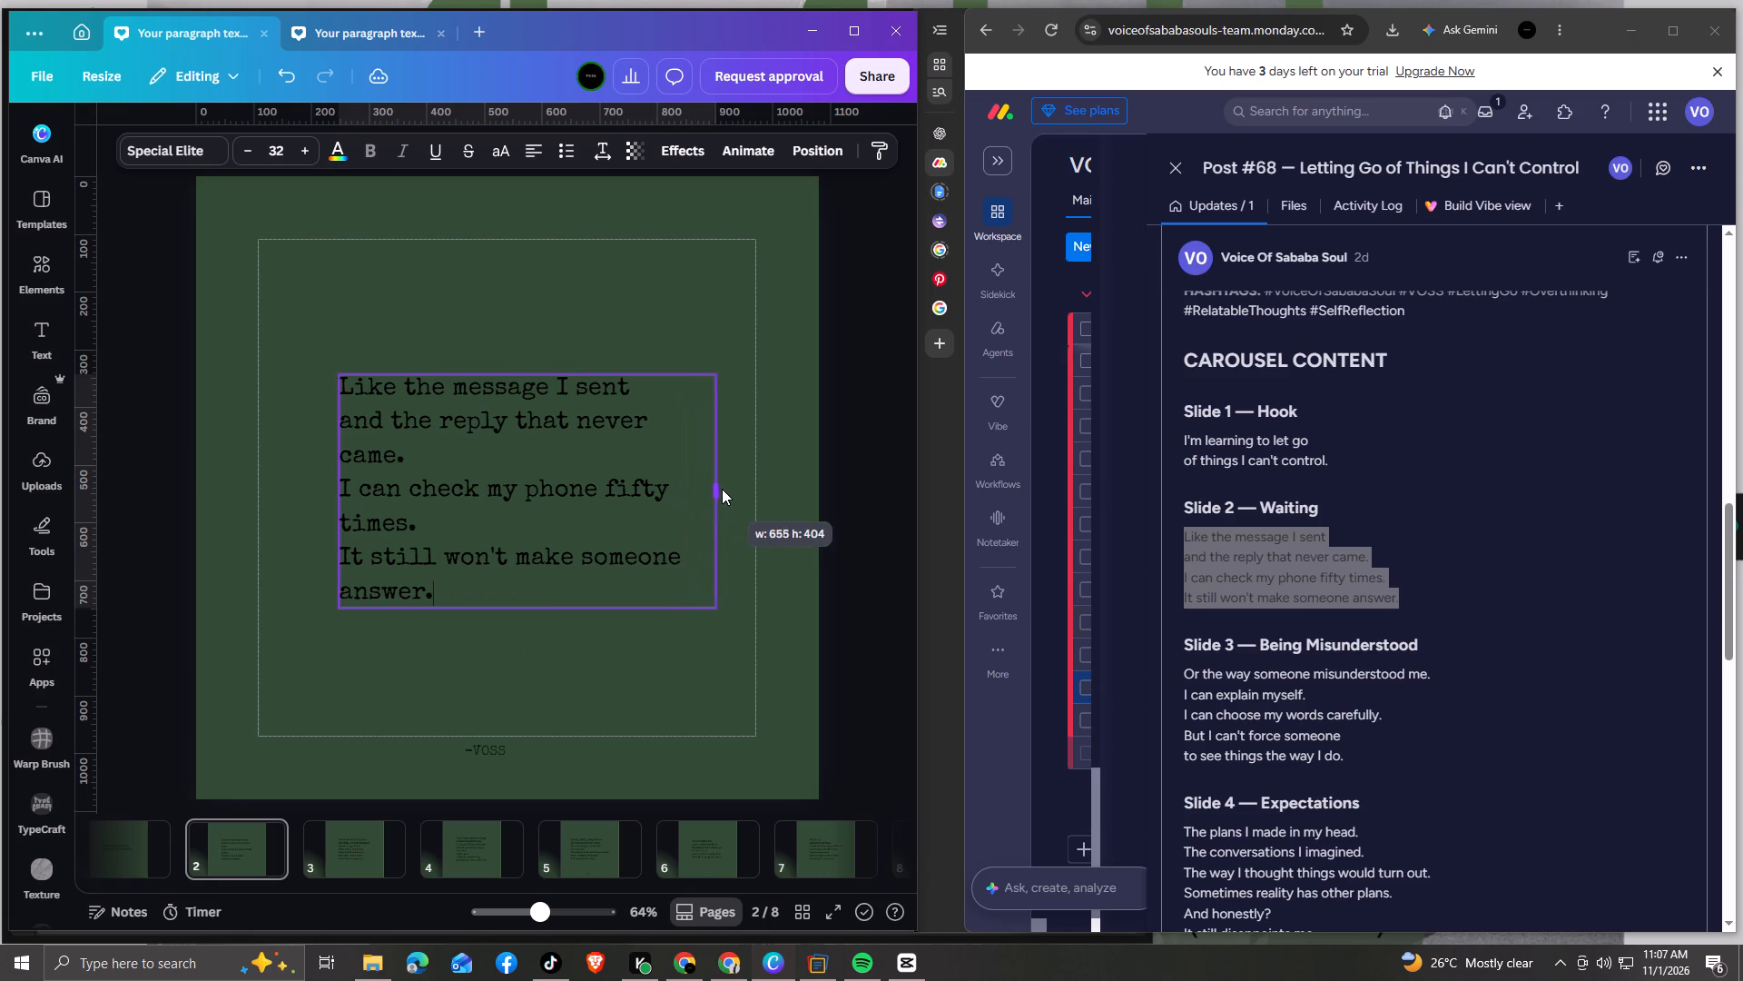
pyautogui.moveTo(722, 489); pyautogui.dragTo(734, 489)
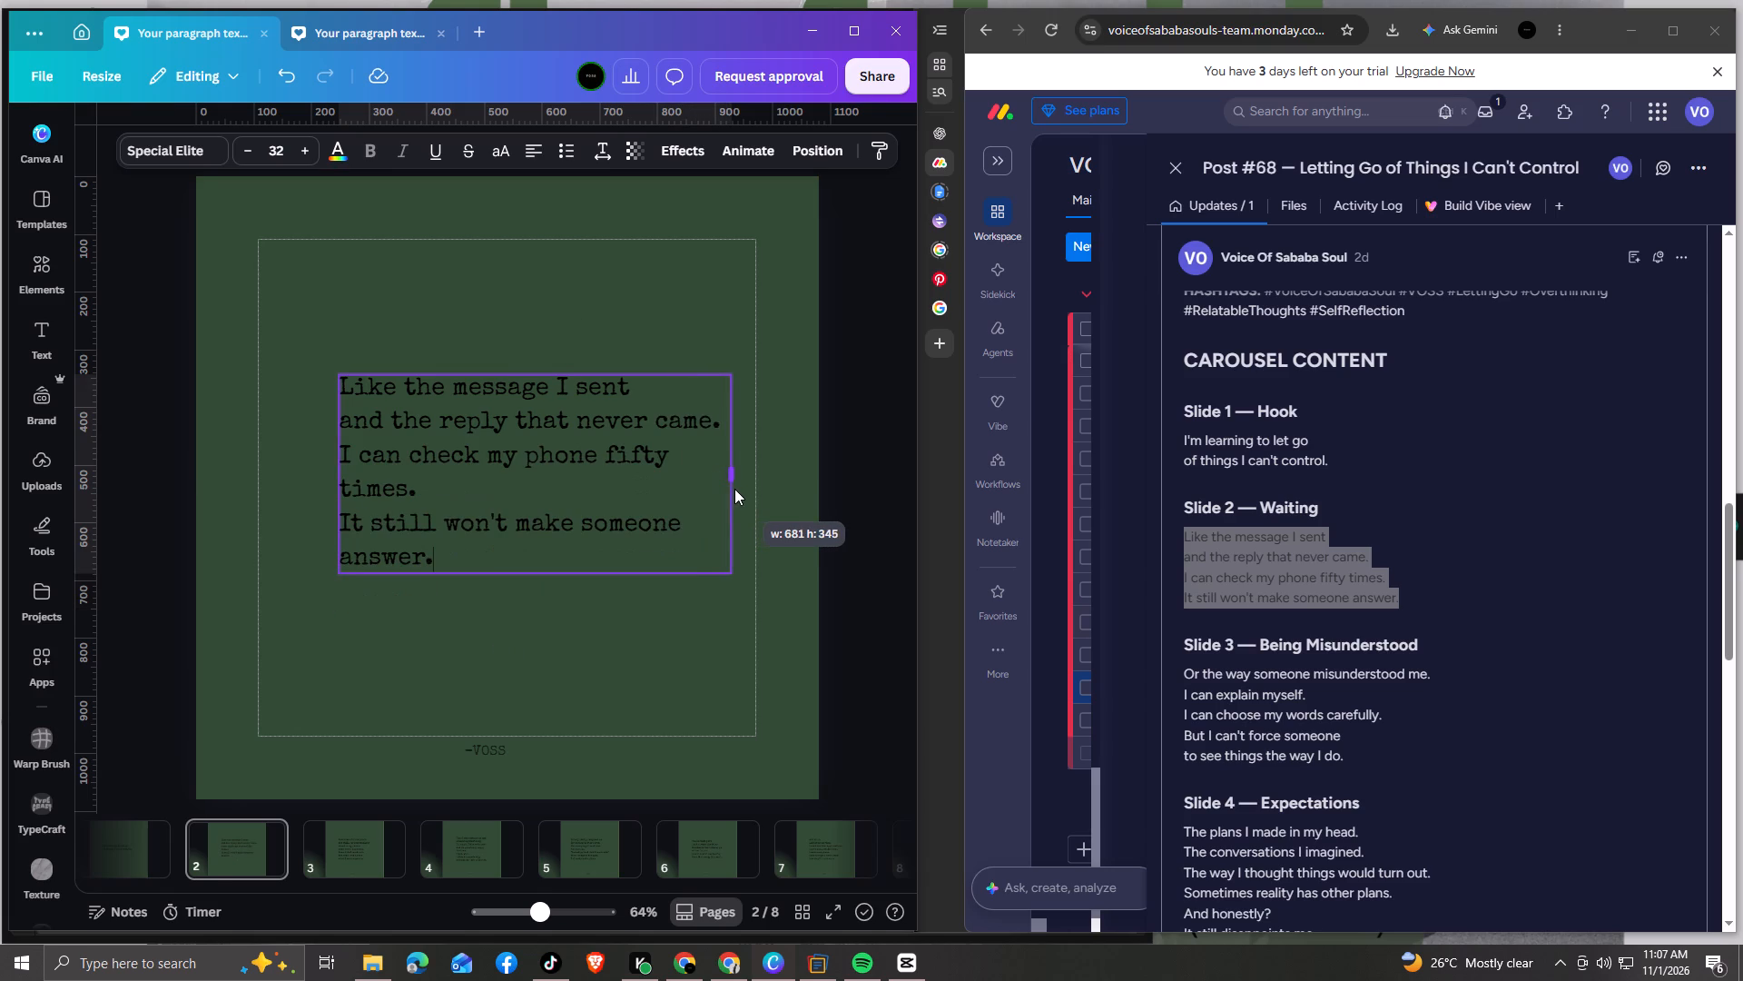
pyautogui.moveTo(734, 489); pyautogui.dragTo(760, 490)
pyautogui.moveTo(606, 542); pyautogui.dragTo(573, 538)
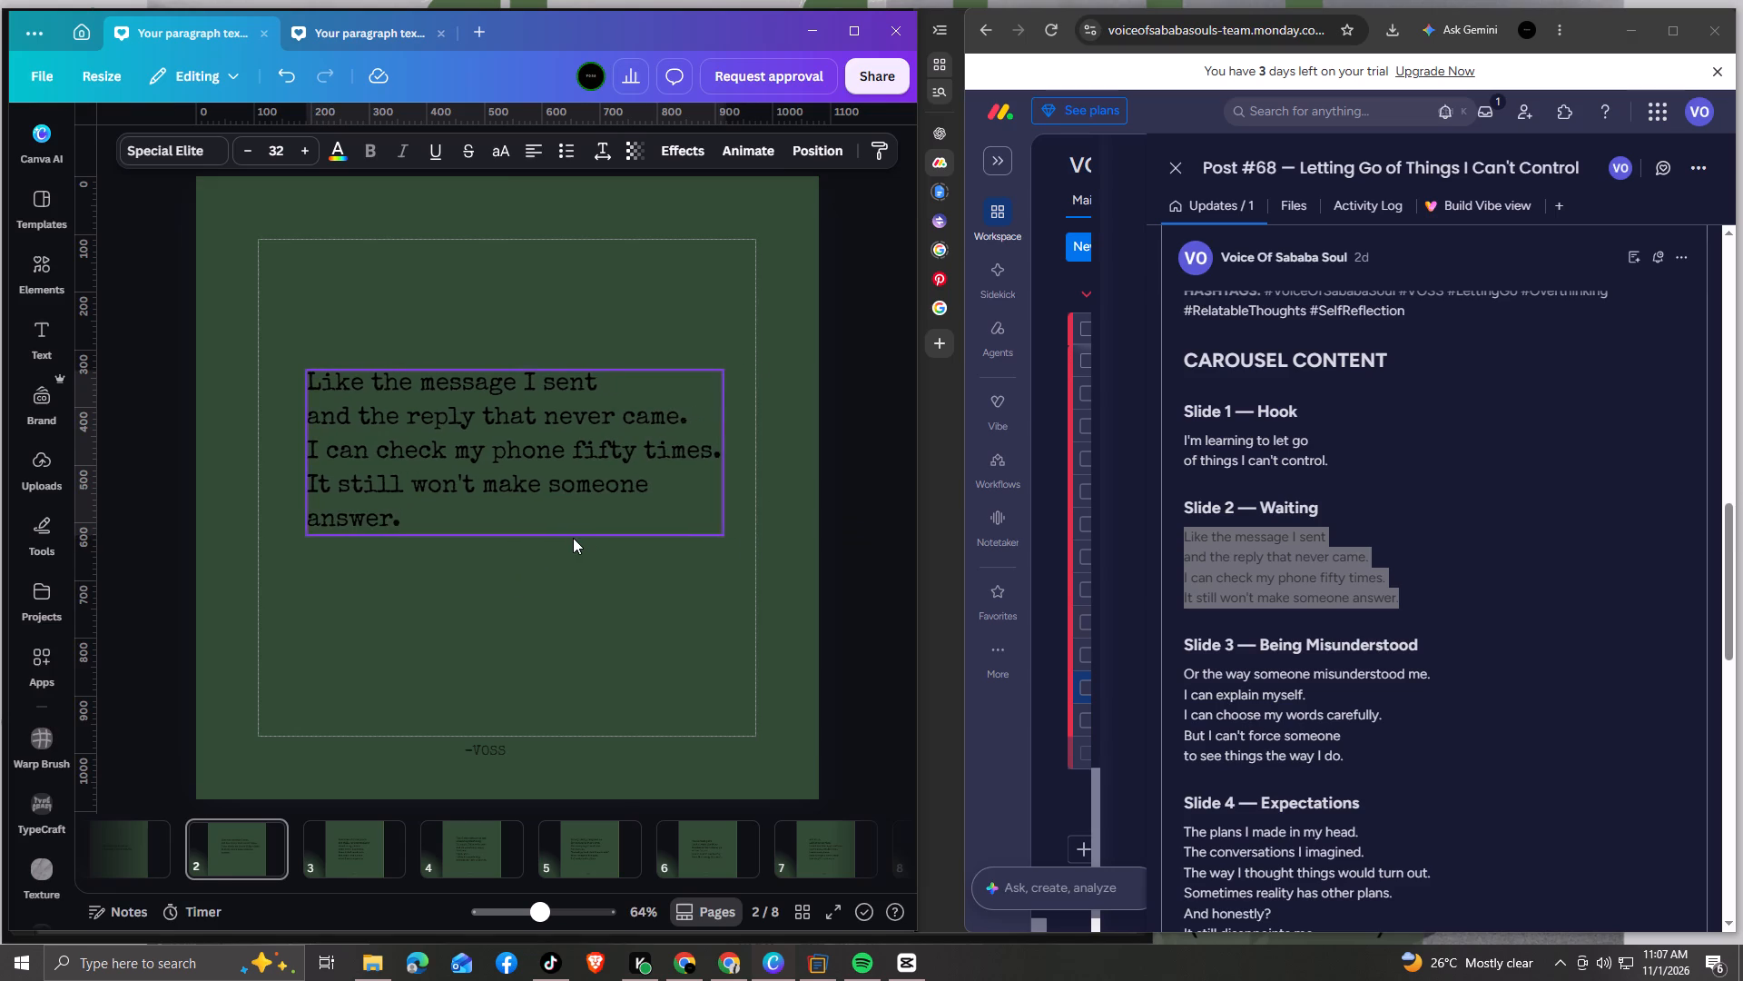
pyautogui.moveTo(573, 538); pyautogui.dragTo(566, 558)
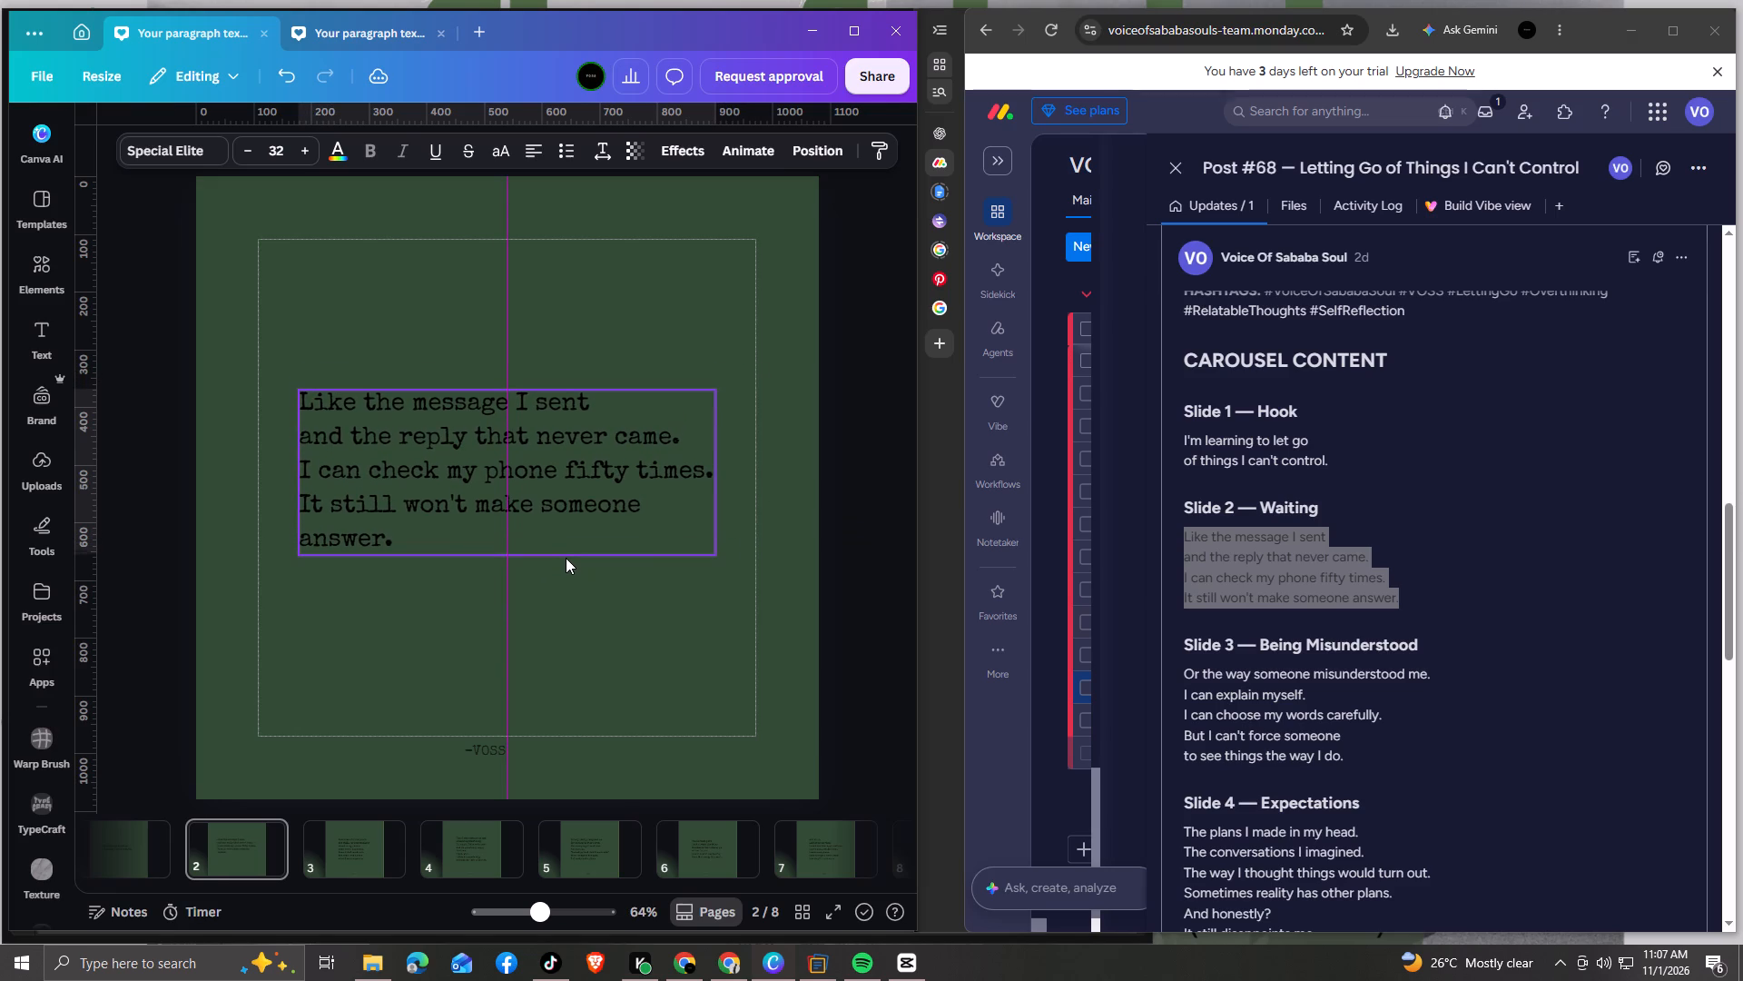
pyautogui.moveTo(566, 558); pyautogui.dragTo(566, 571)
pyautogui.click(615, 626)
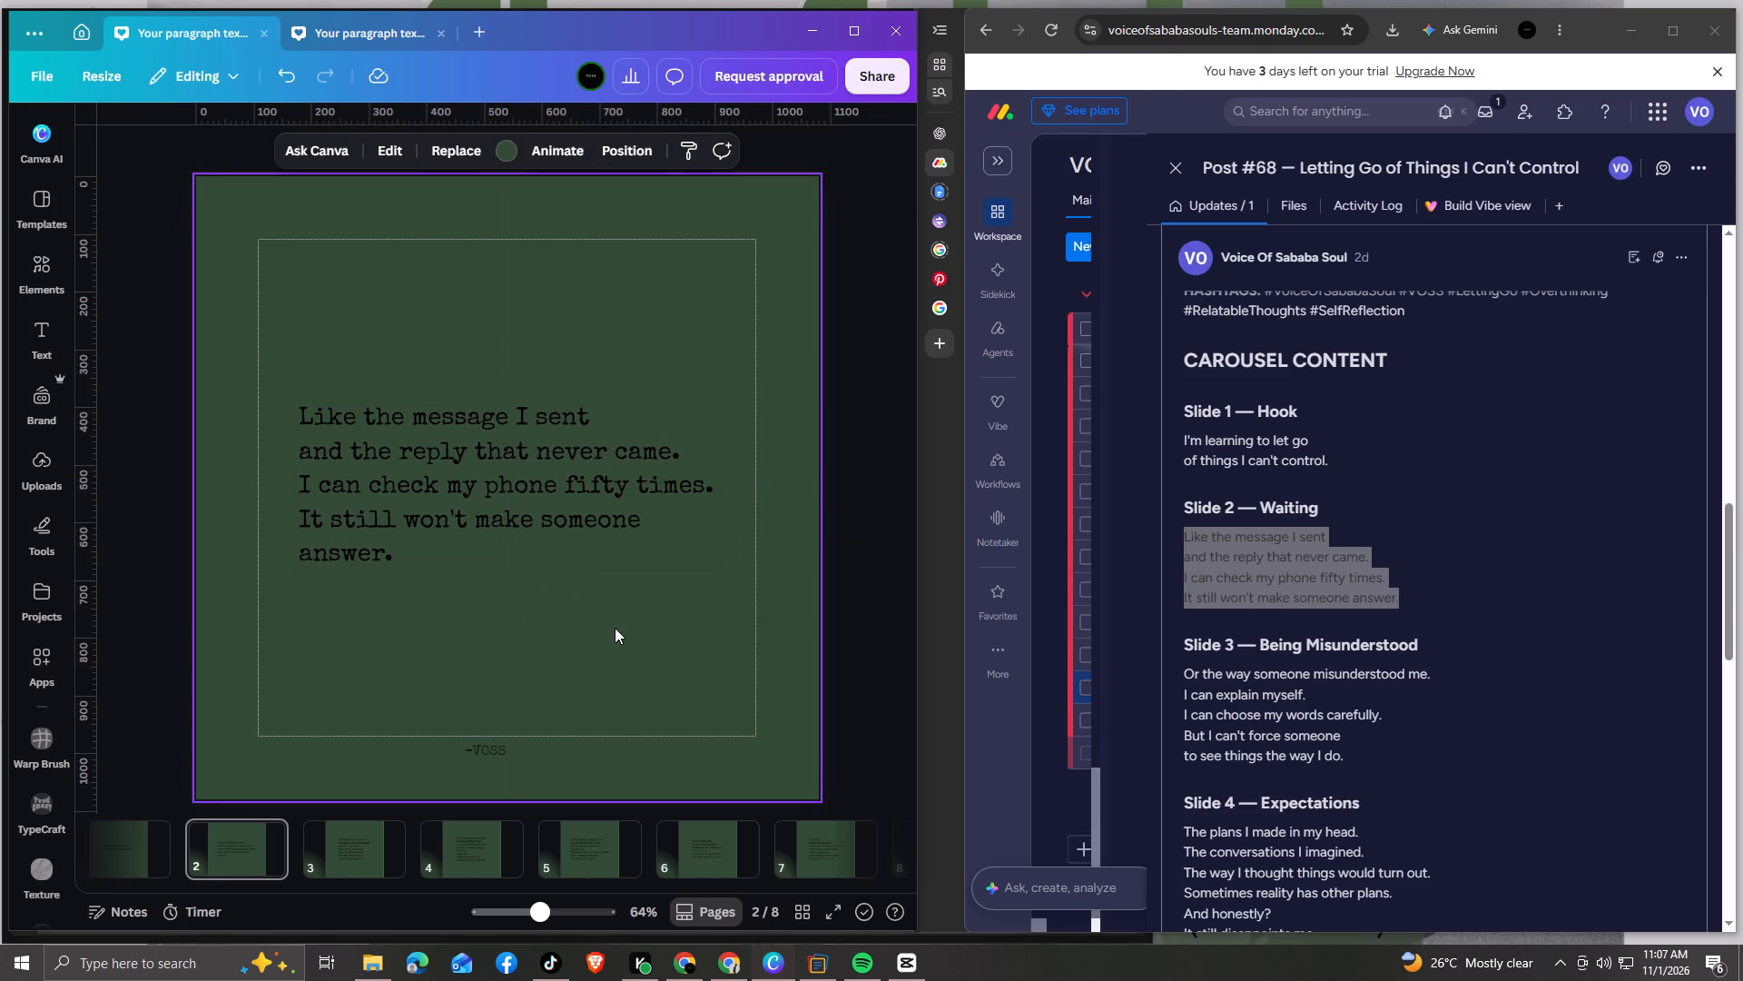
# Replace the page 3 text with the brief's Slide 3 — Being Misunderstood copy, starting "Or the way someone misunderstood me.".
pyautogui.press('Right')
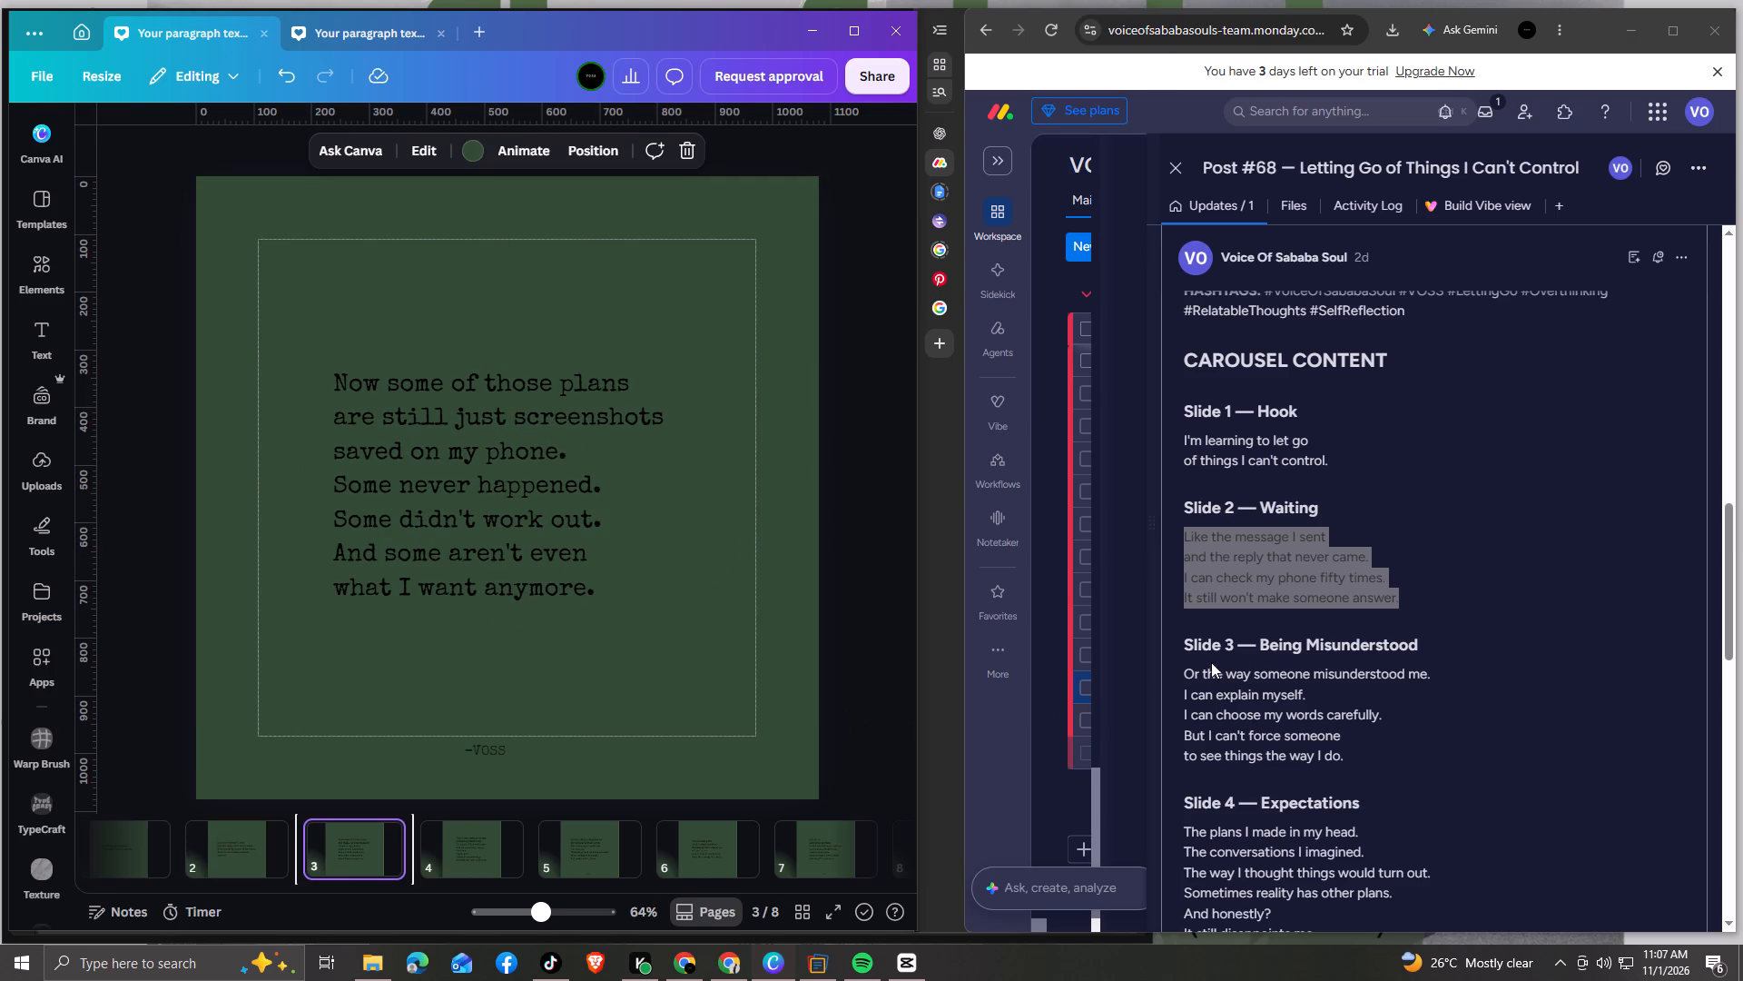
pyautogui.moveTo(1183, 670); pyautogui.dragTo(1343, 762)
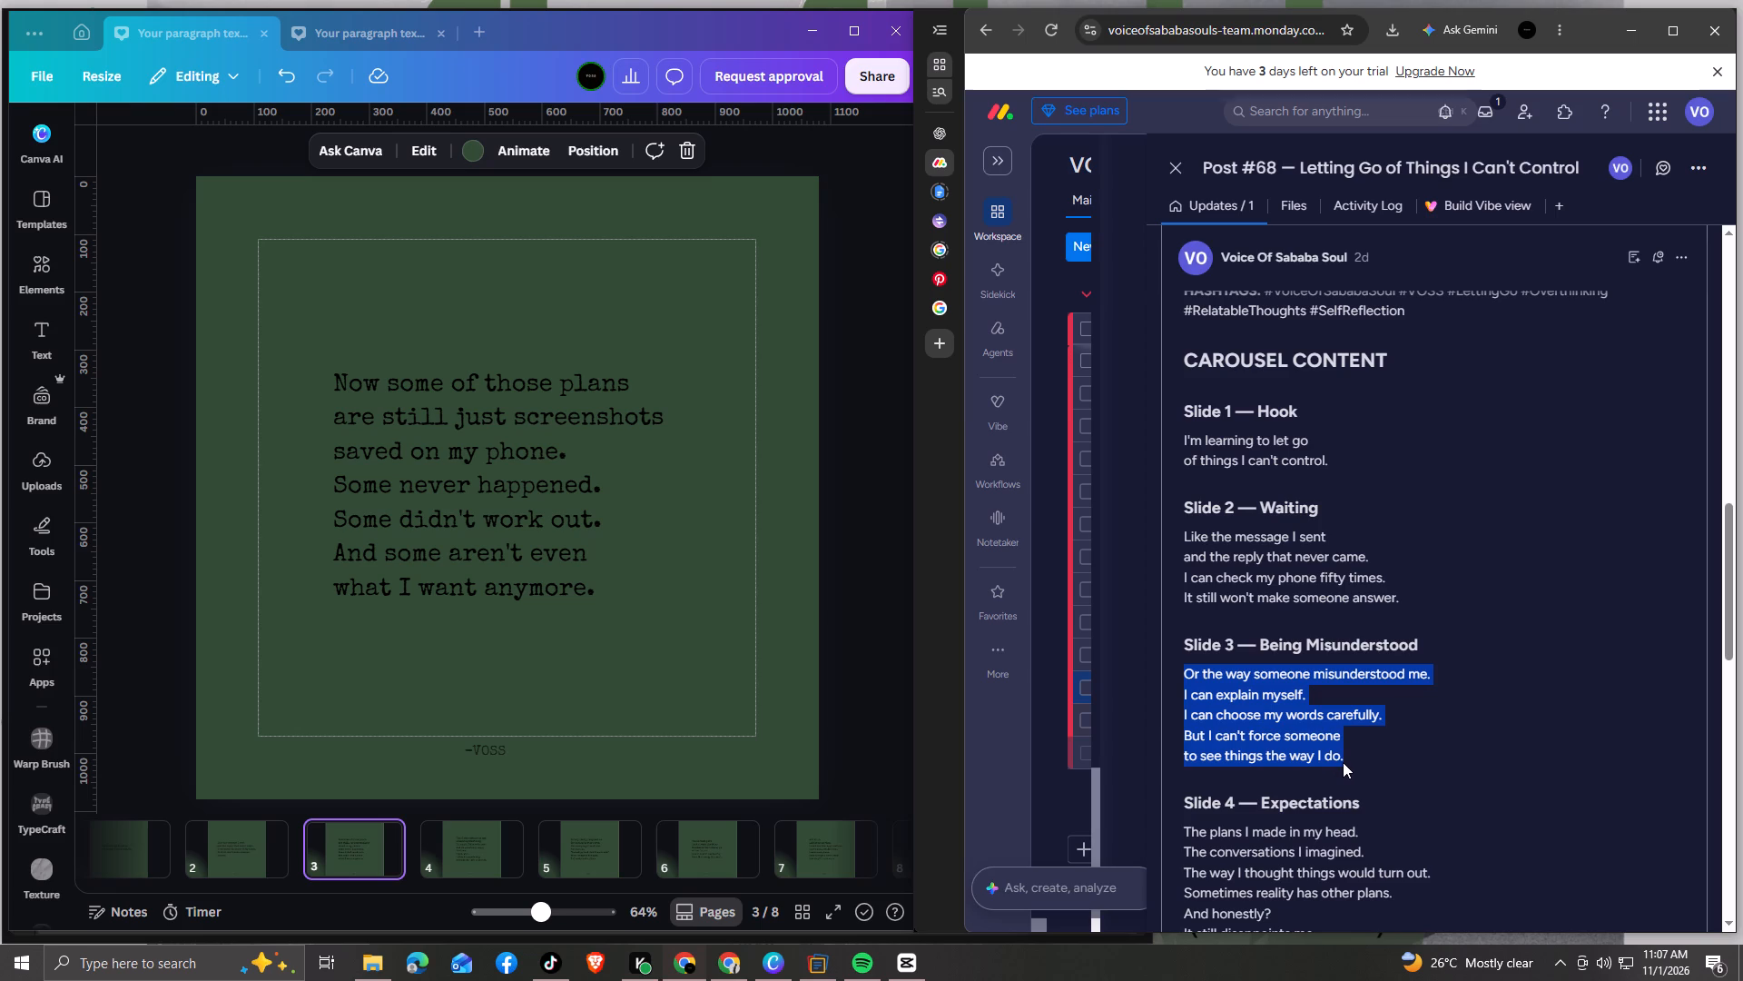
pyautogui.hotkey('ctrl', 'c')
pyautogui.click(503, 566)
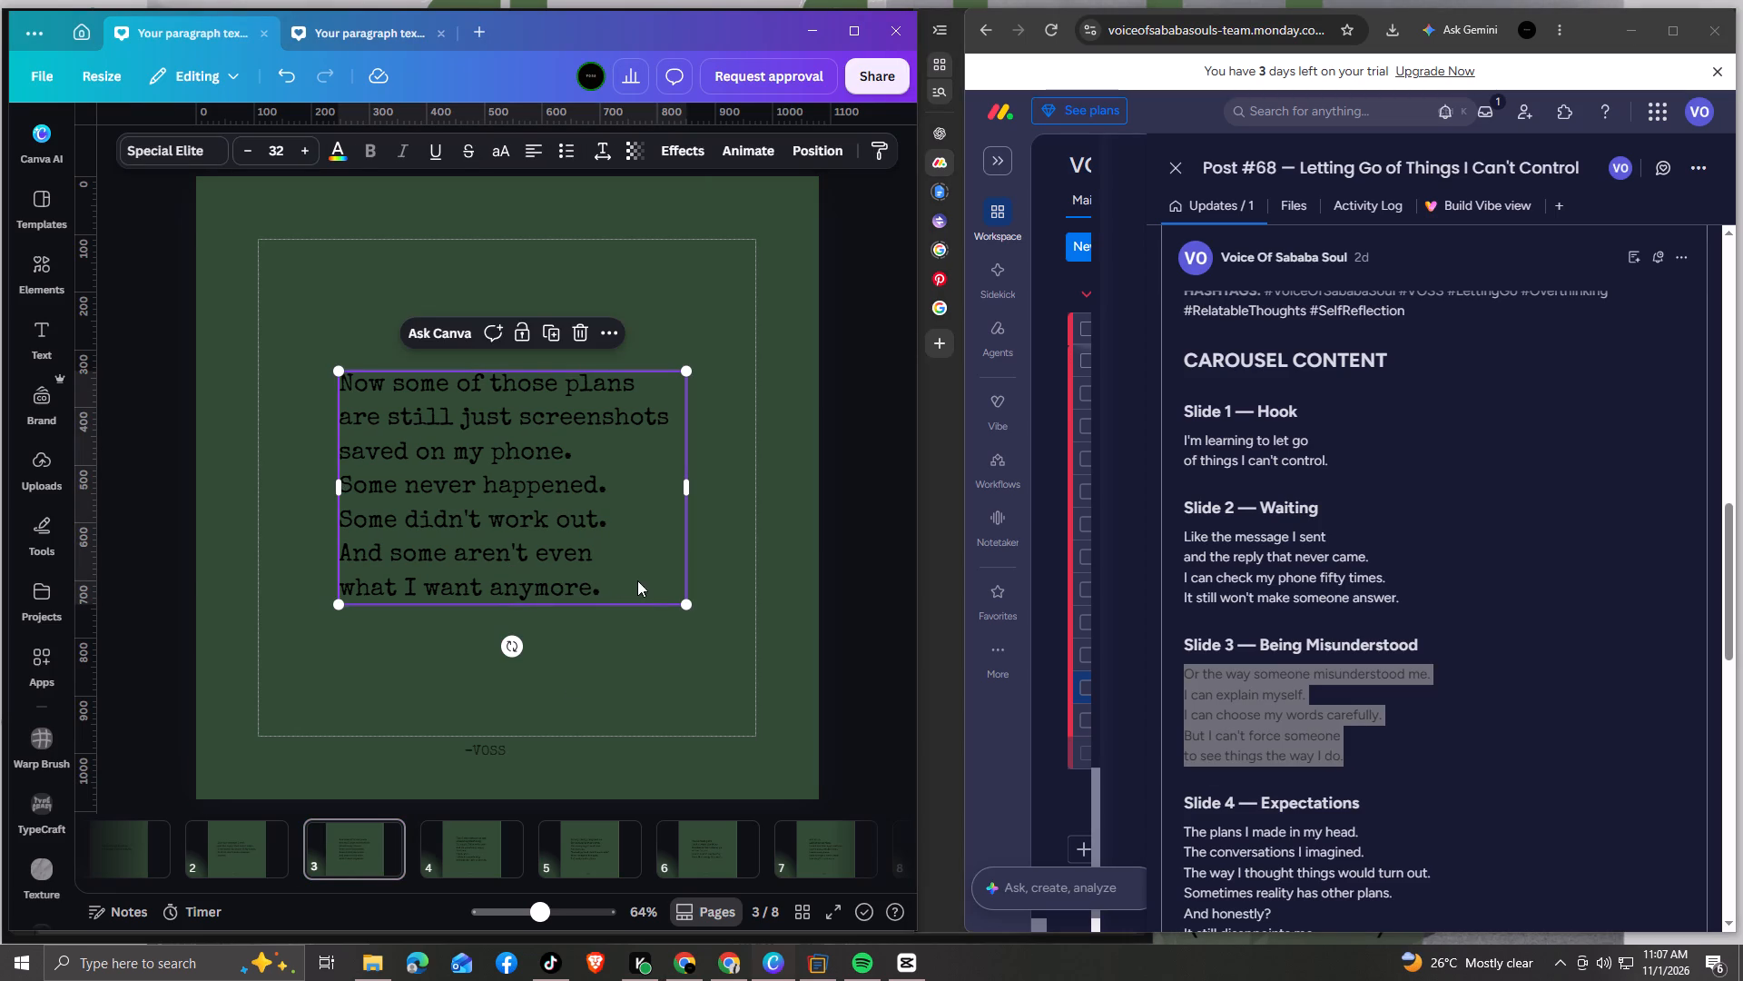
pyautogui.click(617, 585)
pyautogui.moveTo(621, 587); pyautogui.dragTo(347, 391)
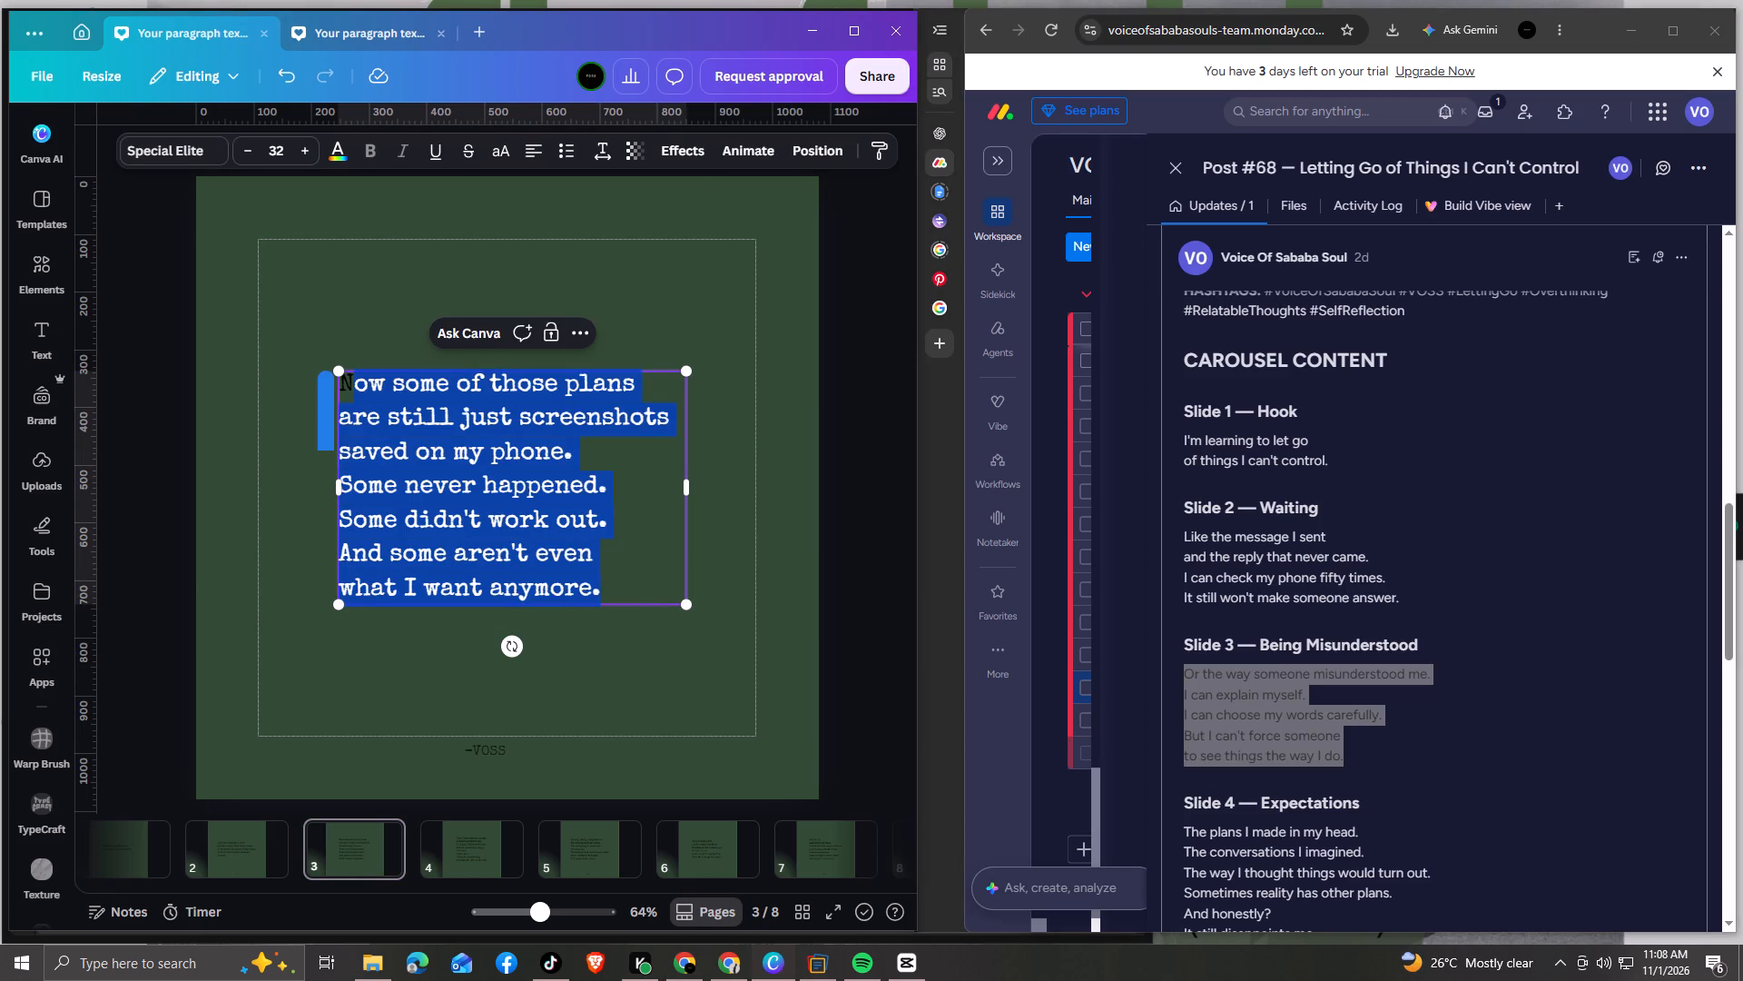
pyautogui.moveTo(347, 391); pyautogui.dragTo(344, 387)
pyautogui.hotkey('ctrl', 'v')
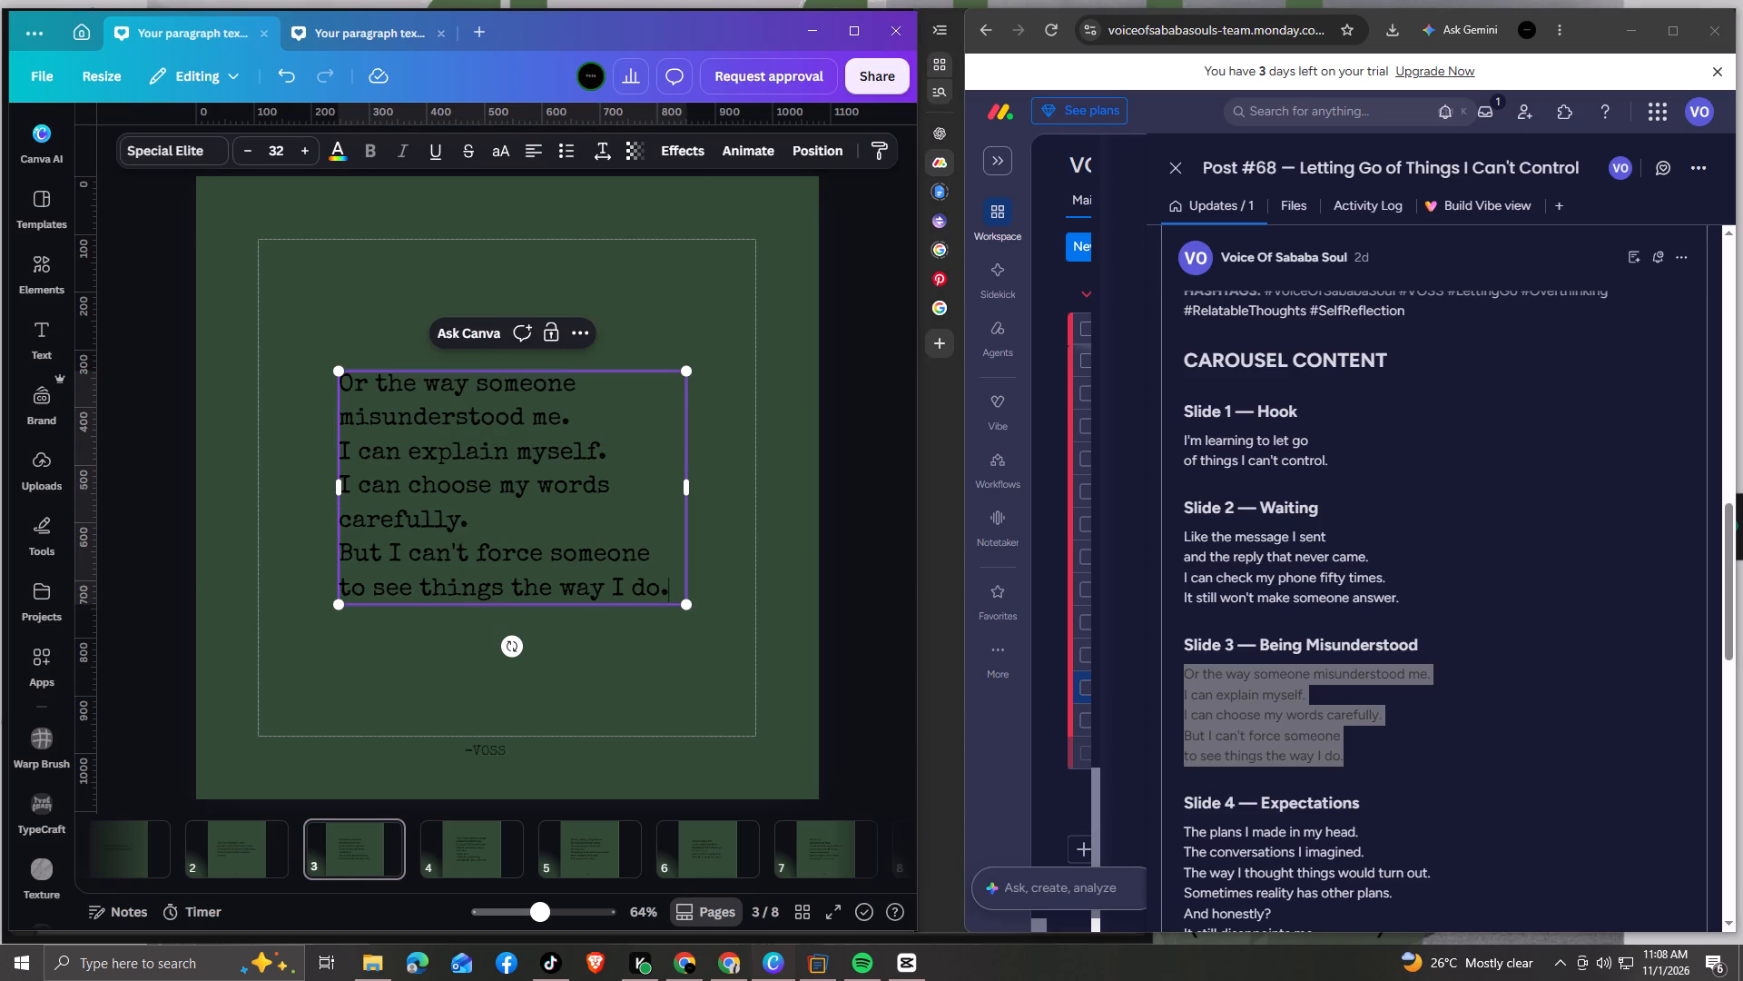
# Replace the page 4 text with the brief's Slide 4 — Expectations copy, starting "The plans I made in my head.".
pyautogui.scroll(-3, 1252, 738)
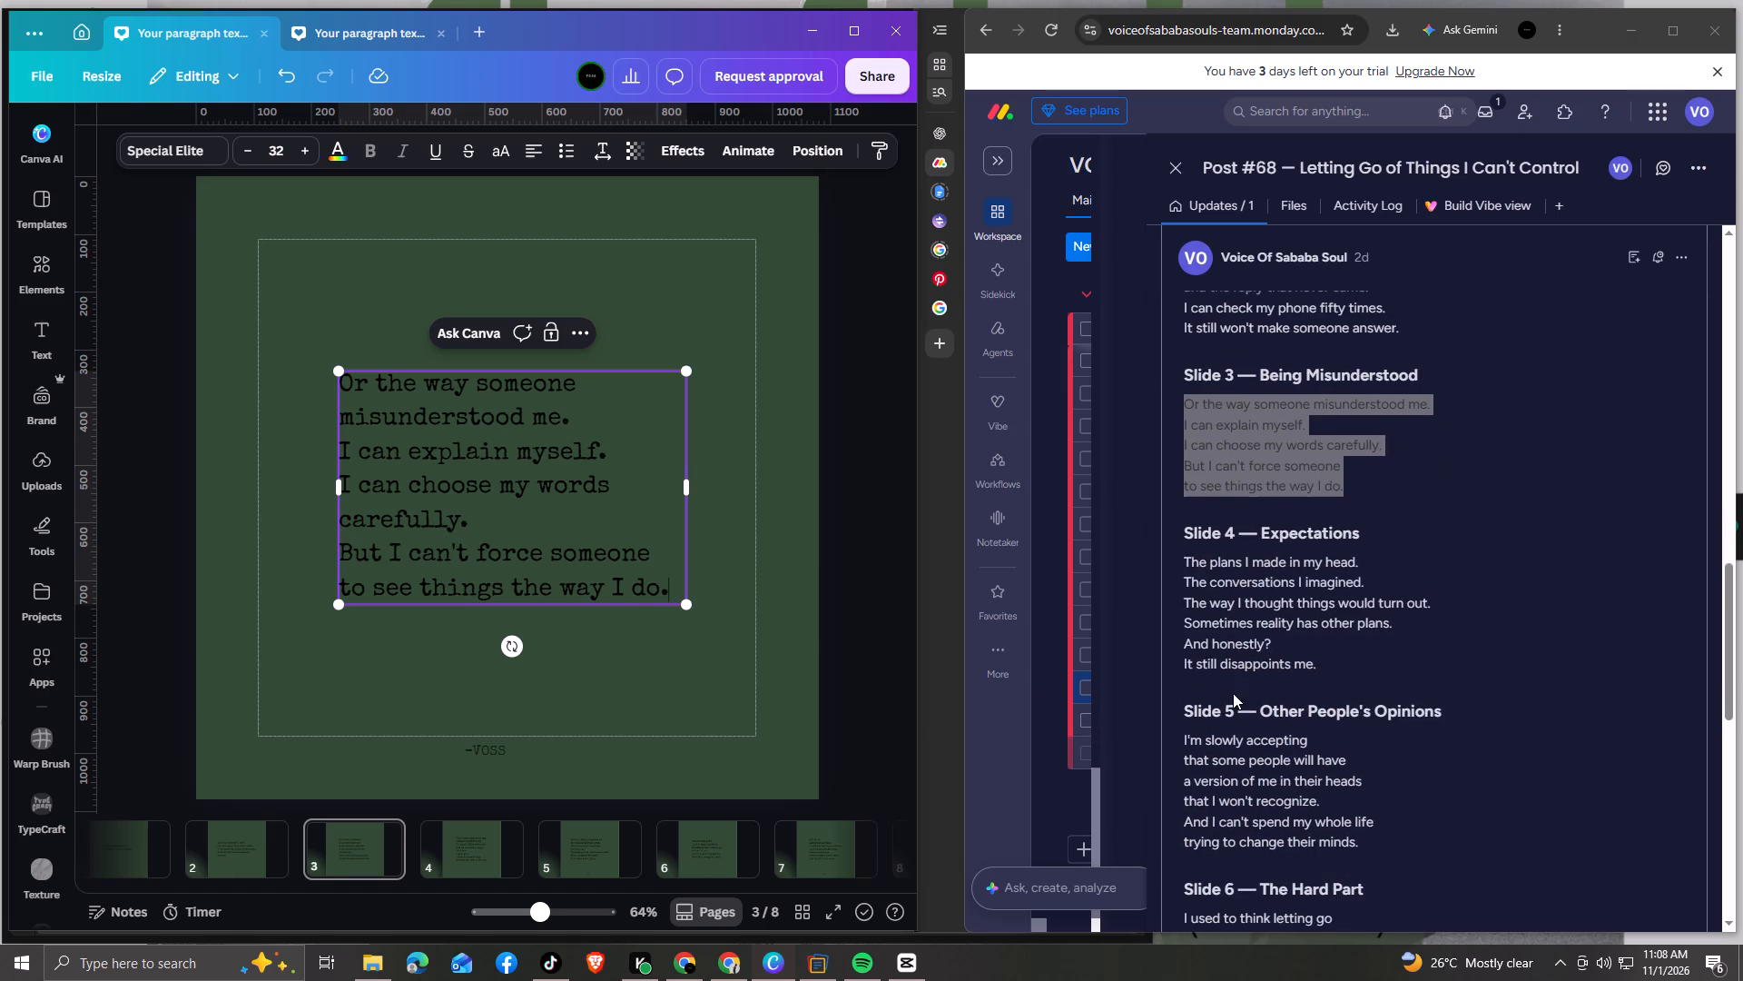
pyautogui.moveTo(1182, 556); pyautogui.dragTo(1320, 655)
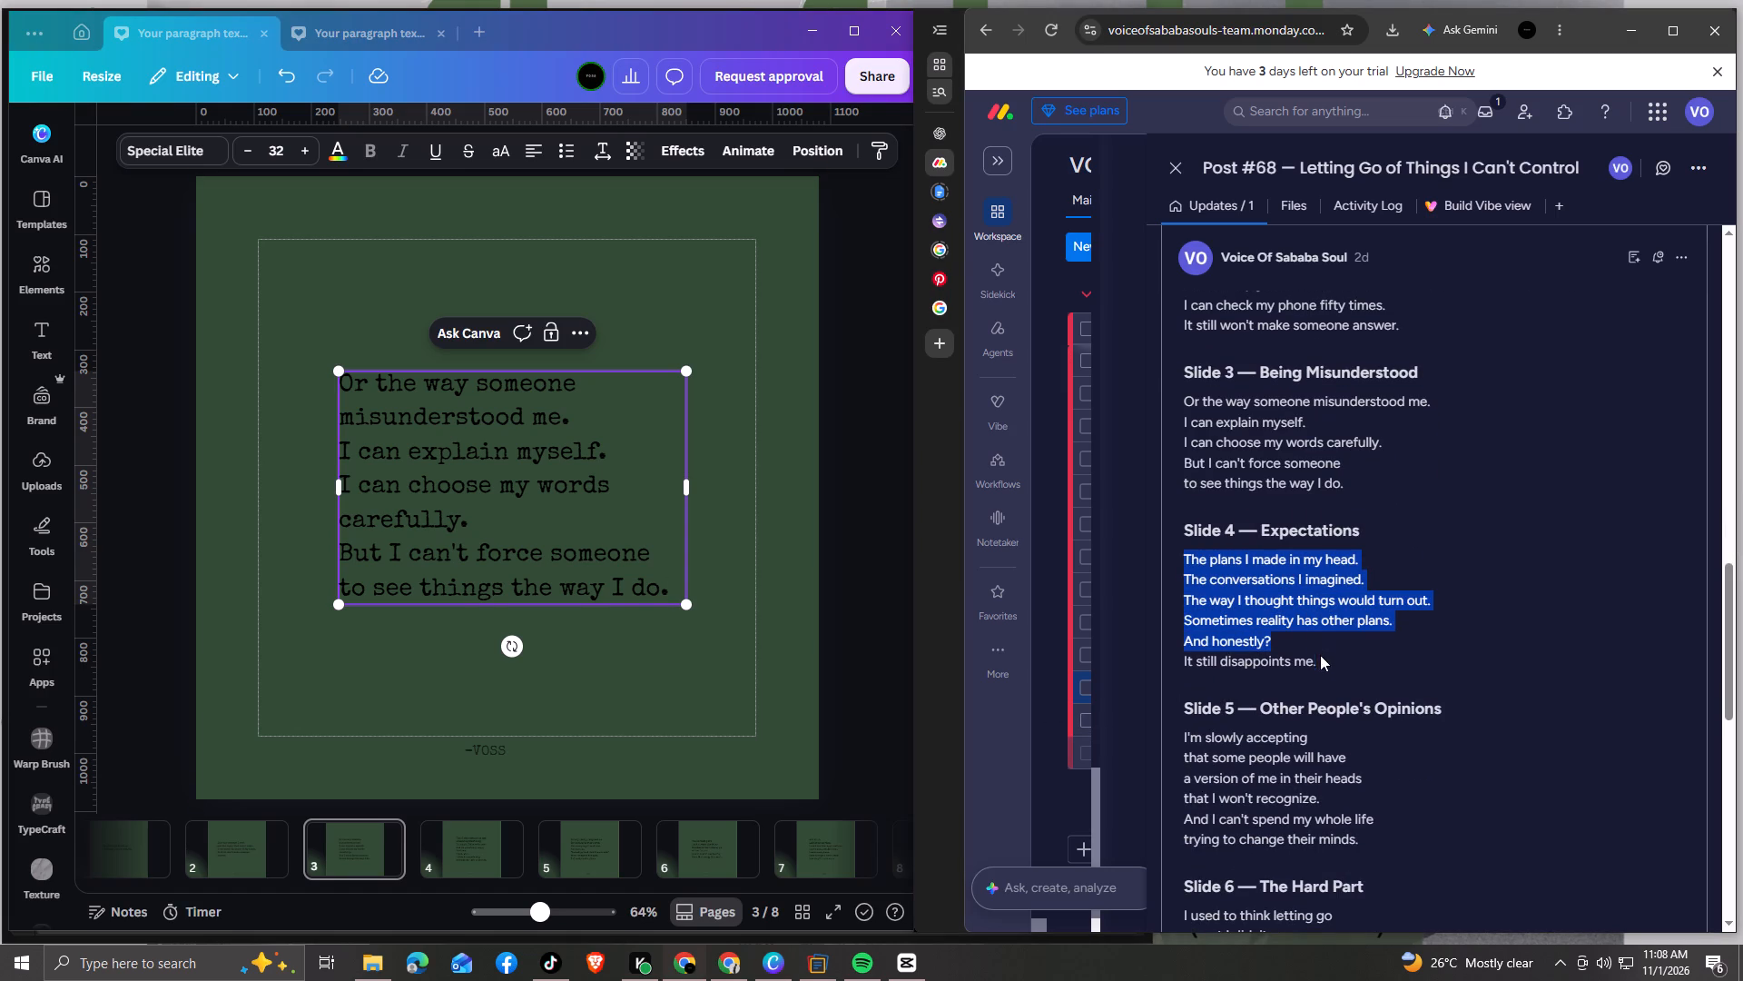
pyautogui.moveTo(1320, 655); pyautogui.dragTo(1324, 660)
pyautogui.hotkey('ctrl', 'c')
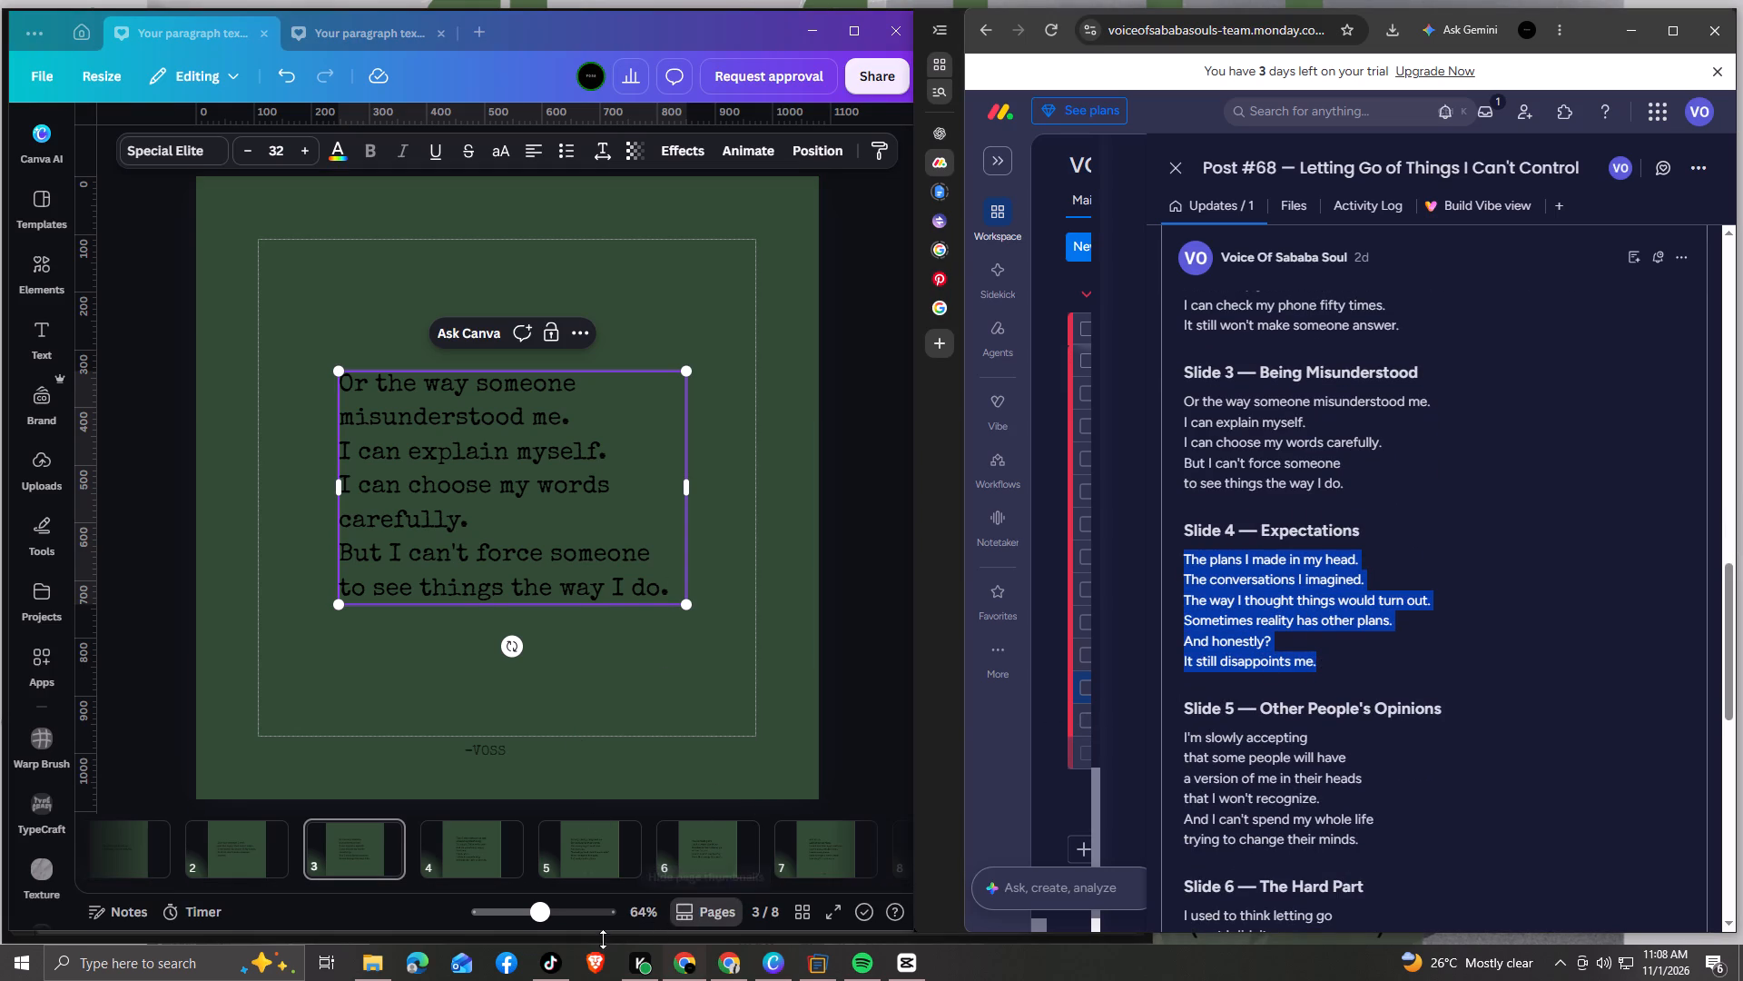
pyautogui.click(641, 719)
pyautogui.press('Right')
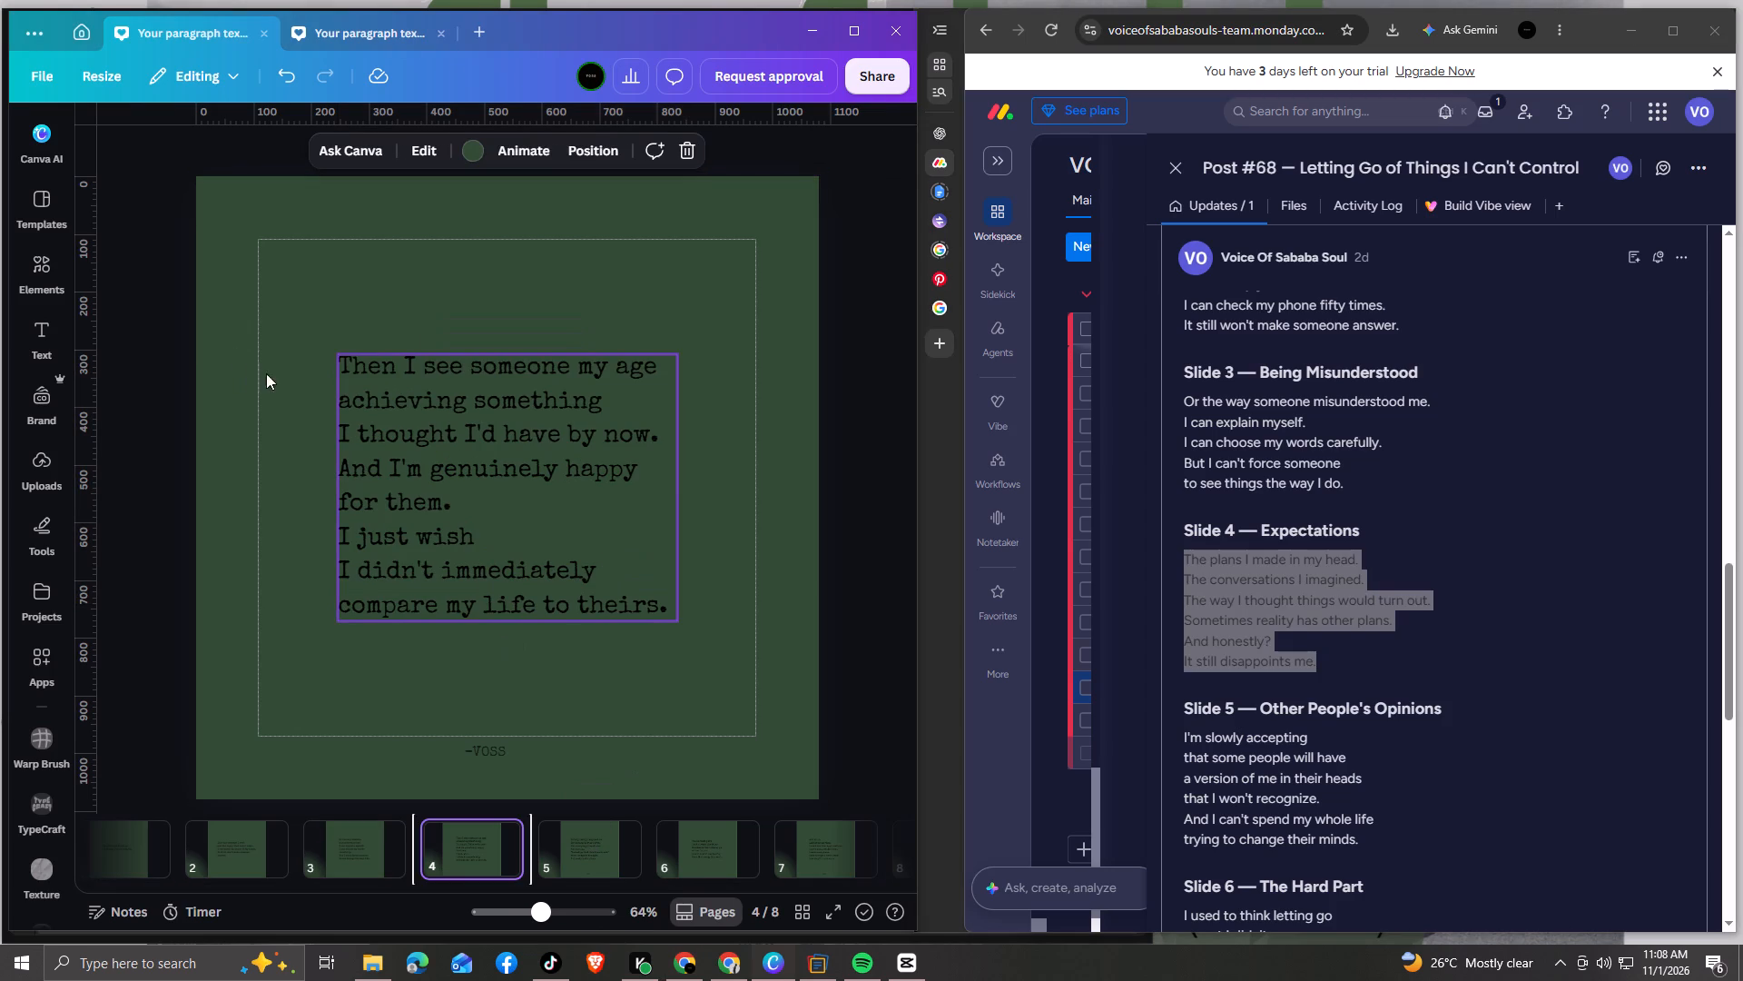
pyautogui.click(430, 384)
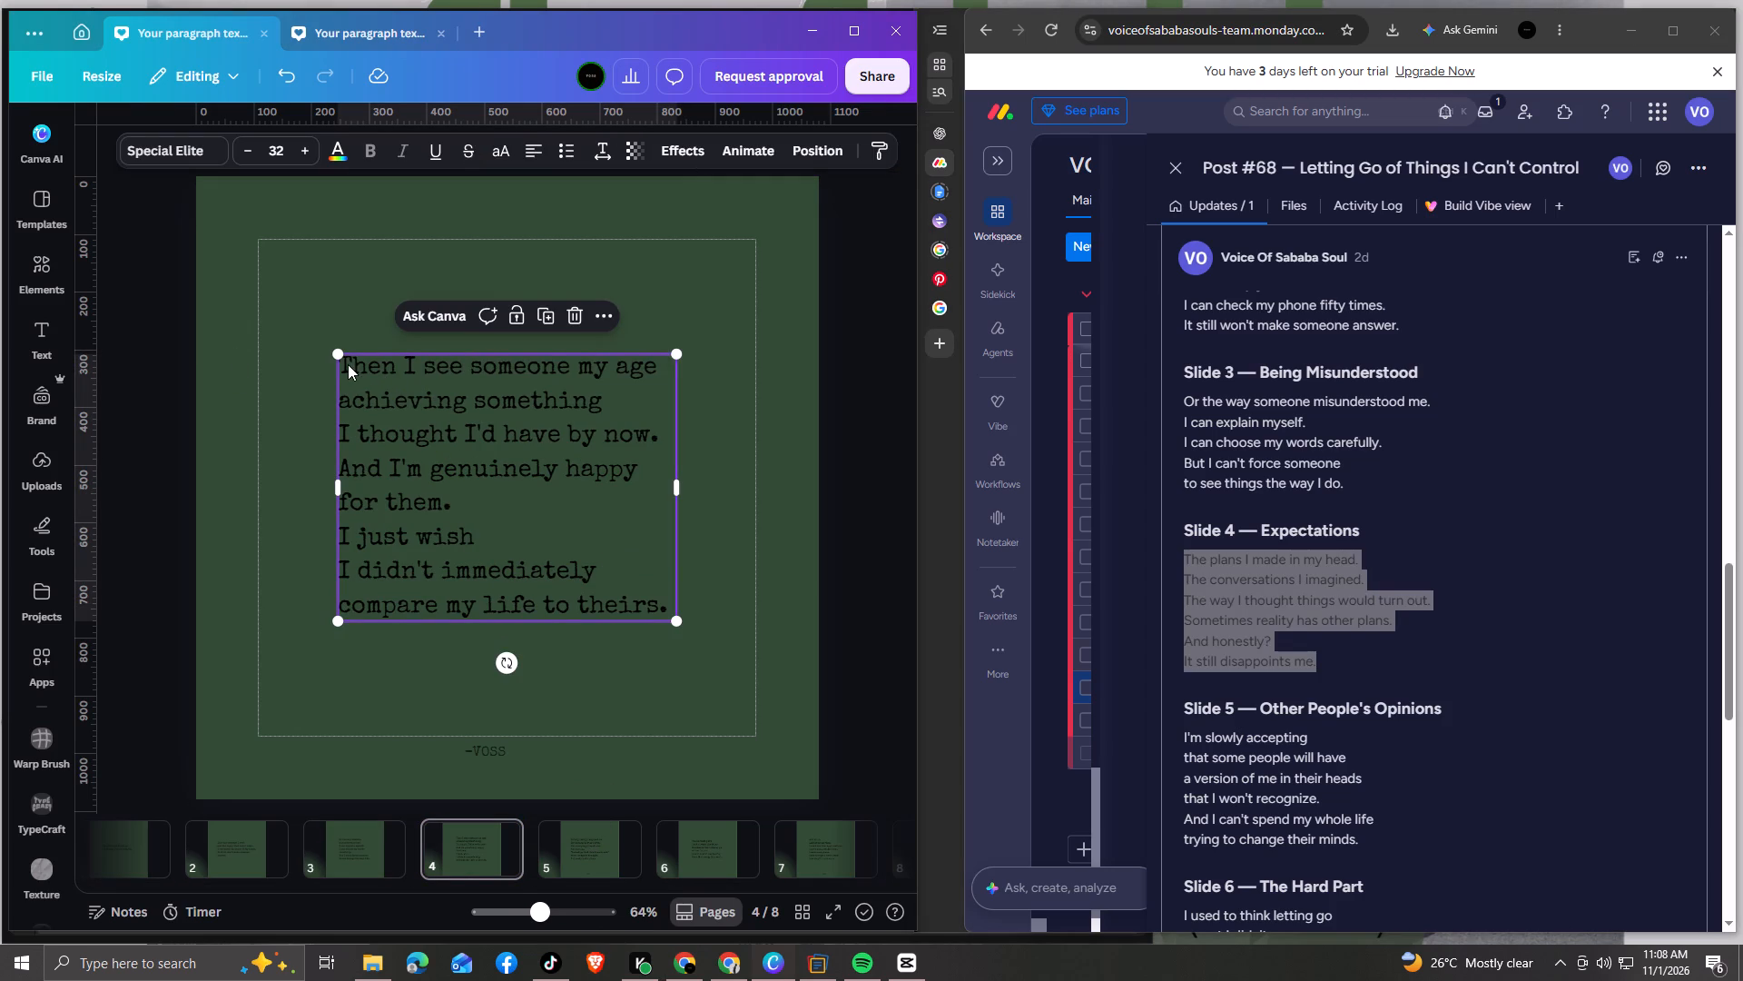
pyautogui.moveTo(346, 364); pyautogui.dragTo(416, 398)
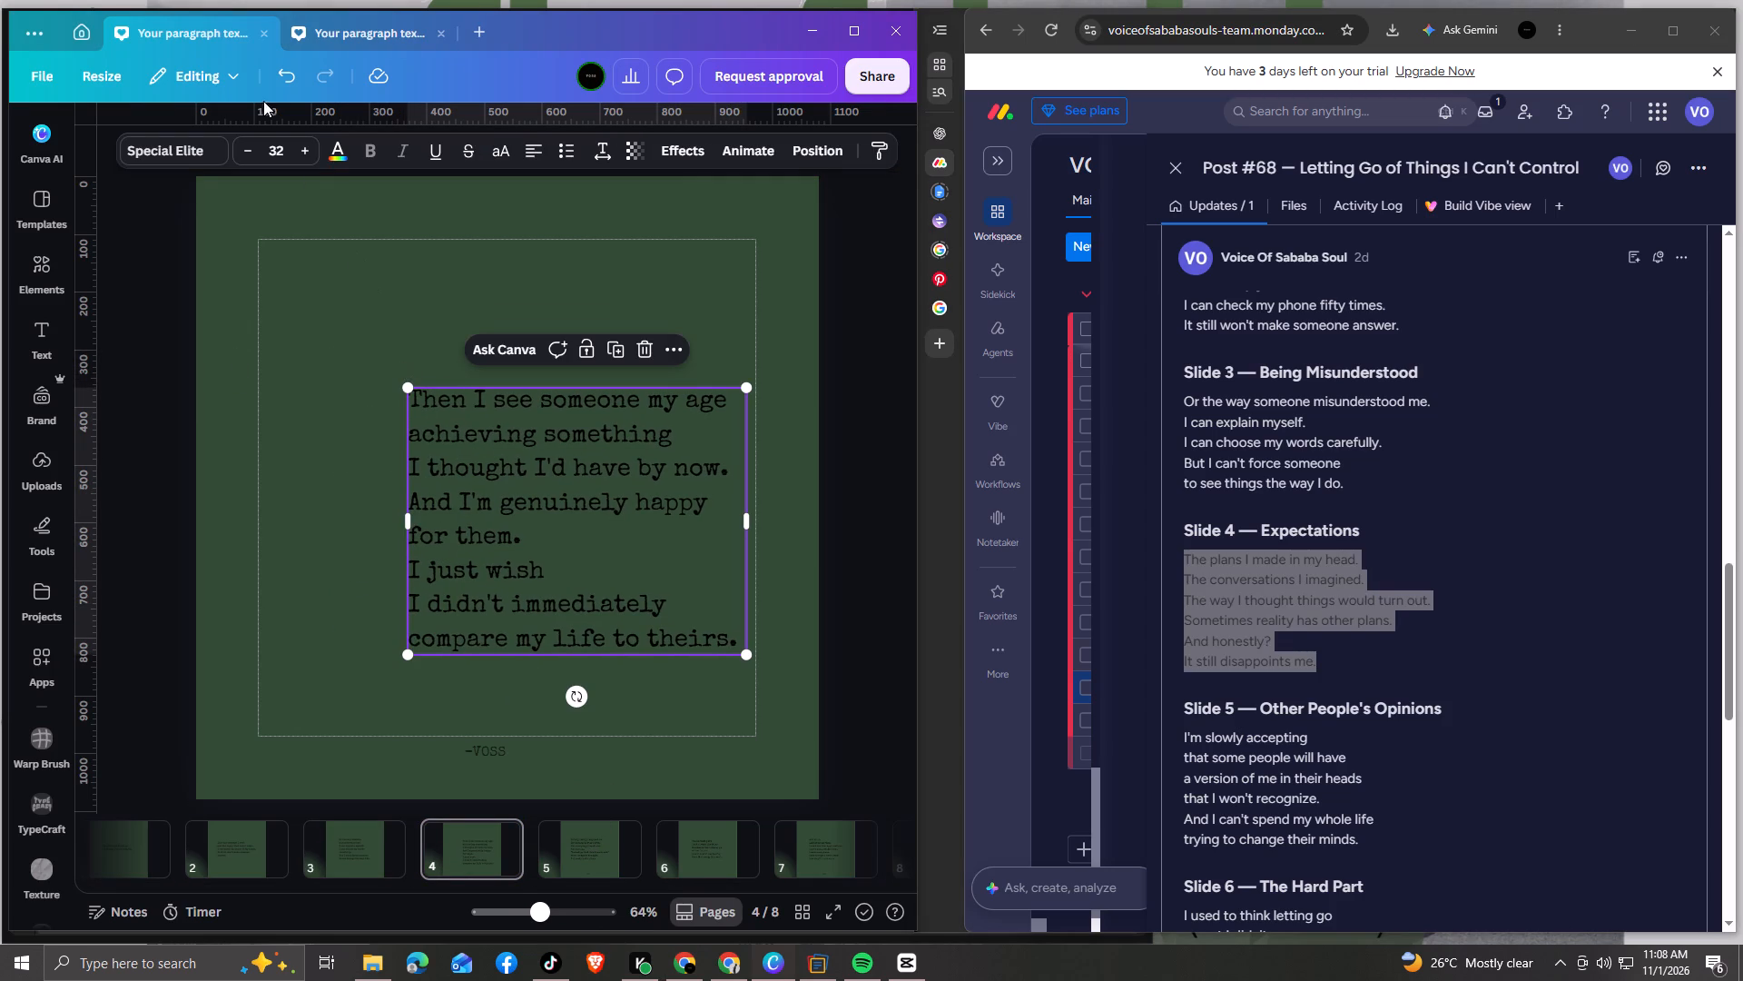
pyautogui.click(285, 82)
pyautogui.click(341, 366)
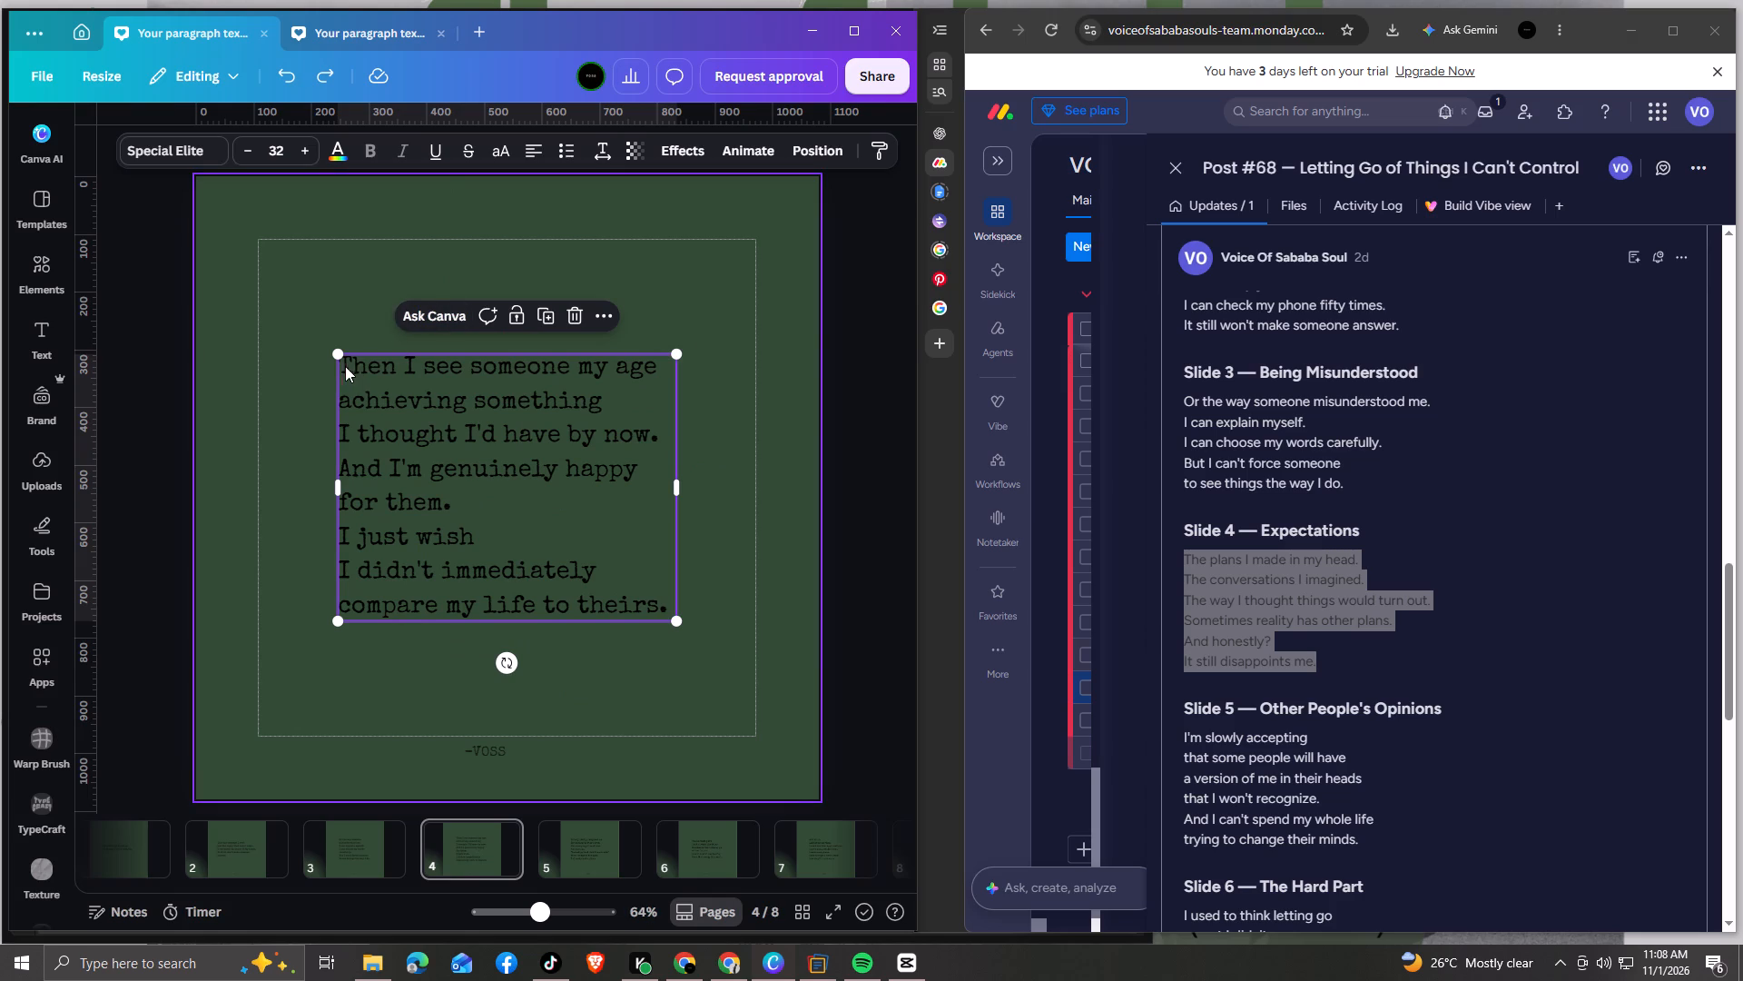
pyautogui.moveTo(343, 367); pyautogui.dragTo(501, 478)
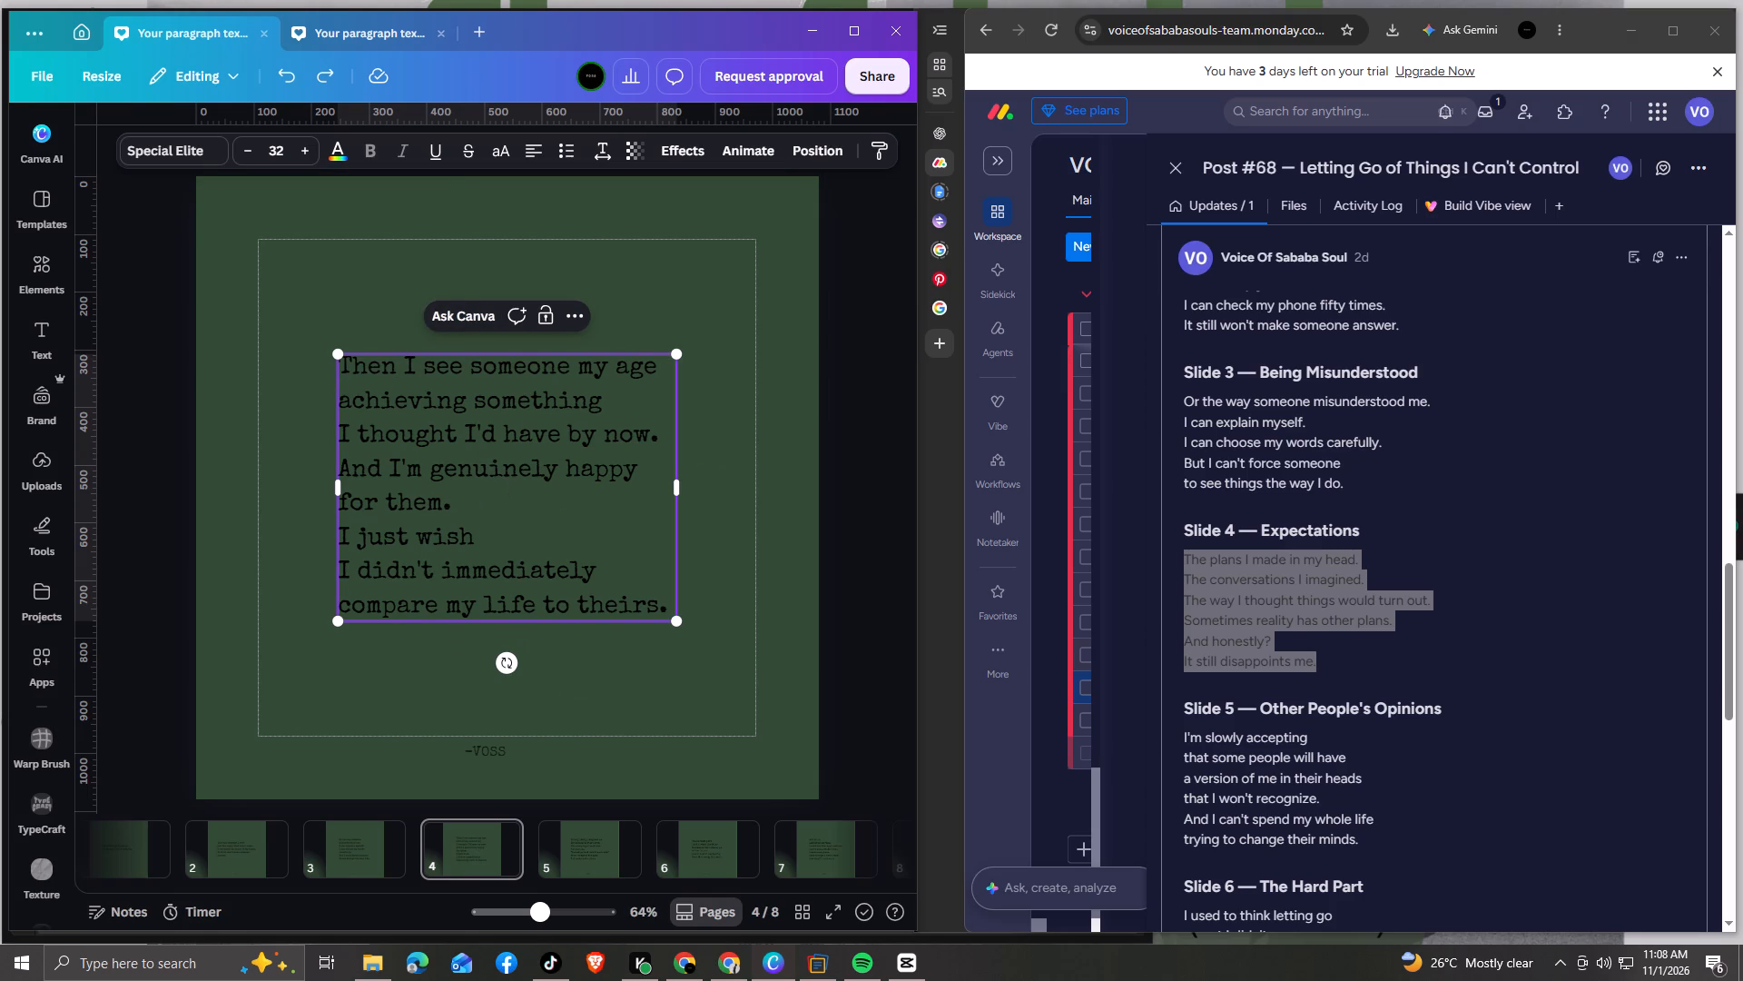
pyautogui.moveTo(667, 606); pyautogui.dragTo(340, 376)
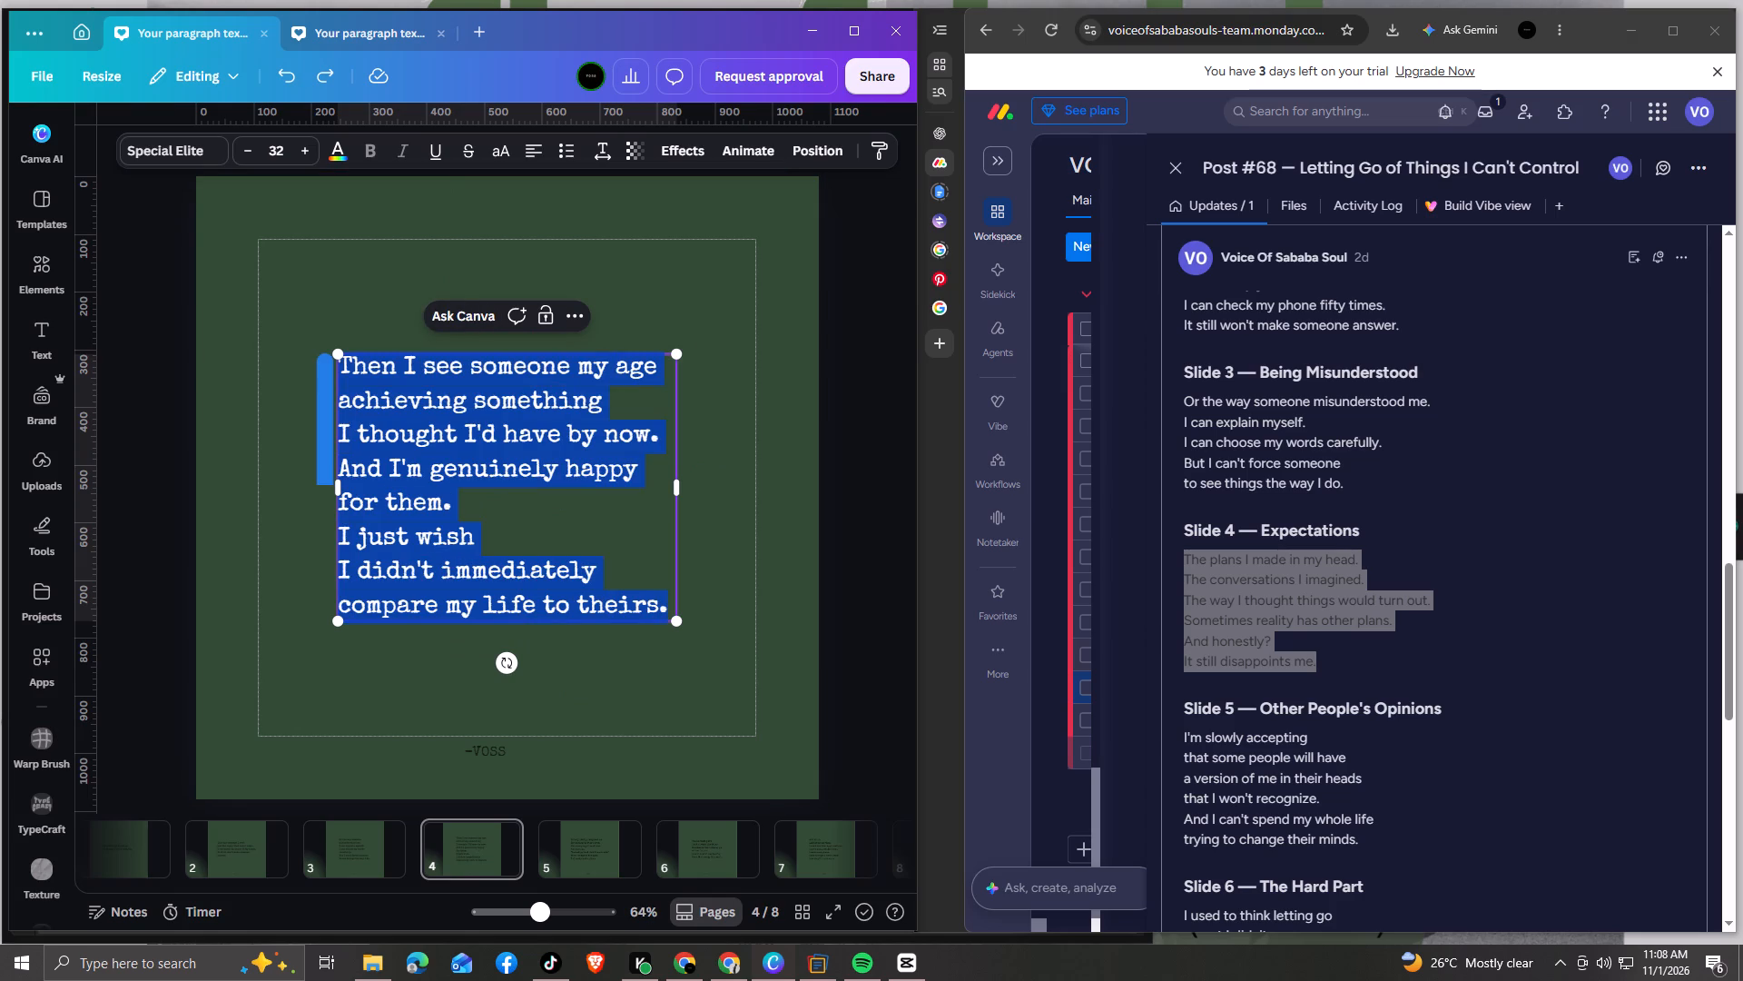
pyautogui.moveTo(340, 376); pyautogui.dragTo(340, 371)
pyautogui.hotkey('ctrl', 'v')
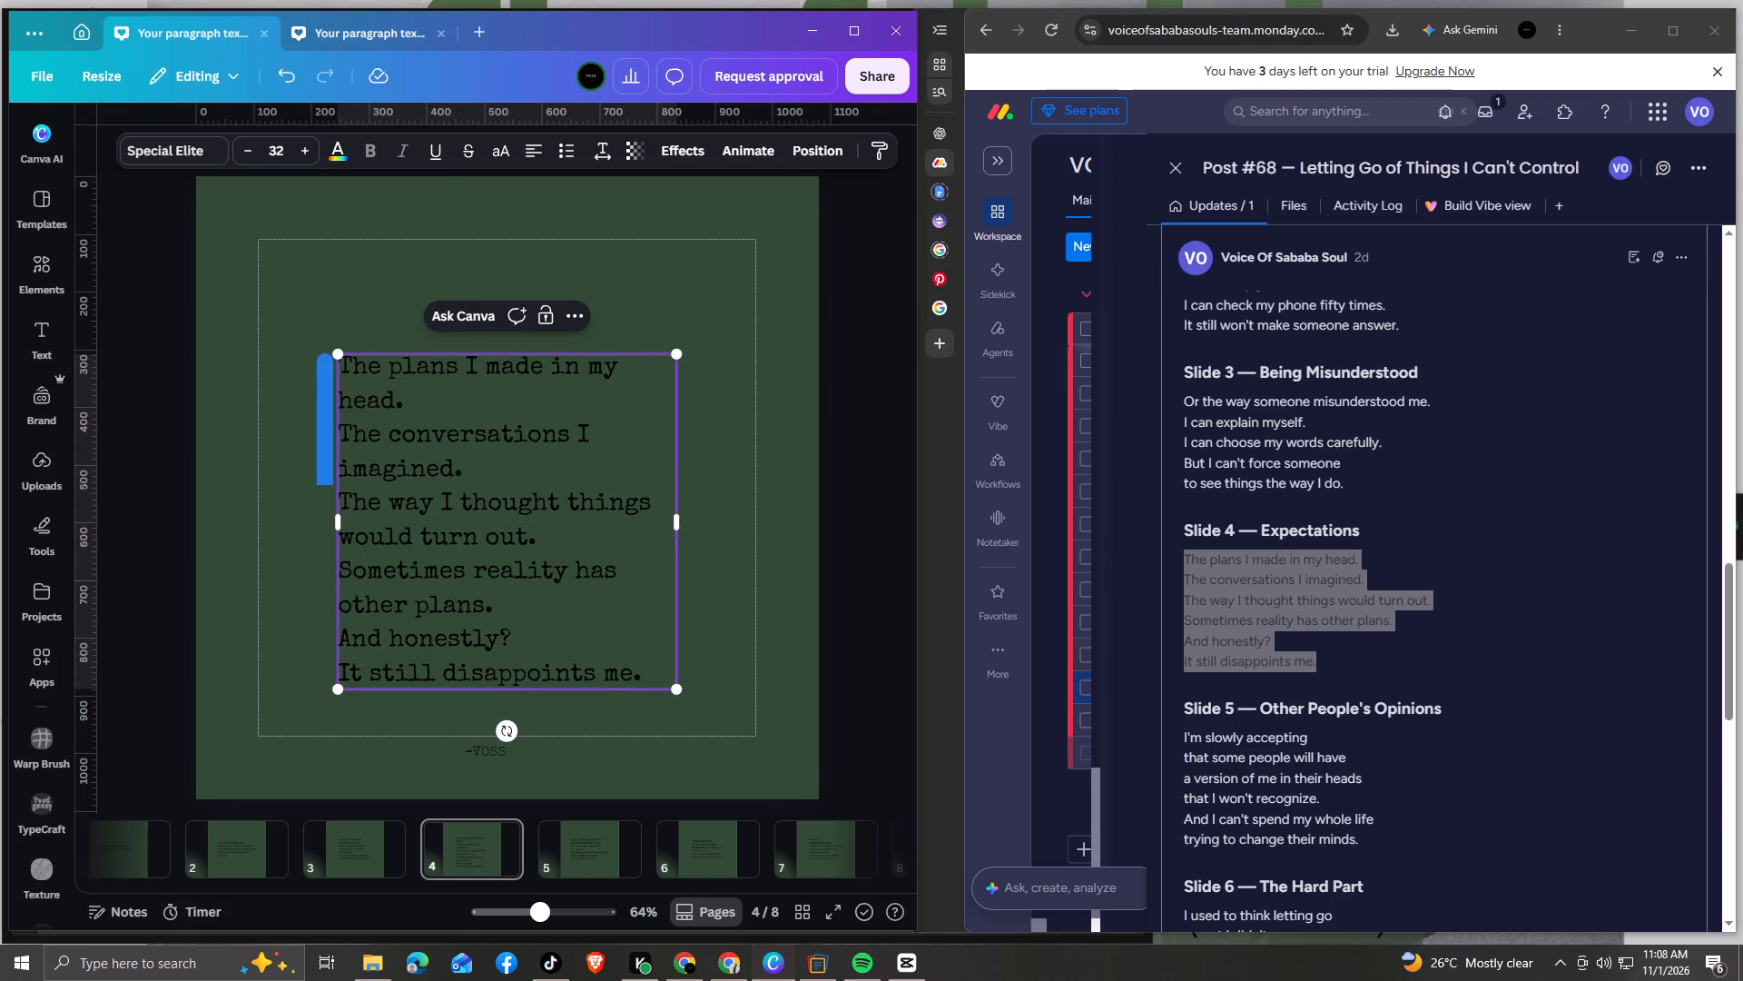
# Widen the page 4 text box to about 673 so "The conversations I imagined." fits one line, and centre it on the page.
pyautogui.moveTo(679, 519); pyautogui.dragTo(702, 519)
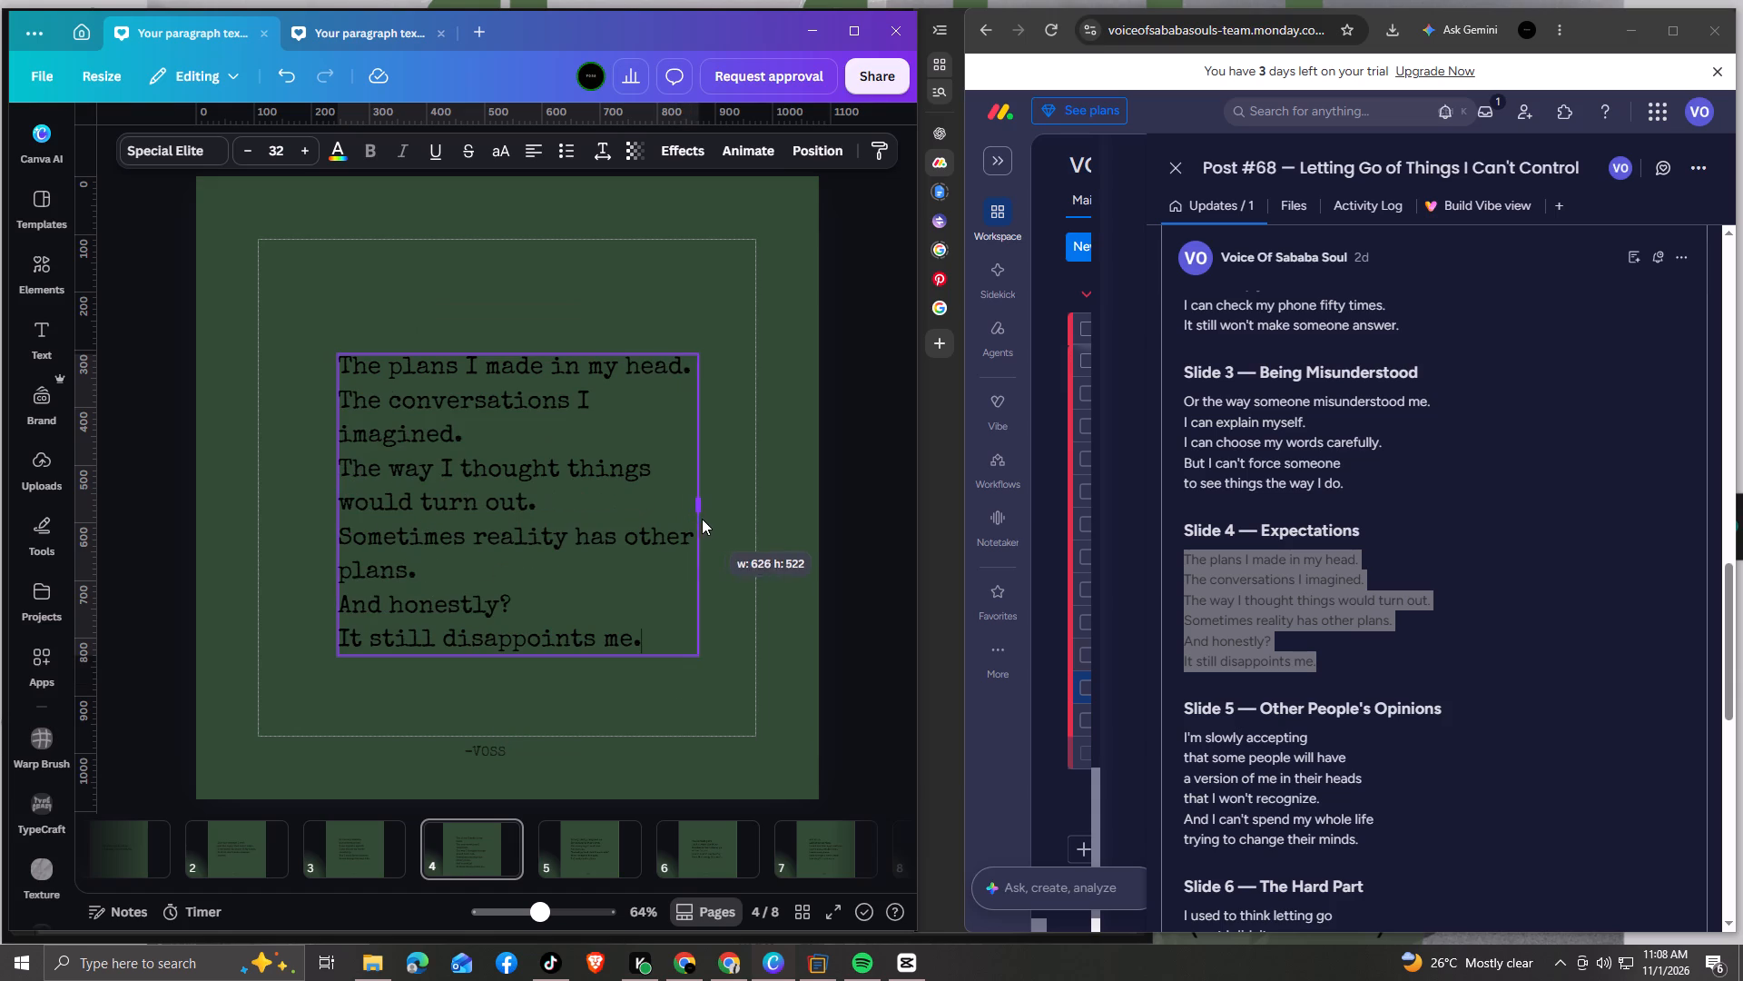
pyautogui.moveTo(702, 519); pyautogui.dragTo(728, 517)
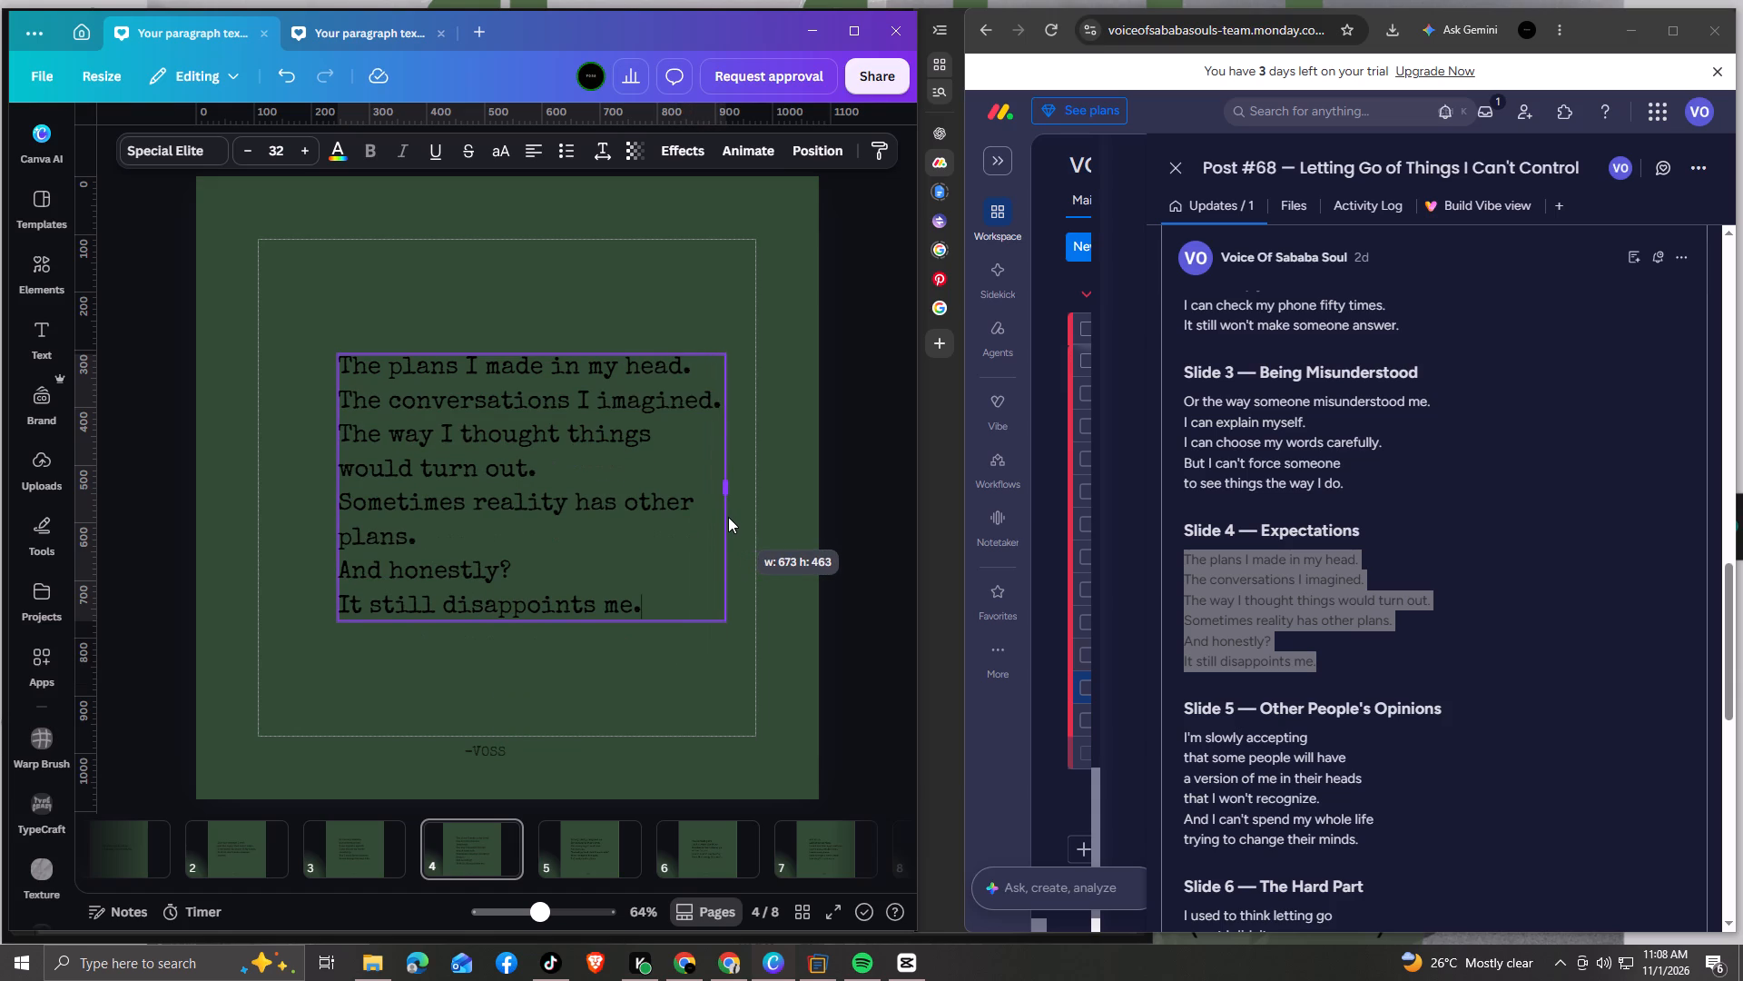
pyautogui.moveTo(728, 517); pyautogui.dragTo(729, 517)
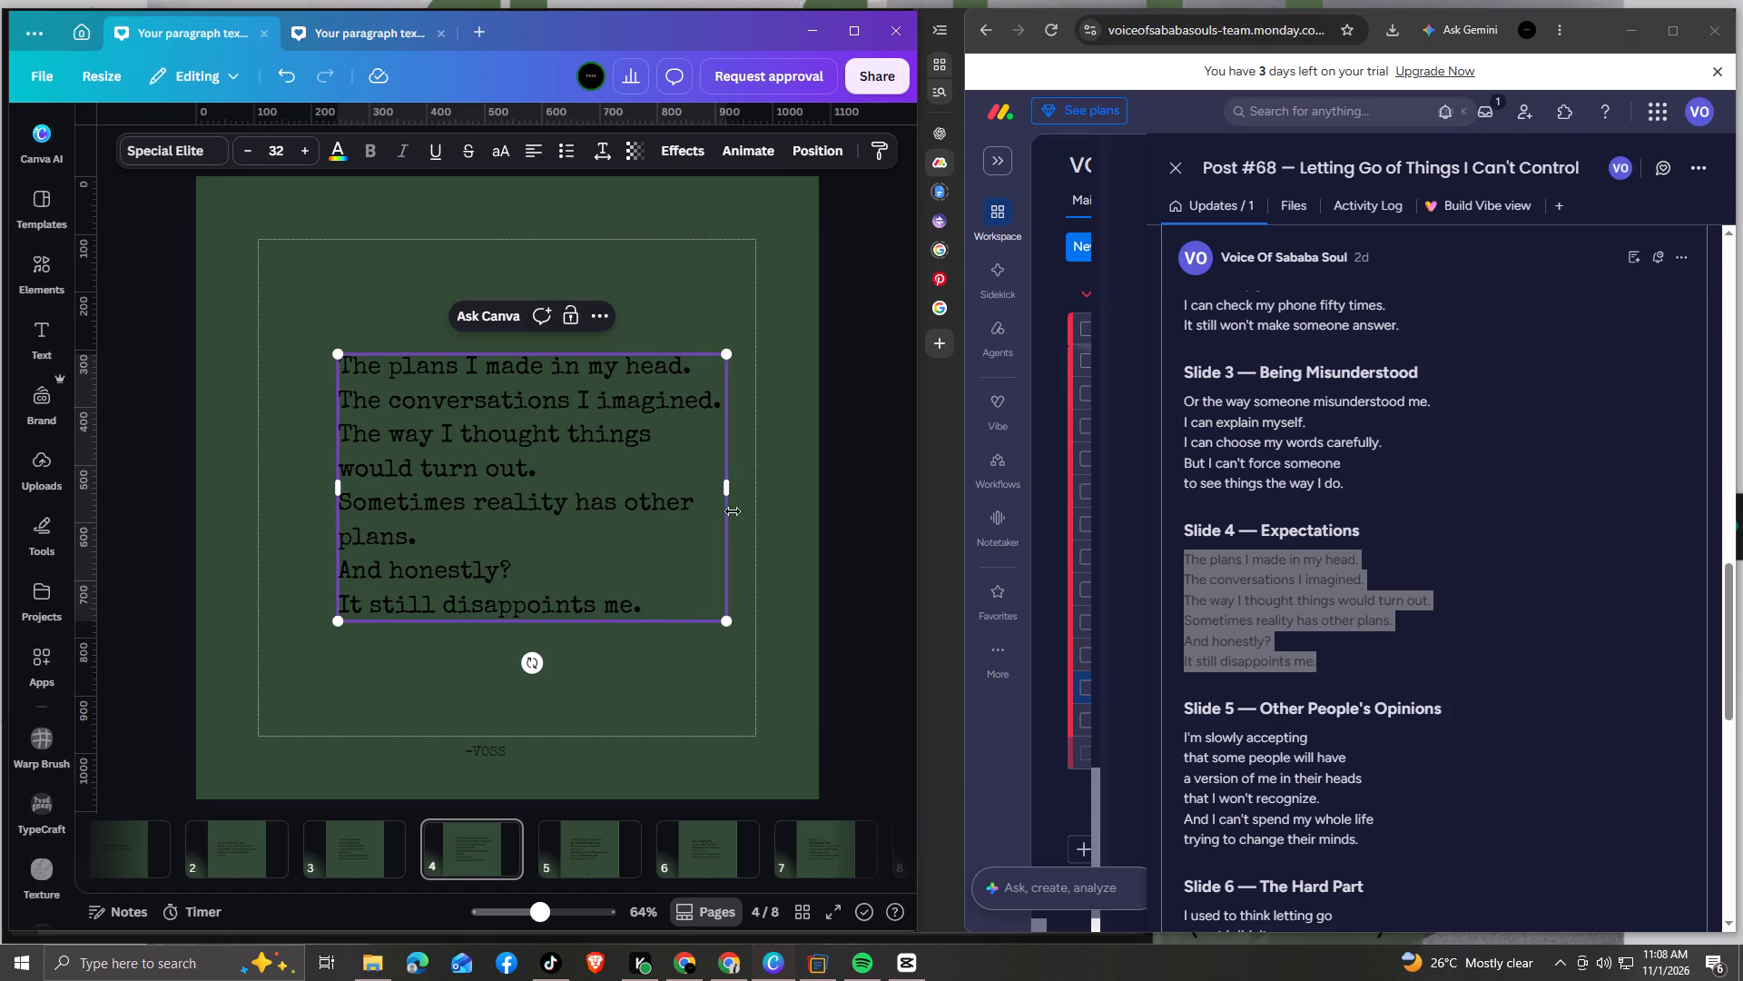
pyautogui.moveTo(644, 624); pyautogui.dragTo(625, 622)
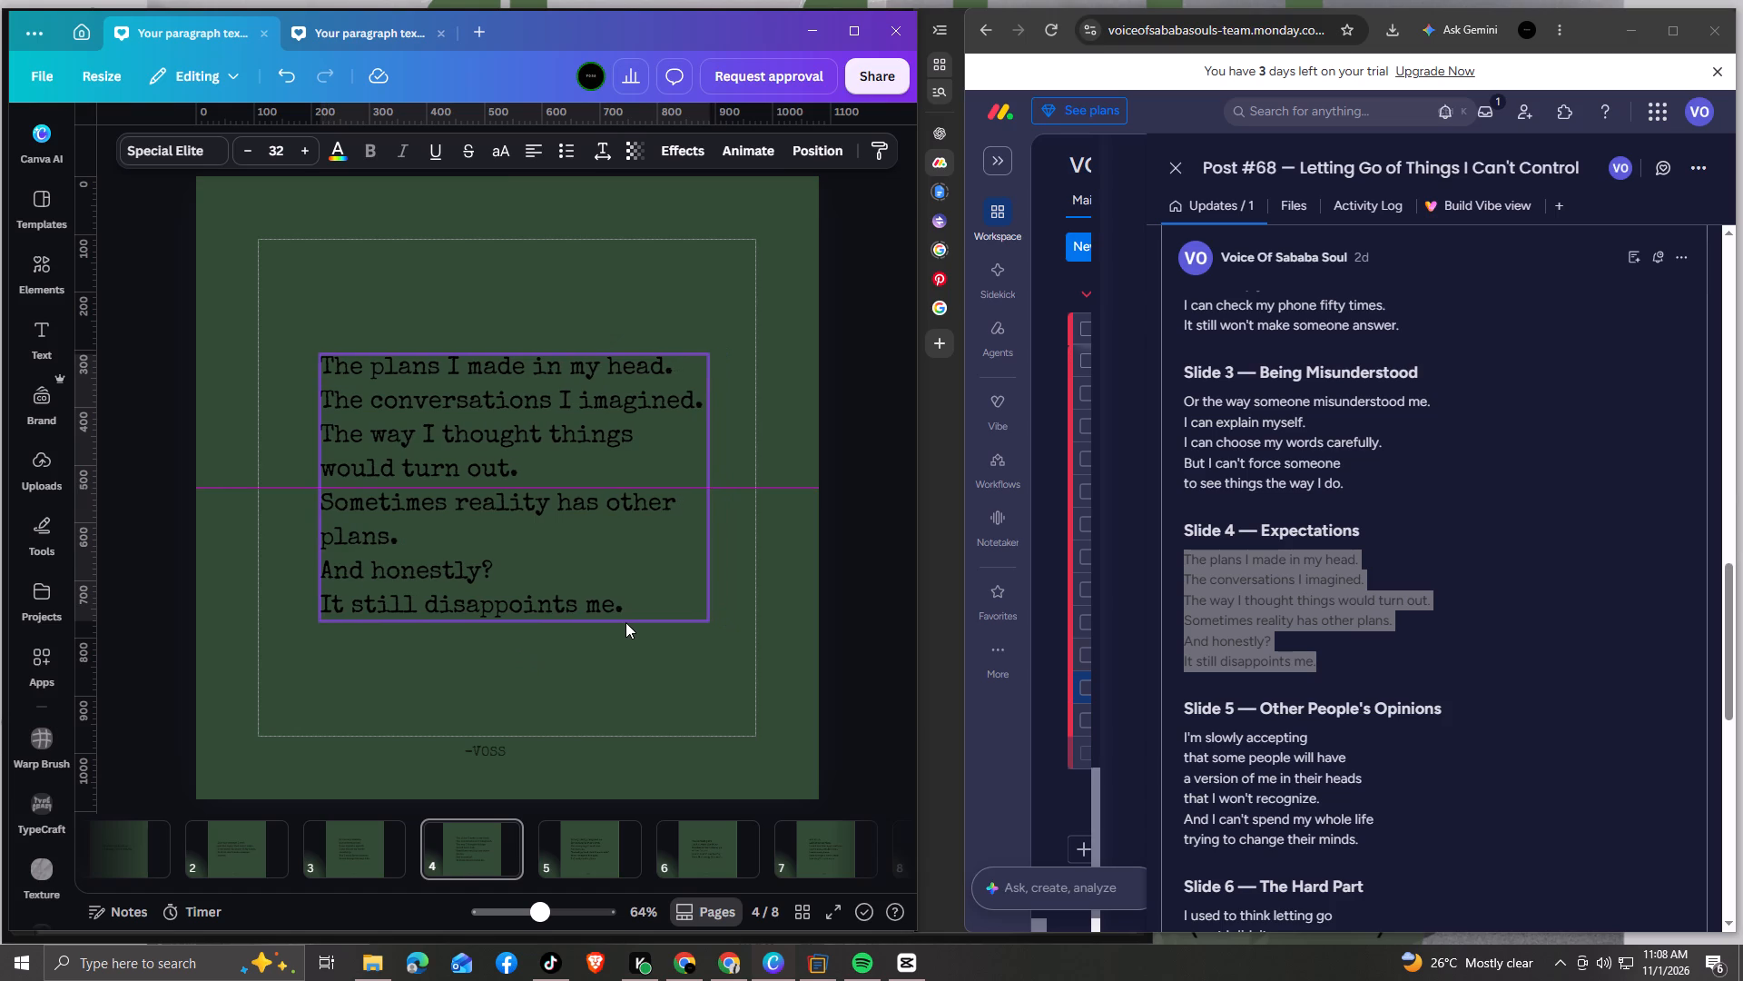
pyautogui.moveTo(625, 622); pyautogui.dragTo(620, 621)
pyautogui.click(637, 654)
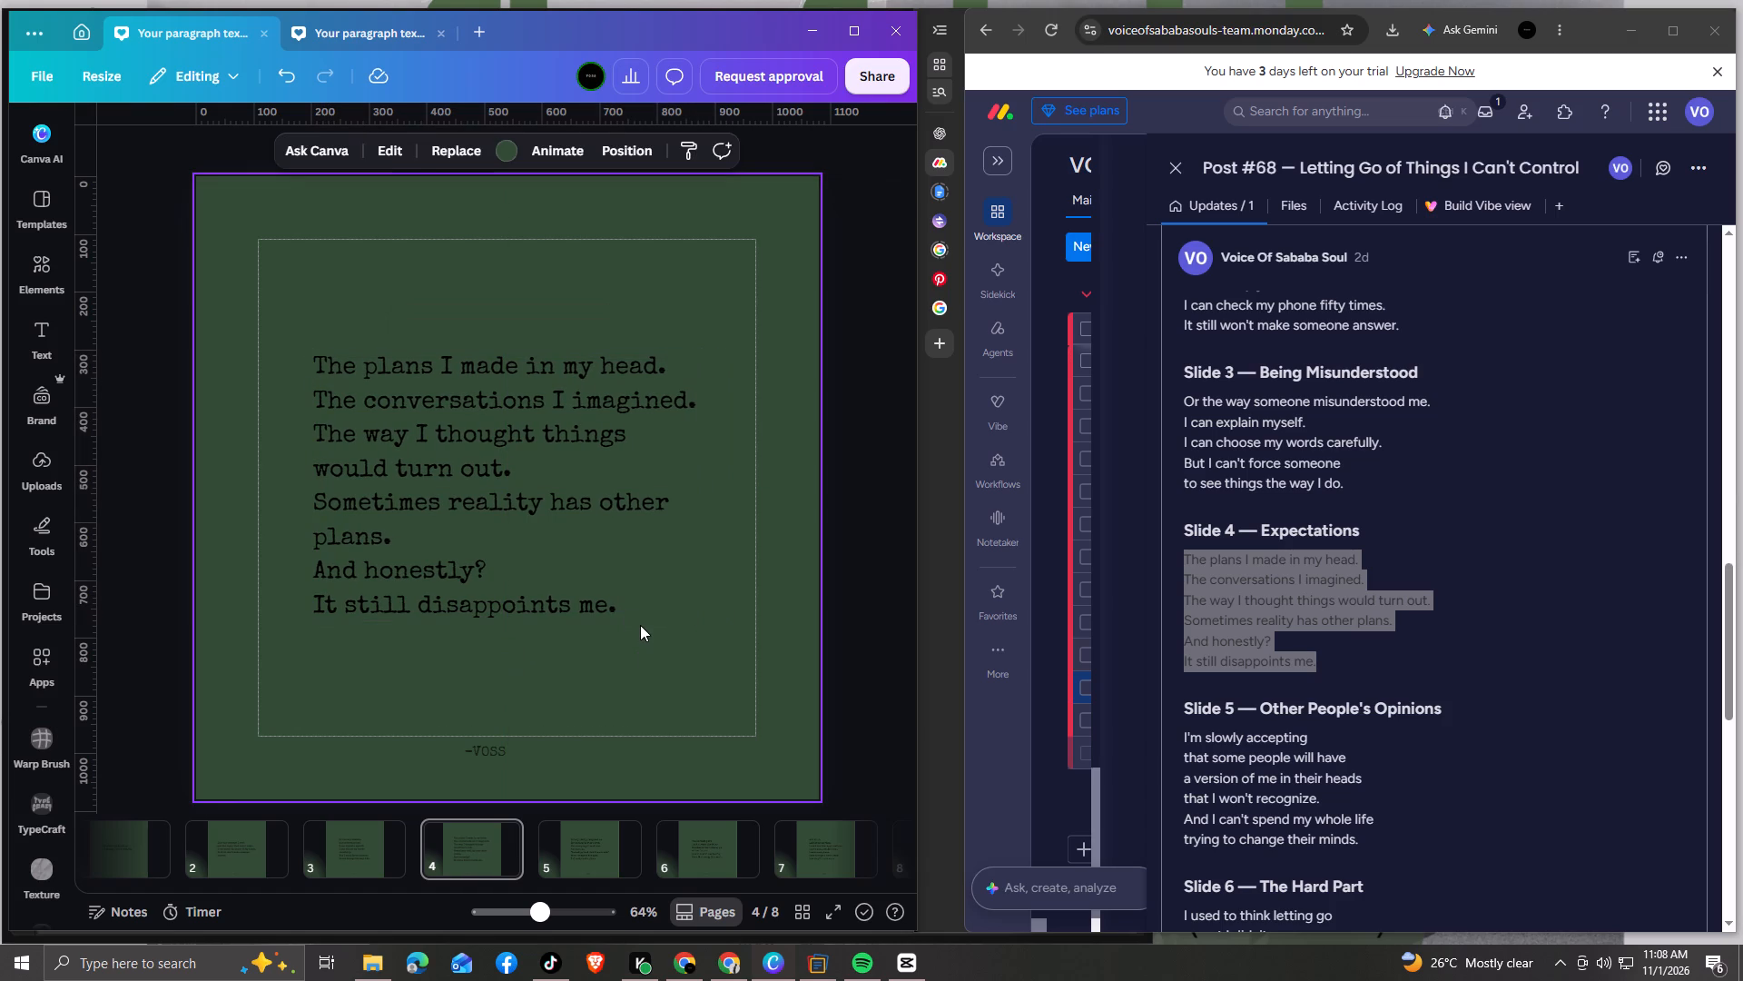
# Widen the page 4 text box further to about 769 so "Sometimes reality has other plans." fits one line, and re-centre it on the page.
pyautogui.press('Right')
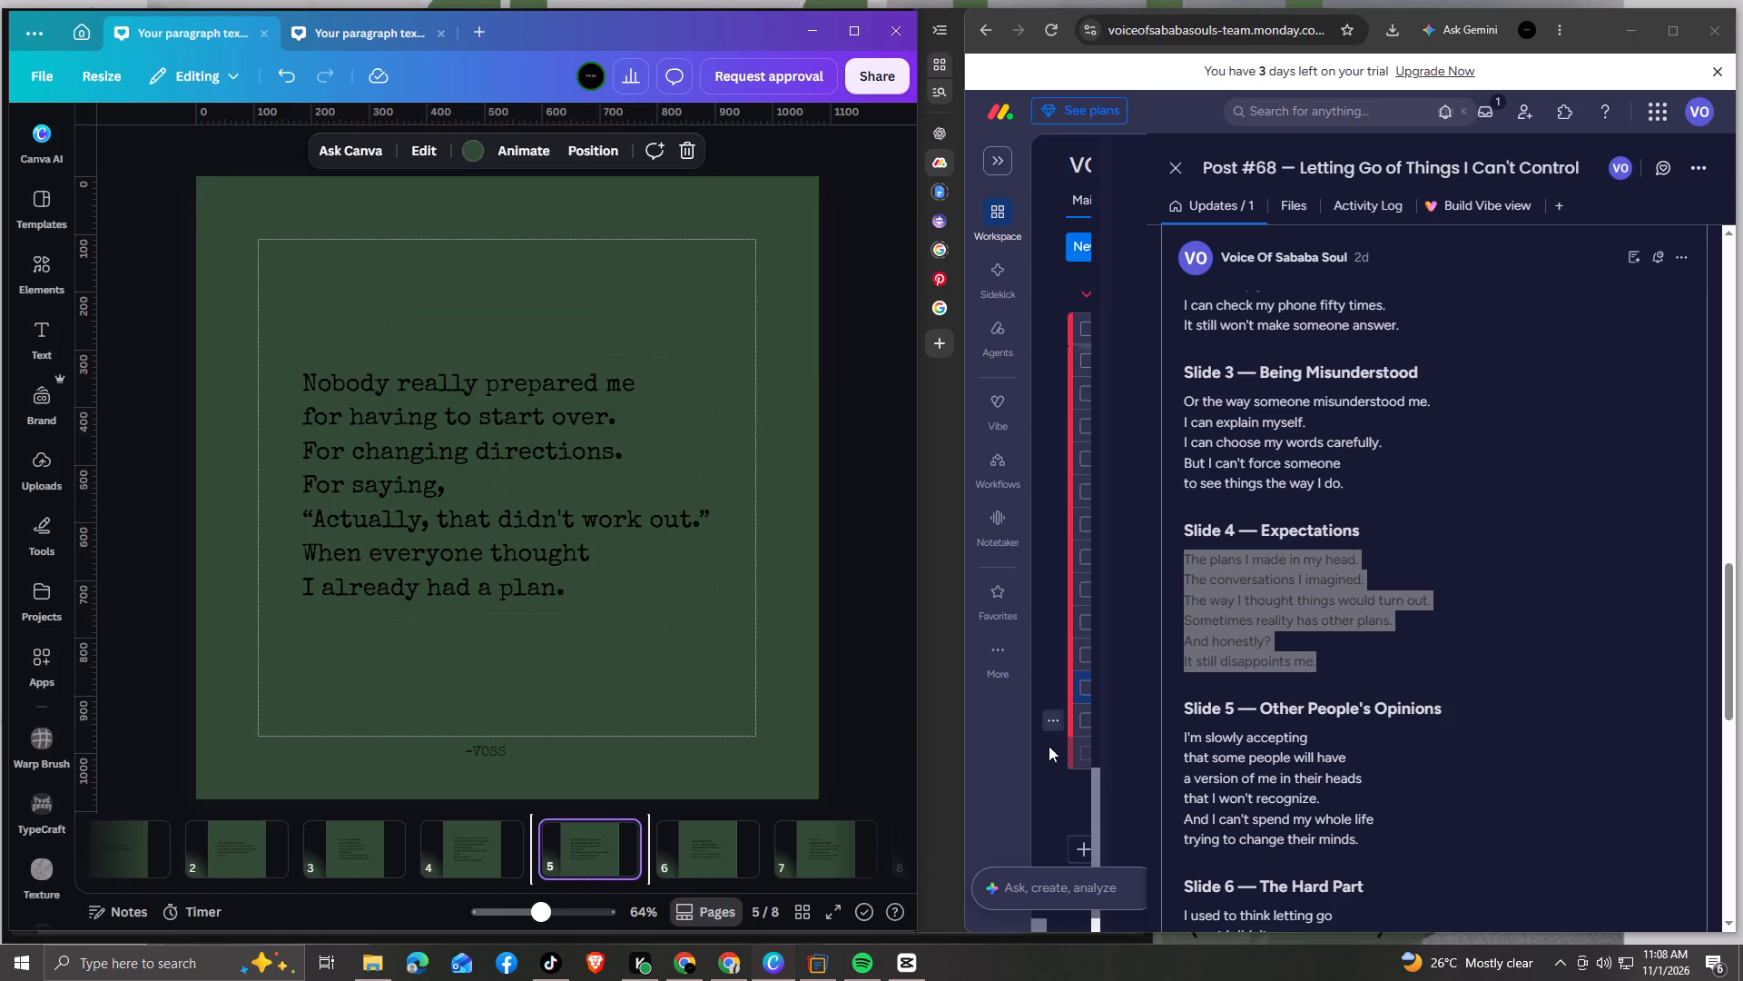
pyautogui.click(497, 866)
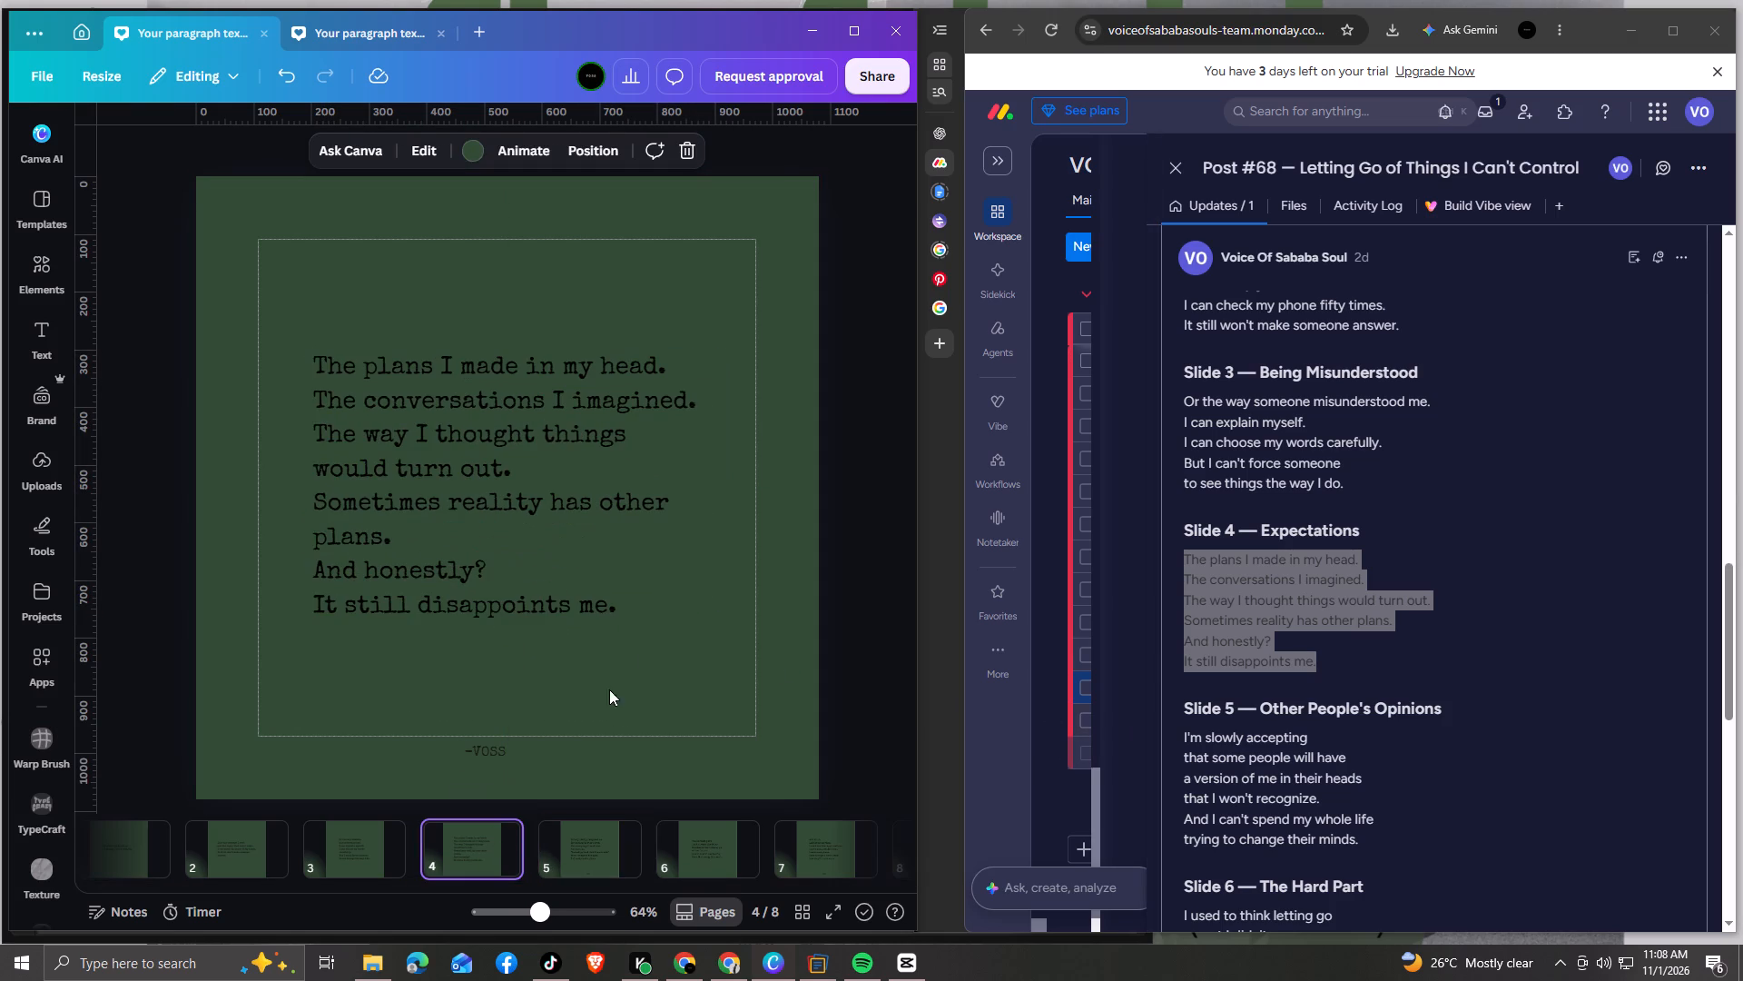
pyautogui.click(682, 496)
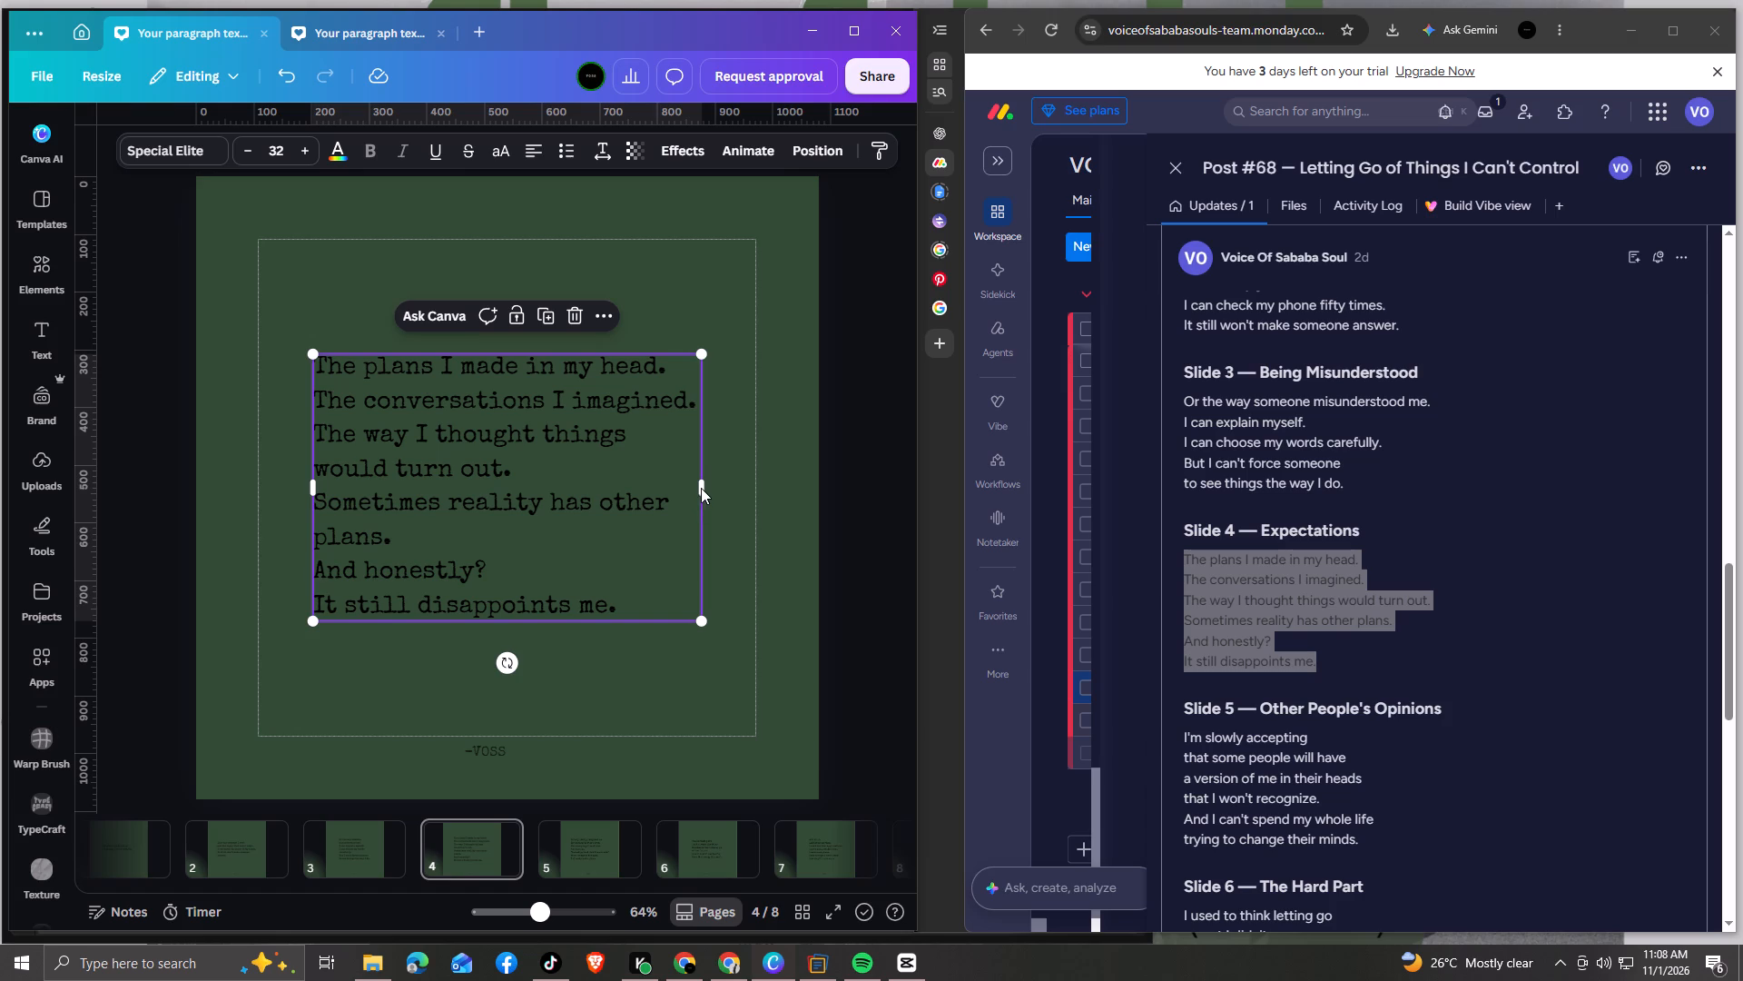
pyautogui.click(701, 483)
pyautogui.moveTo(704, 487); pyautogui.dragTo(726, 488)
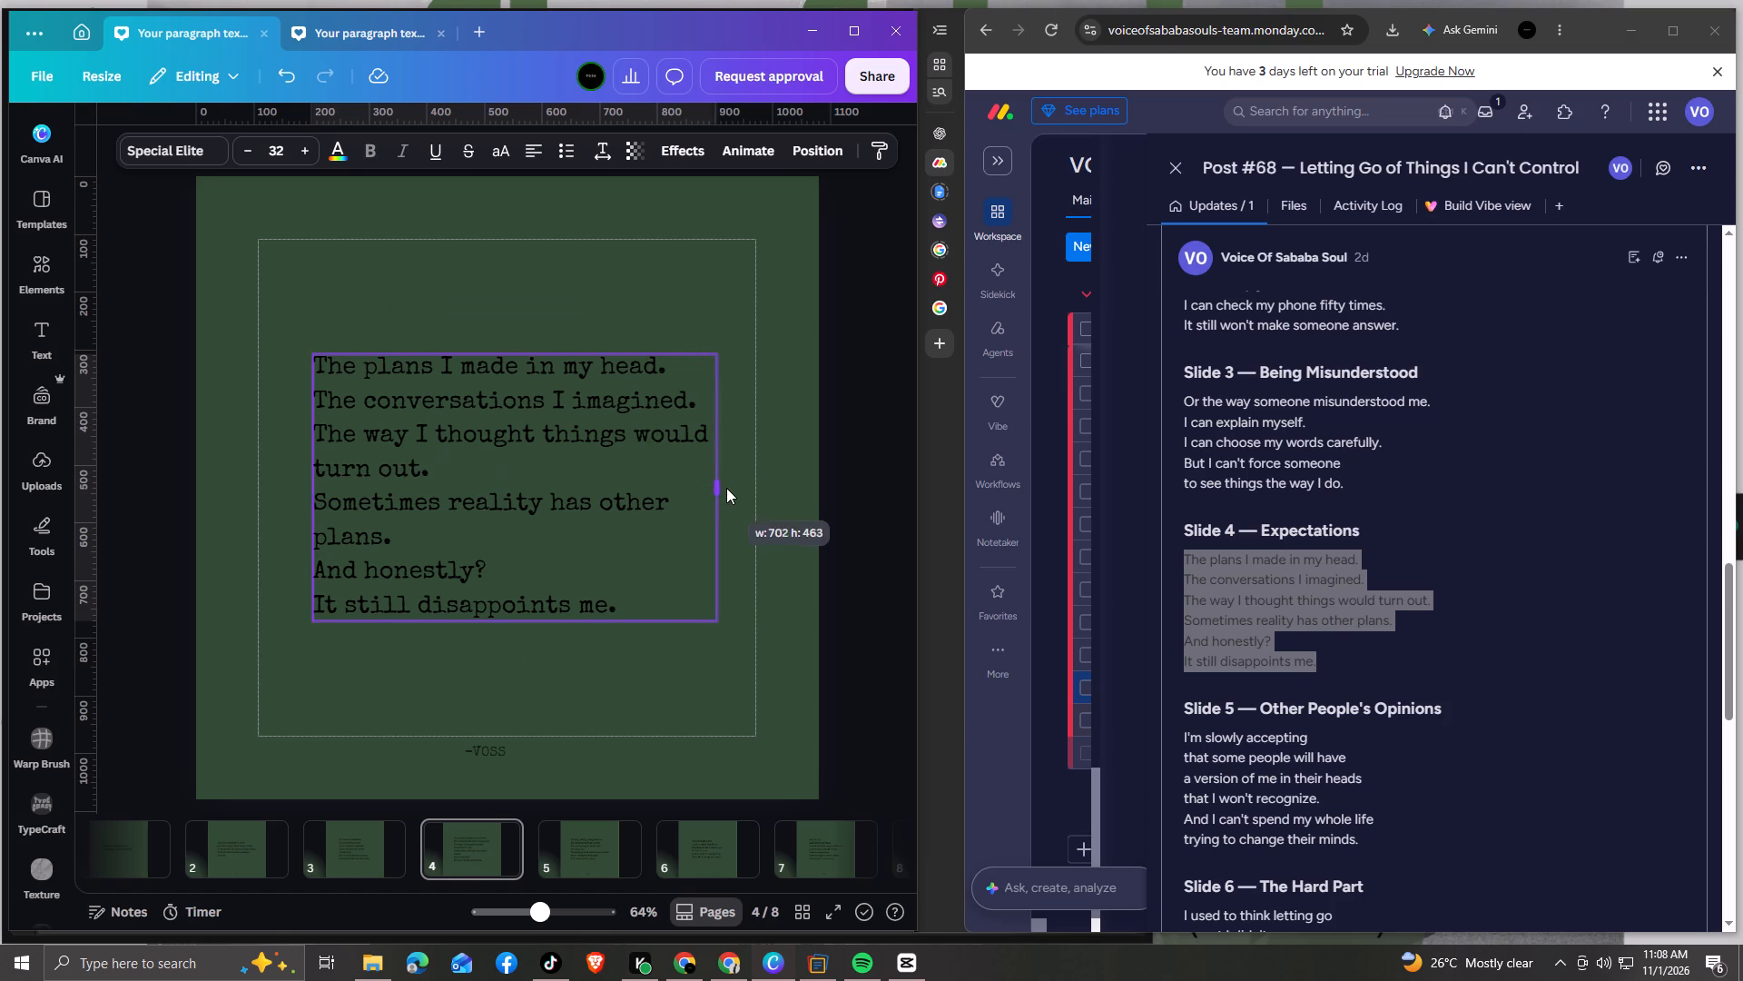
pyautogui.moveTo(726, 488); pyautogui.dragTo(757, 488)
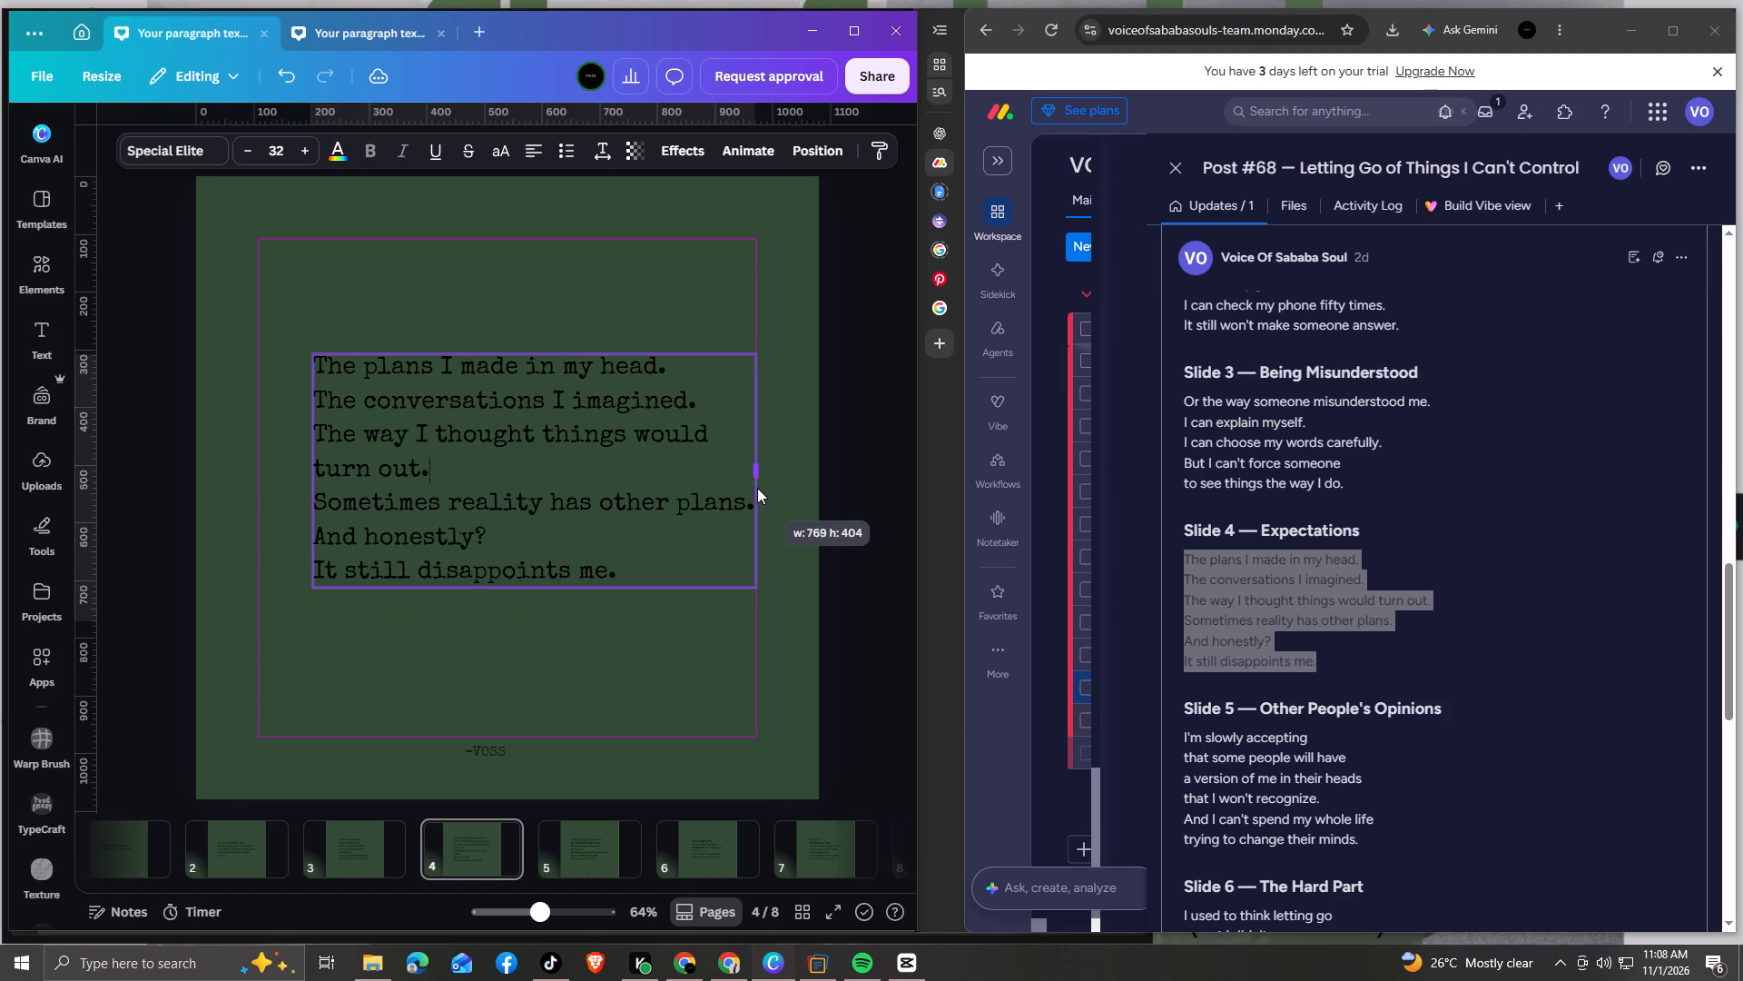
pyautogui.moveTo(757, 488); pyautogui.dragTo(763, 488)
pyautogui.moveTo(678, 588); pyautogui.dragTo(650, 590)
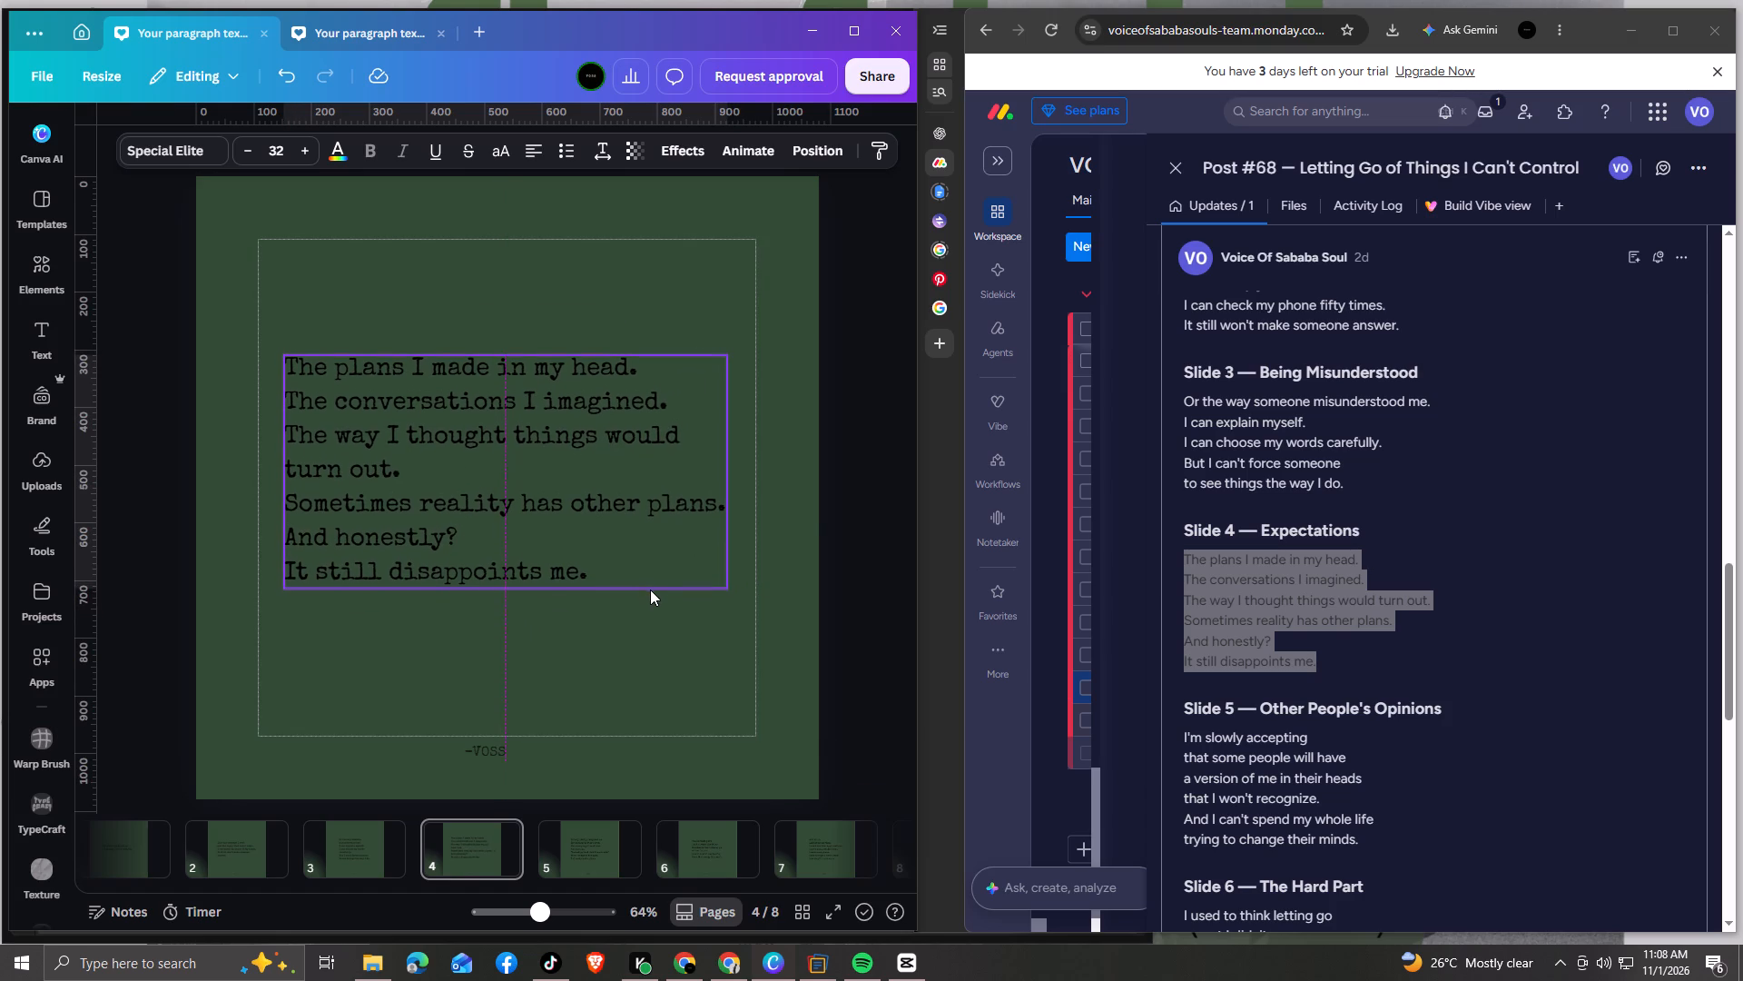
pyautogui.moveTo(650, 590); pyautogui.dragTo(650, 605)
pyautogui.click(643, 648)
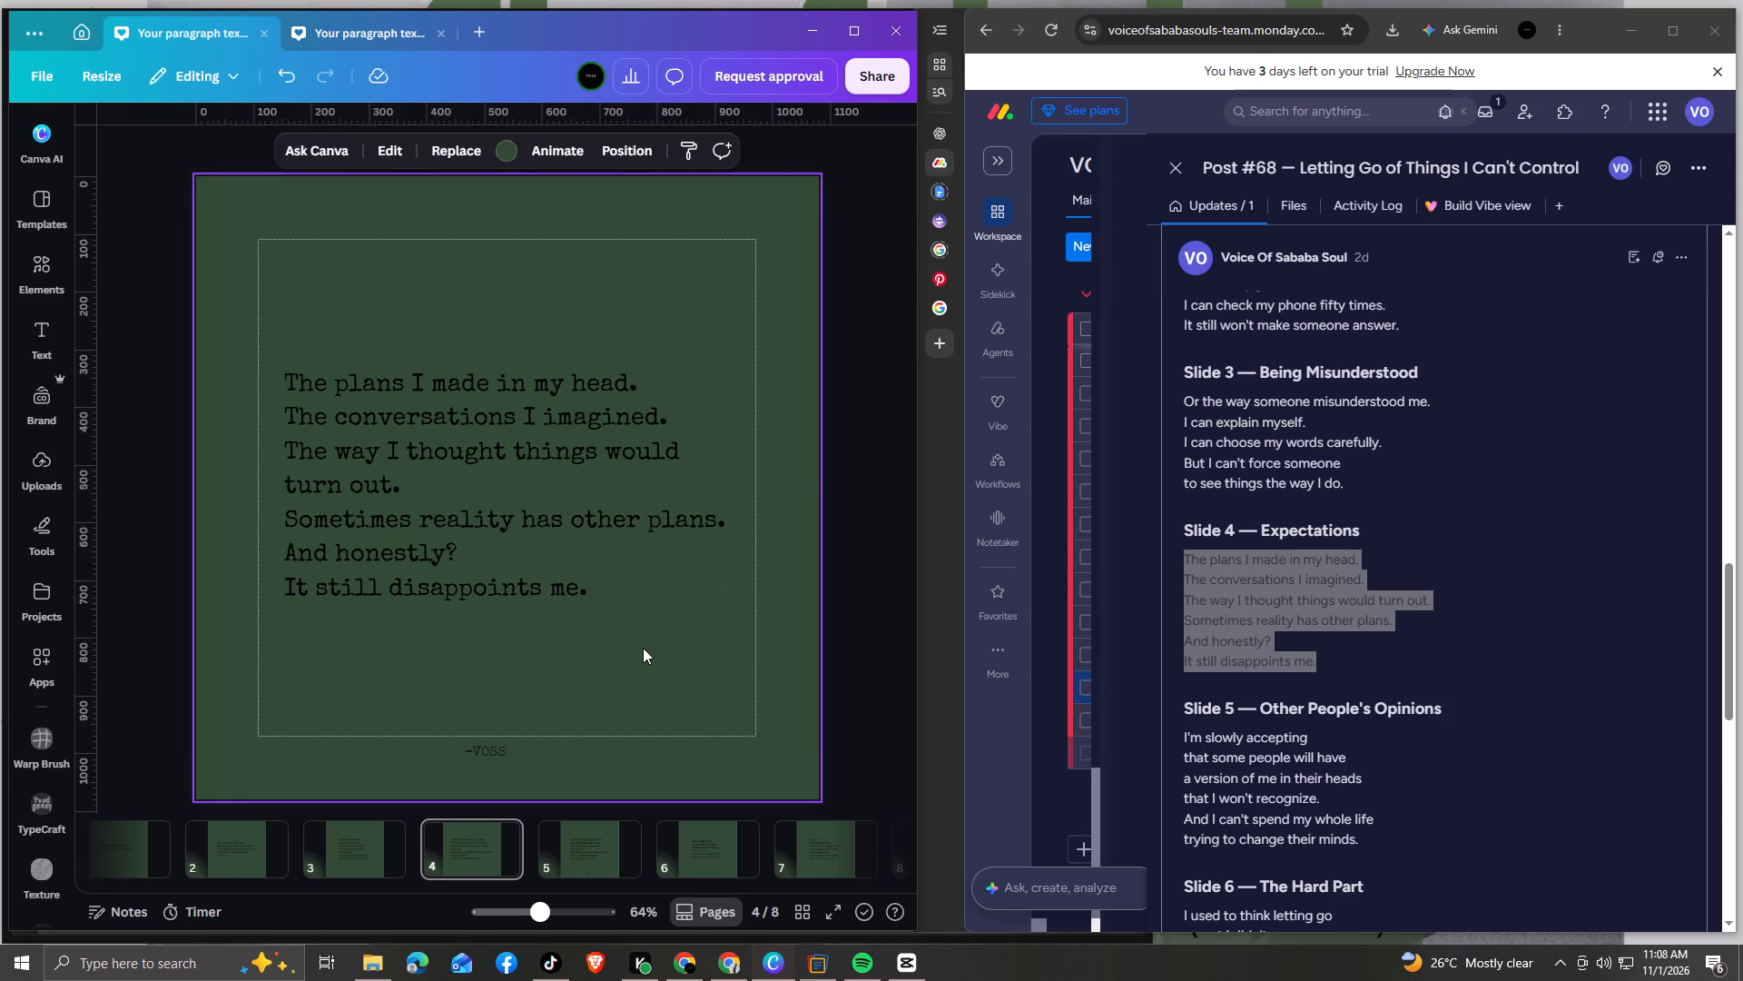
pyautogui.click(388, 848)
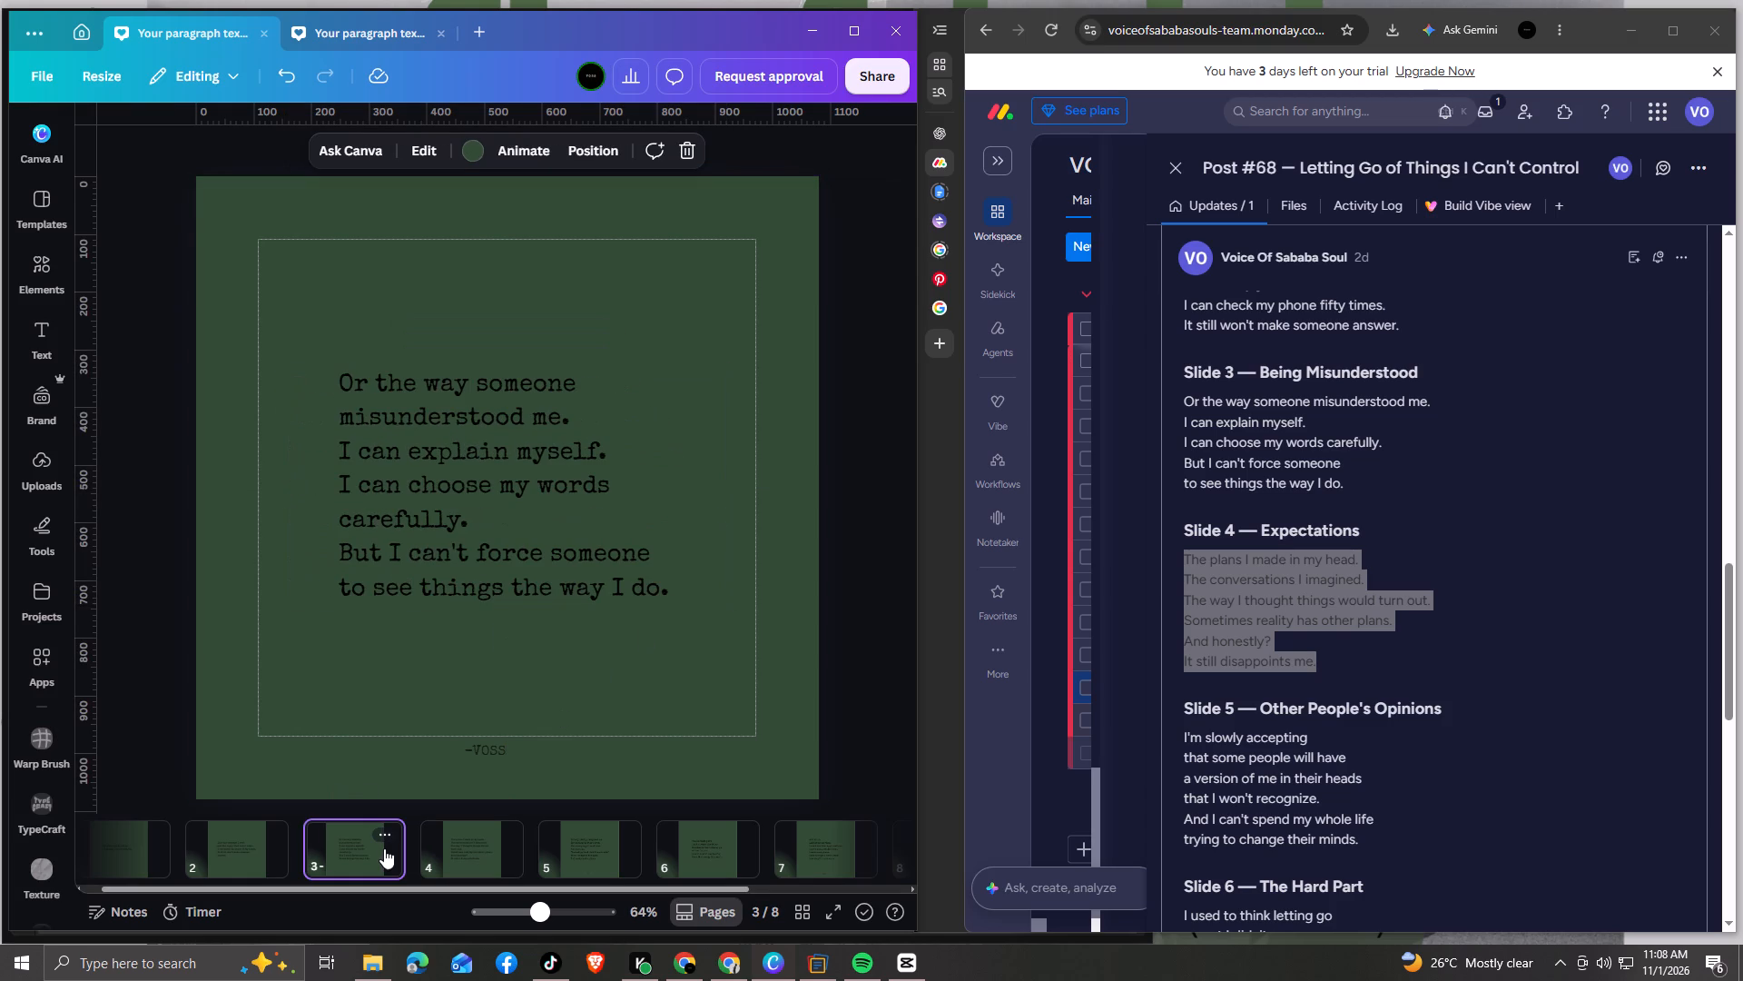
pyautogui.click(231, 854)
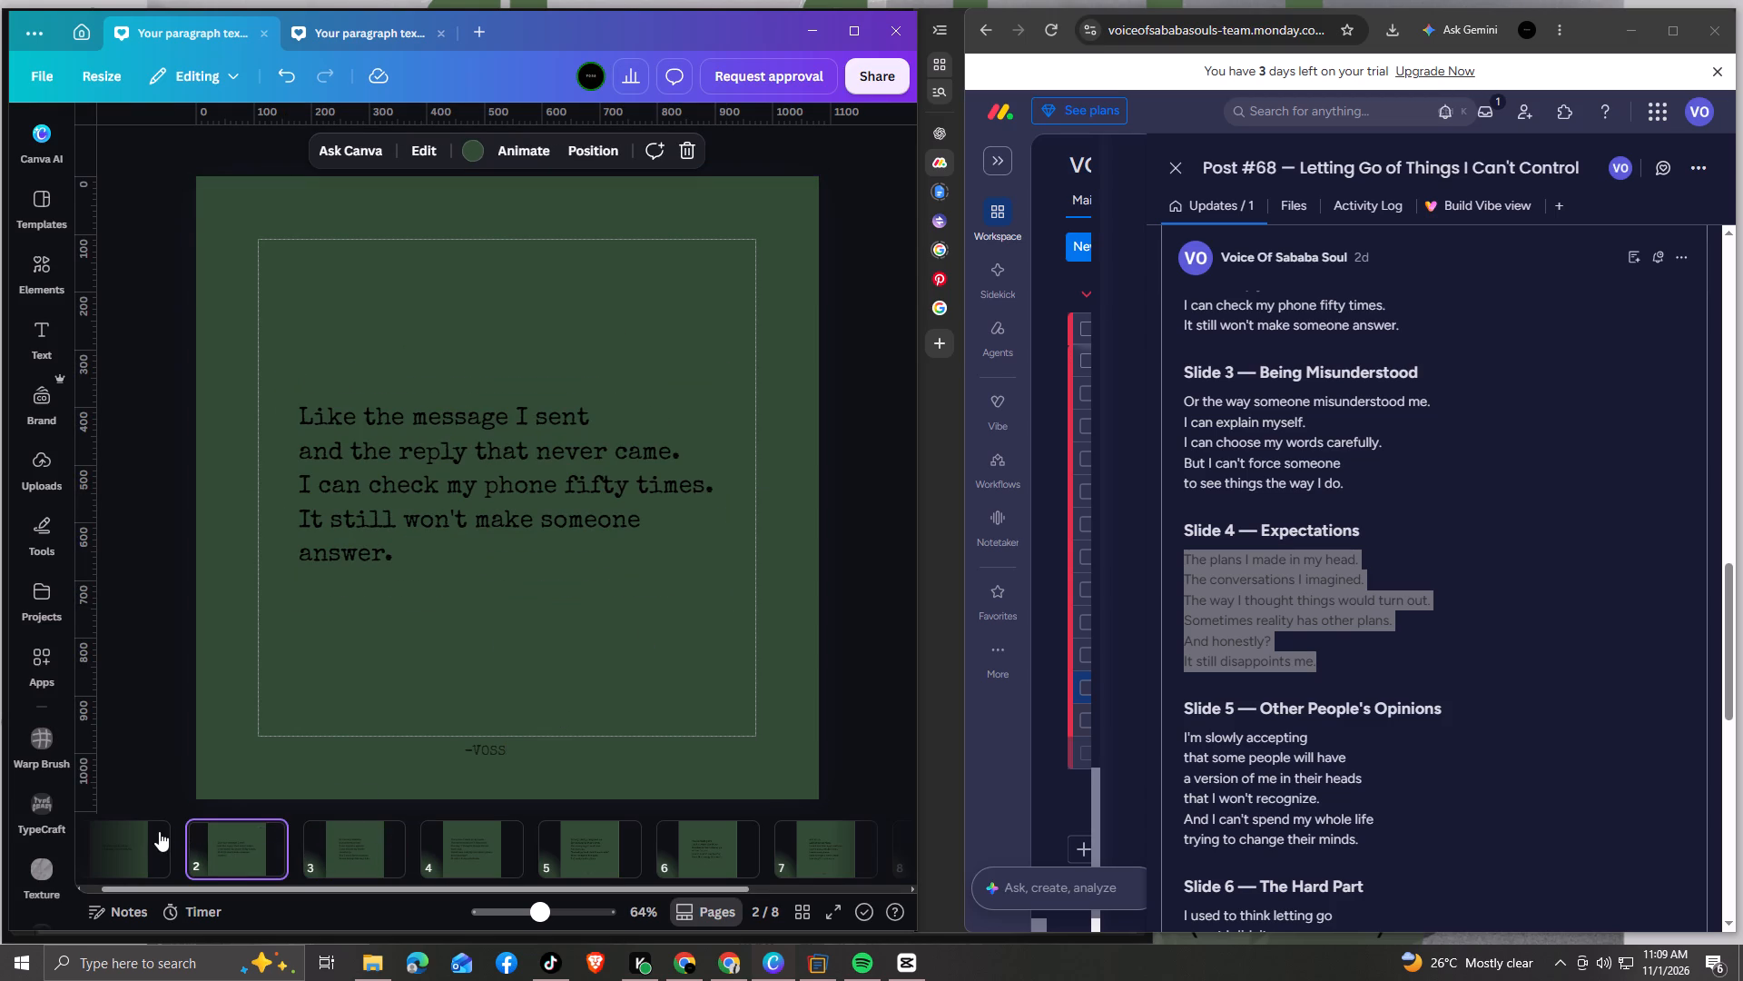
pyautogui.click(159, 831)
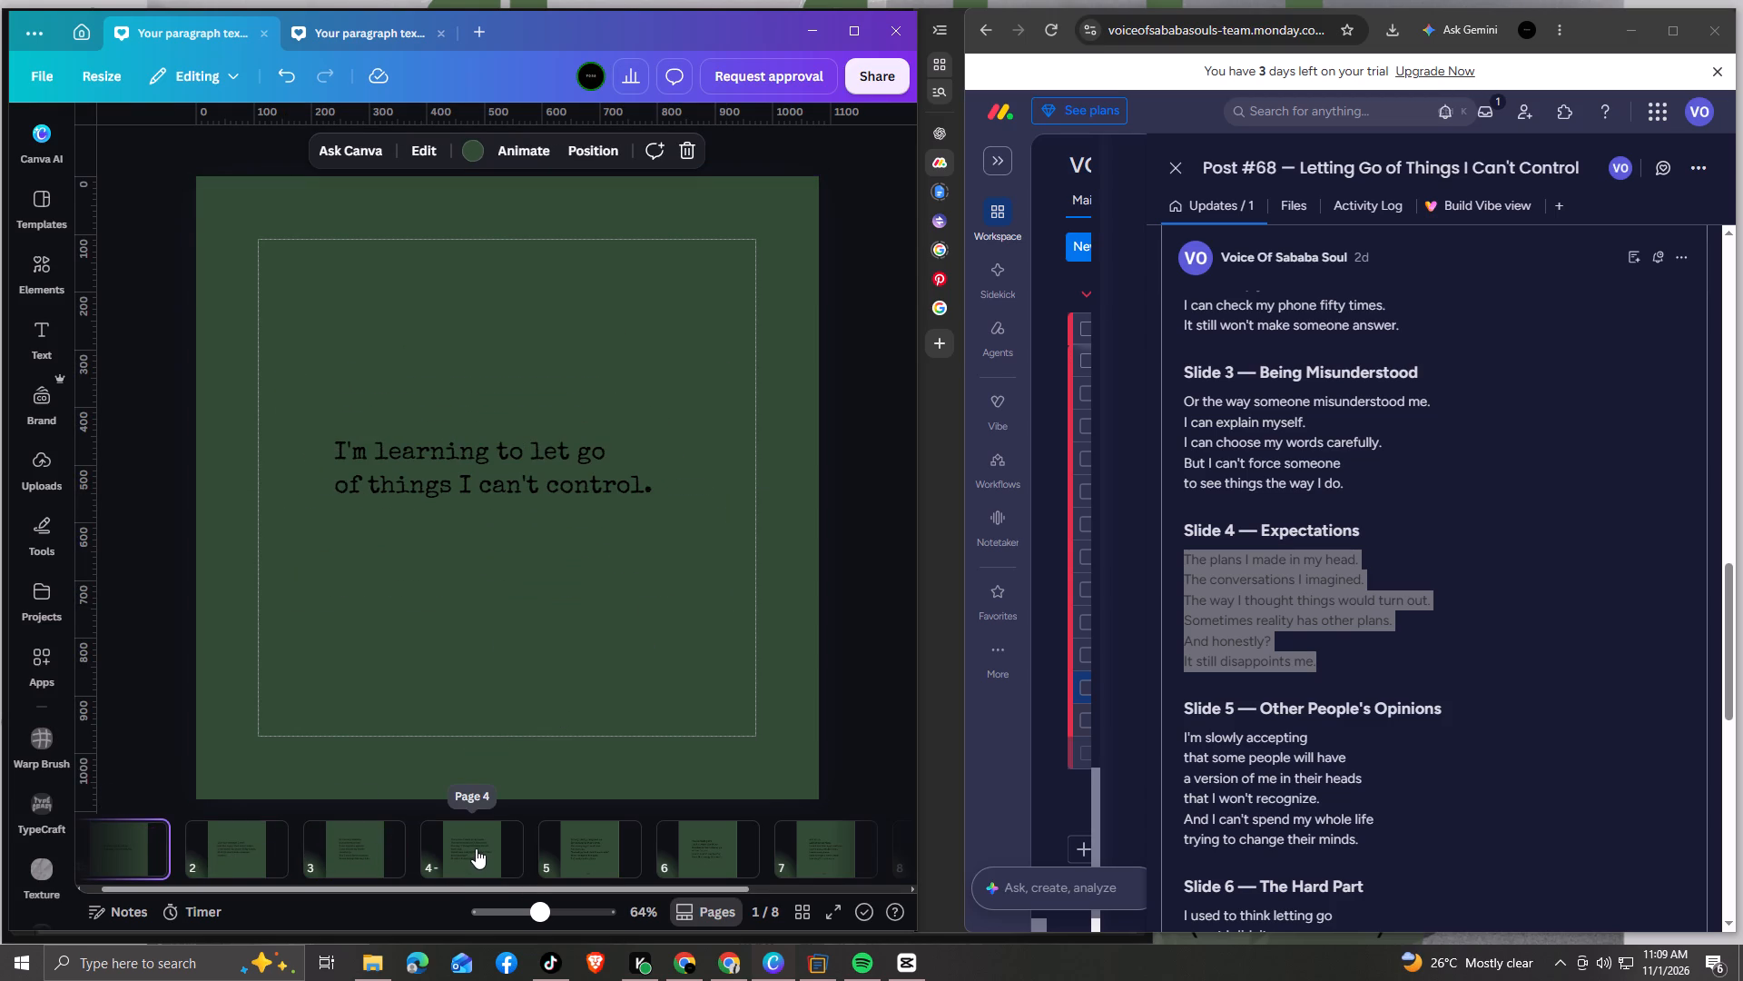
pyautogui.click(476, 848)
# Replace the page 5 text with the brief's Slide 5 — Other People's Opinions copy, starting "I'm slowly accepting".
pyautogui.click(587, 857)
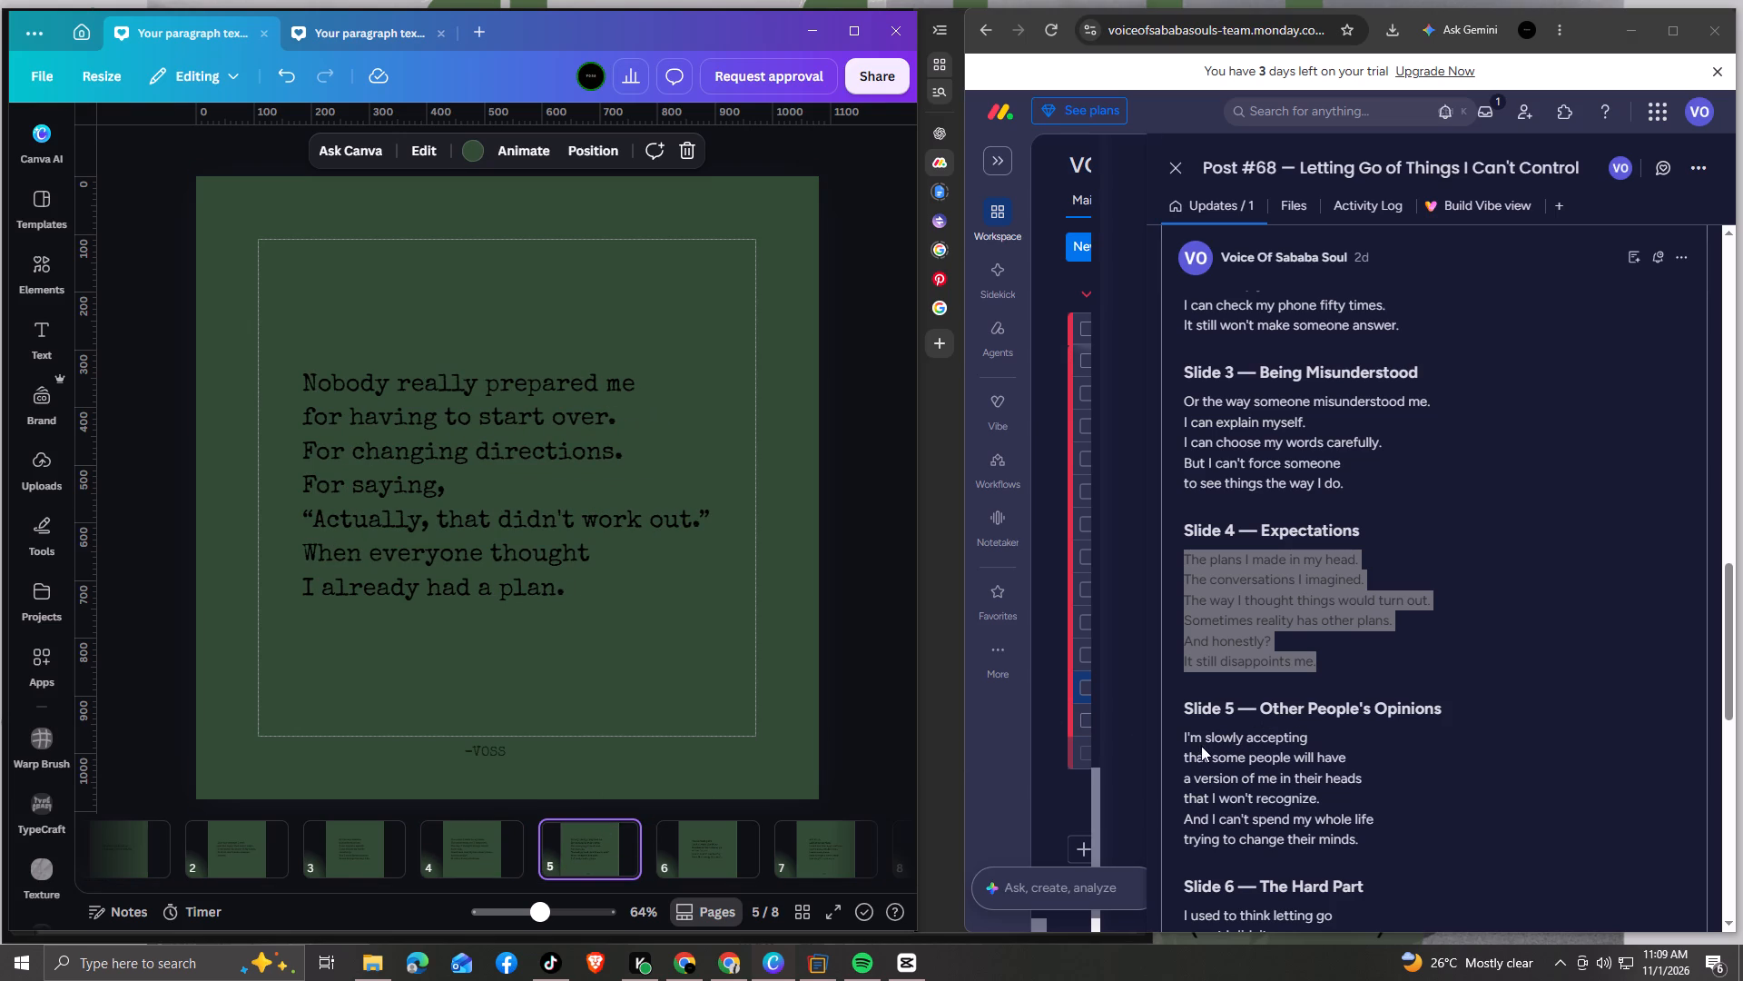
pyautogui.moveTo(1180, 738); pyautogui.dragTo(1366, 837)
pyautogui.hotkey('ctrl', 'c')
pyautogui.click(552, 572)
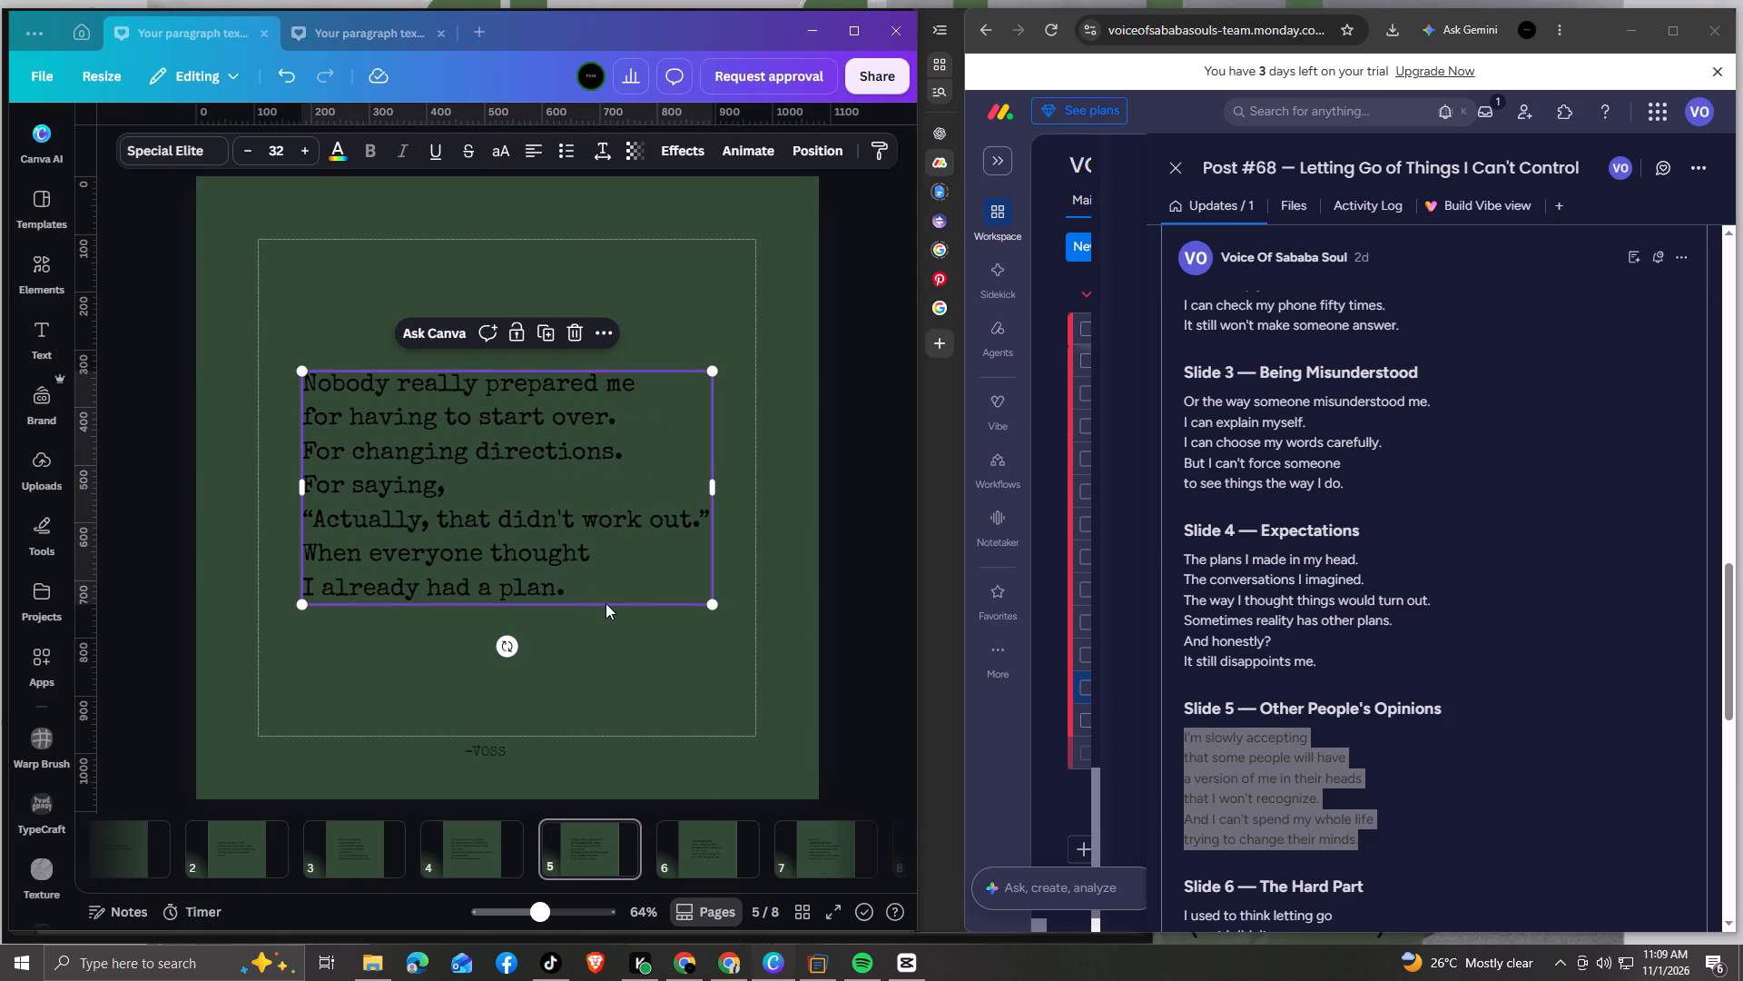
pyautogui.click(602, 585)
pyautogui.moveTo(605, 585); pyautogui.dragTo(324, 391)
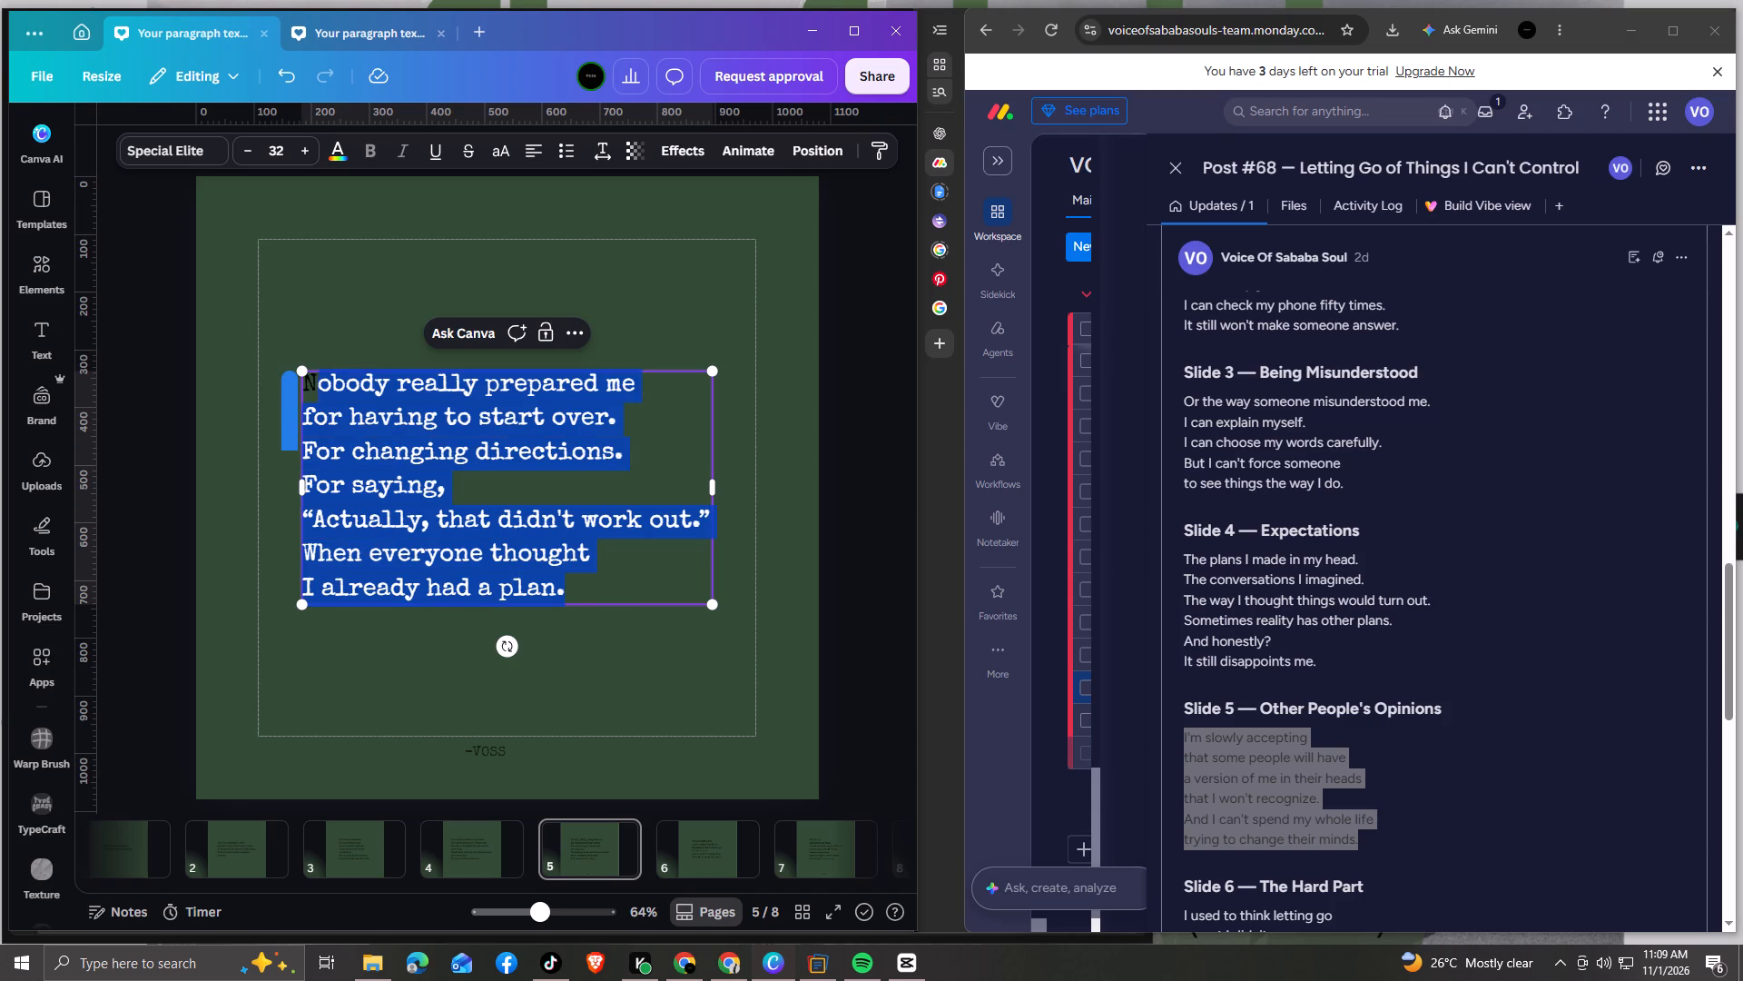
pyautogui.moveTo(324, 391); pyautogui.dragTo(309, 388)
pyautogui.hotkey('ctrl', 'v')
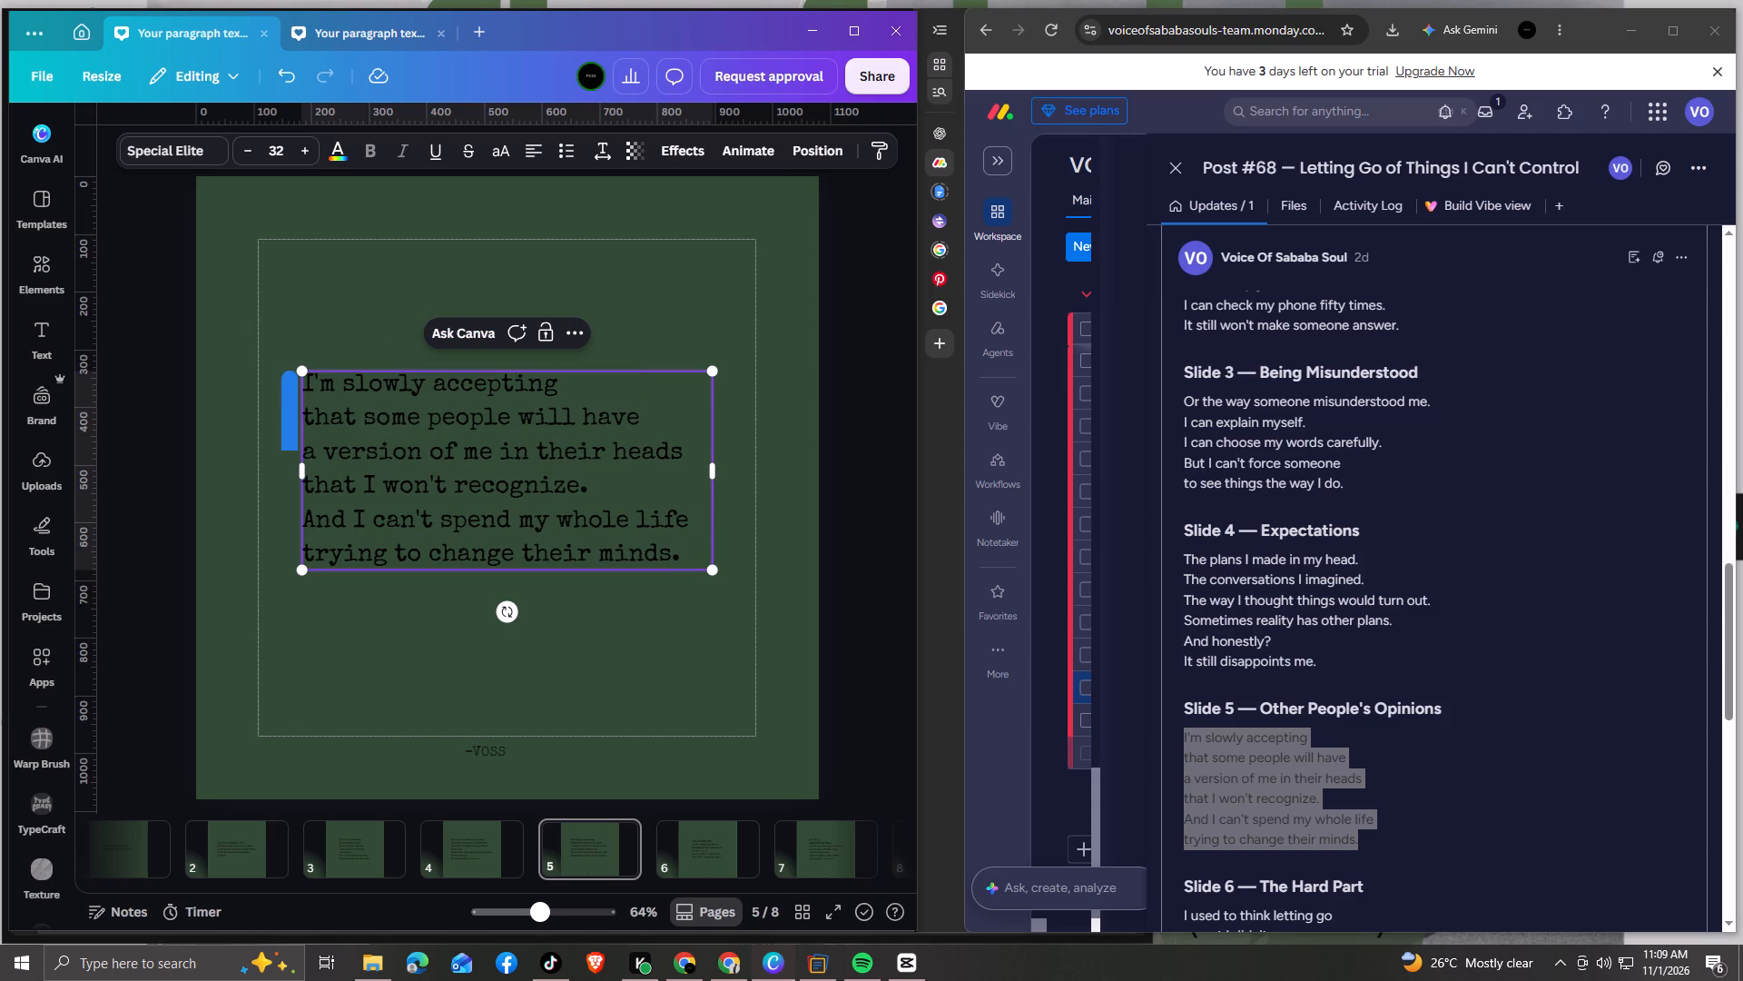
# Move the page 5 text box down slightly so it sits centred on the page.
pyautogui.moveTo(530, 572); pyautogui.dragTo(530, 575)
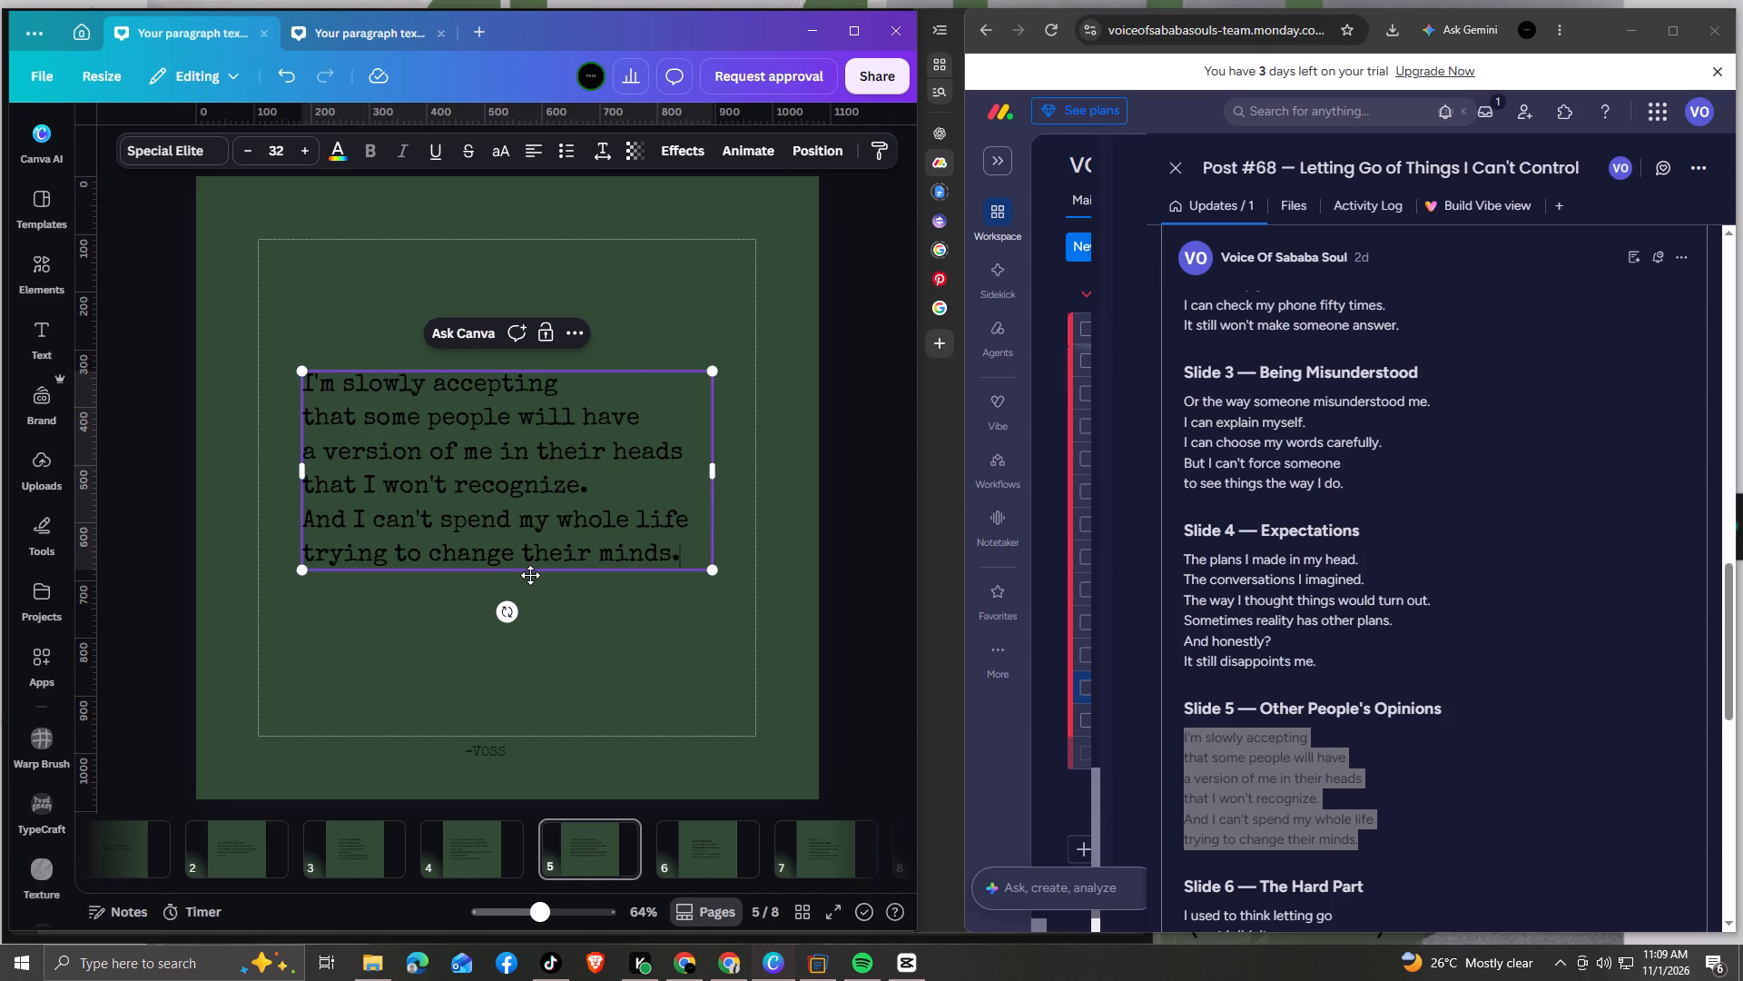
pyautogui.moveTo(530, 575); pyautogui.dragTo(528, 580)
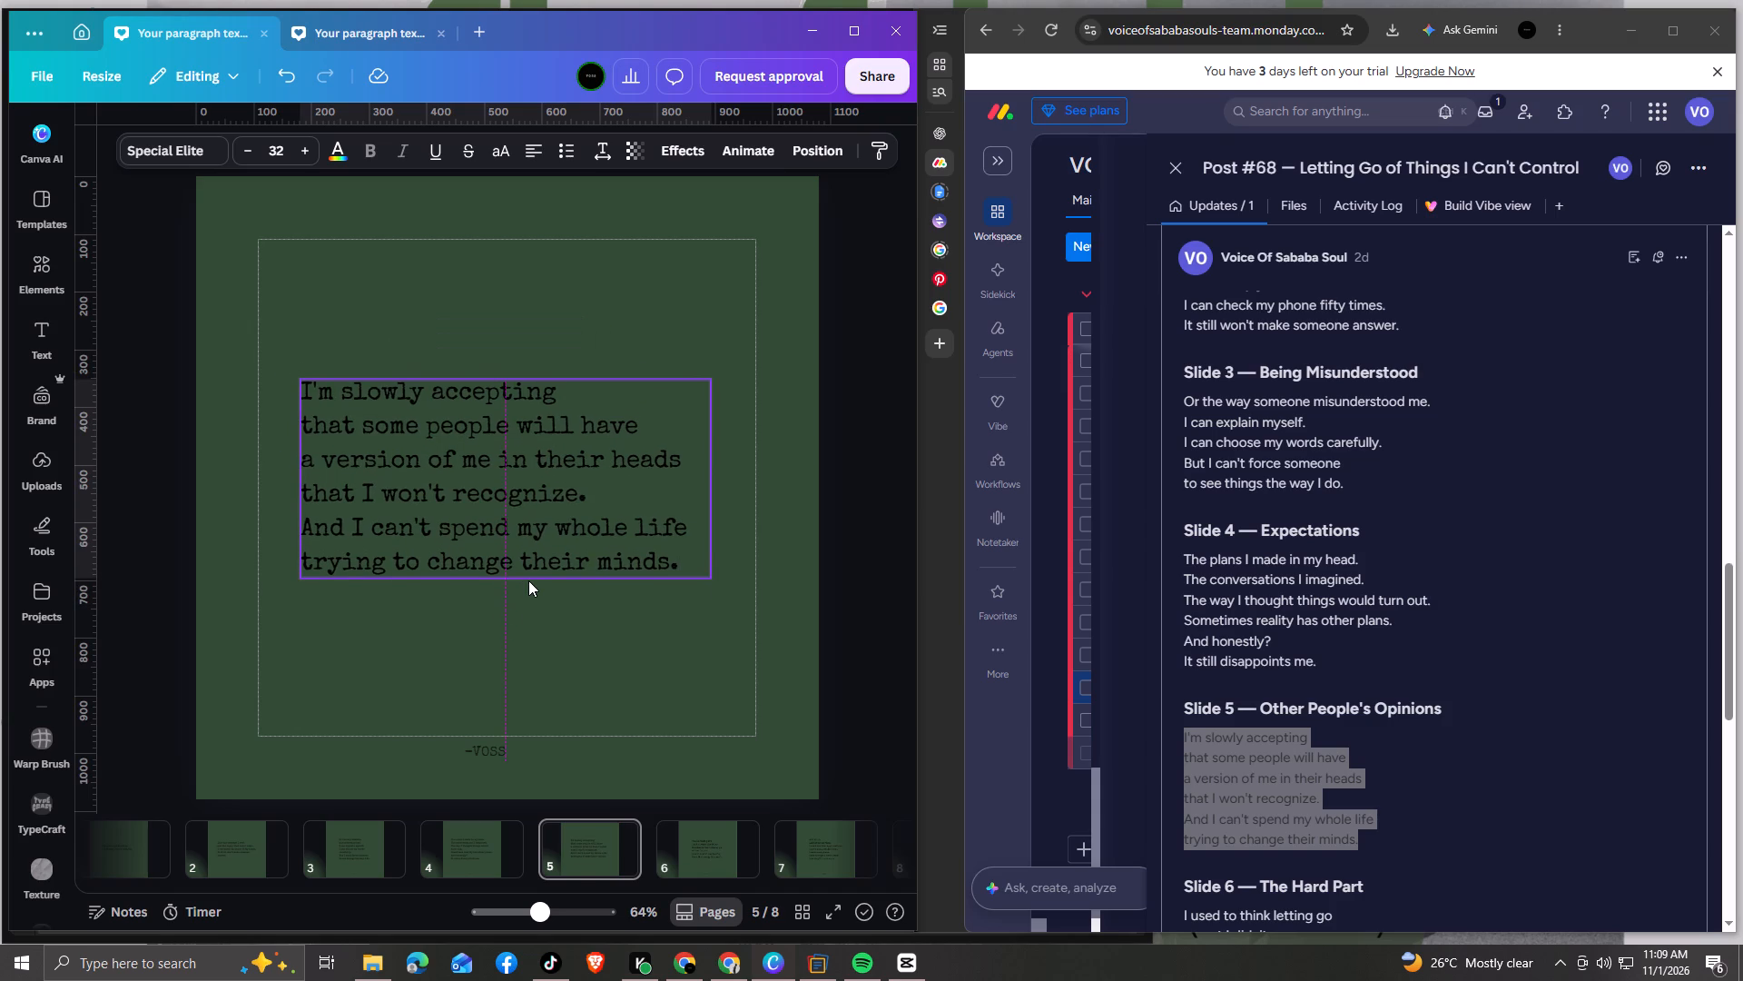
pyautogui.moveTo(528, 580); pyautogui.dragTo(527, 580)
pyautogui.moveTo(527, 580); pyautogui.dragTo(527, 586)
pyautogui.click(557, 626)
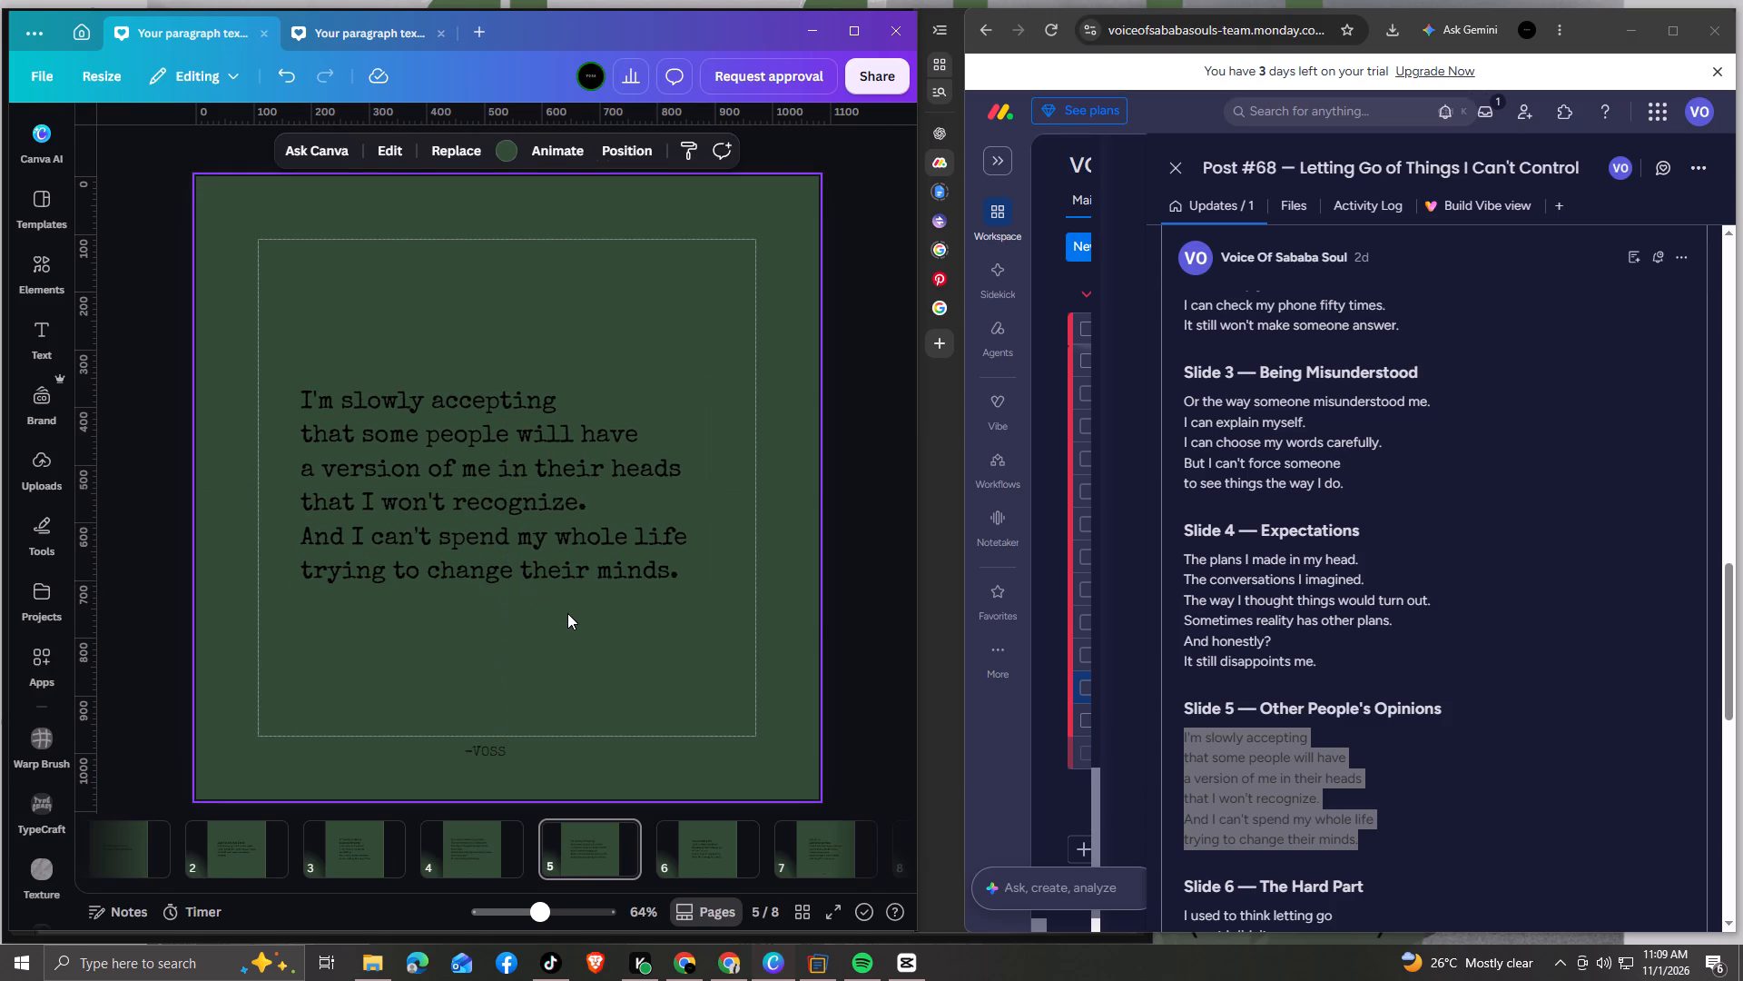
# Replace the page 6 text with the brief's Slide 6 — The Hard Part copy, starting "I used to think letting go".
pyautogui.press('Right')
pyautogui.scroll(-3, 1303, 650)
pyautogui.moveTo(1179, 639); pyautogui.dragTo(1315, 686)
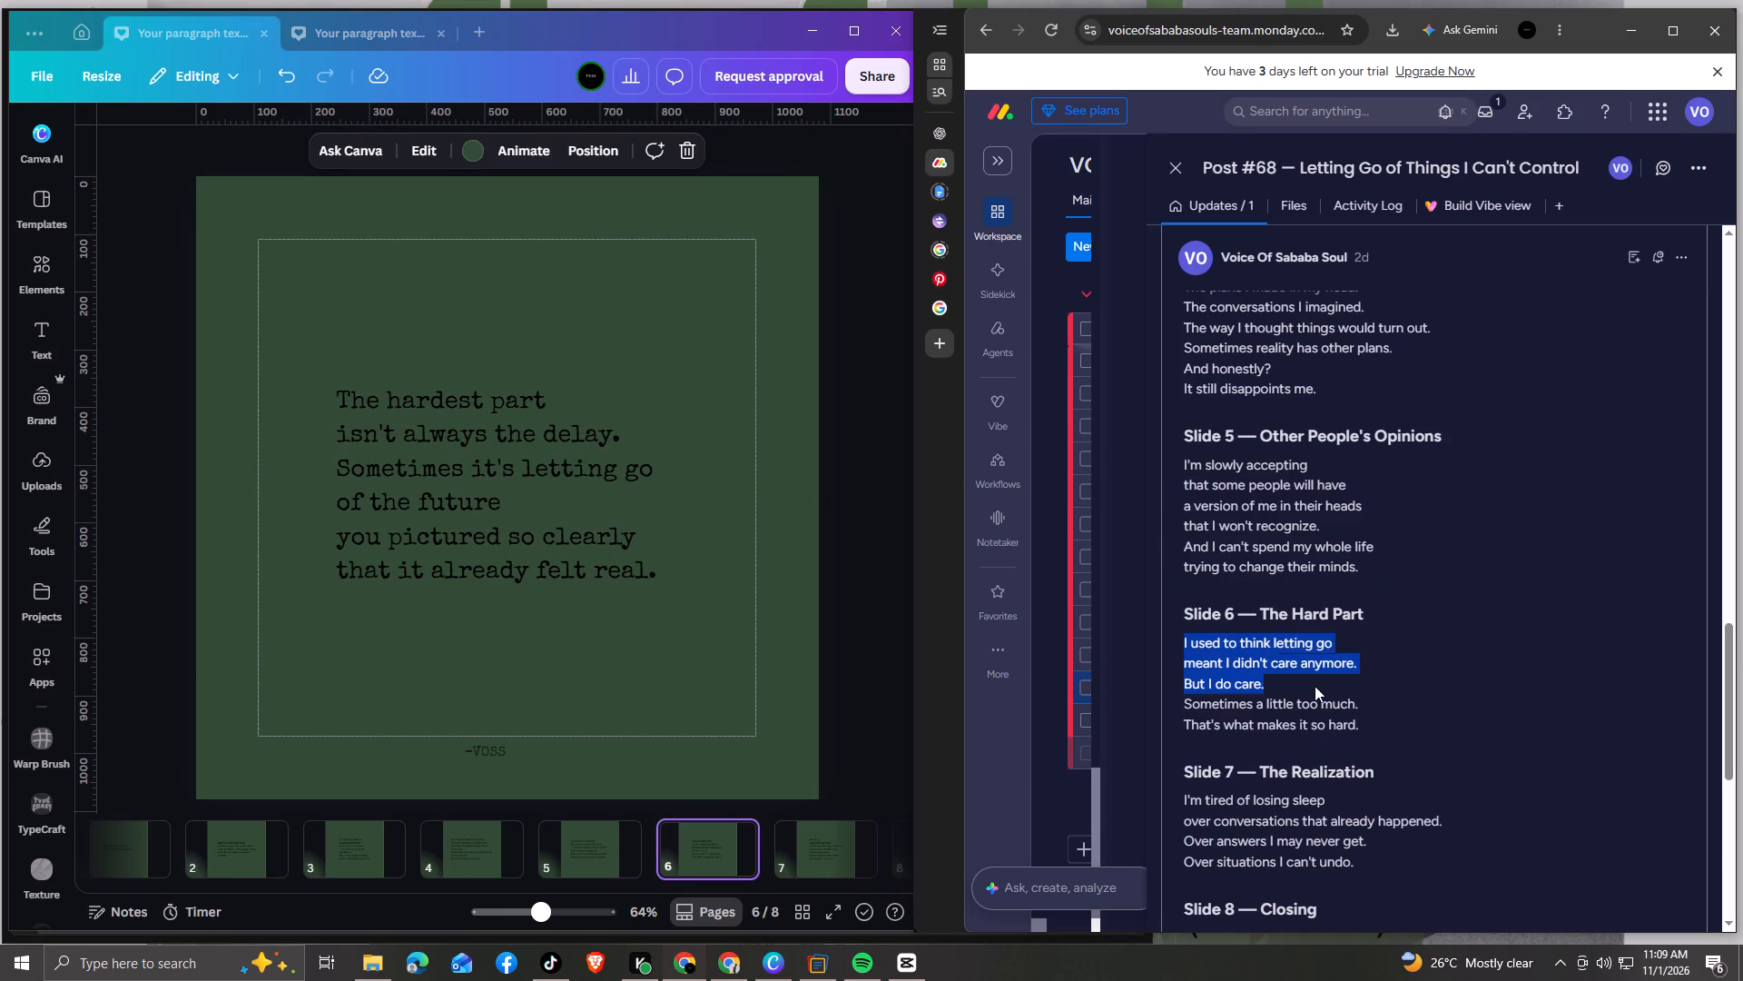
pyautogui.moveTo(1315, 686); pyautogui.dragTo(1388, 734)
pyautogui.hotkey('ctrl', 'c')
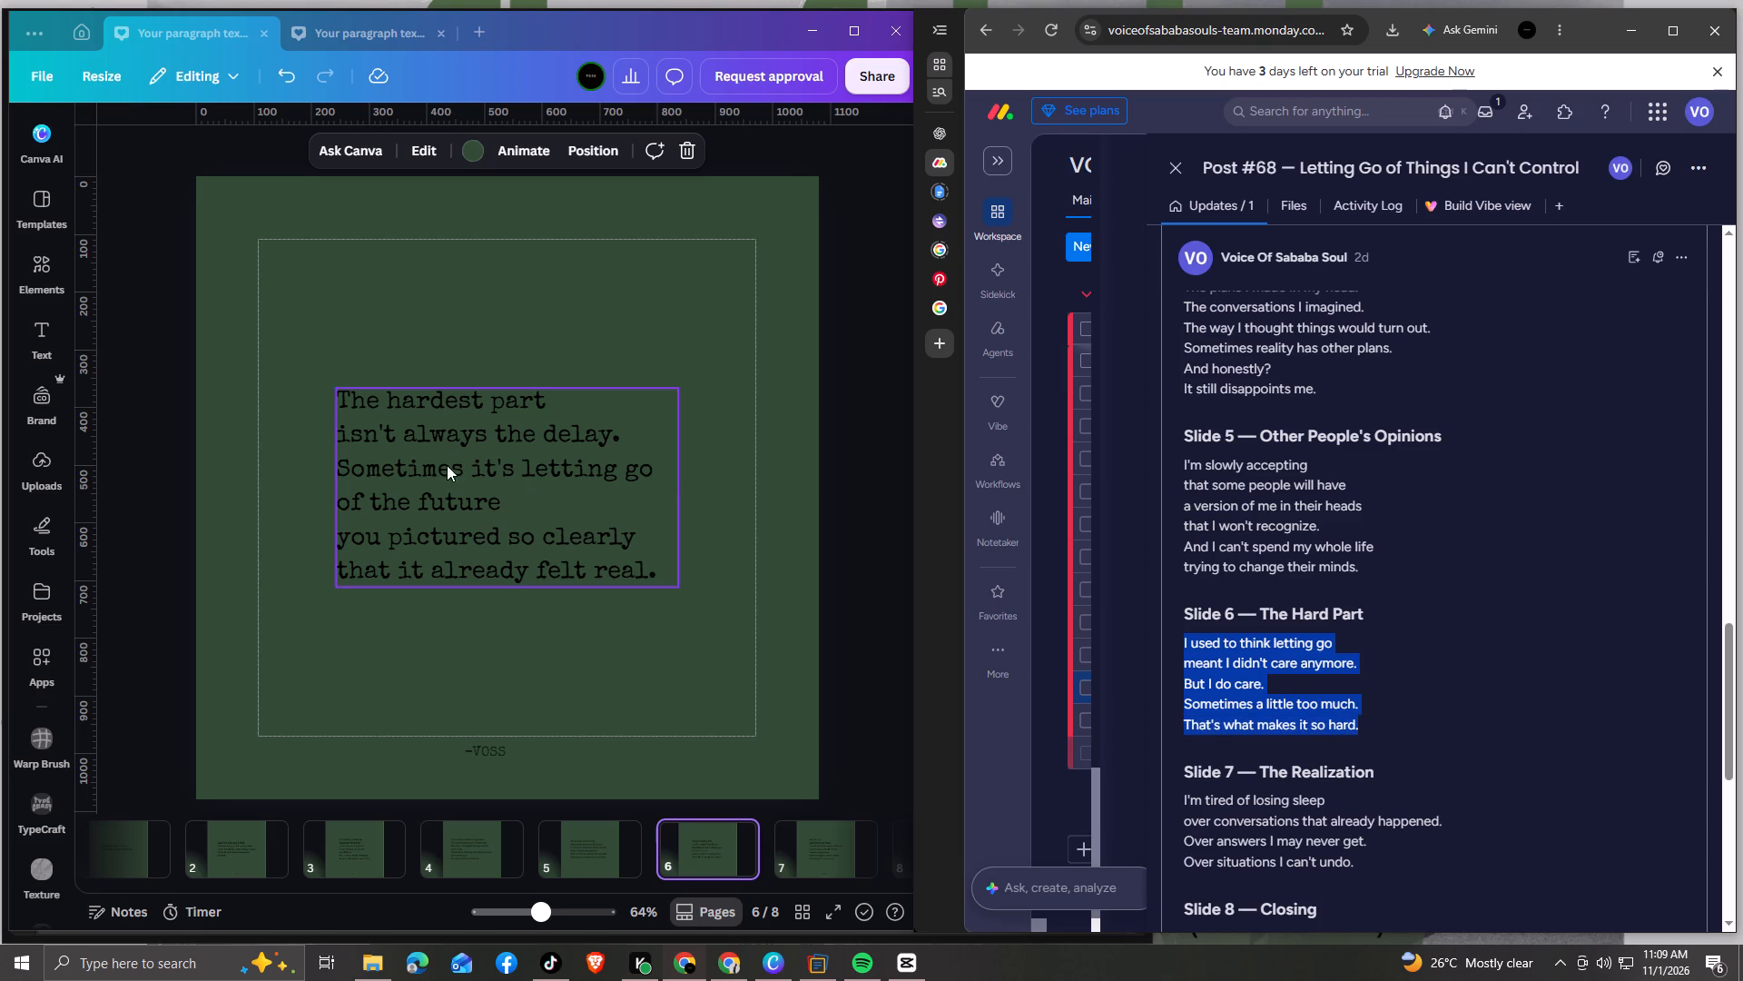
pyautogui.click(451, 479)
pyautogui.click(609, 526)
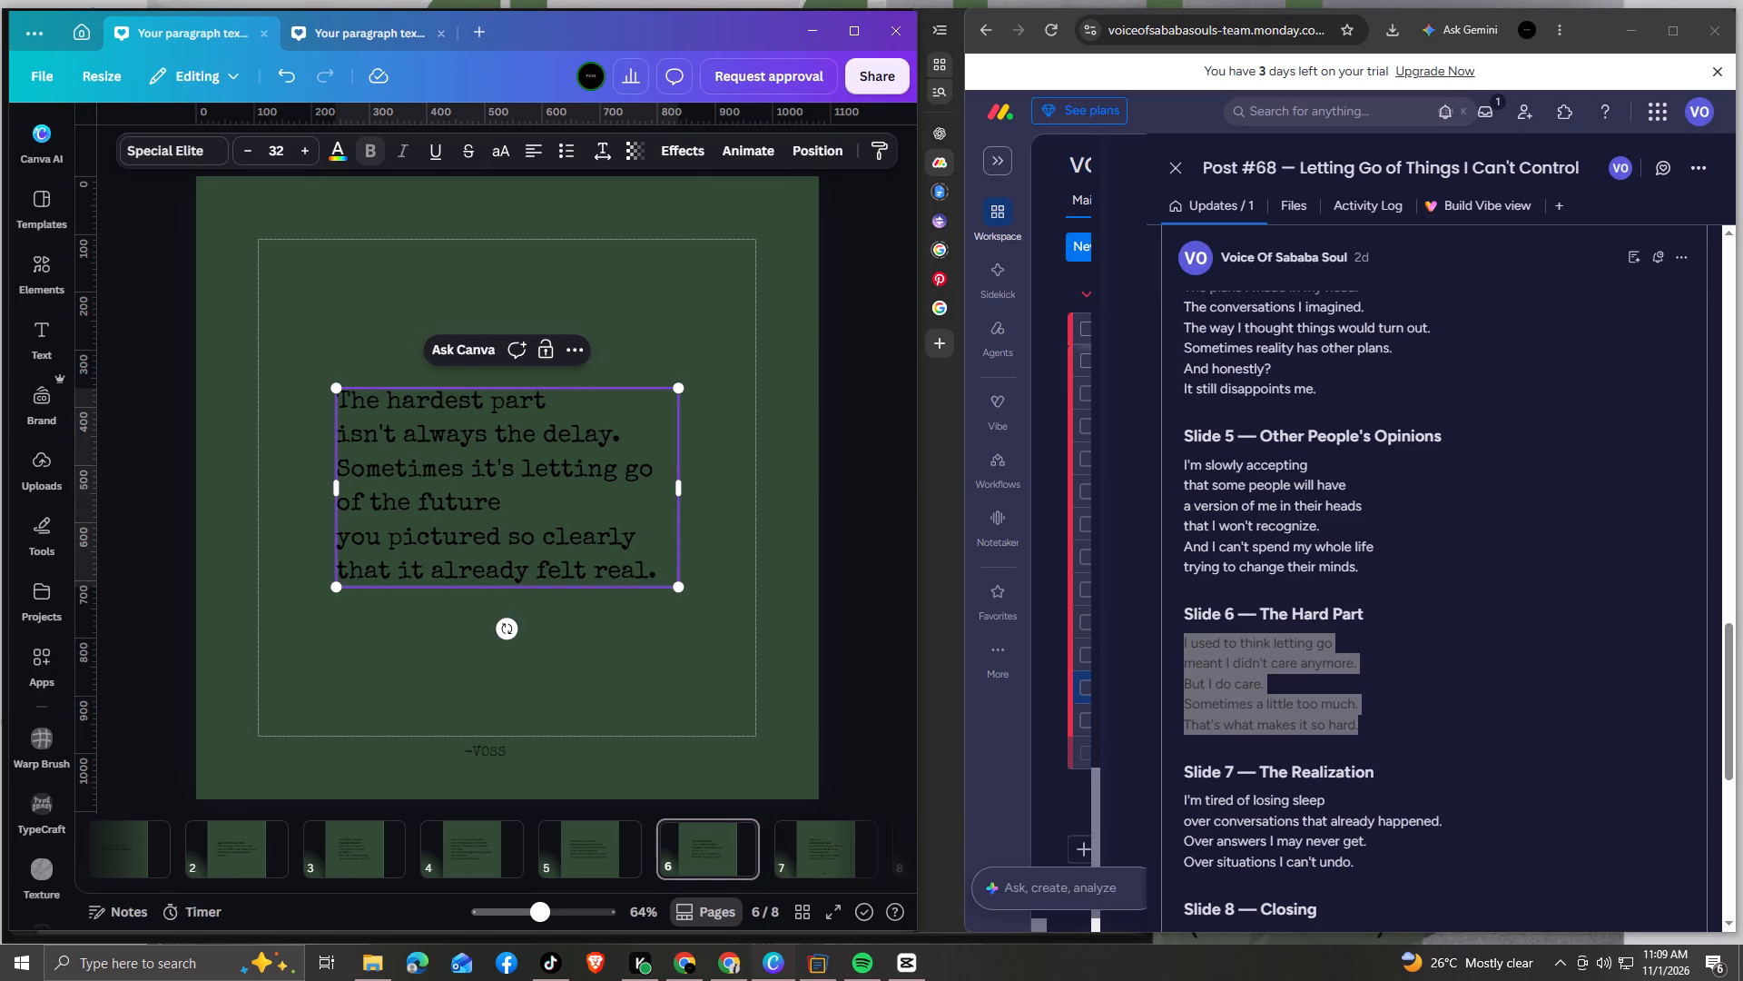
pyautogui.moveTo(663, 568); pyautogui.dragTo(343, 402)
pyautogui.hotkey('ctrl', 'v')
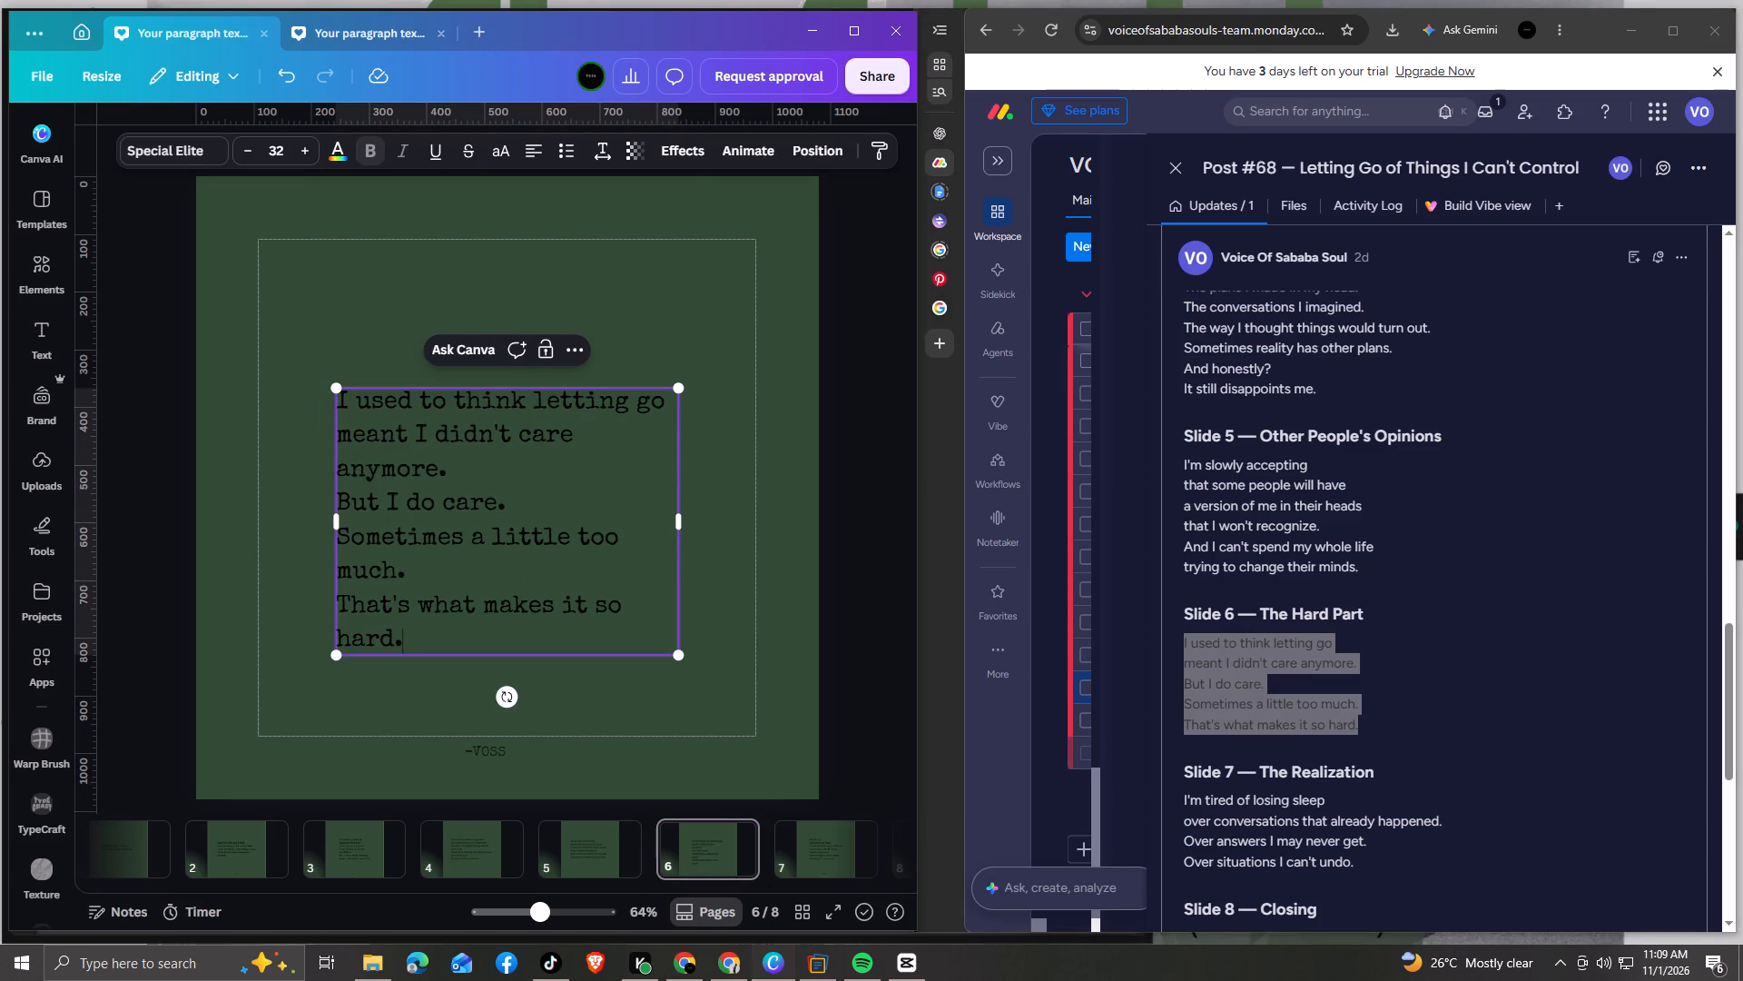
# Widen the page 6 text box so each sentence line of the copy fits without wrapping, and centre it on the page.
pyautogui.moveTo(681, 521); pyautogui.dragTo(718, 520)
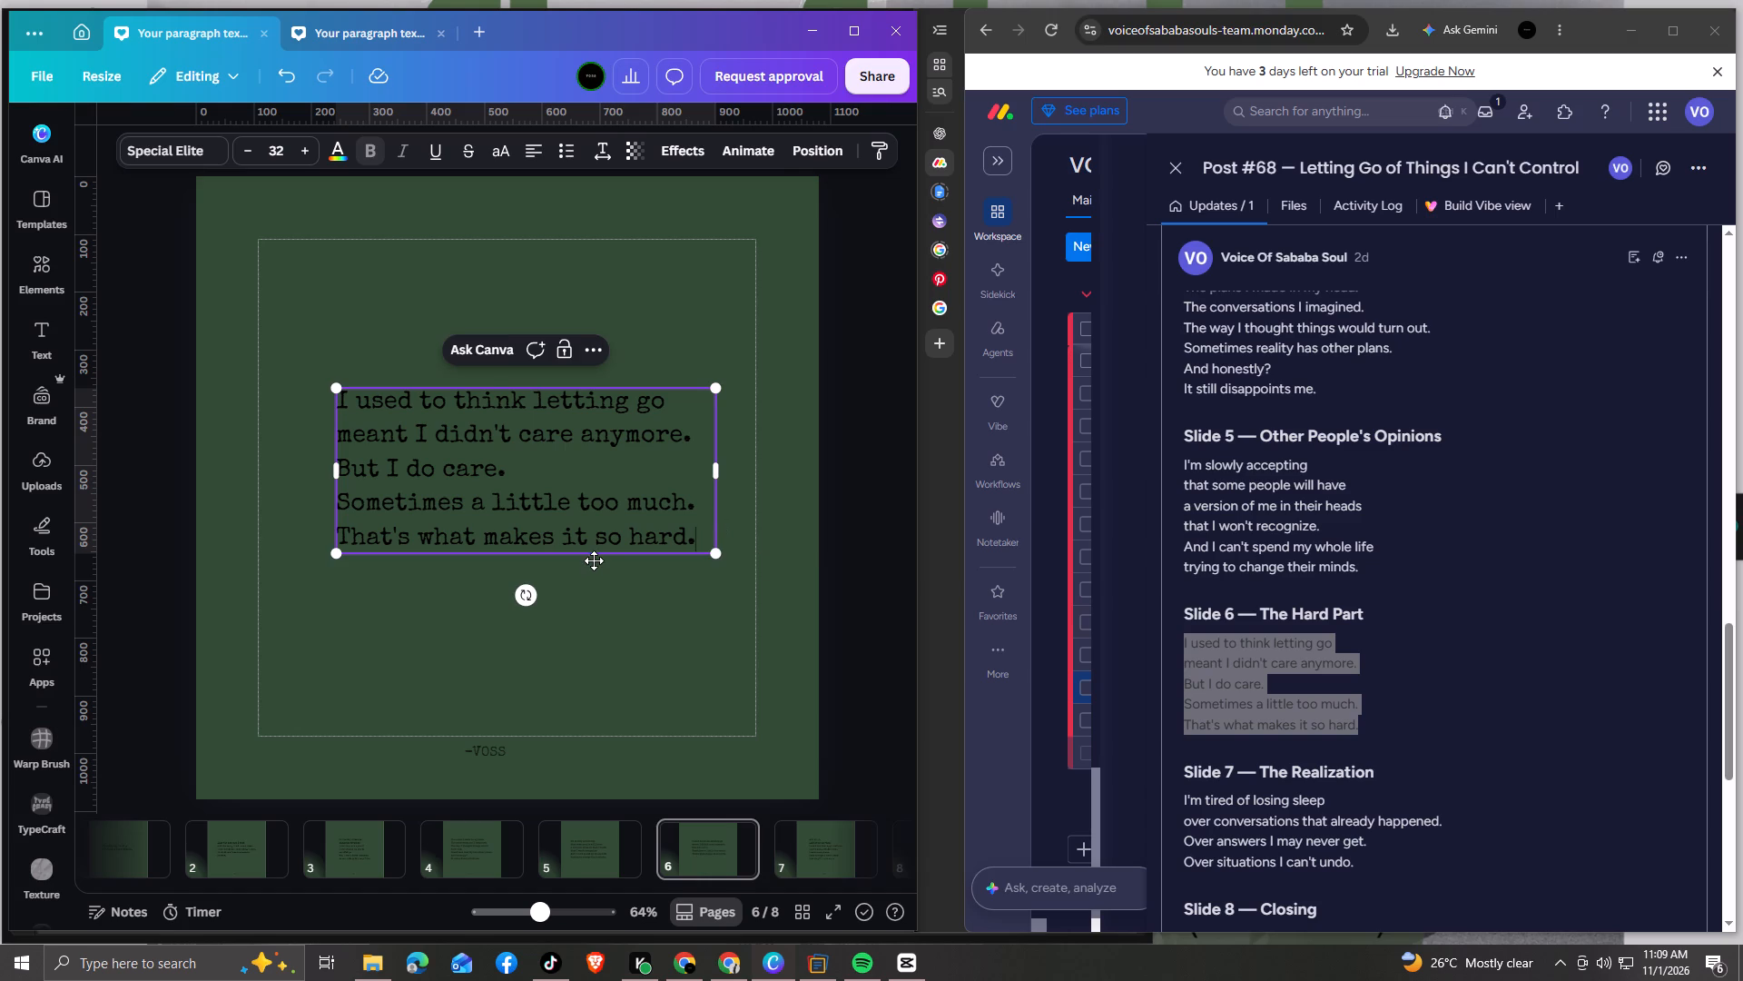
pyautogui.moveTo(594, 560); pyautogui.dragTo(574, 564)
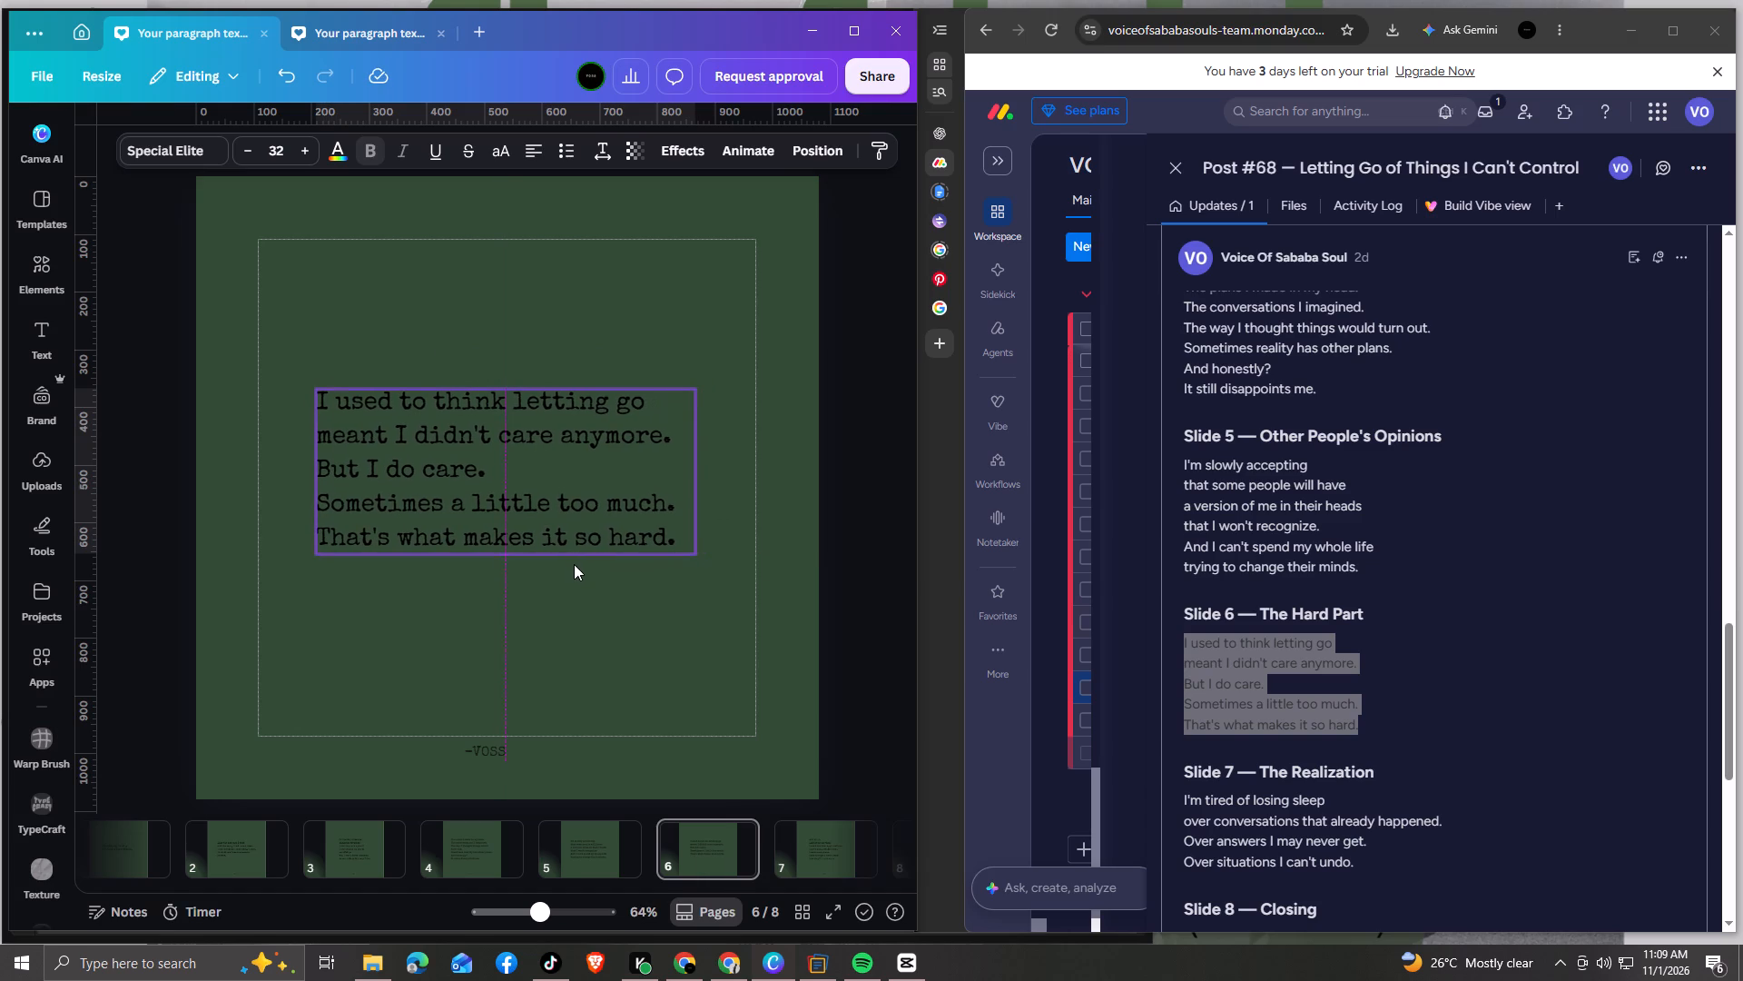
pyautogui.moveTo(574, 564); pyautogui.dragTo(574, 574)
pyautogui.click(623, 612)
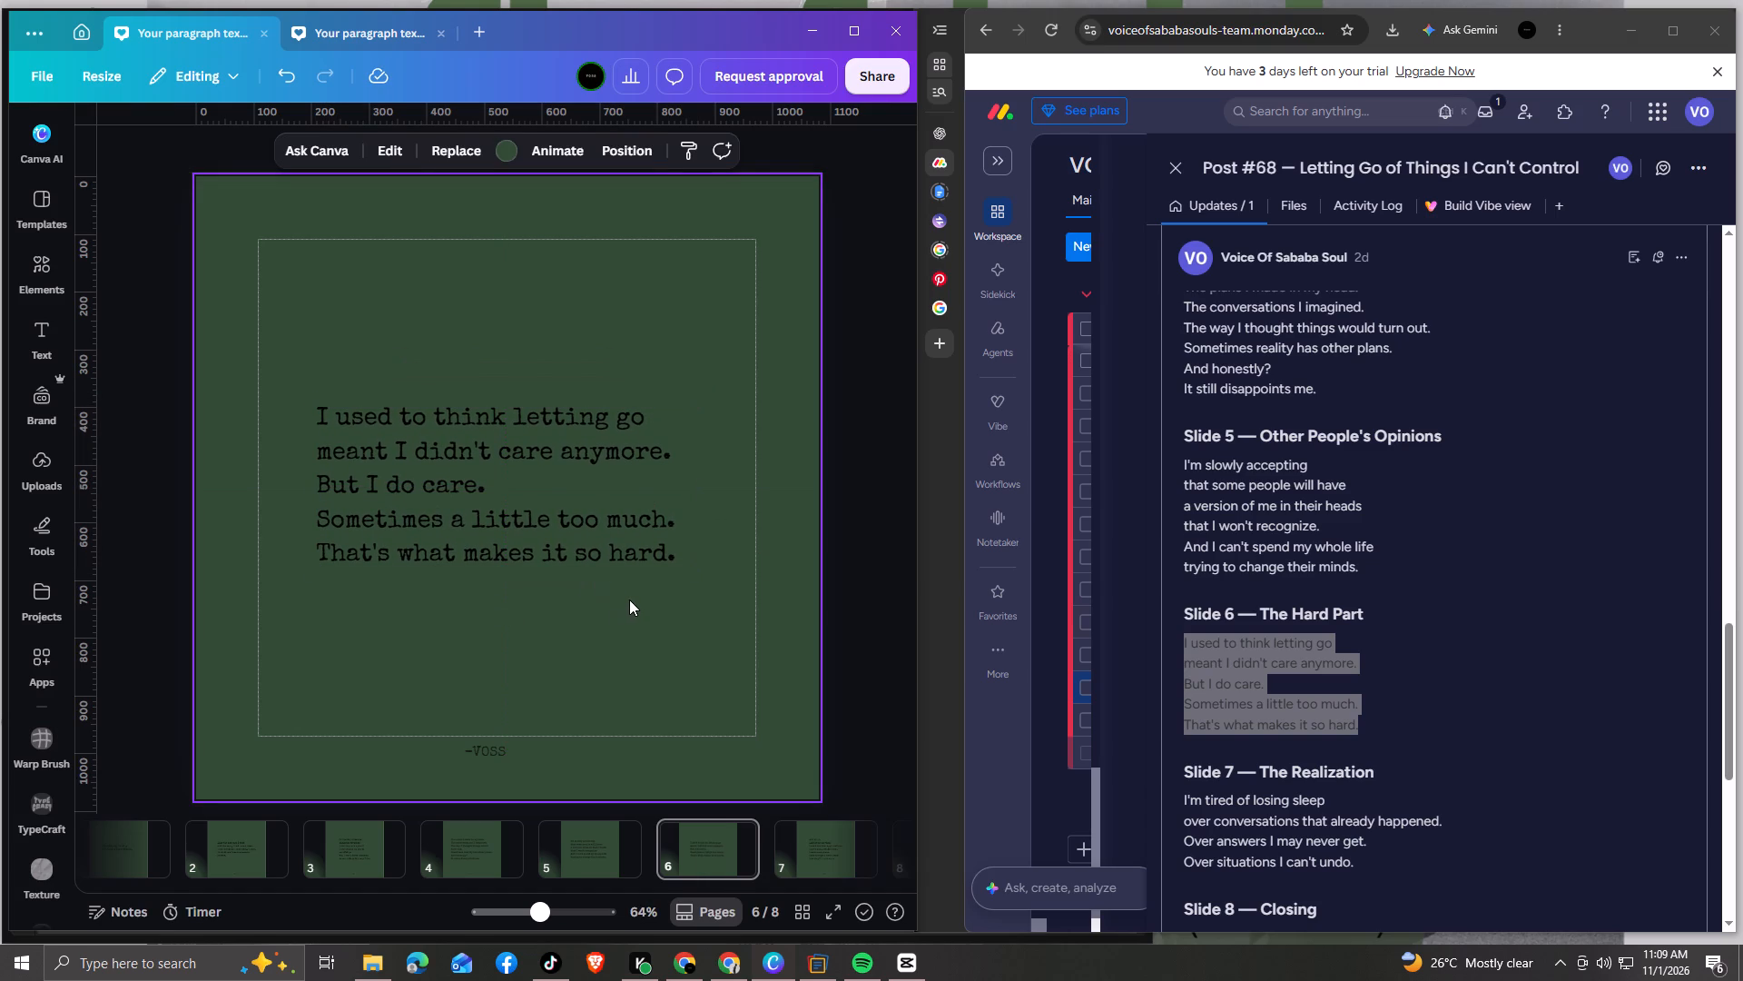
# Replace the page 7 text with the brief's Slide 7 — The Realization copy, starting "I'm tired of losing sleep".
pyautogui.press('Right')
pyautogui.scroll(-3, 1348, 581)
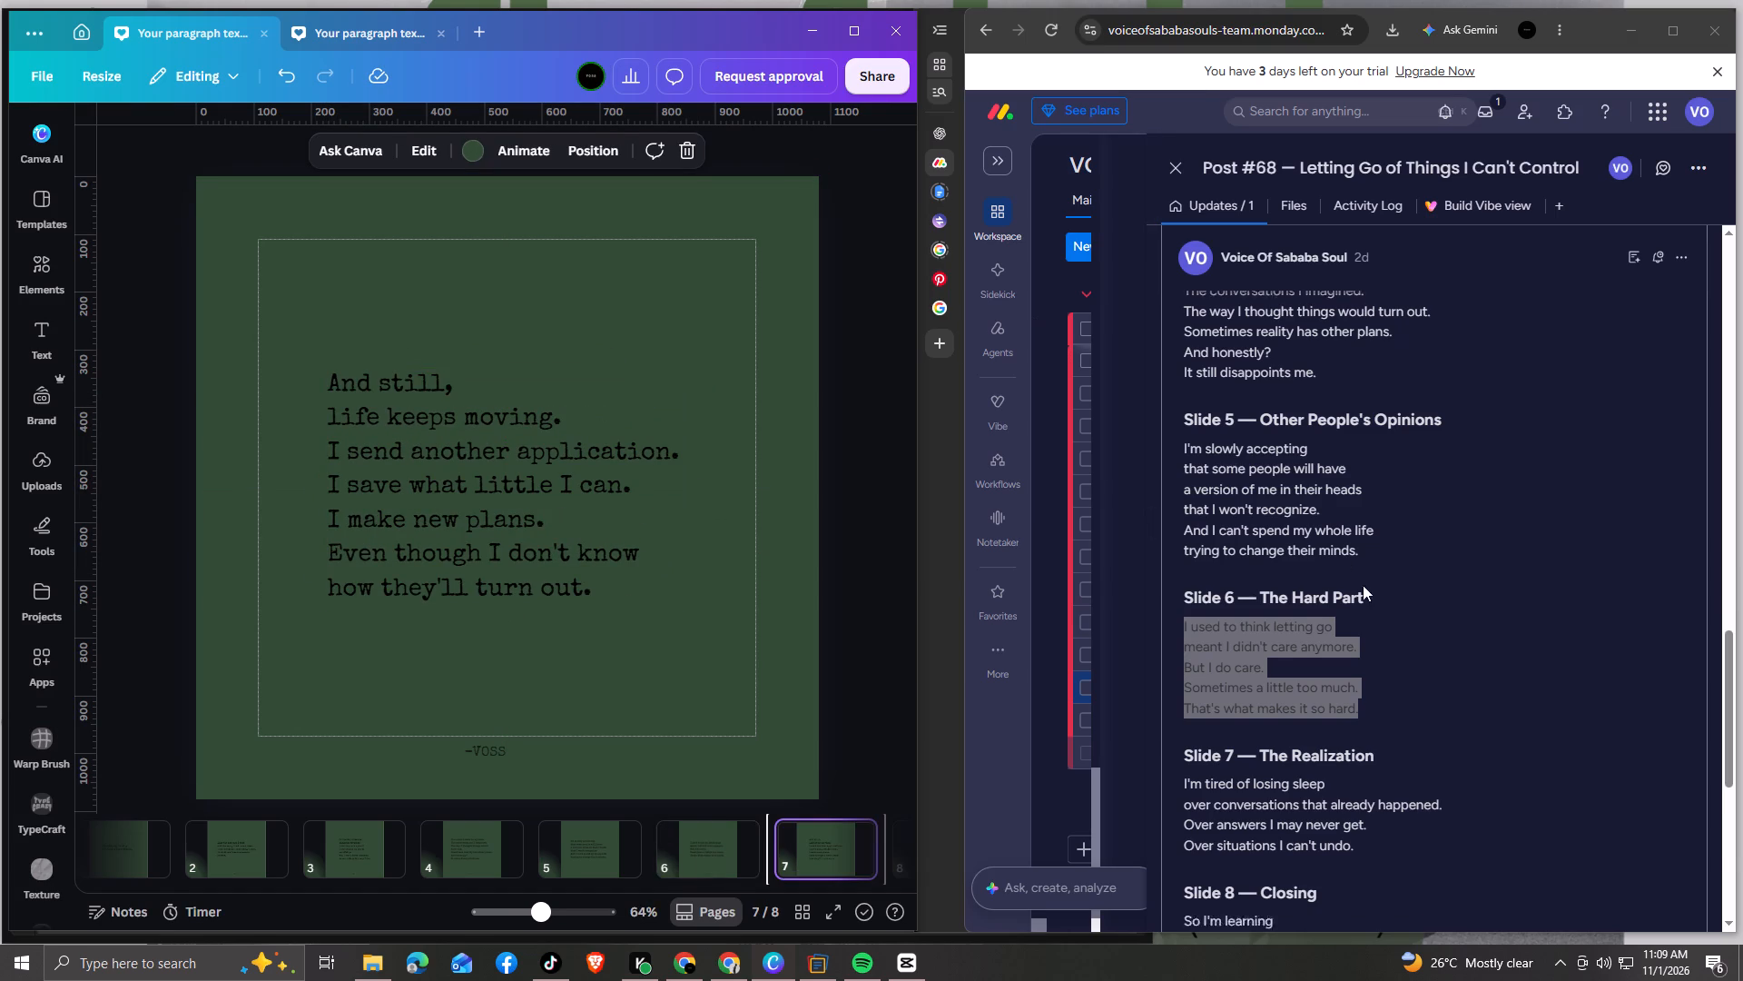
pyautogui.scroll(-1, 1363, 585)
pyautogui.moveTo(1181, 431); pyautogui.dragTo(1364, 492)
pyautogui.hotkey('ctrl', 'c')
pyautogui.click(521, 446)
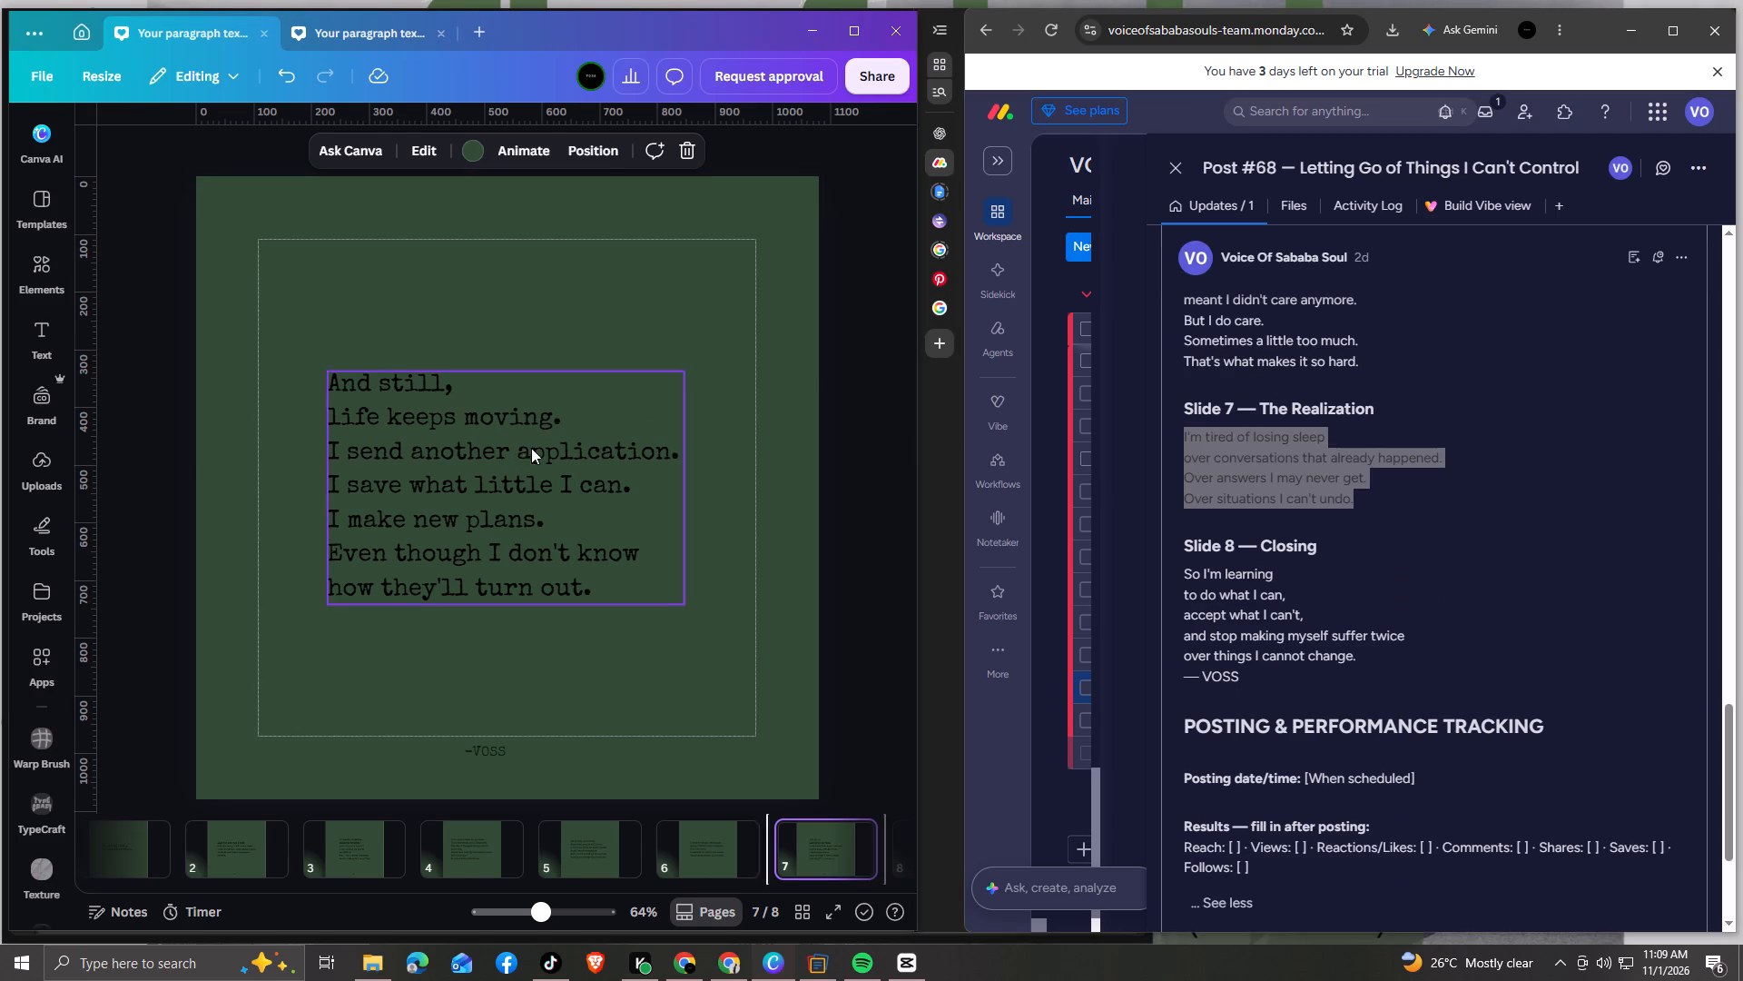
pyautogui.click(615, 575)
pyautogui.moveTo(626, 587); pyautogui.dragTo(360, 454)
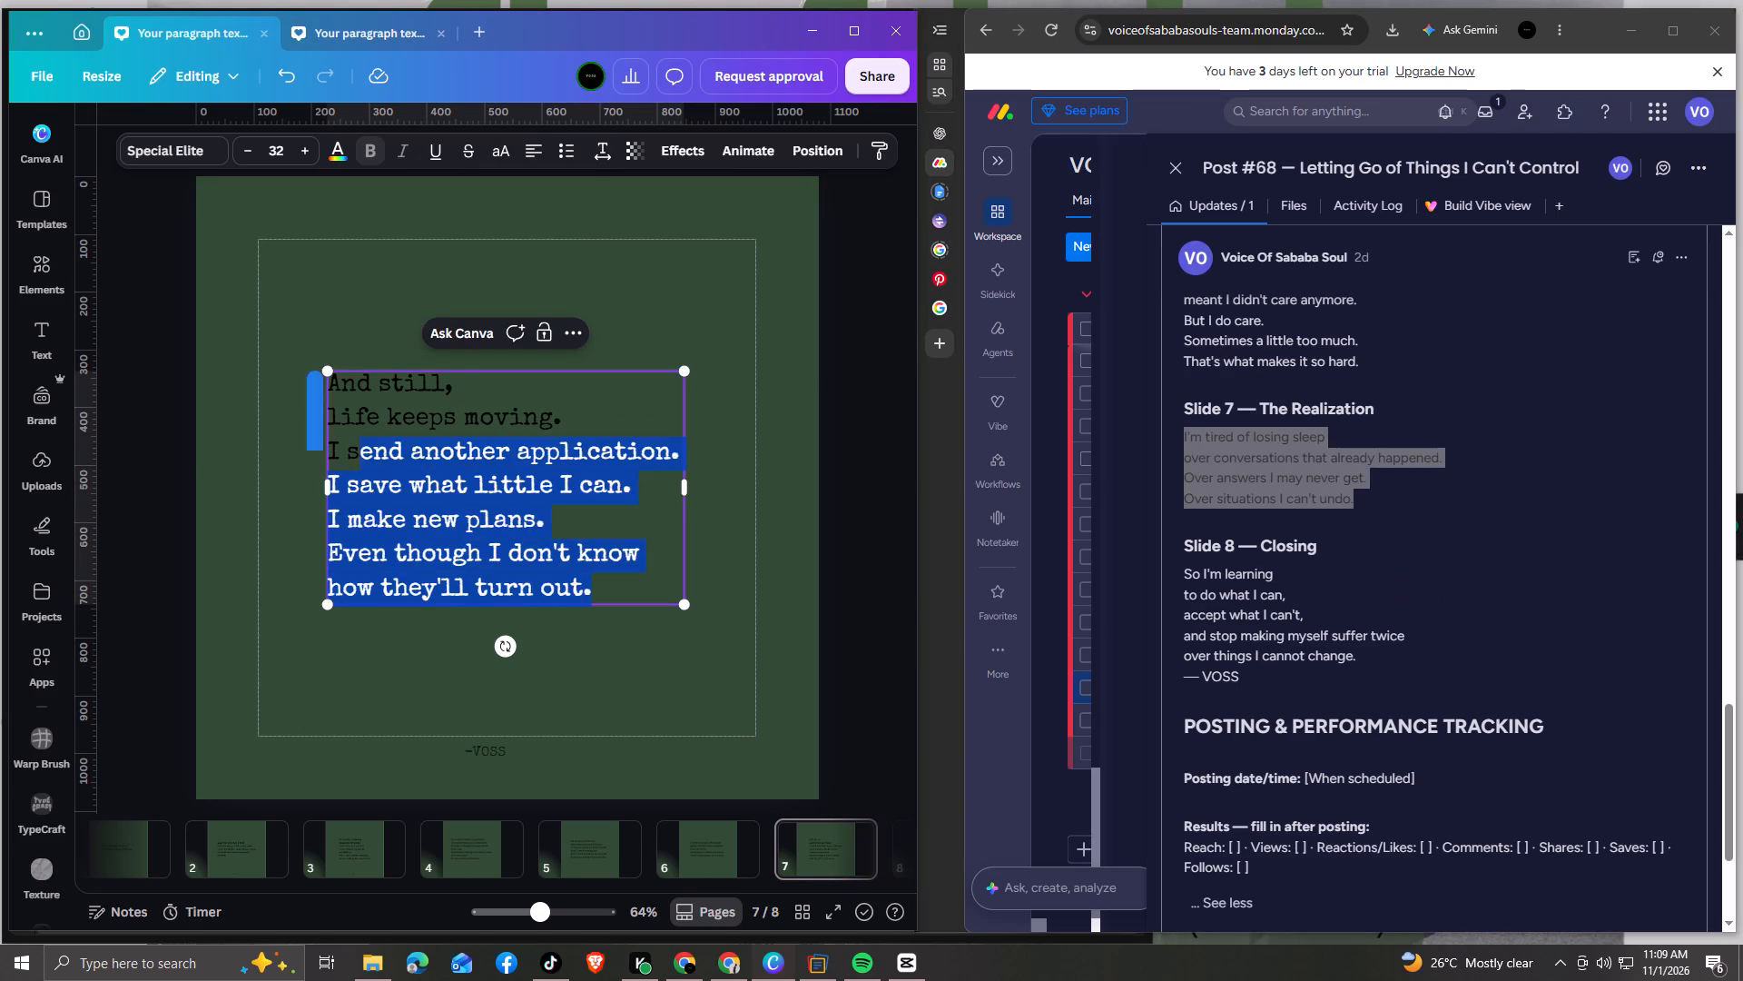
pyautogui.moveTo(360, 454); pyautogui.dragTo(331, 382)
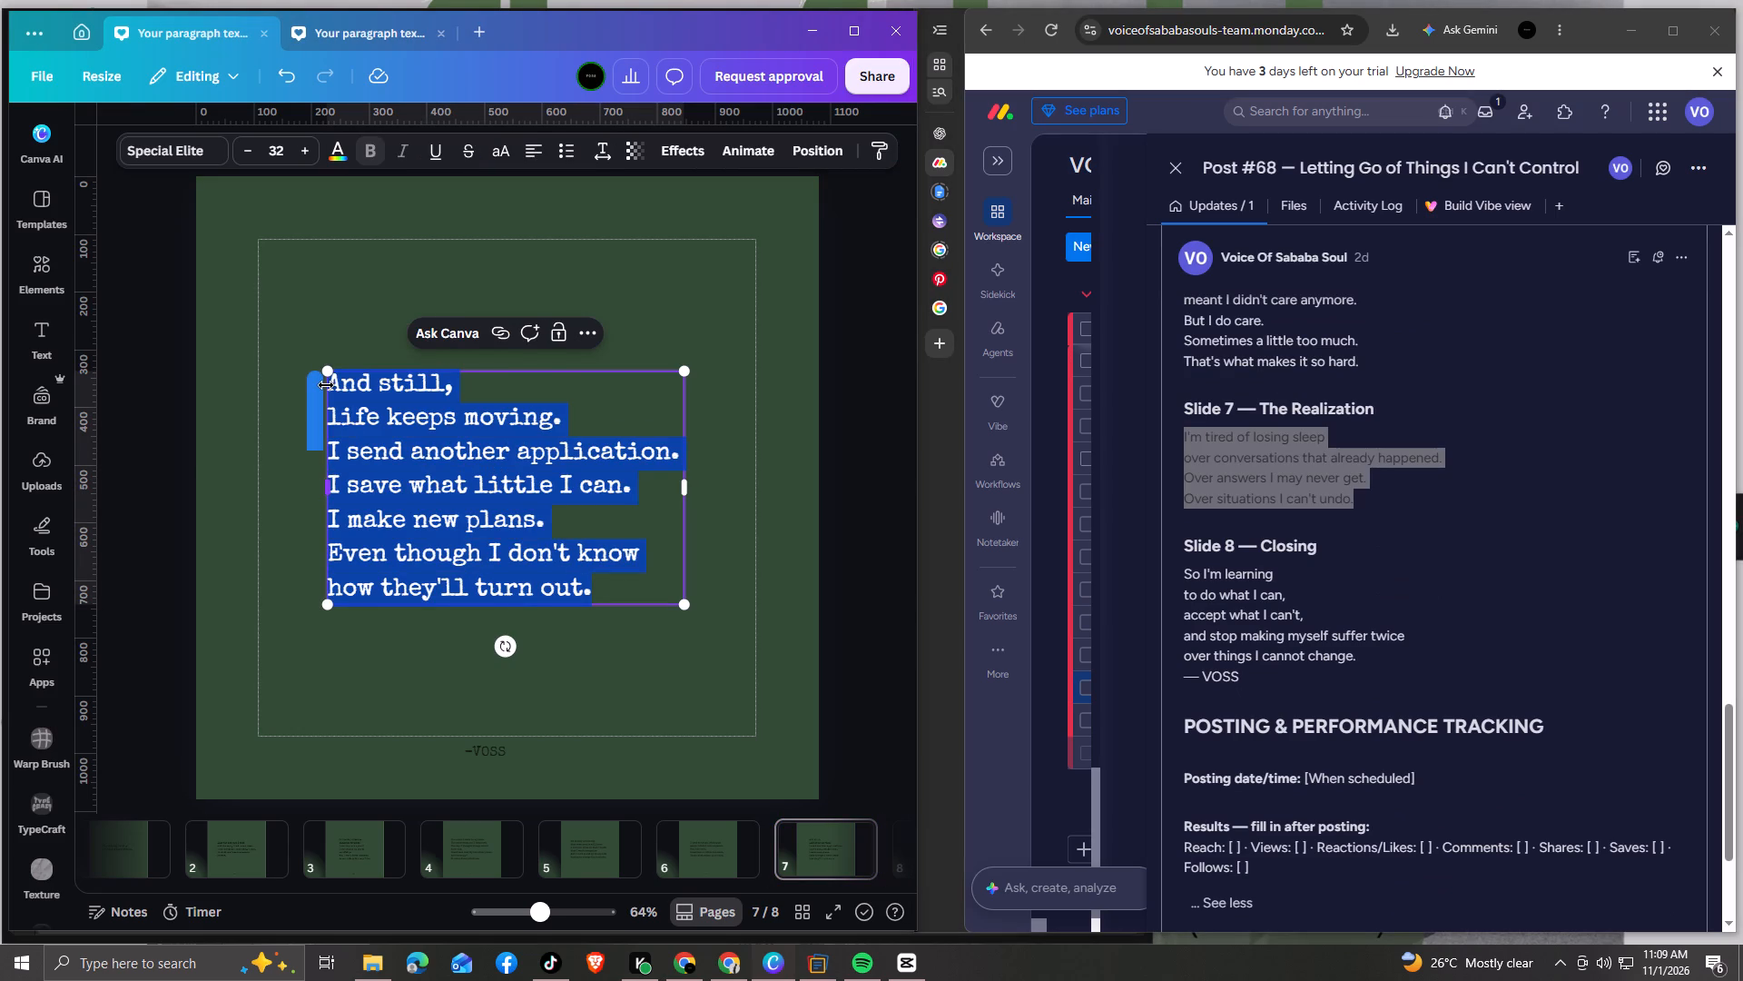
pyautogui.hotkey('ctrl', 'v')
# Widen the page 7 text box so "Over answers I may never get." fits on one line, and centre the box on the page.
pyautogui.moveTo(688, 484); pyautogui.dragTo(701, 481)
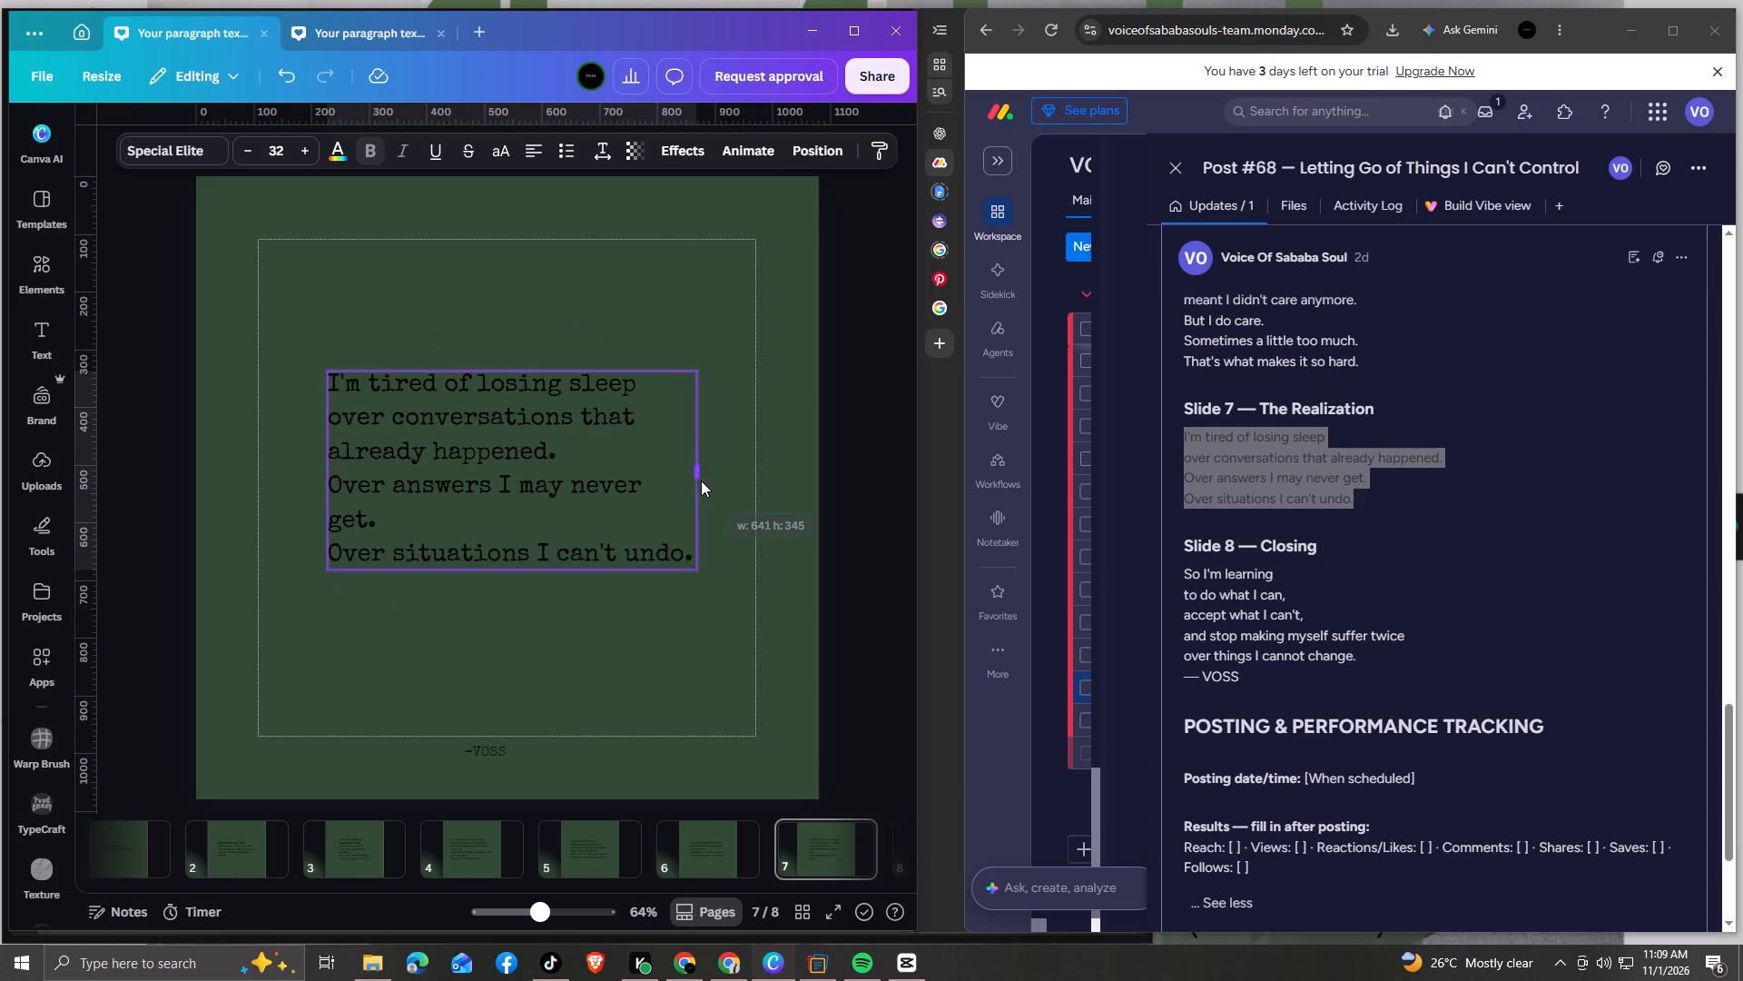
pyautogui.moveTo(701, 481); pyautogui.dragTo(710, 480)
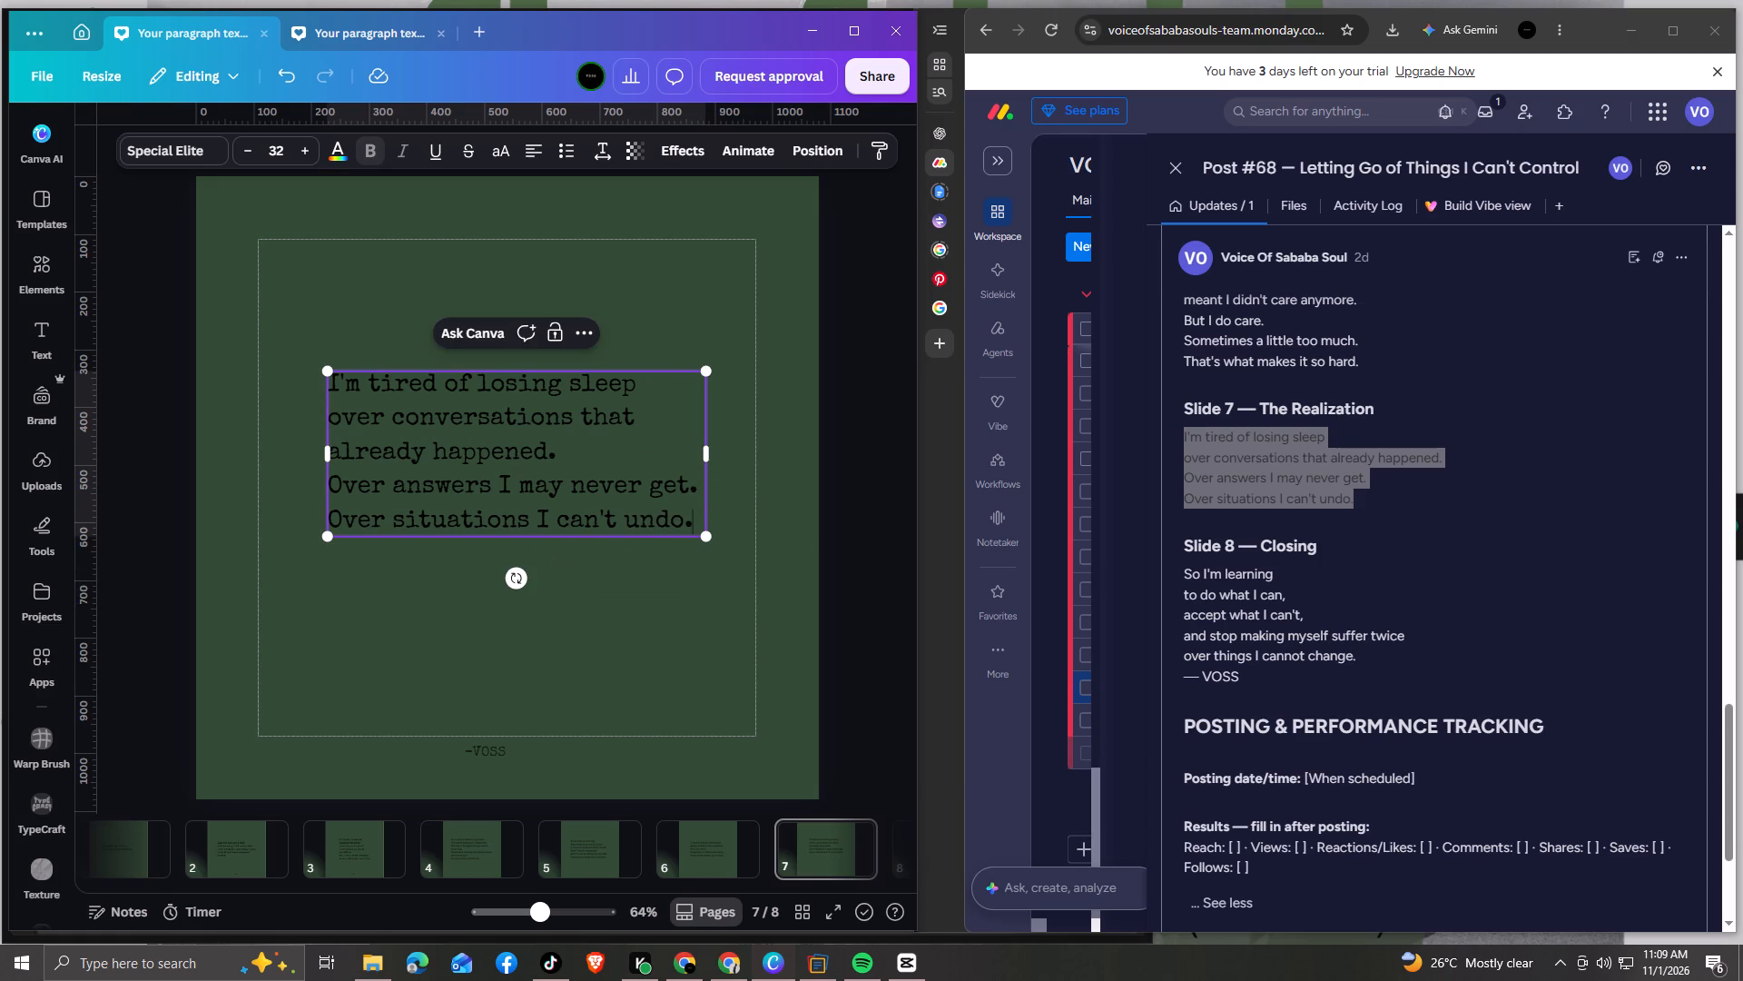
pyautogui.moveTo(550, 539); pyautogui.dragTo(548, 564)
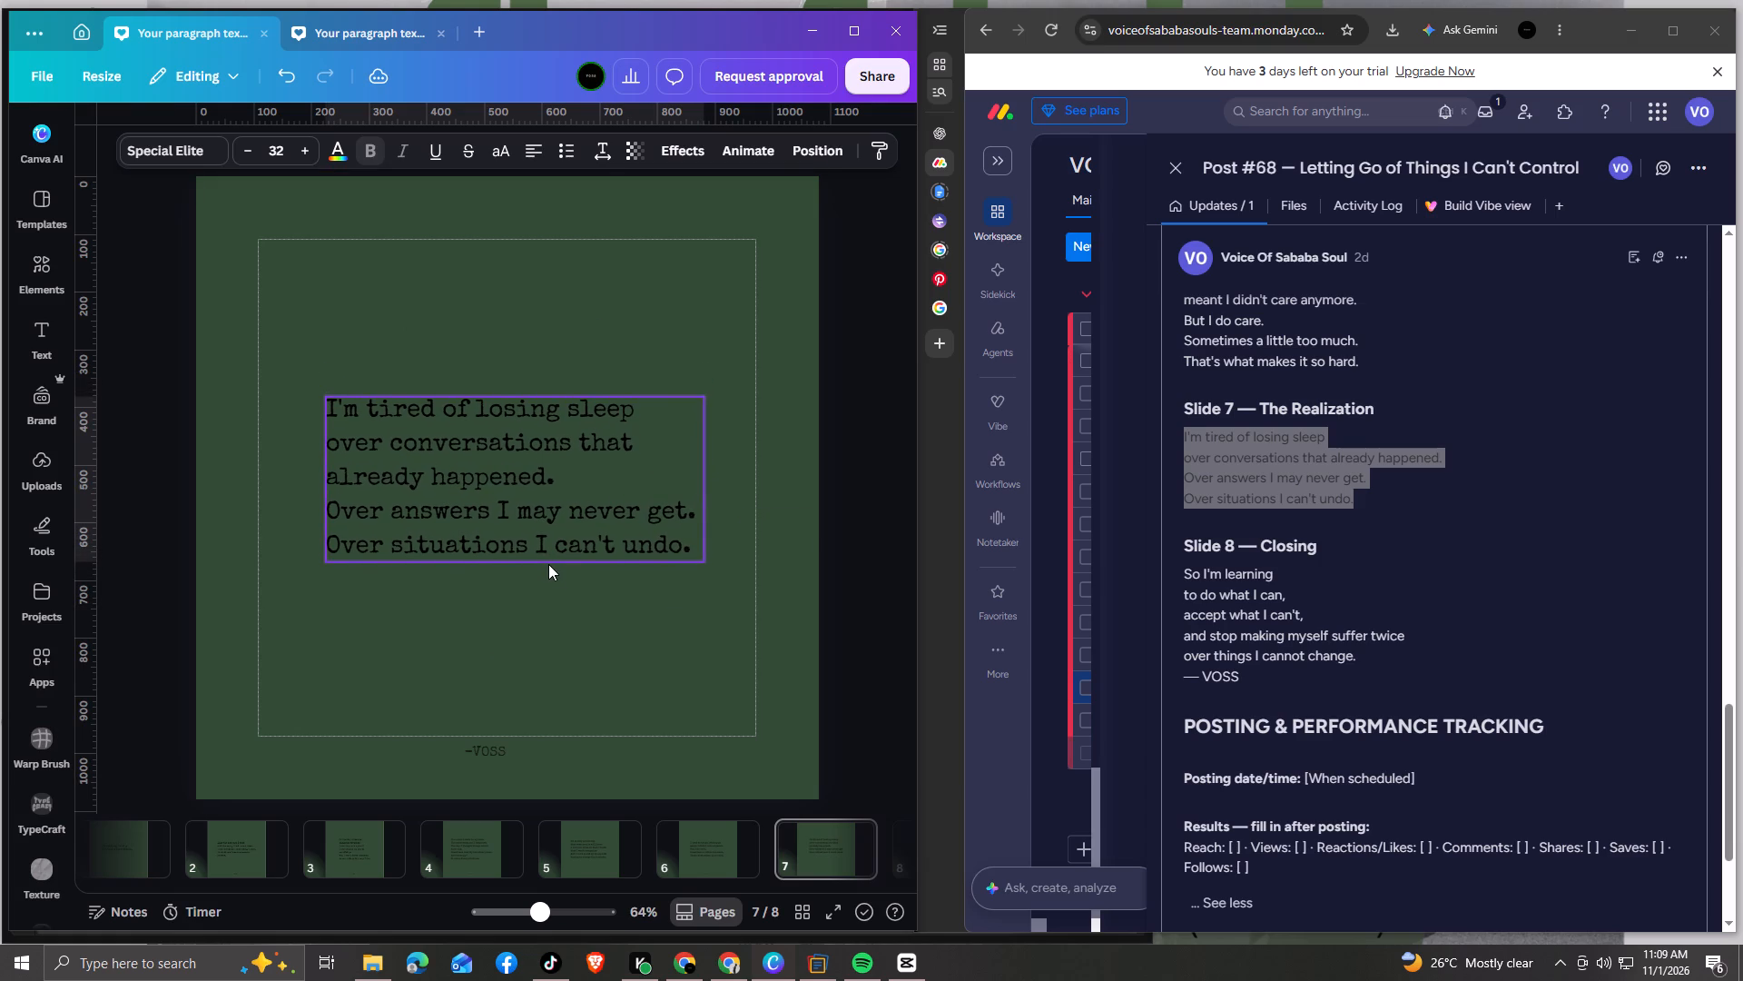
pyautogui.moveTo(548, 564); pyautogui.dragTo(542, 568)
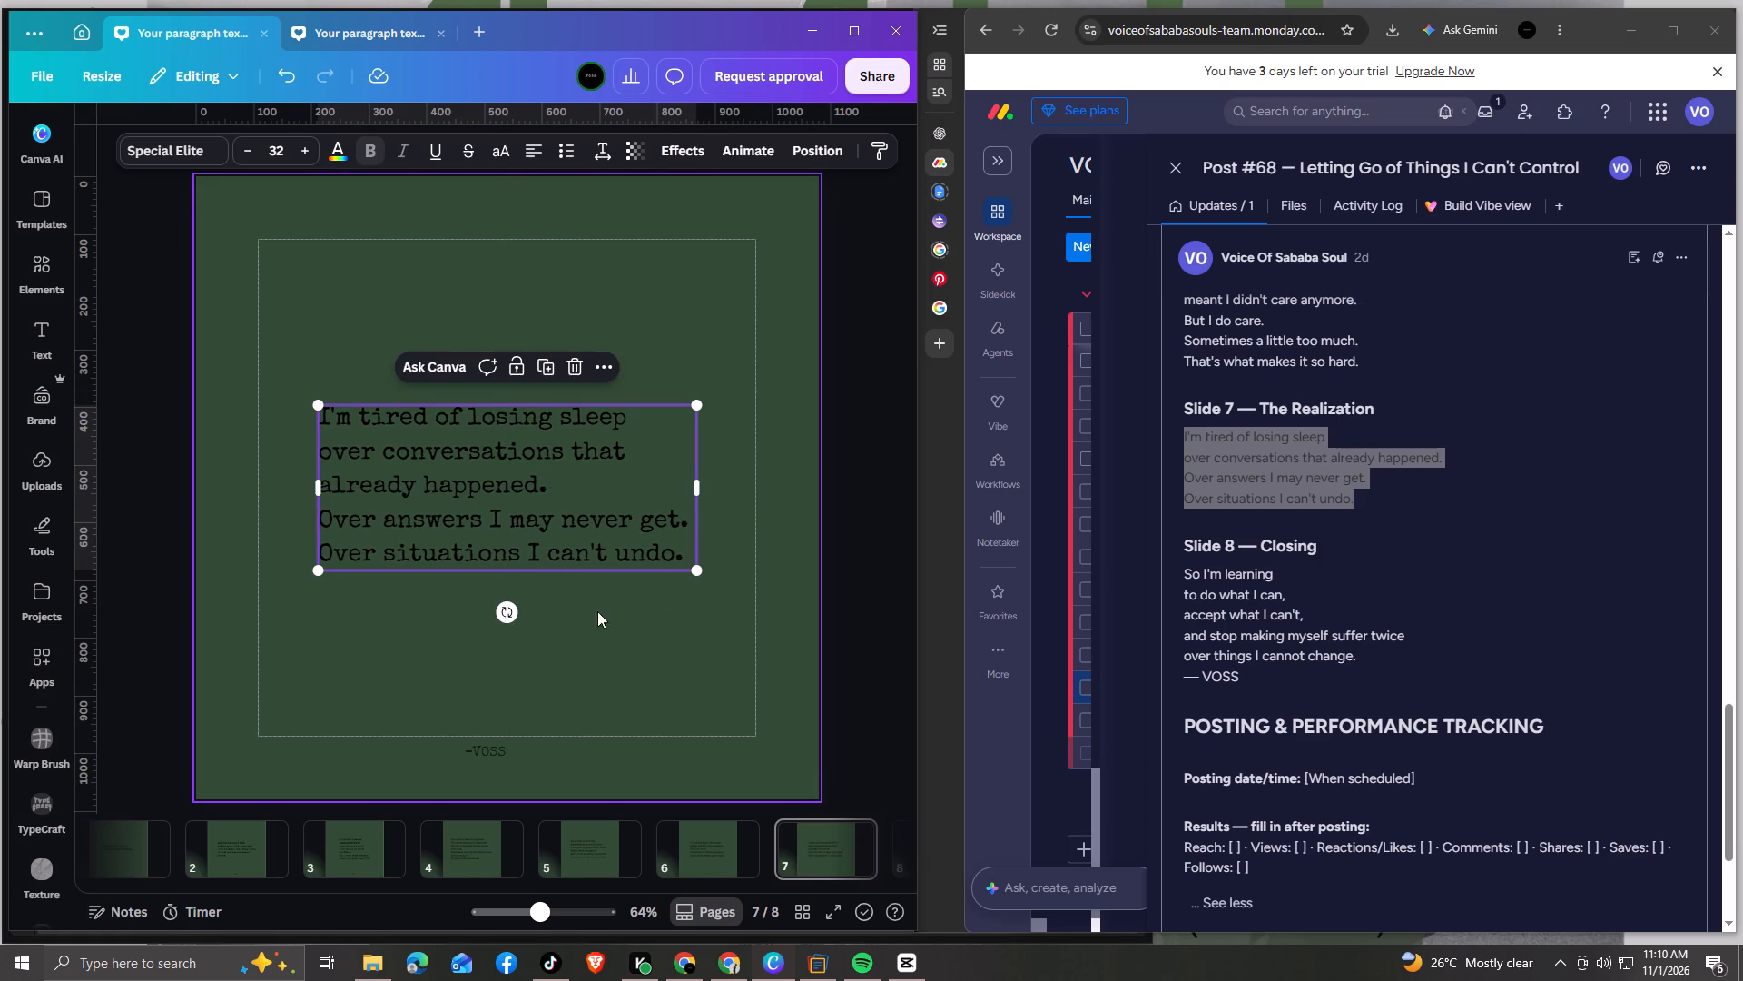
pyautogui.click(602, 623)
pyautogui.click(468, 558)
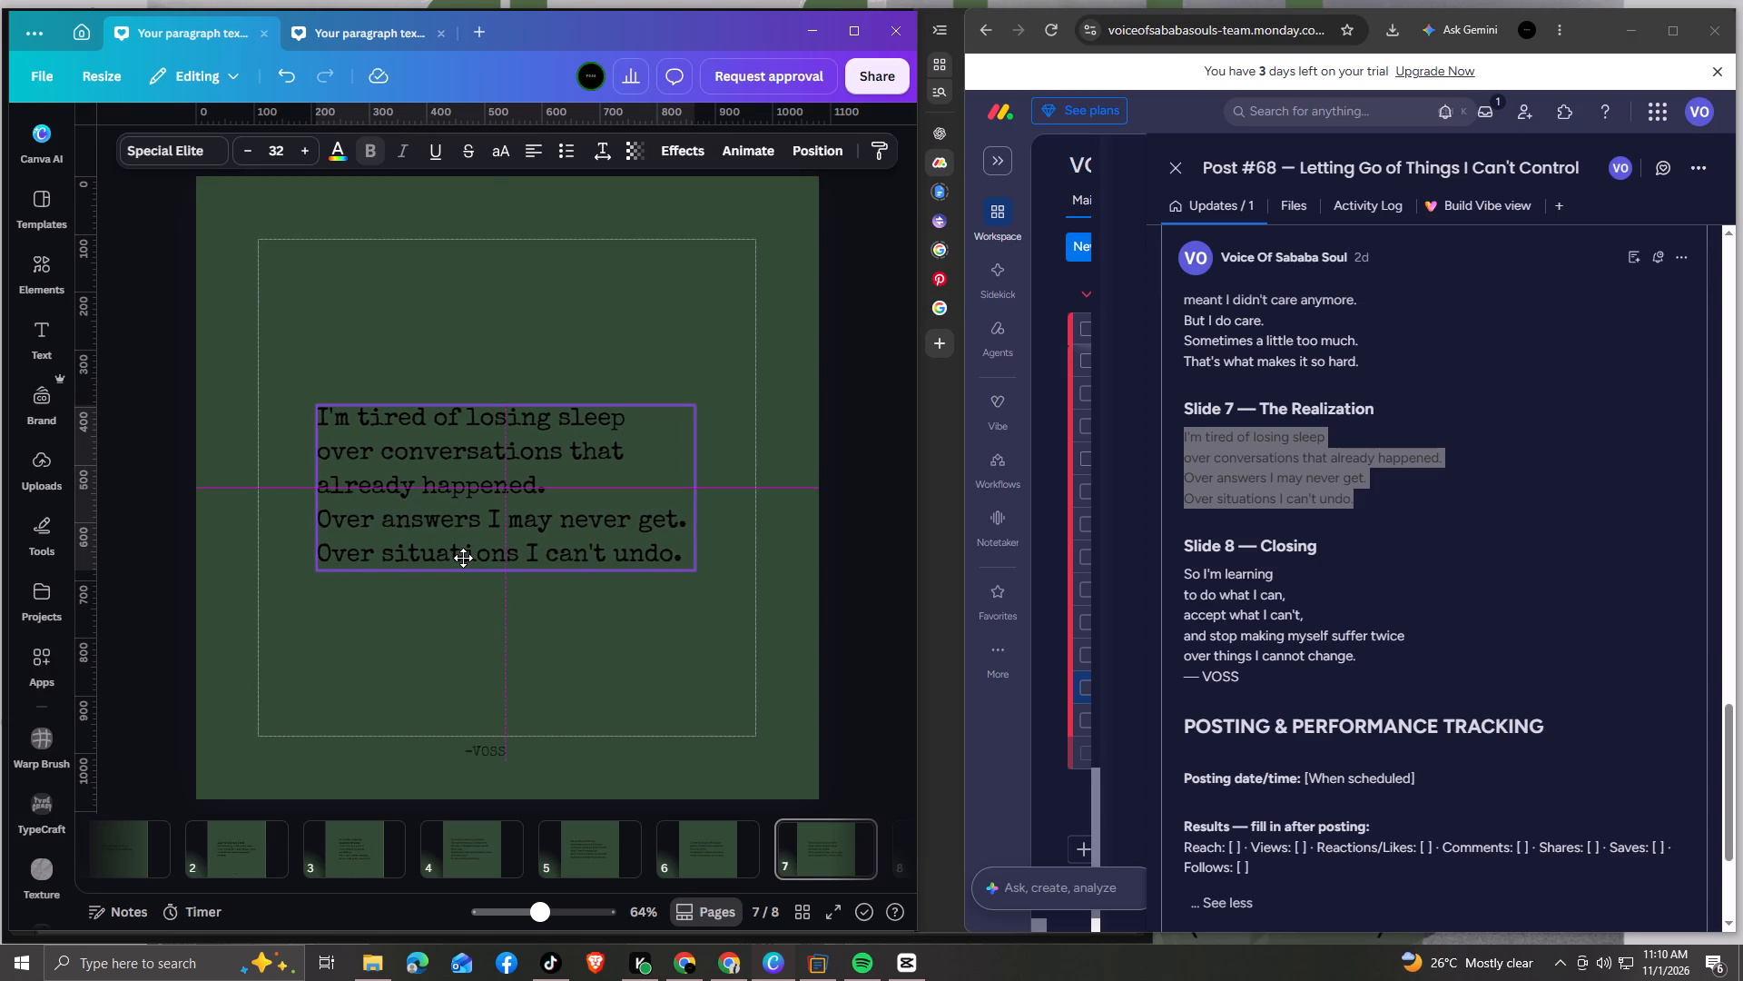
pyautogui.click(448, 631)
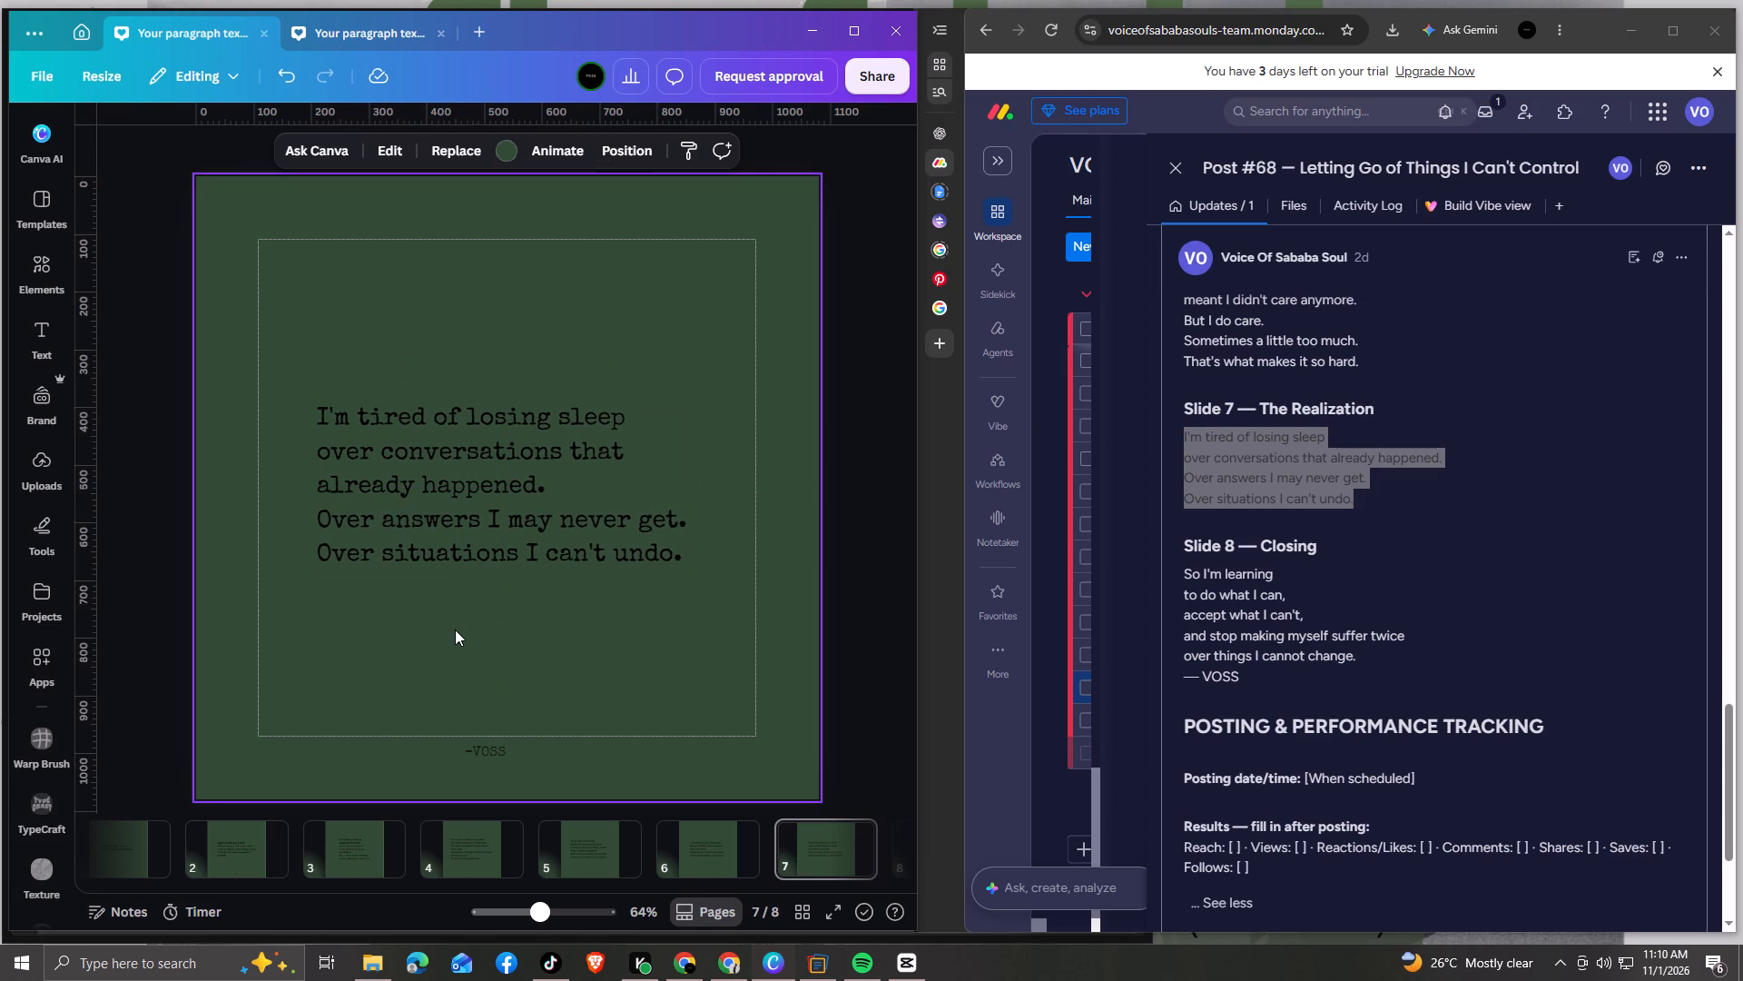
# Replace the page 8 text with the brief's Slide 8 — Closing copy, starting "So I'm learning", without the VOSS signature.
pyautogui.press('Right')
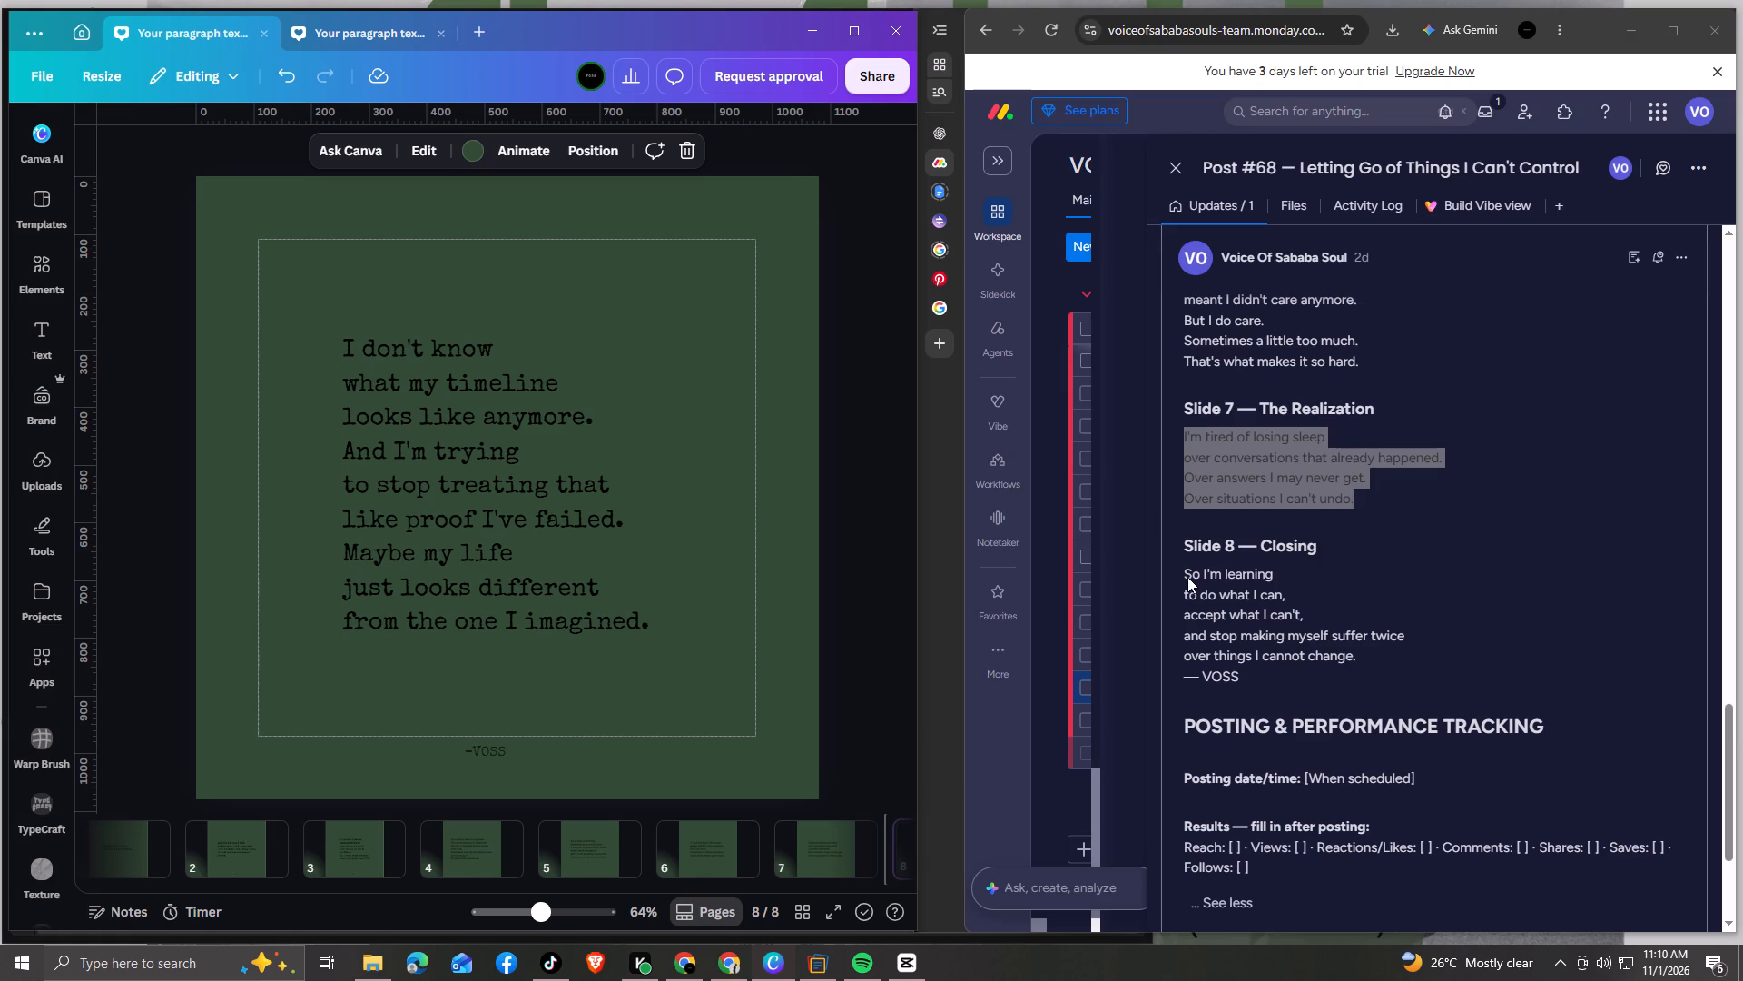
pyautogui.moveTo(1186, 577); pyautogui.dragTo(1361, 654)
pyautogui.hotkey('ctrl', 'c')
pyautogui.click(507, 518)
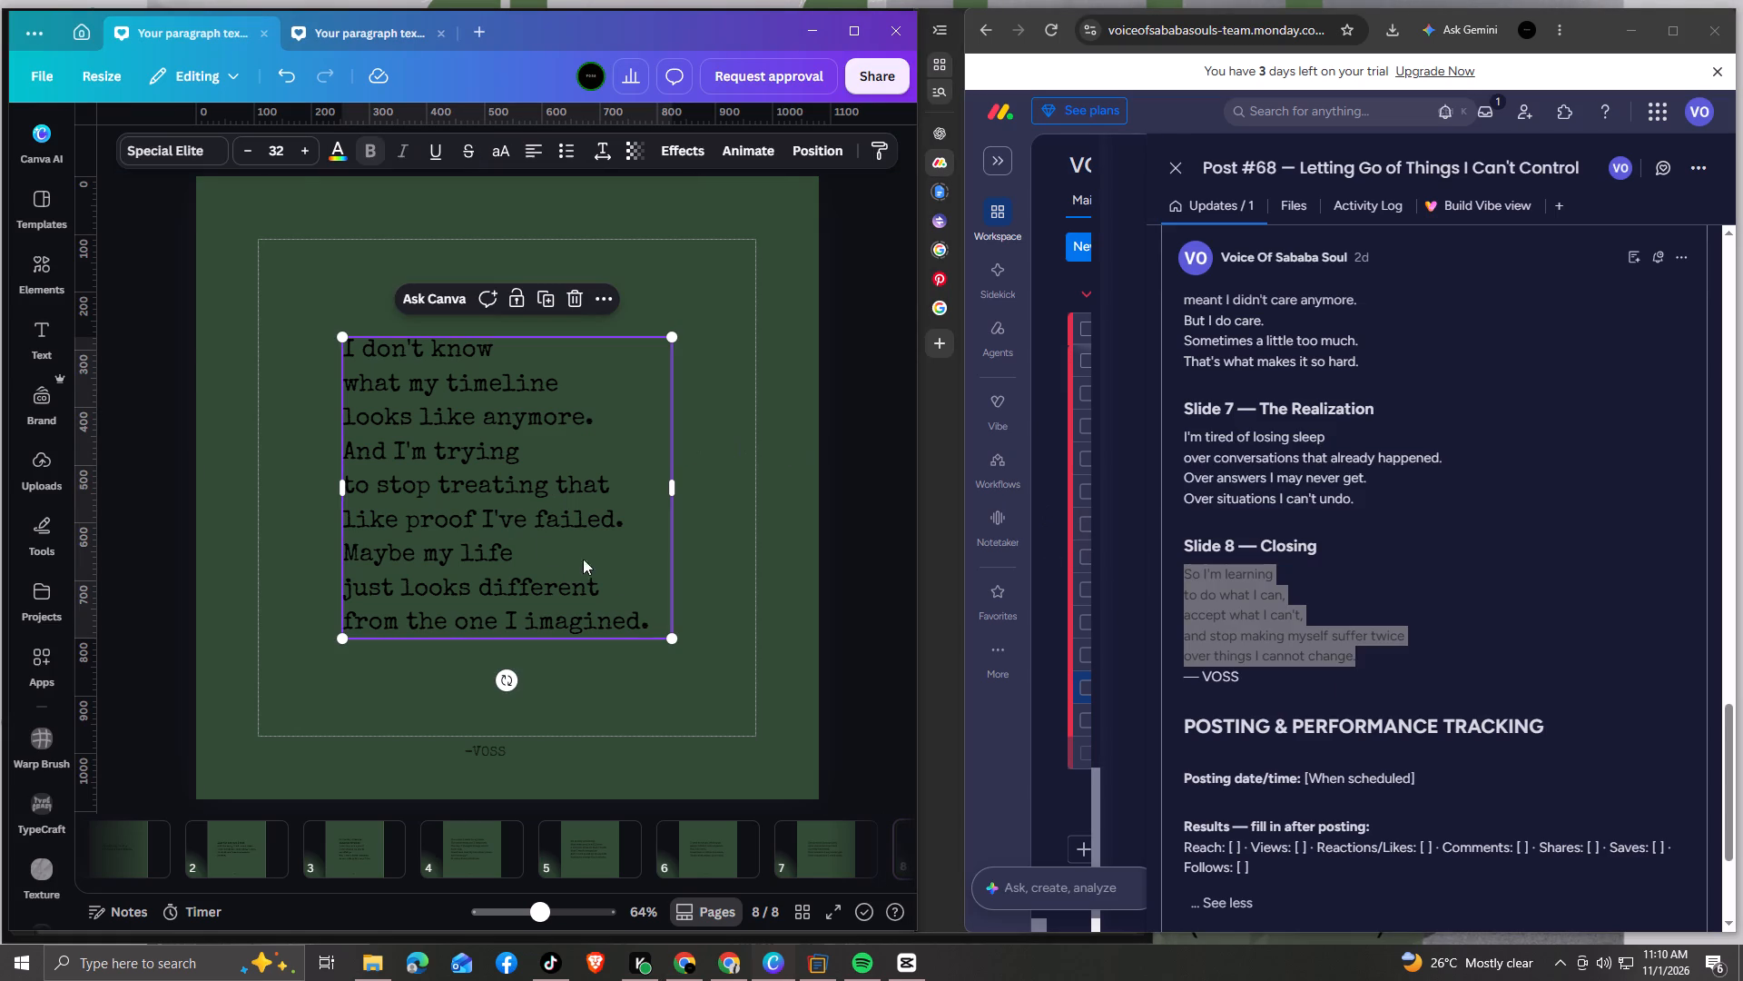
pyautogui.click(644, 615)
pyautogui.click(653, 619)
pyautogui.moveTo(653, 619); pyautogui.dragTo(523, 559)
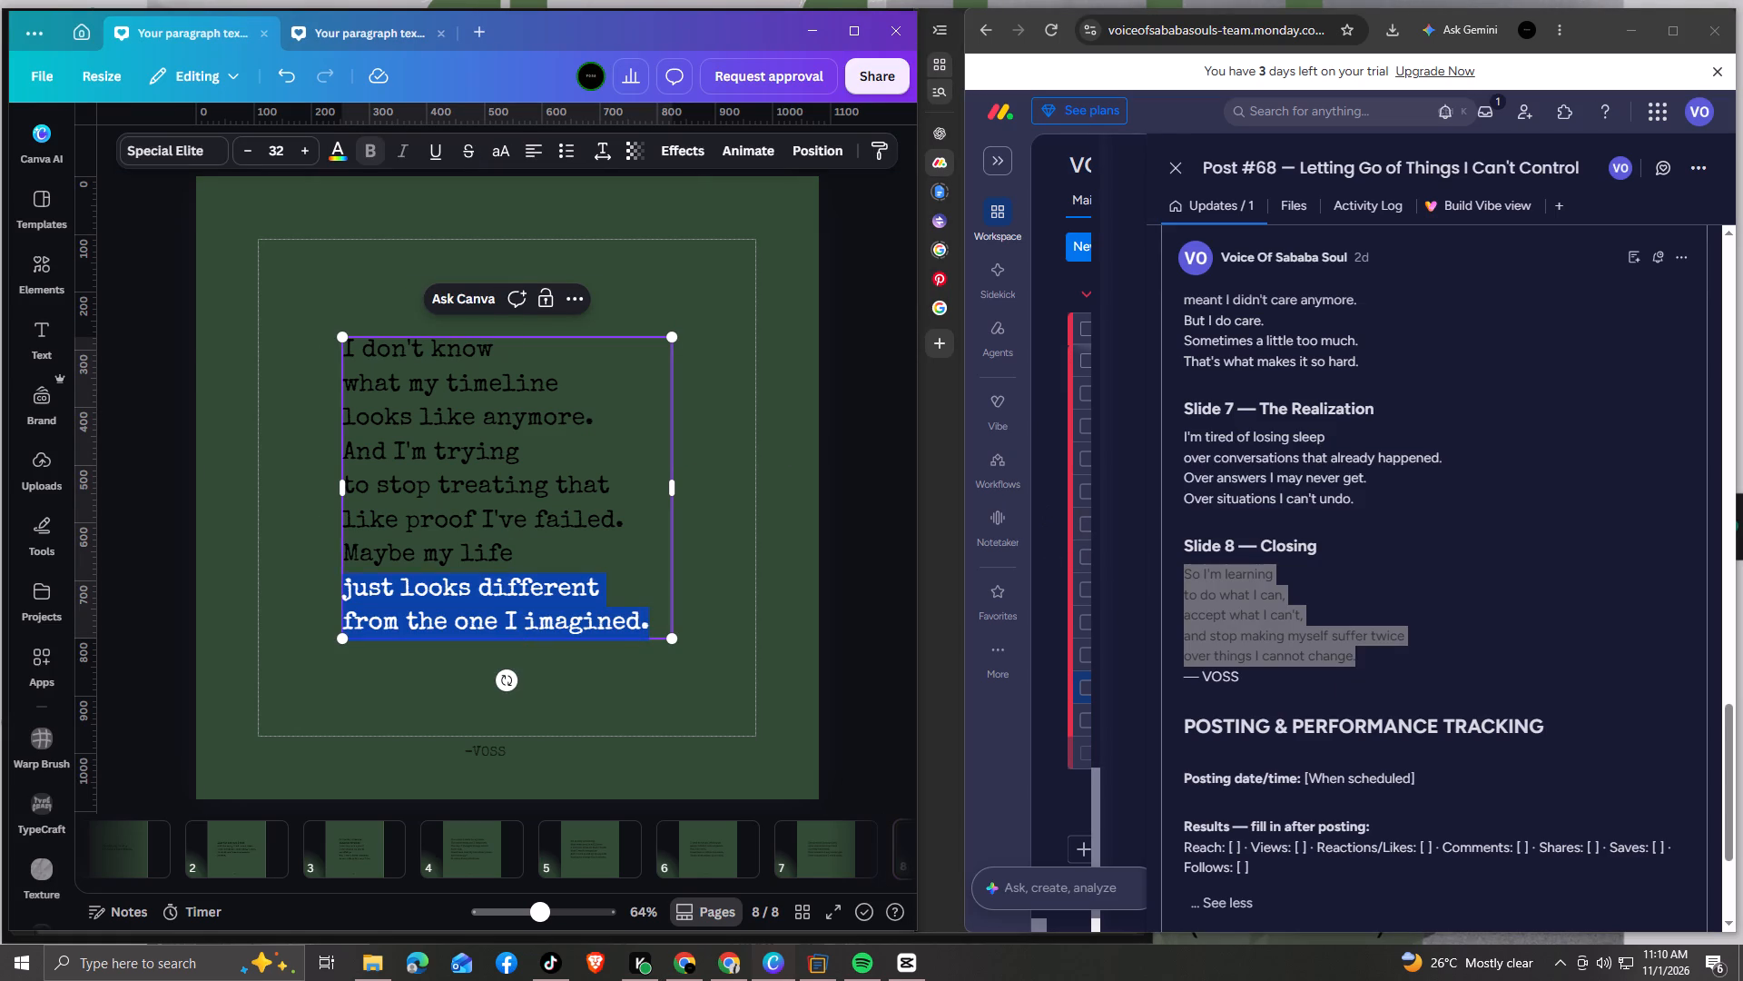
pyautogui.moveTo(523, 559); pyautogui.dragTo(348, 353)
pyautogui.hotkey('ctrl', 'v')
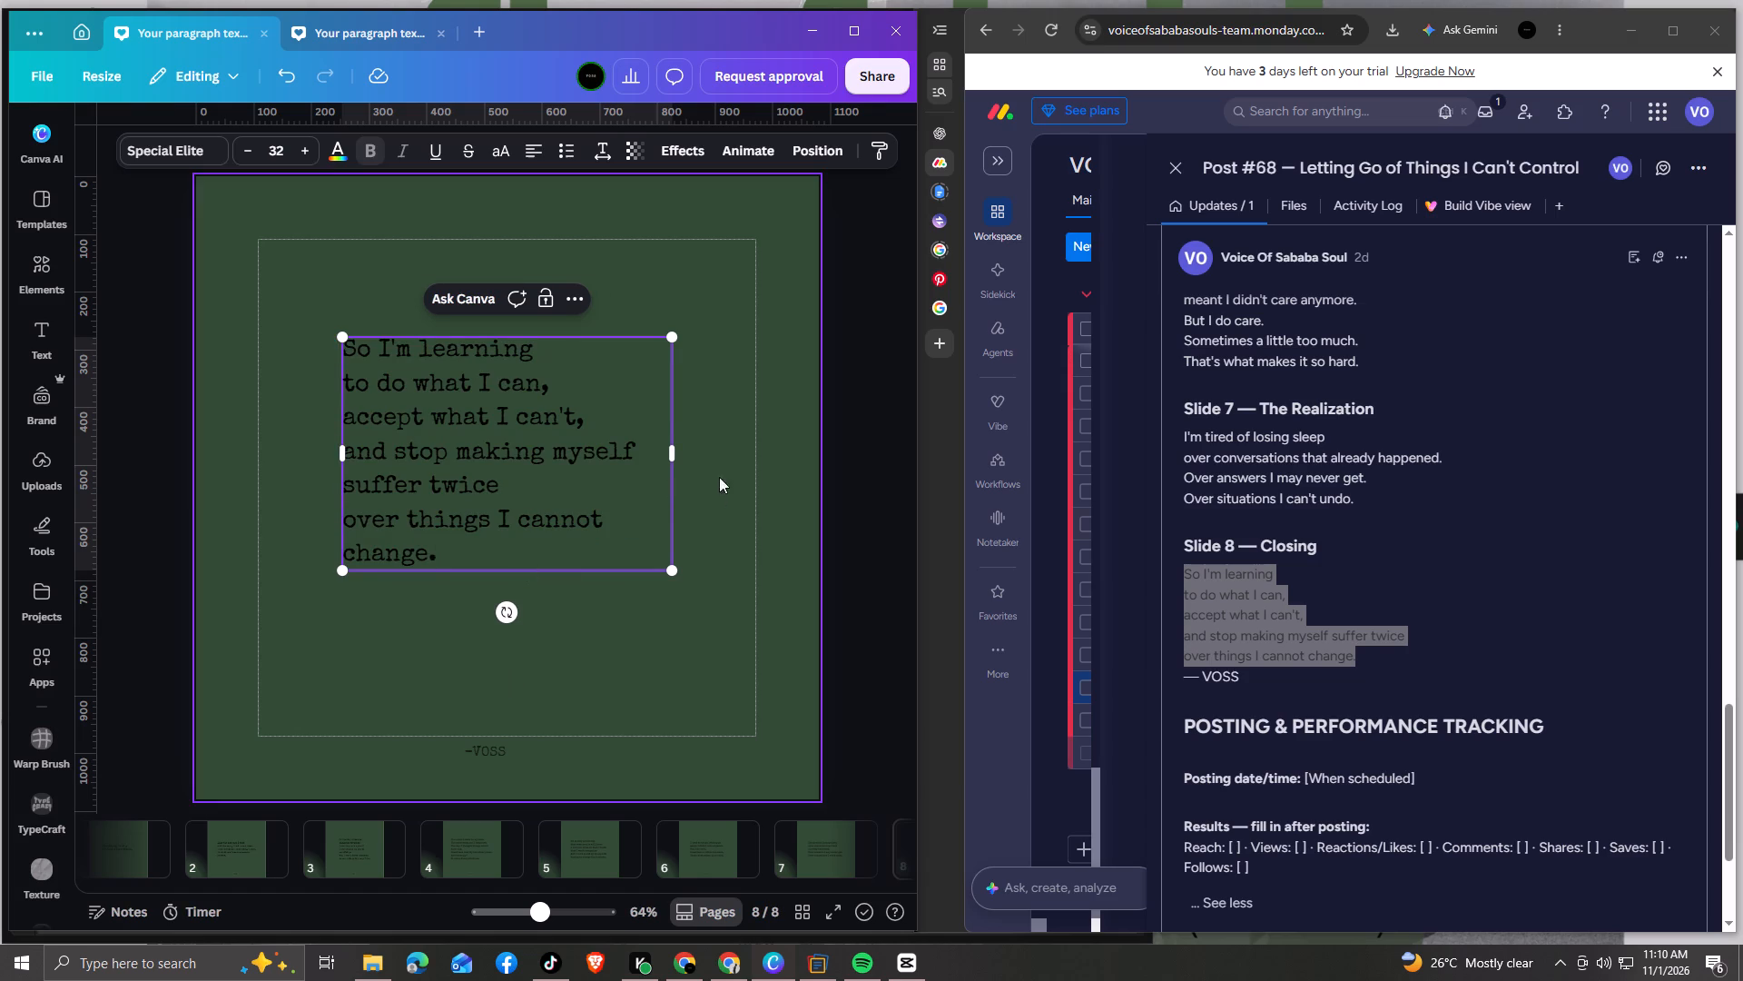
# Widen the page 8 text box so "over things I cannot change." fits on one line, and centre the box on the page.
pyautogui.moveTo(673, 447); pyautogui.dragTo(717, 447)
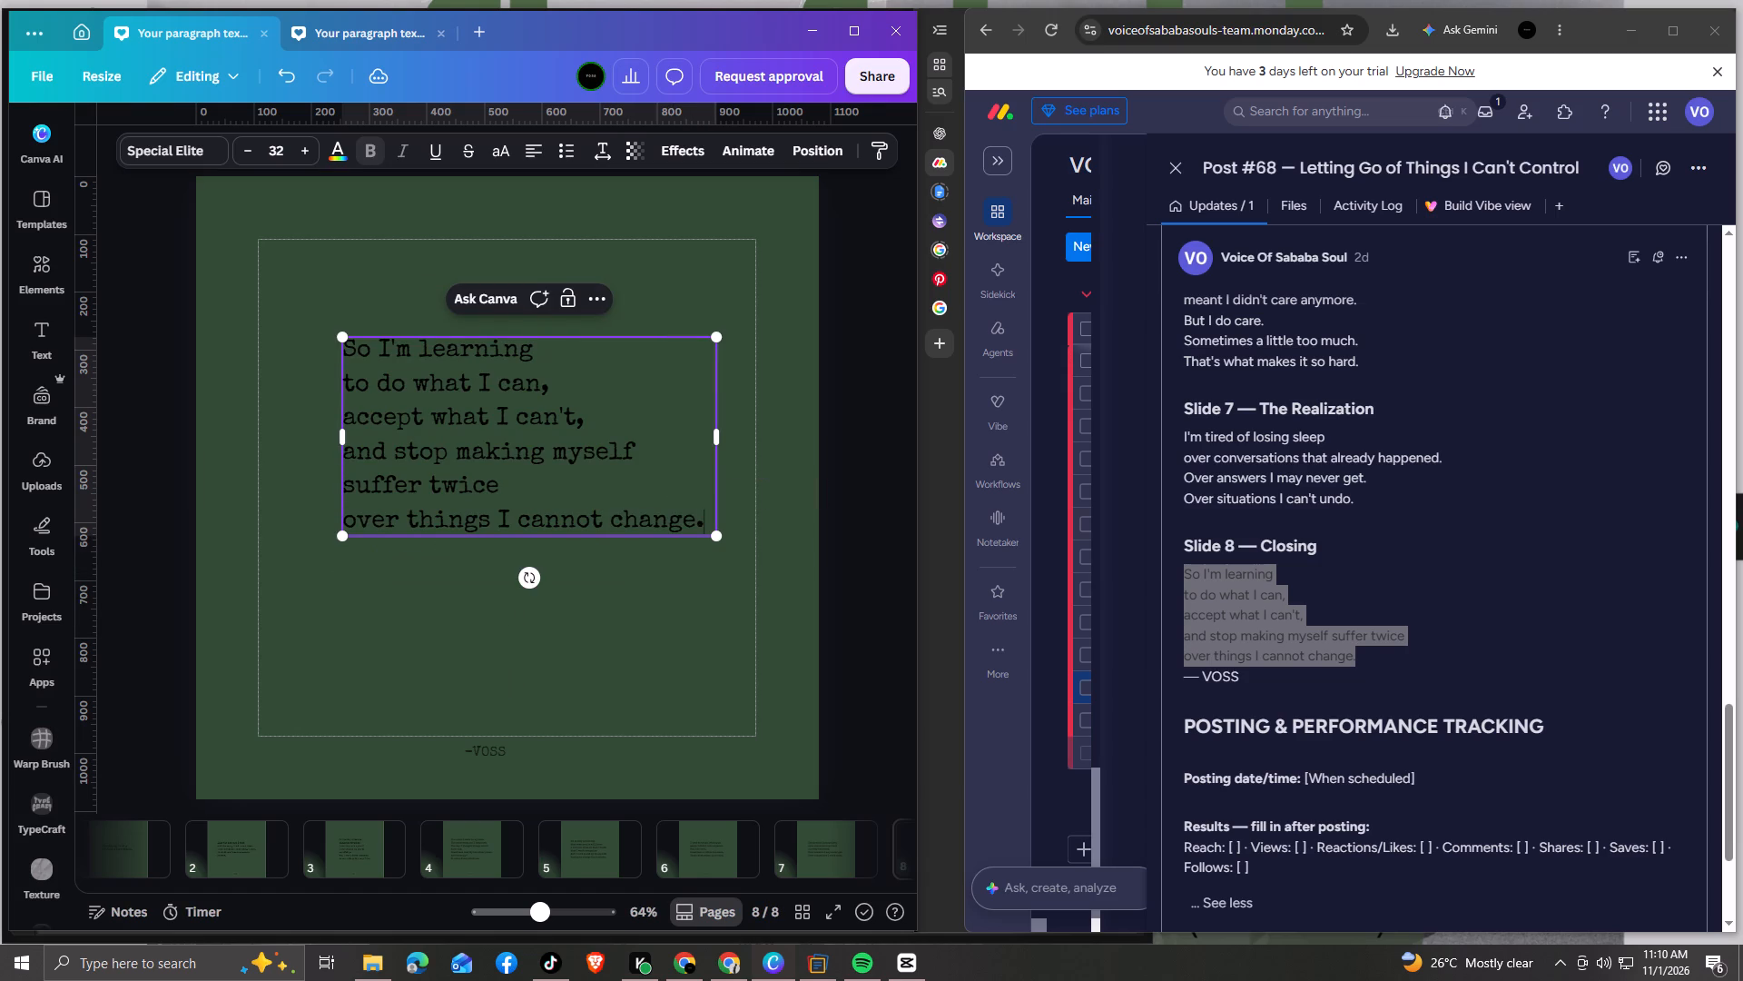
pyautogui.moveTo(559, 536); pyautogui.dragTo(542, 565)
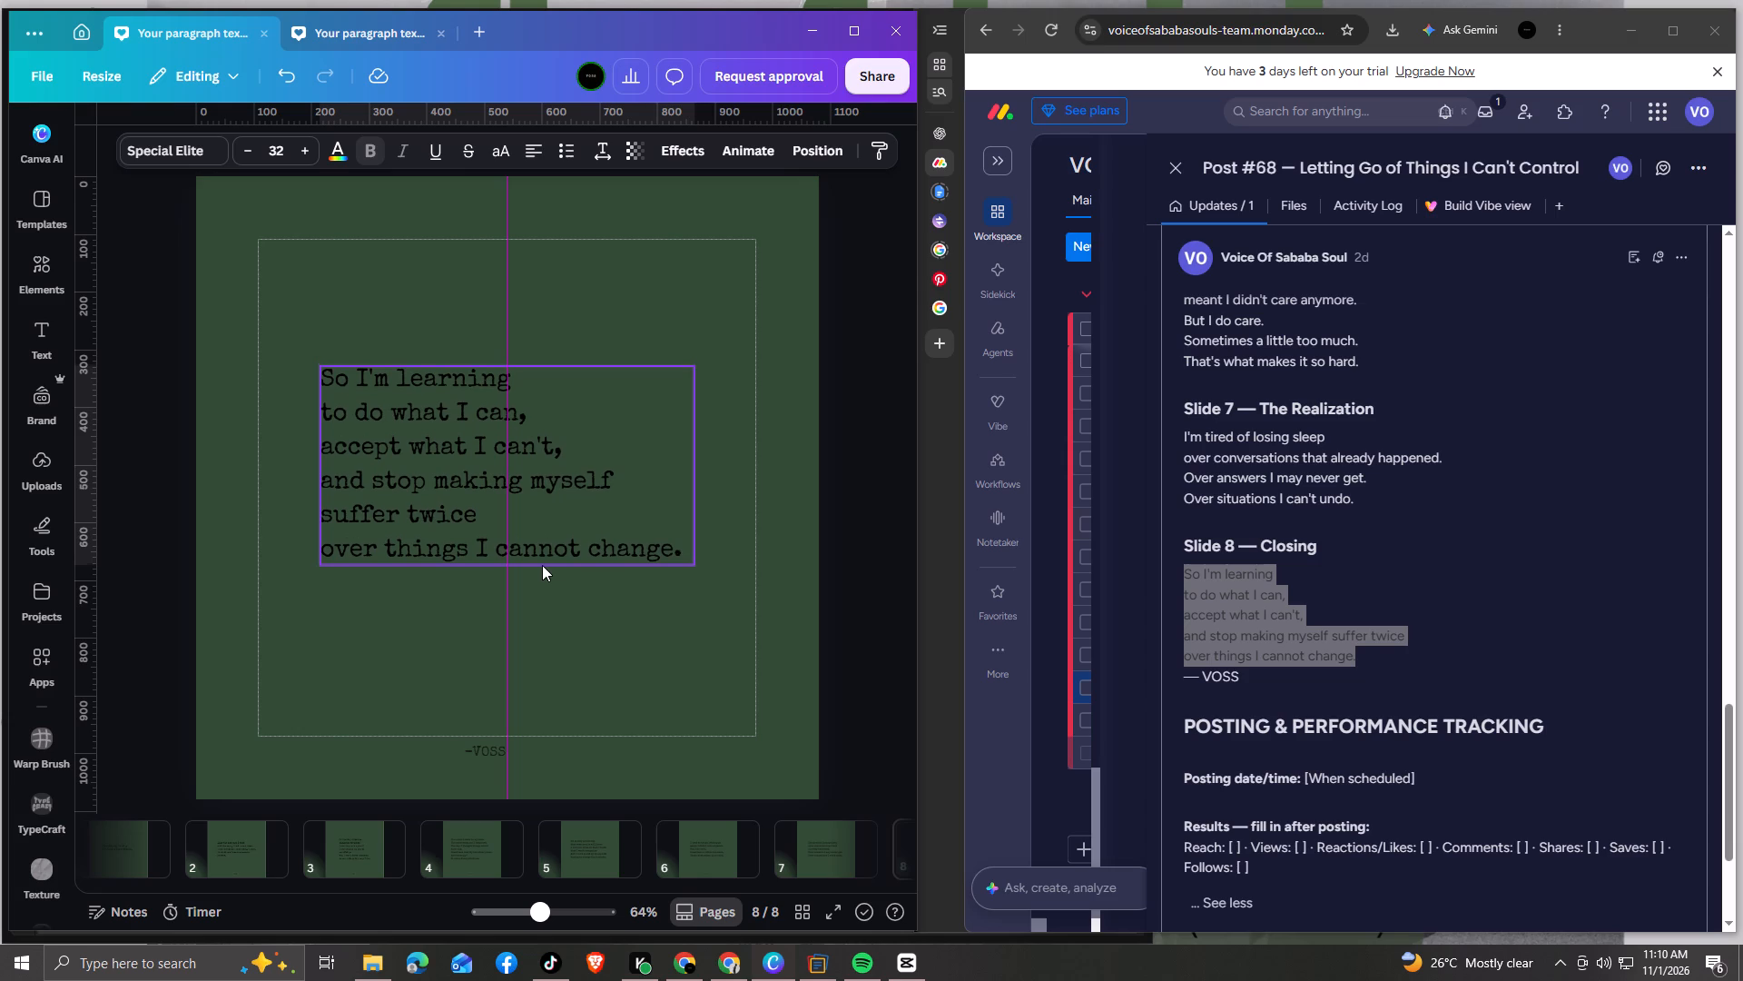
pyautogui.moveTo(542, 565); pyautogui.dragTo(542, 583)
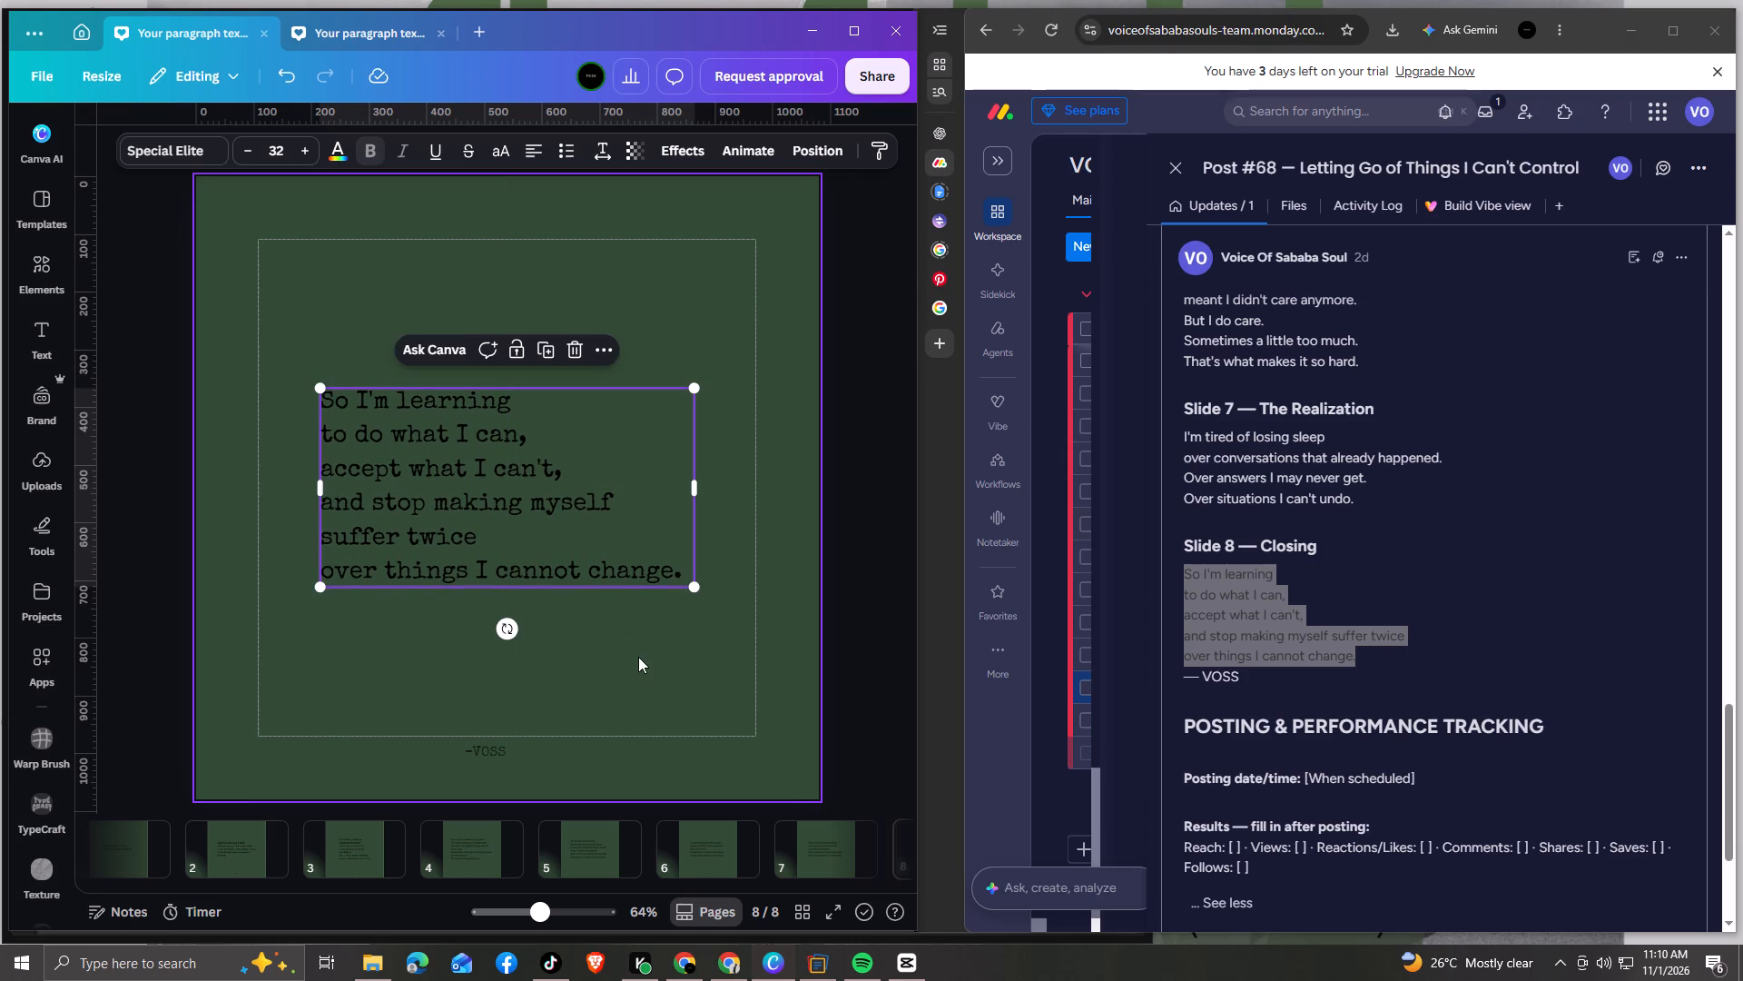
pyautogui.click(639, 659)
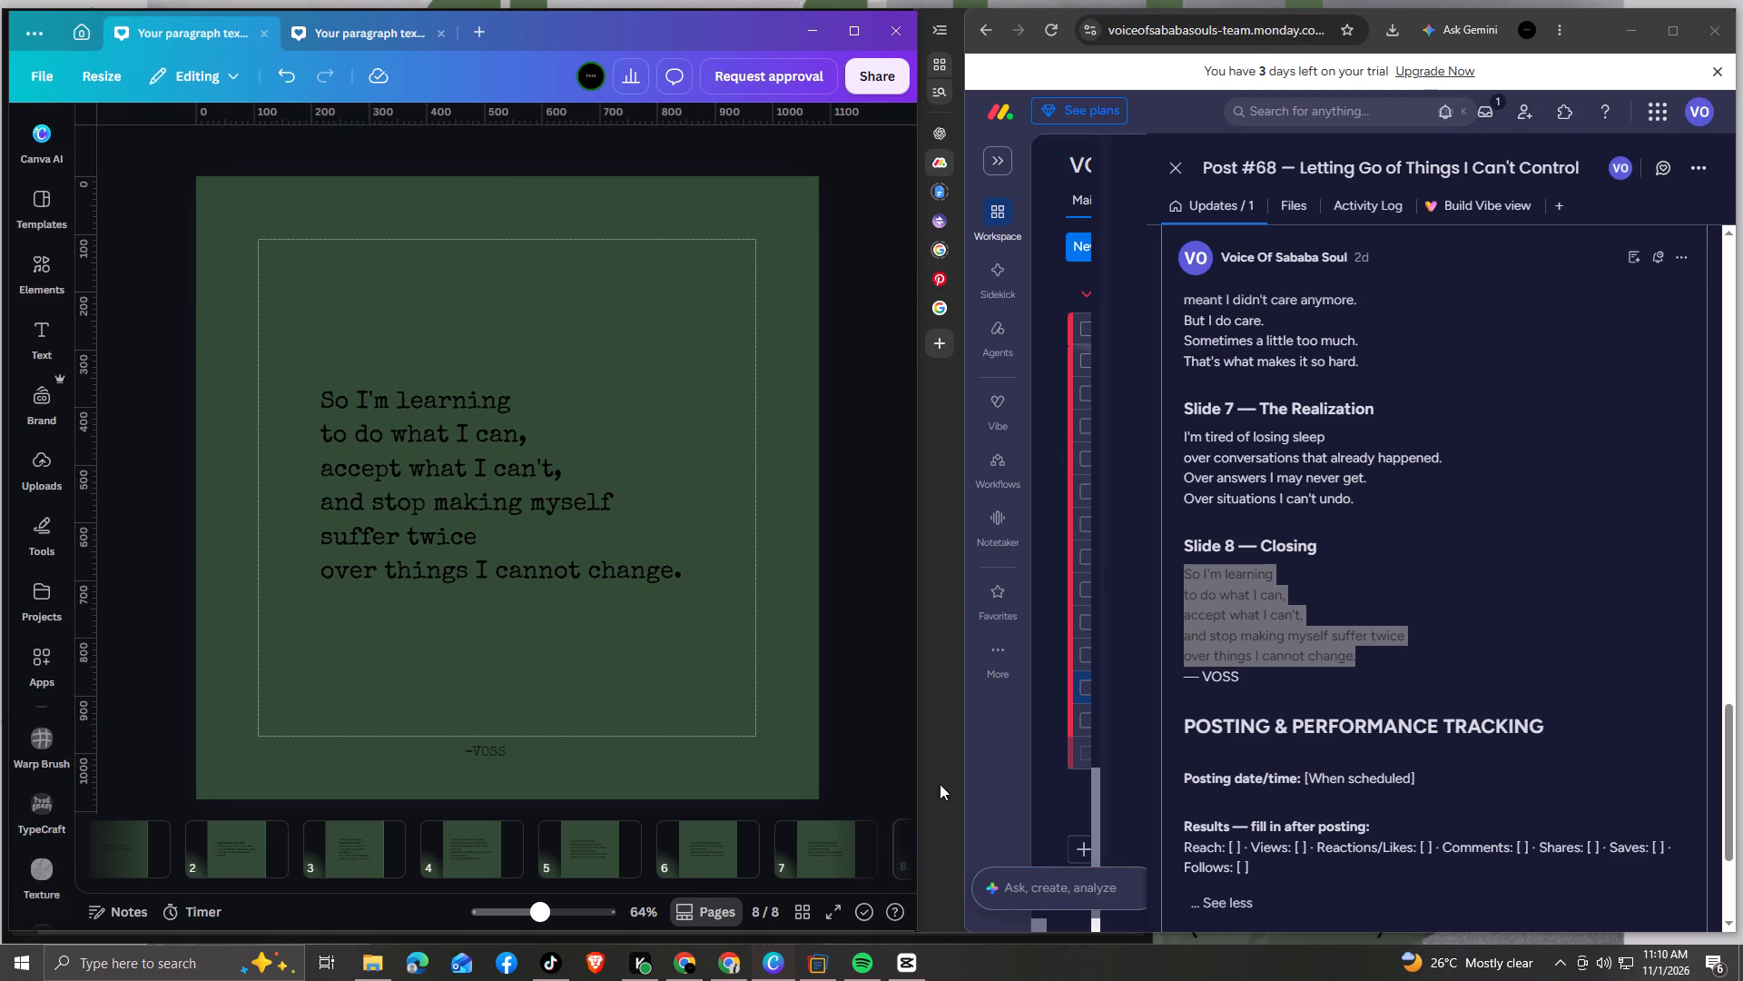
# Change the green background on all pages to the brief's background colour, #310c0c.
pyautogui.click(597, 266)
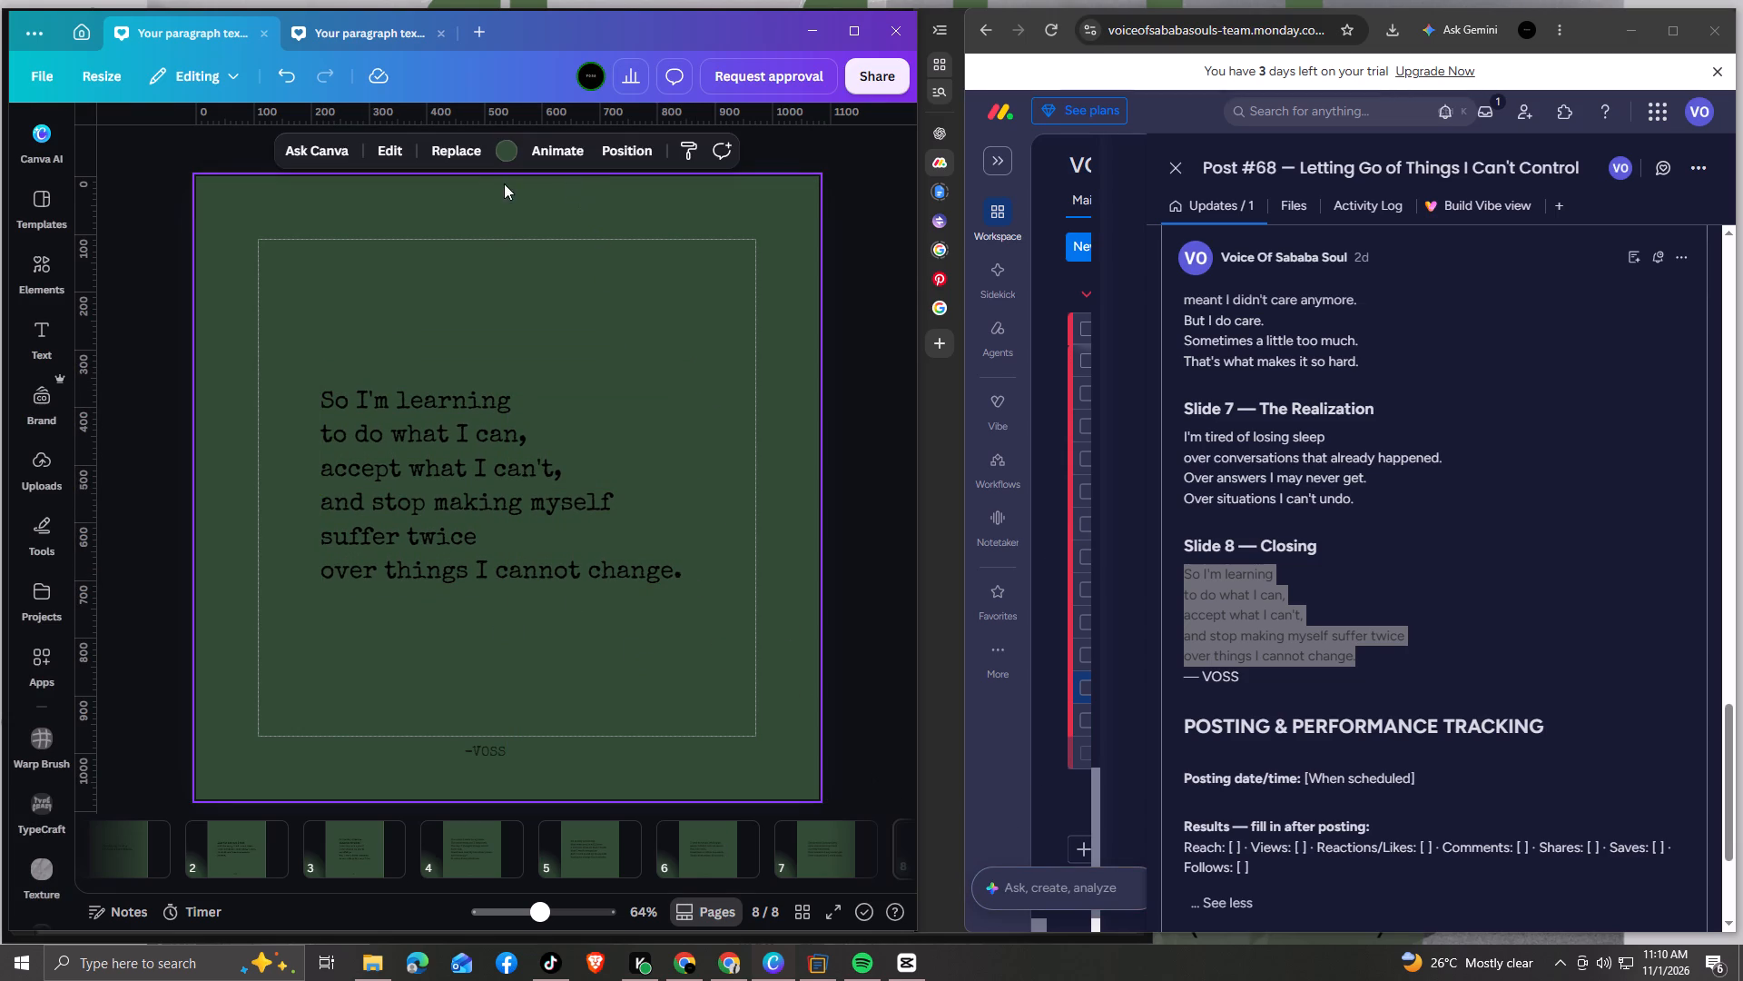
pyautogui.click(507, 158)
pyautogui.scroll(9, 1380, 628)
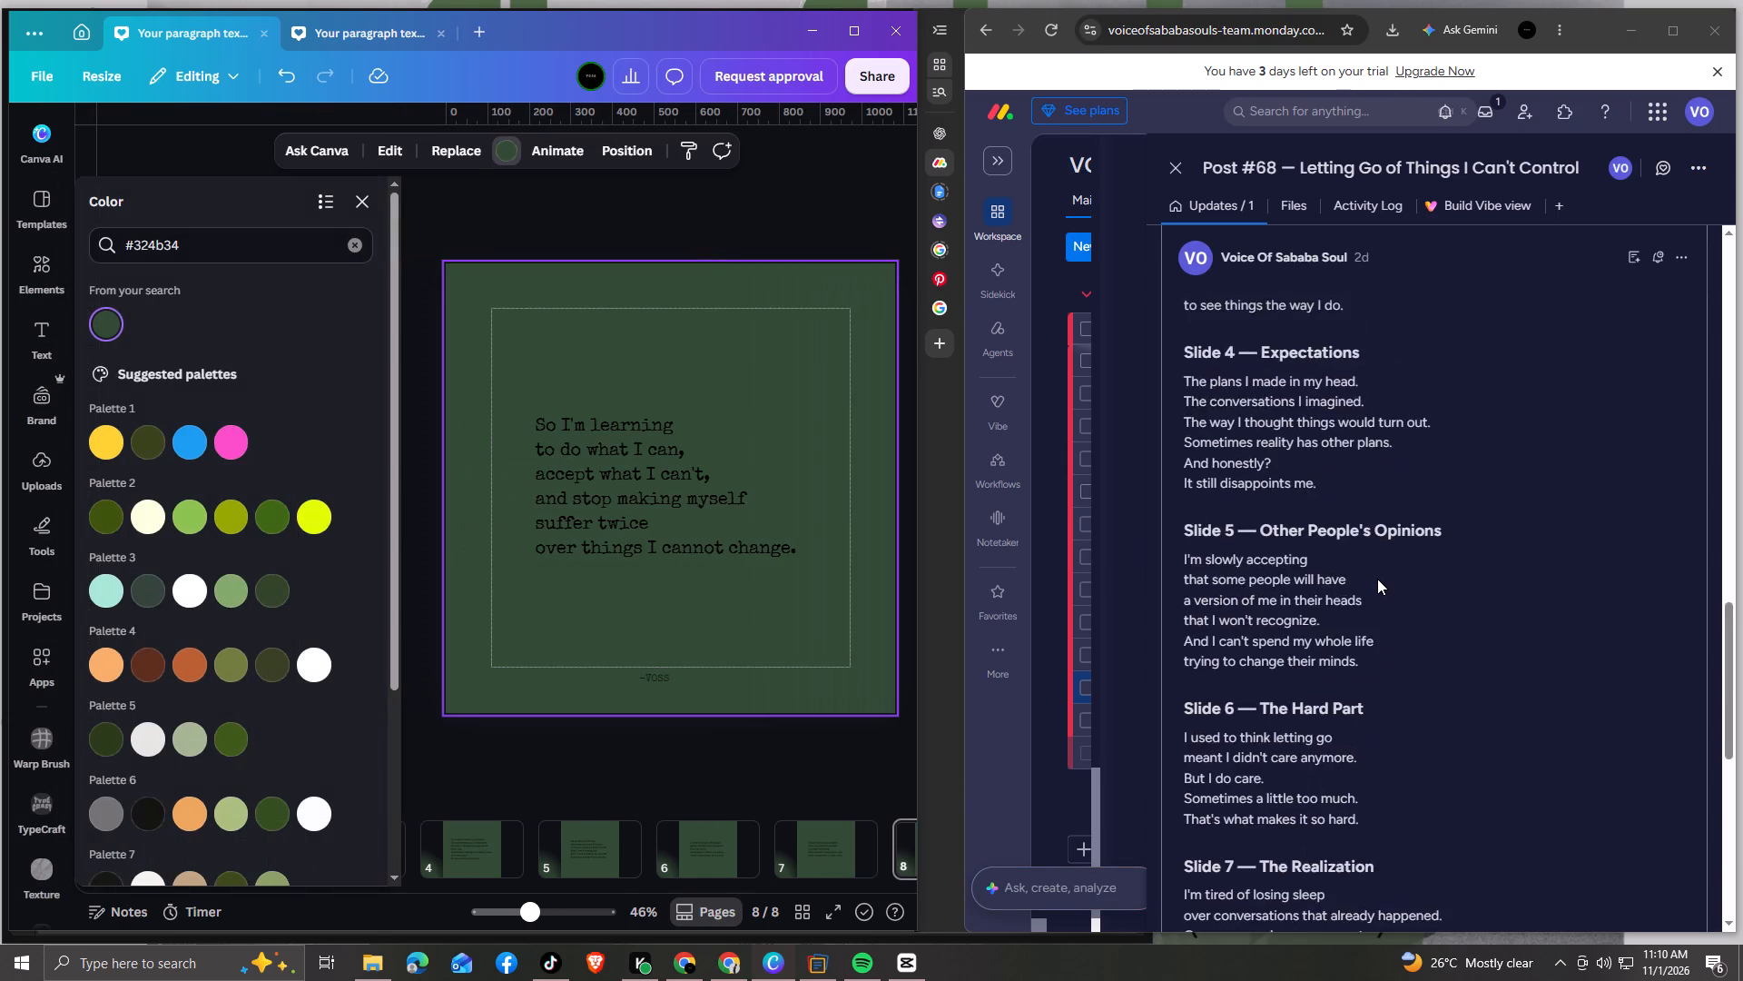
pyautogui.scroll(13, 1377, 579)
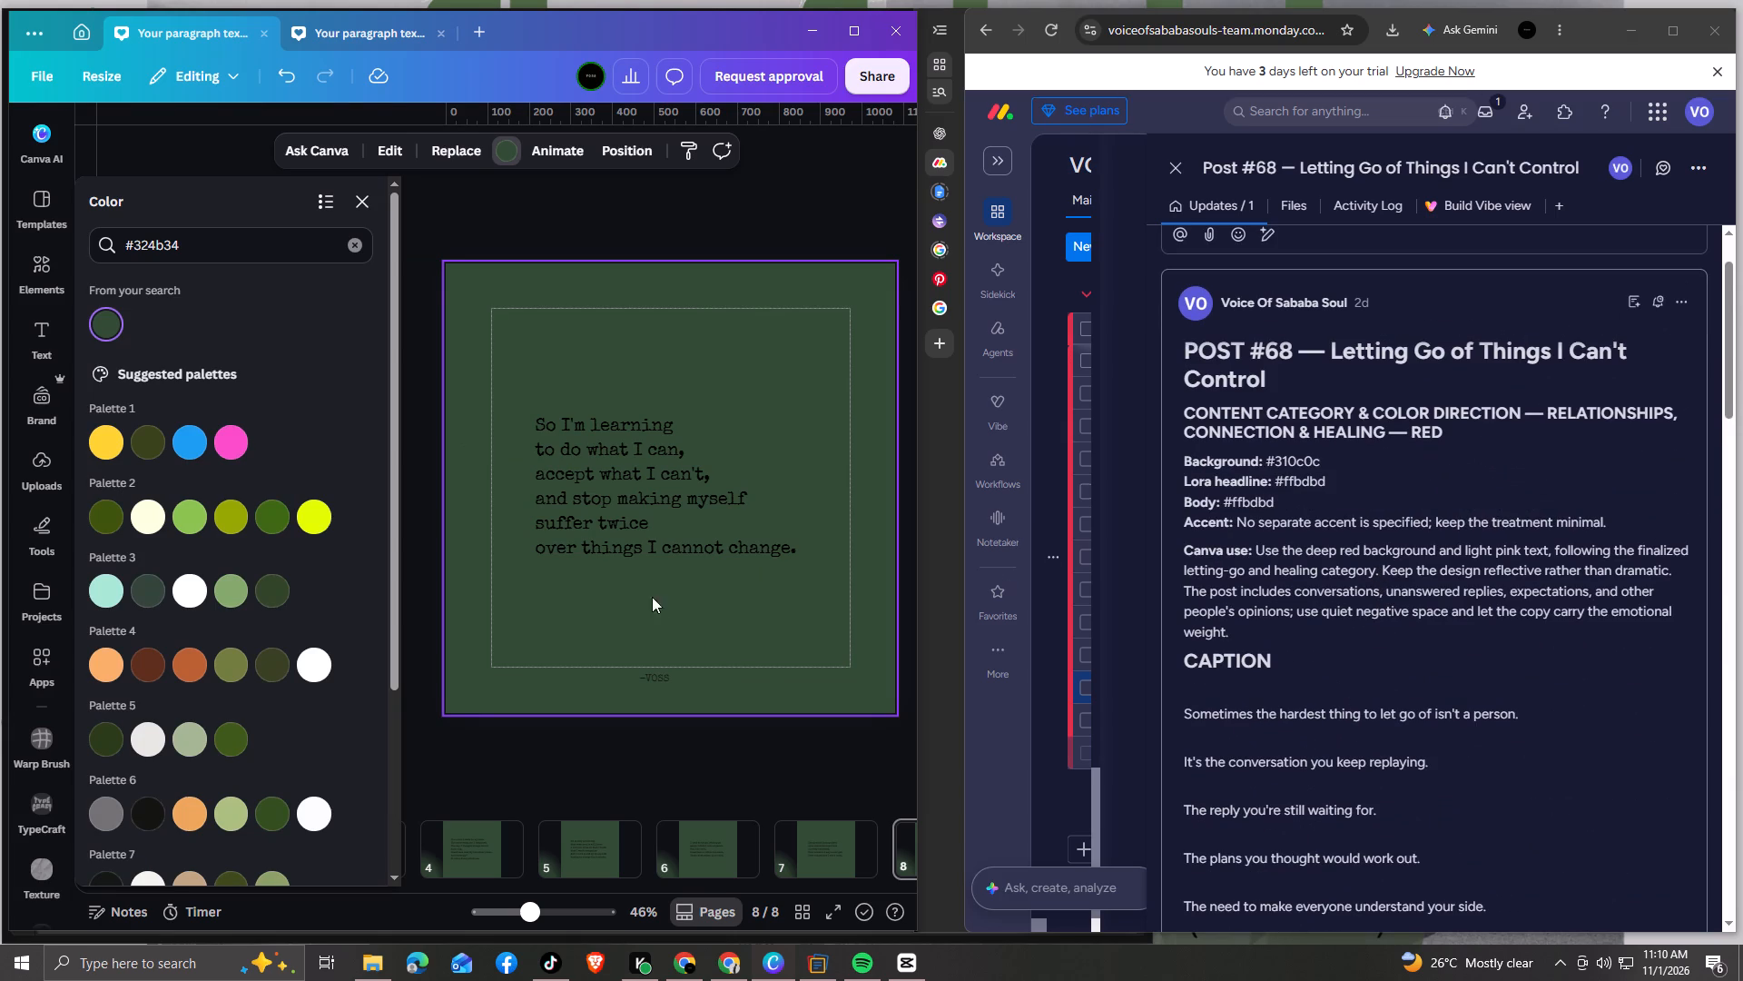
pyautogui.moveTo(1267, 454); pyautogui.dragTo(1319, 456)
pyautogui.hotkey('ctrl', 'c')
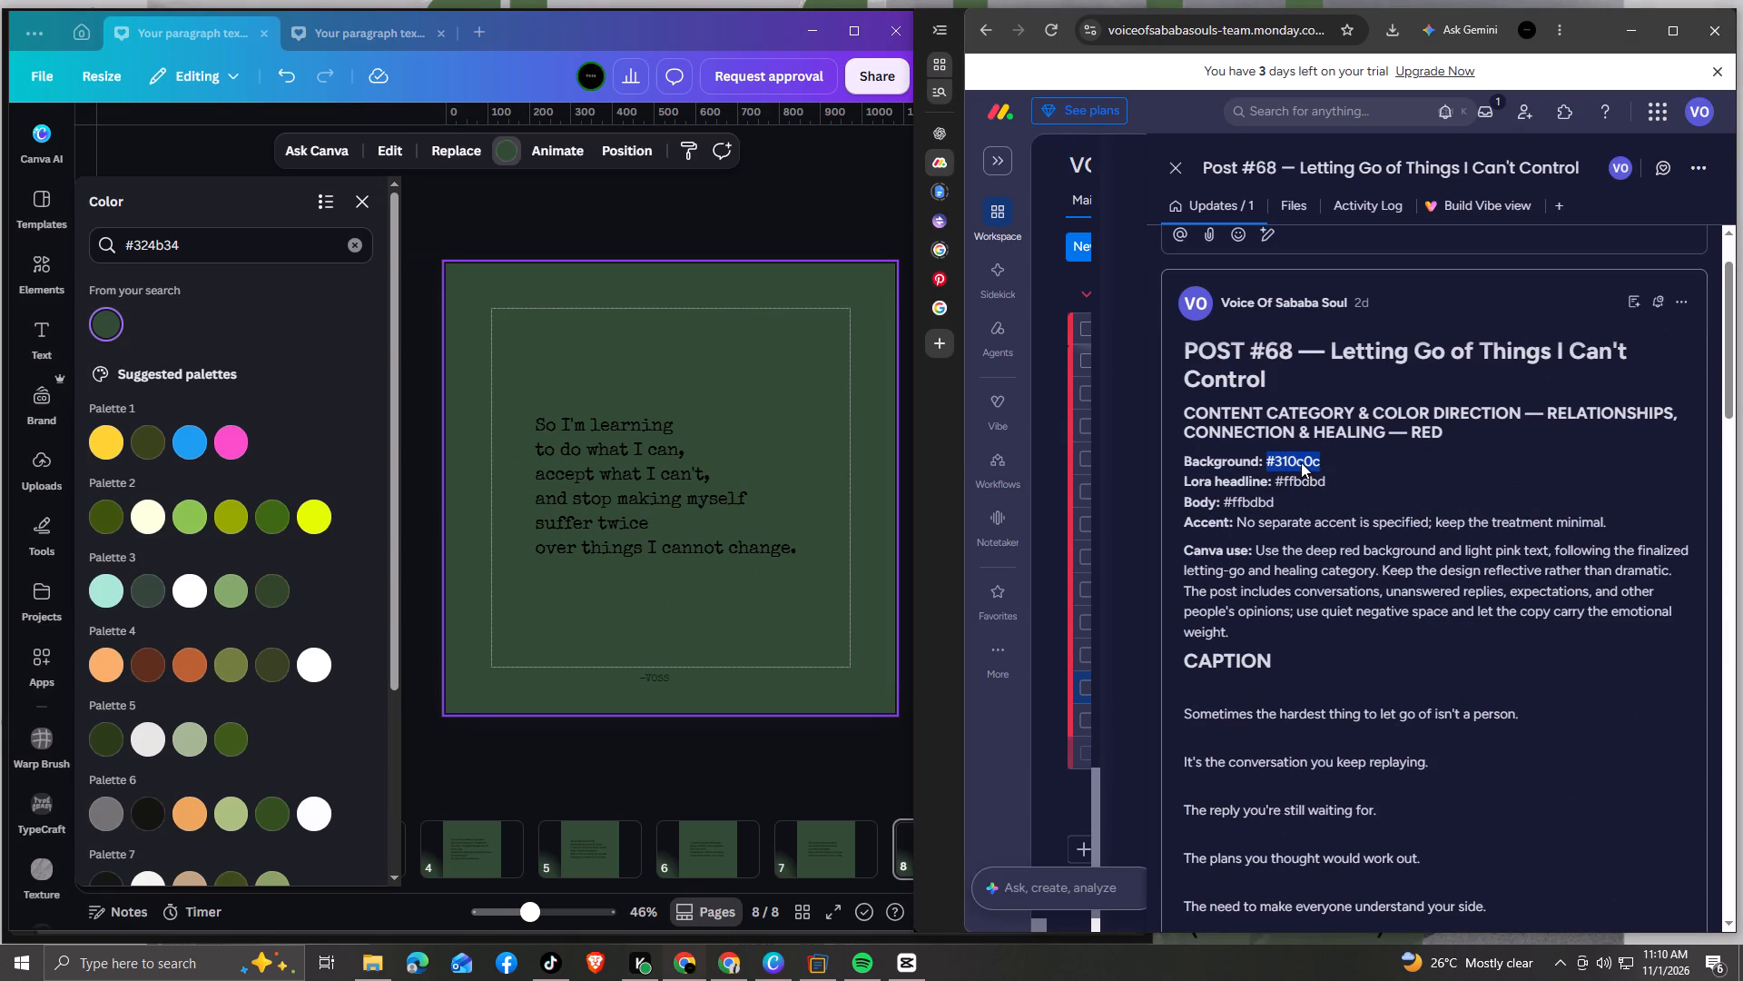
pyautogui.moveTo(369, 243); pyautogui.dragTo(357, 242)
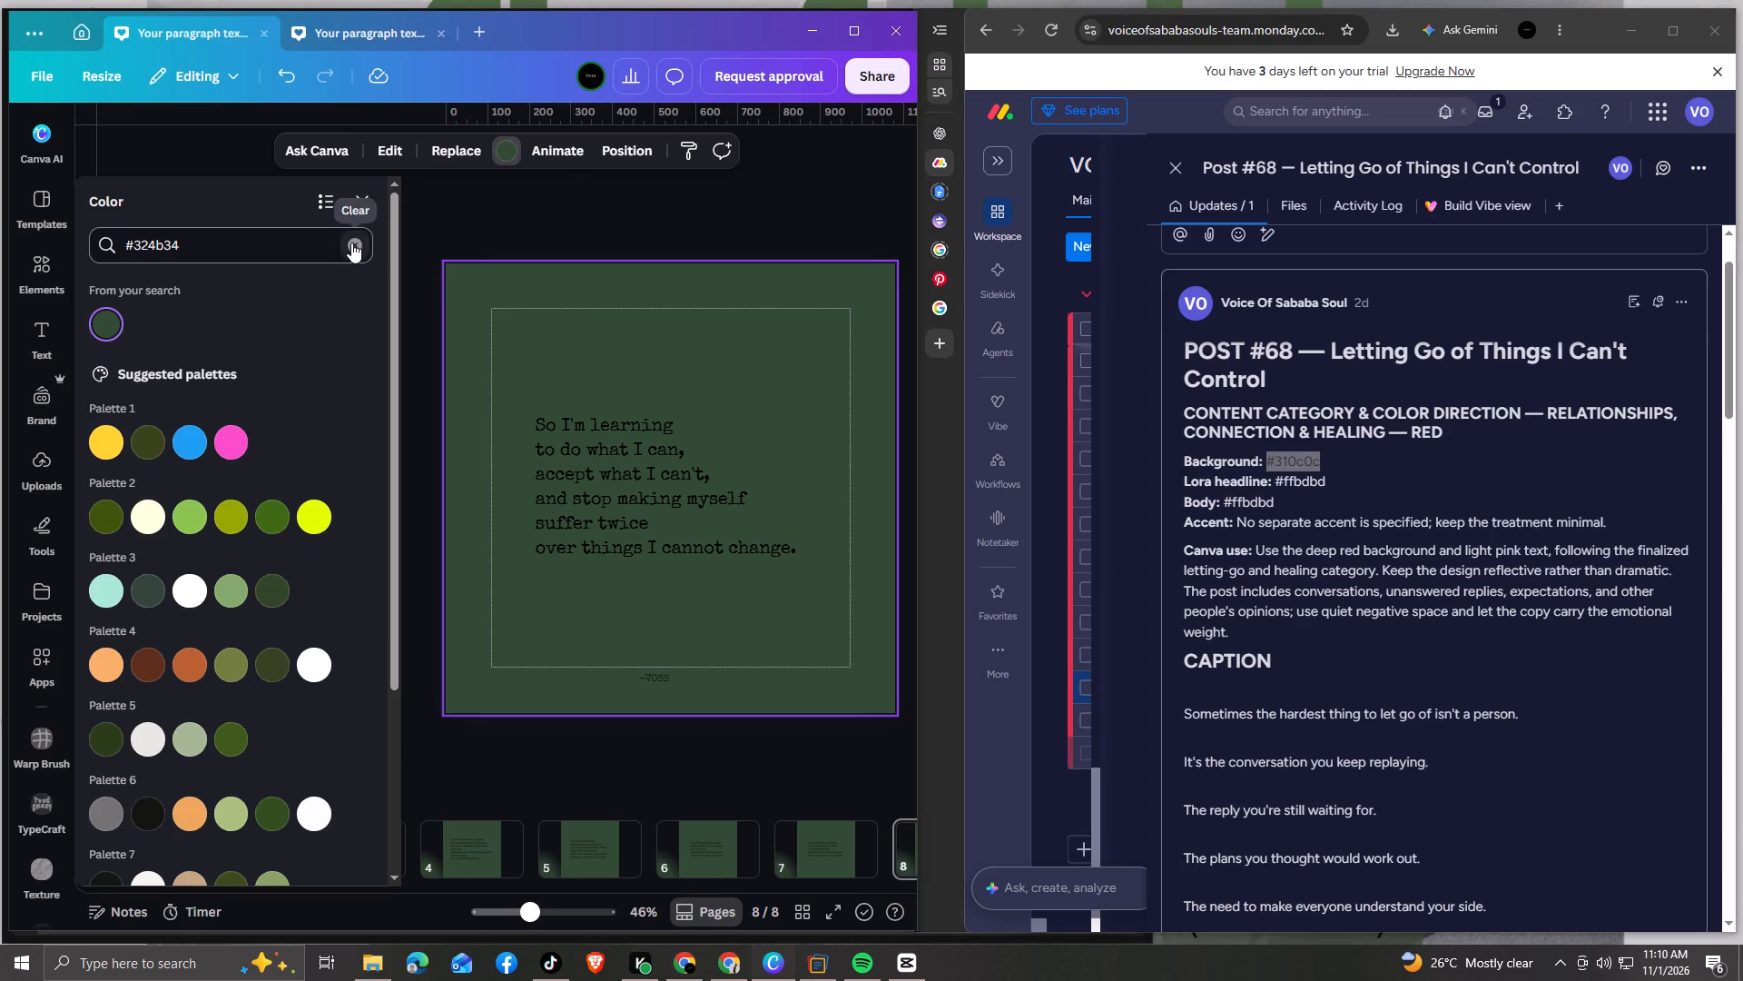
pyautogui.click(351, 243)
pyautogui.click(305, 249)
pyautogui.hotkey('ctrl', 'v')
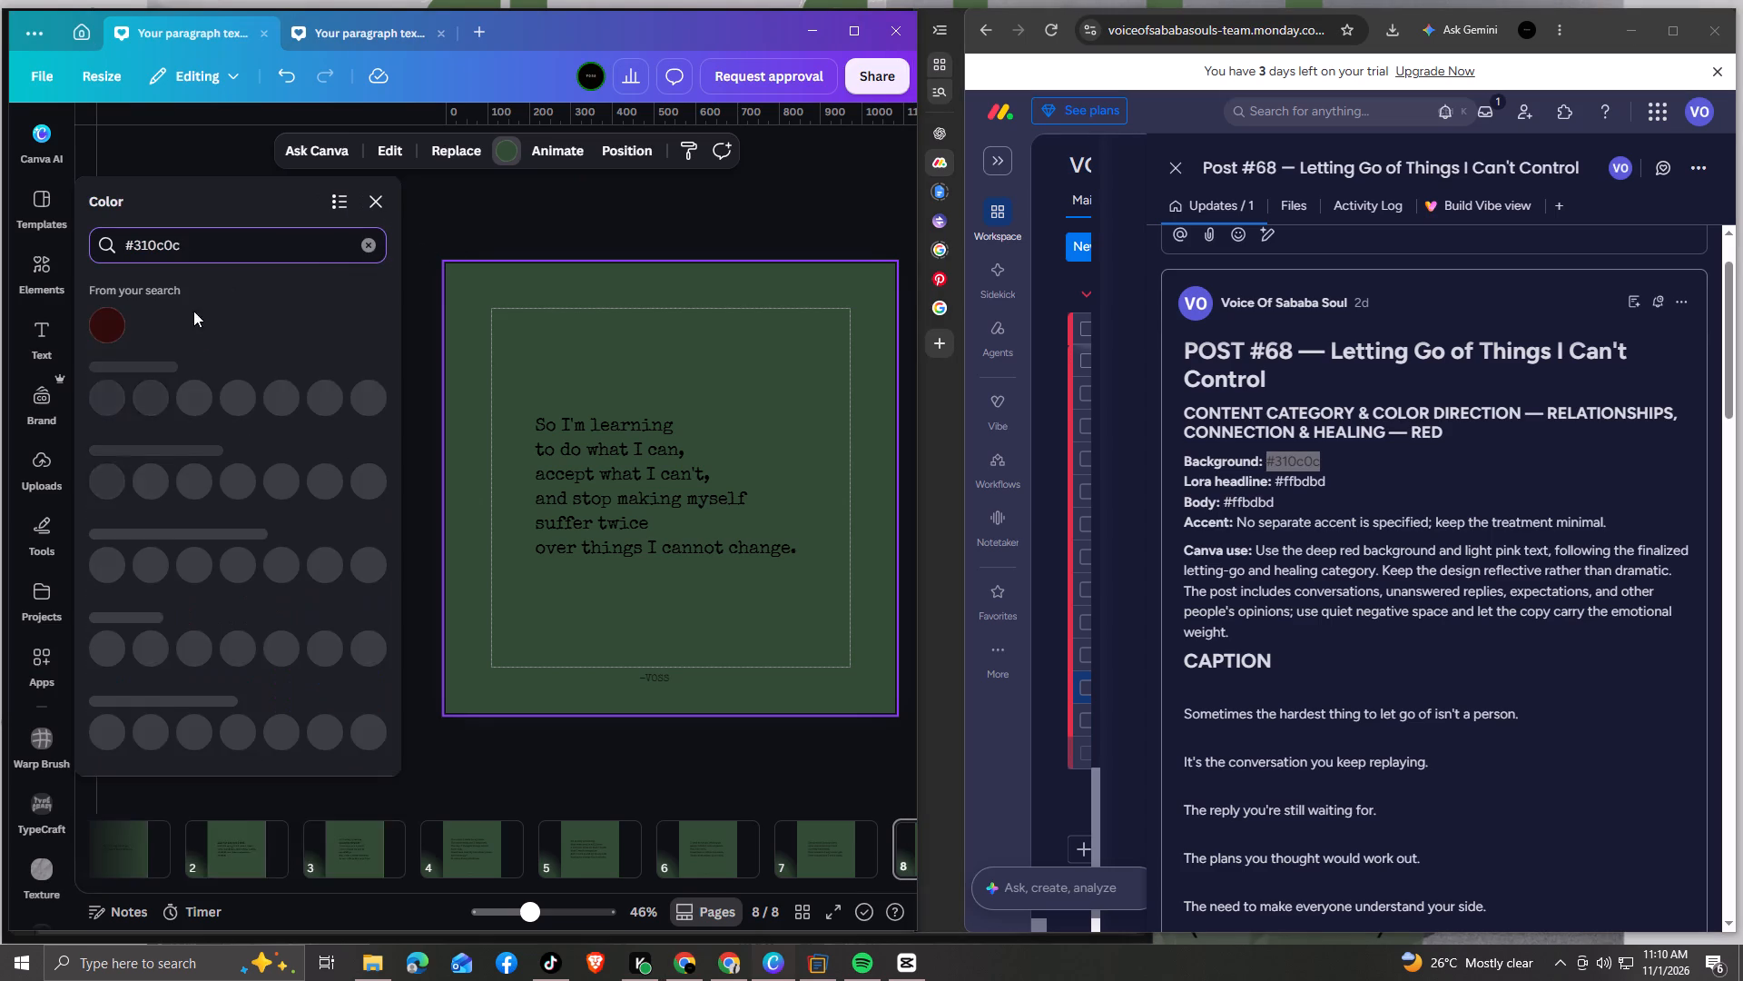
pyautogui.click(110, 321)
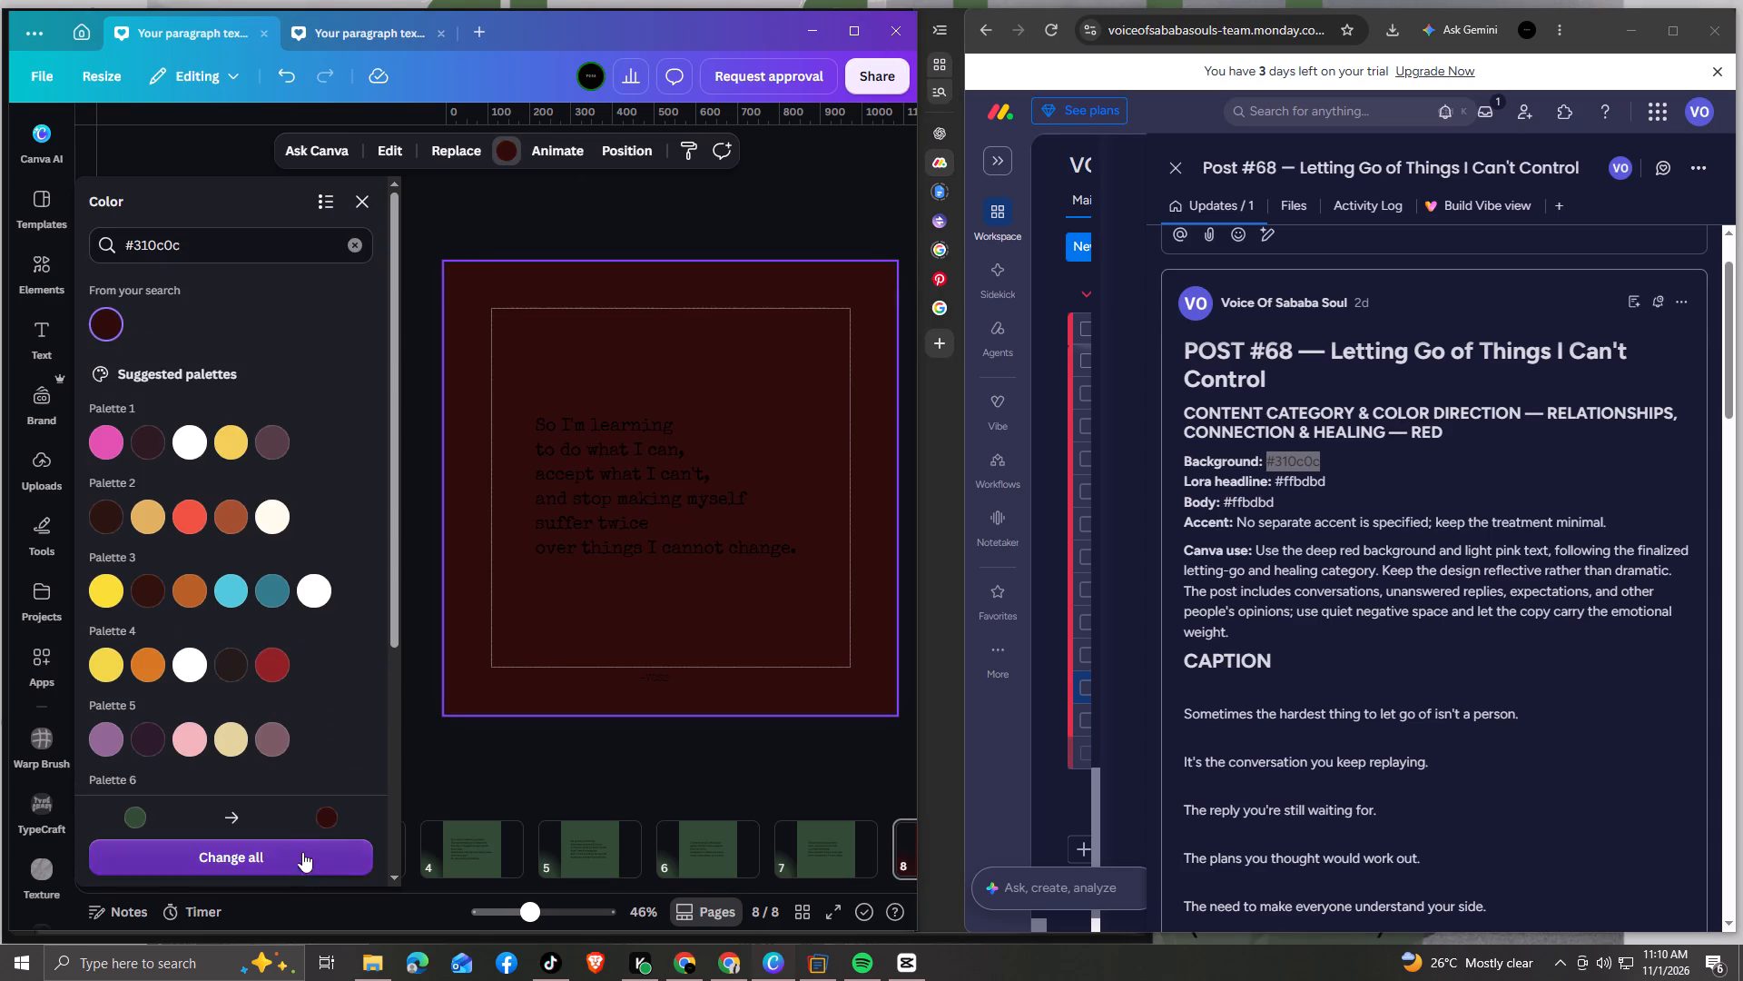
pyautogui.click(302, 852)
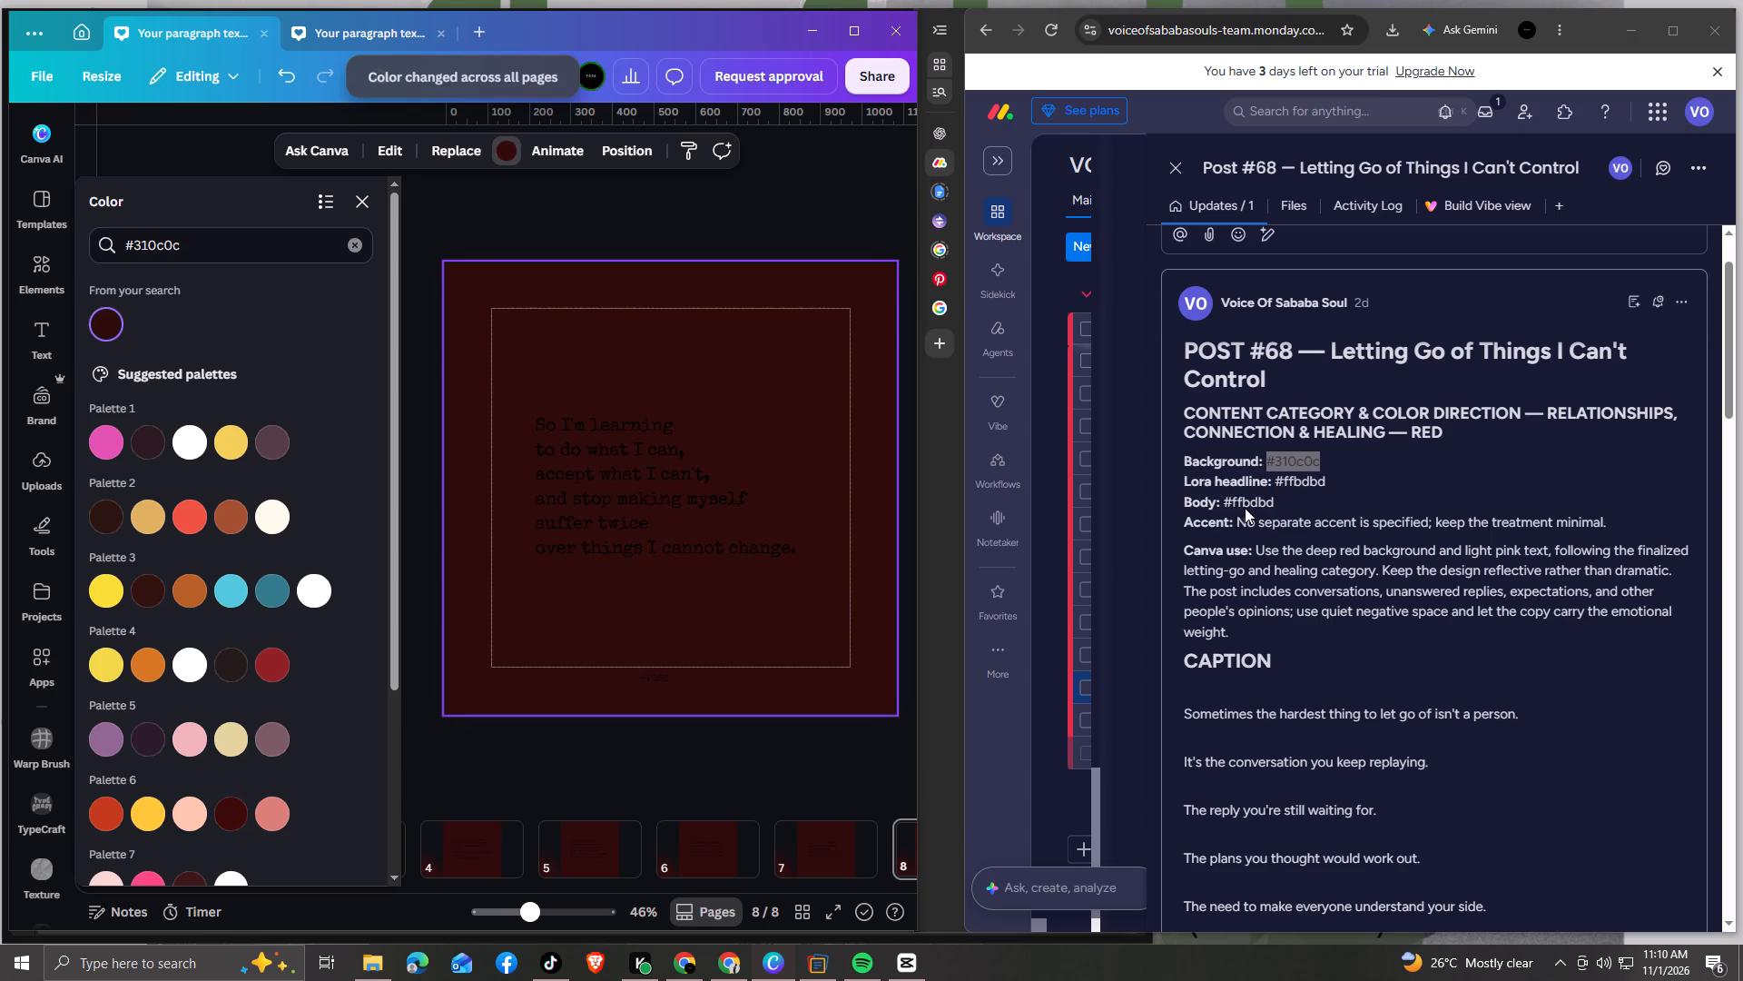
# Change the black text on all pages to the brief's body colour, #ffbdbd.
pyautogui.moveTo(1224, 500); pyautogui.dragTo(1277, 500)
pyautogui.hotkey('ctrl', 'c')
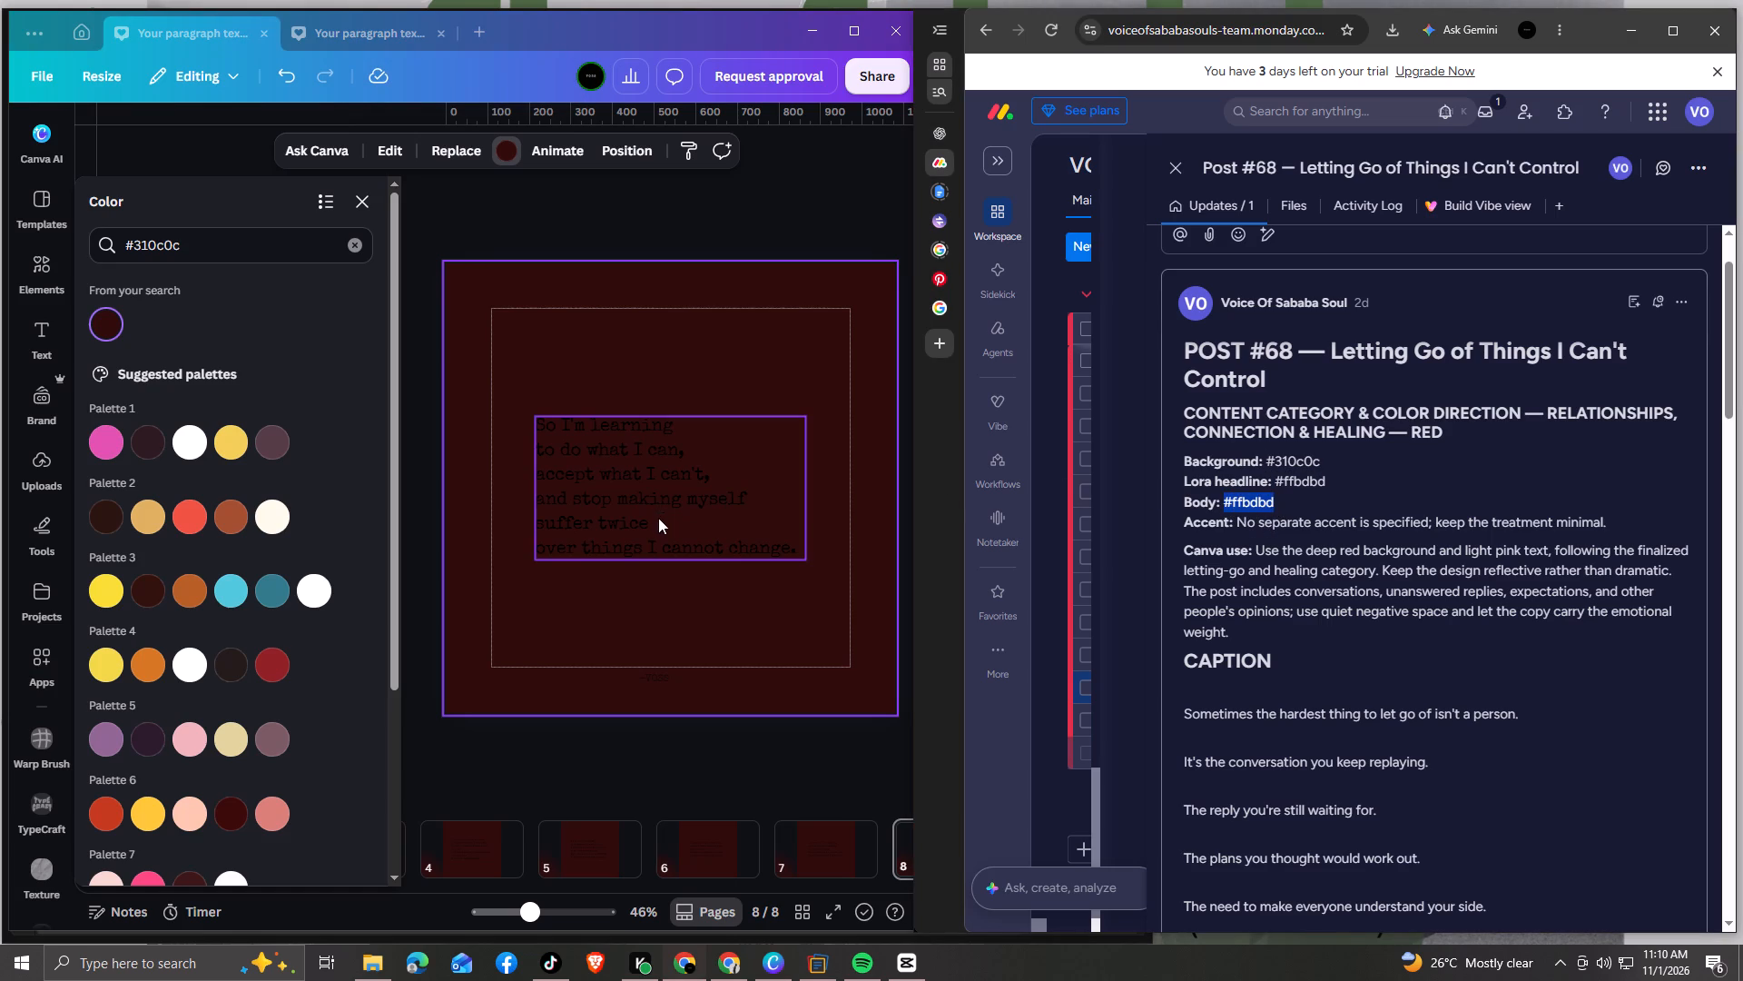
pyautogui.click(596, 494)
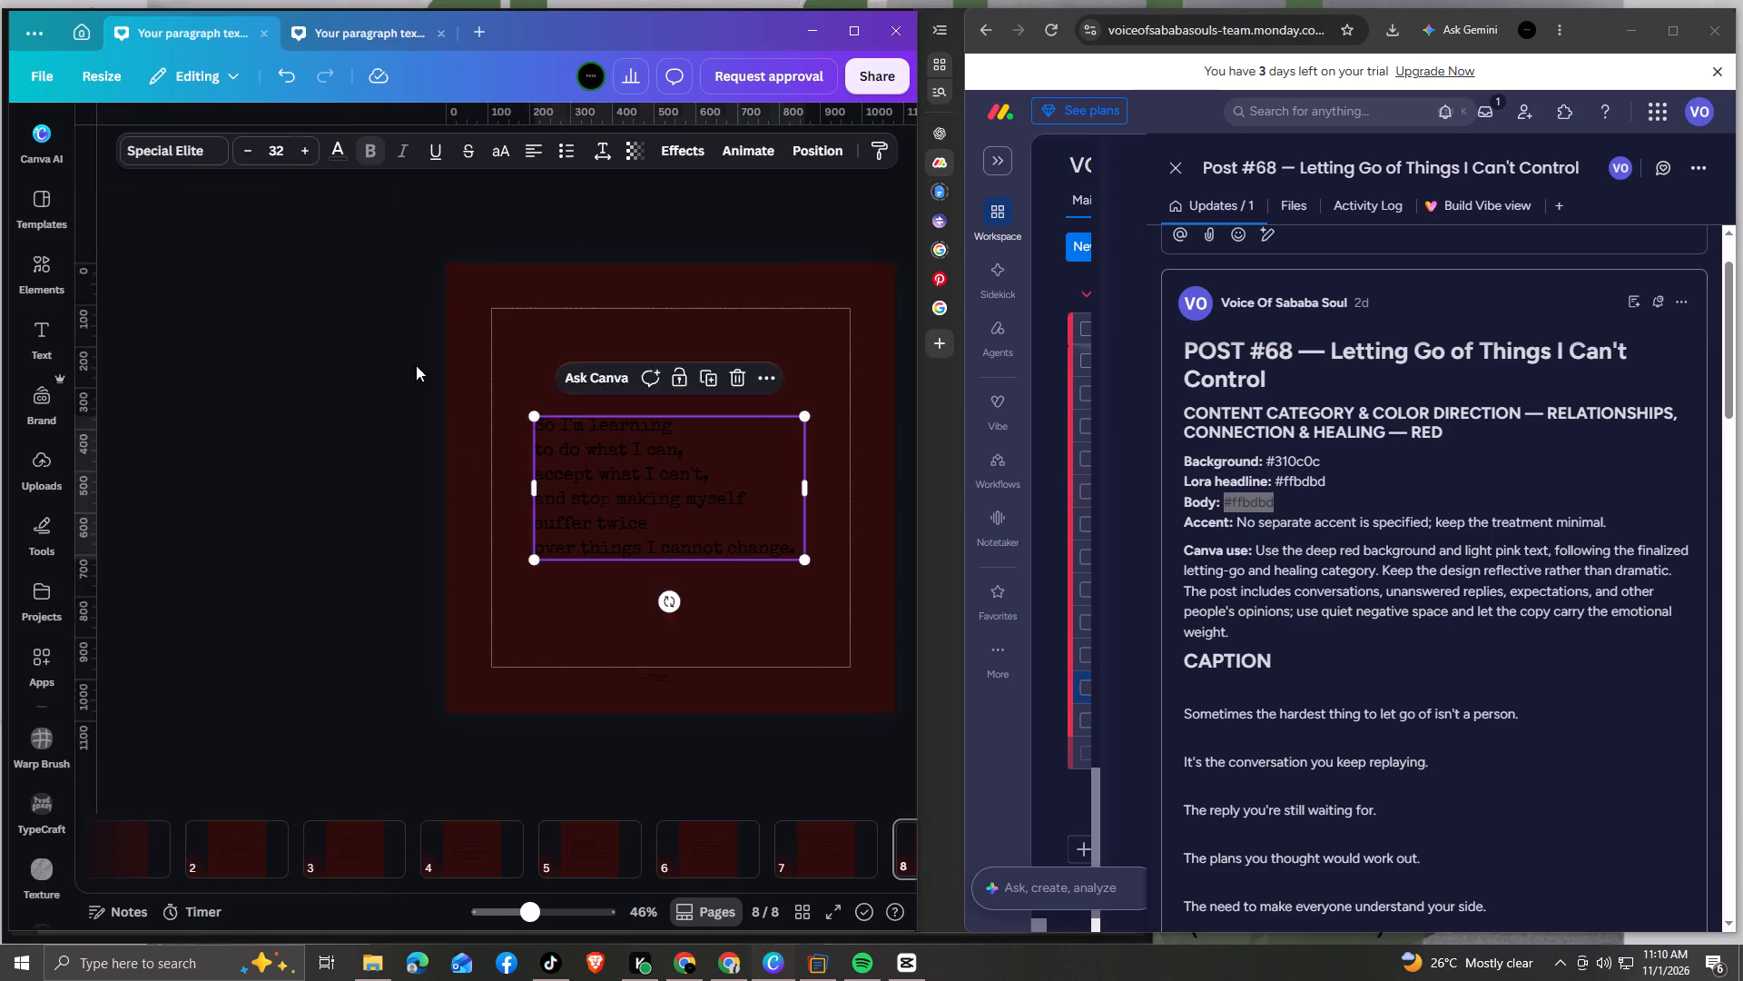
pyautogui.click(342, 154)
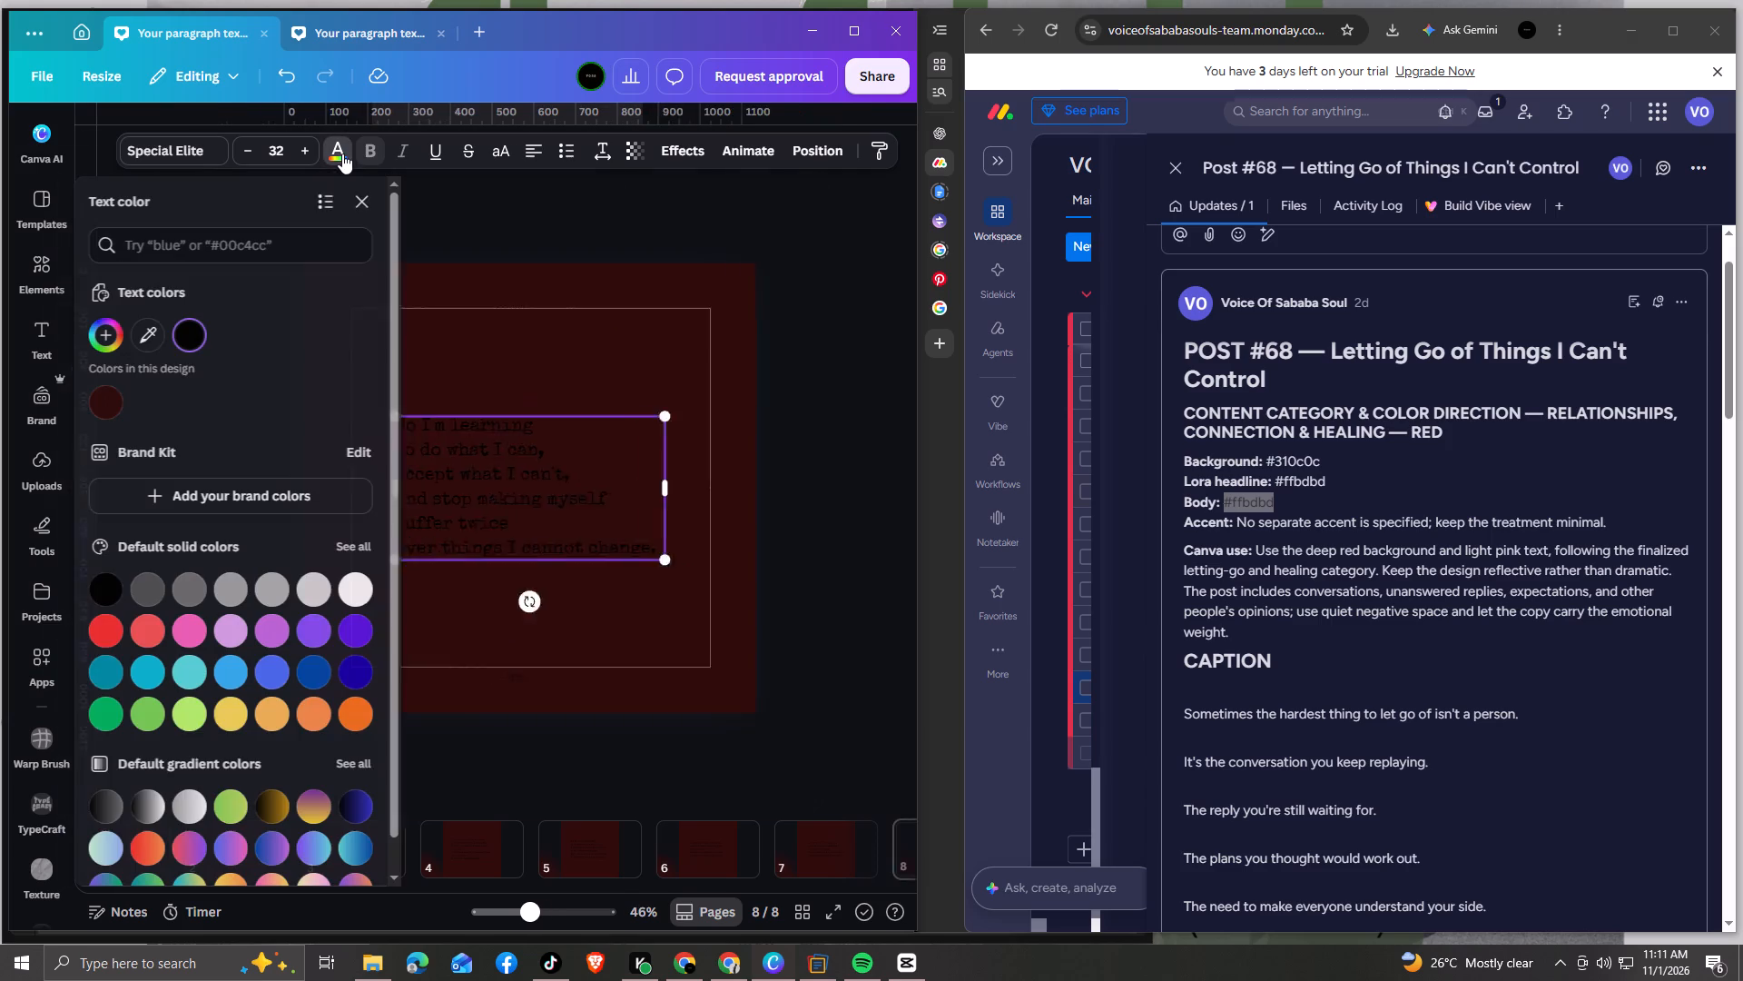
pyautogui.click(304, 240)
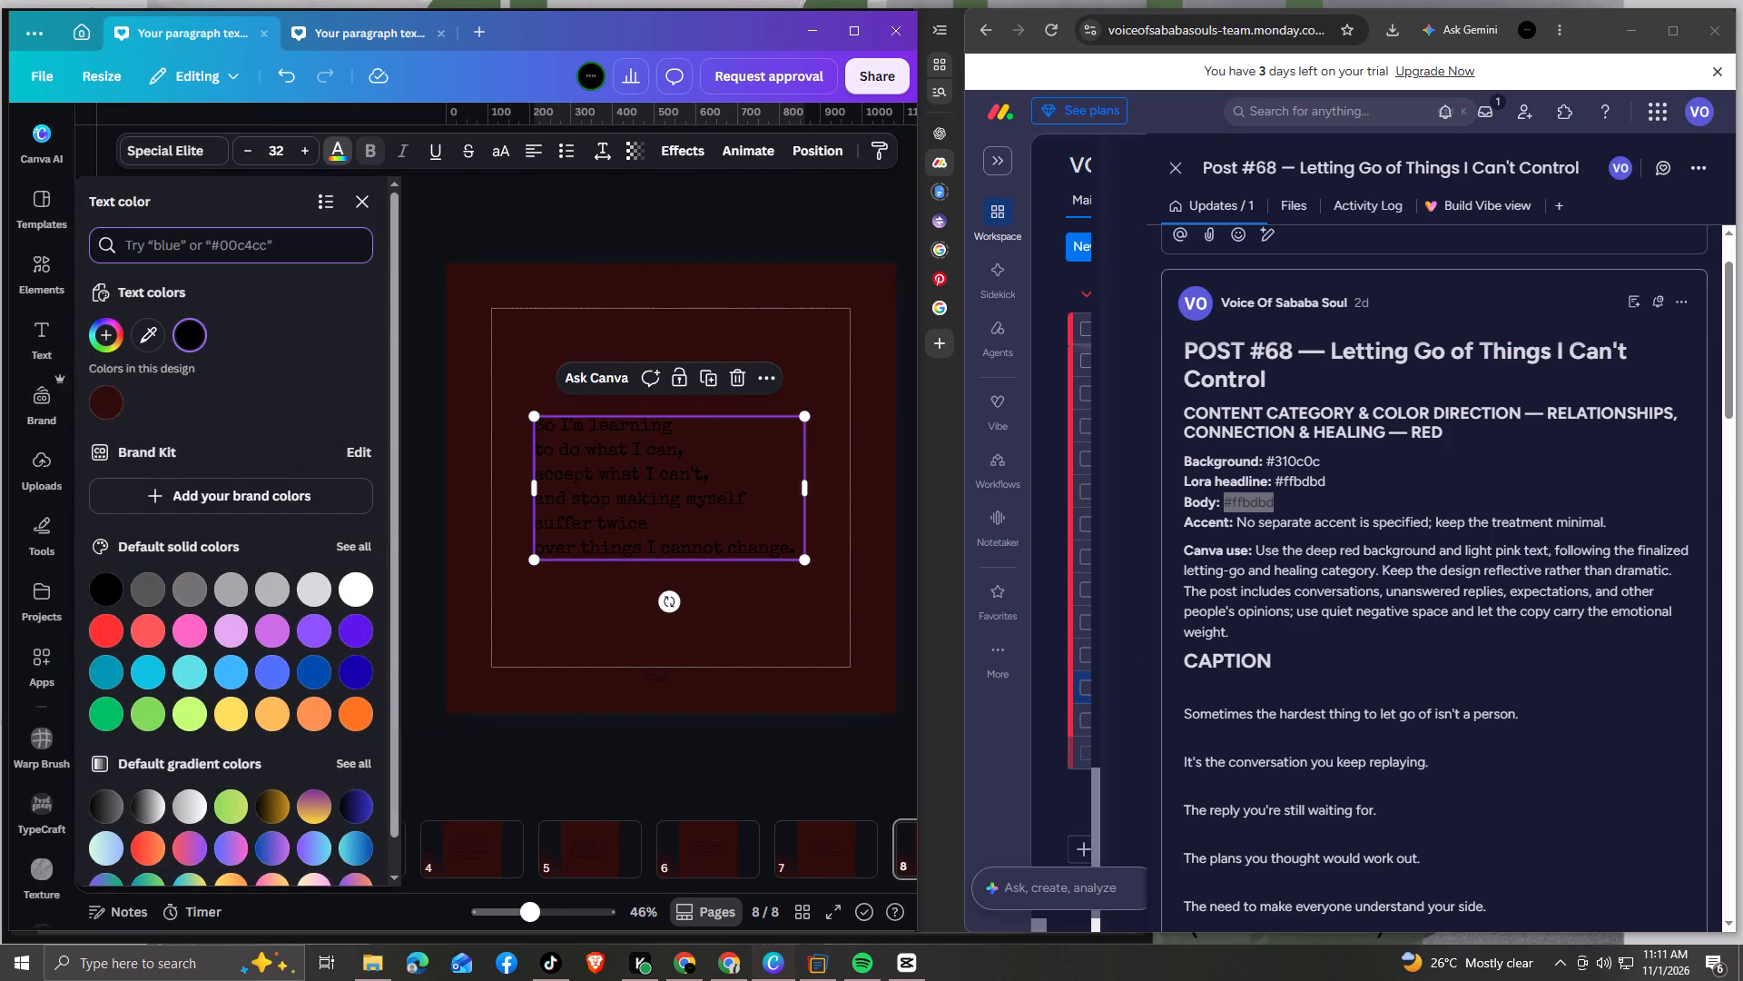
pyautogui.hotkey('ctrl', 'v')
pyautogui.click(107, 316)
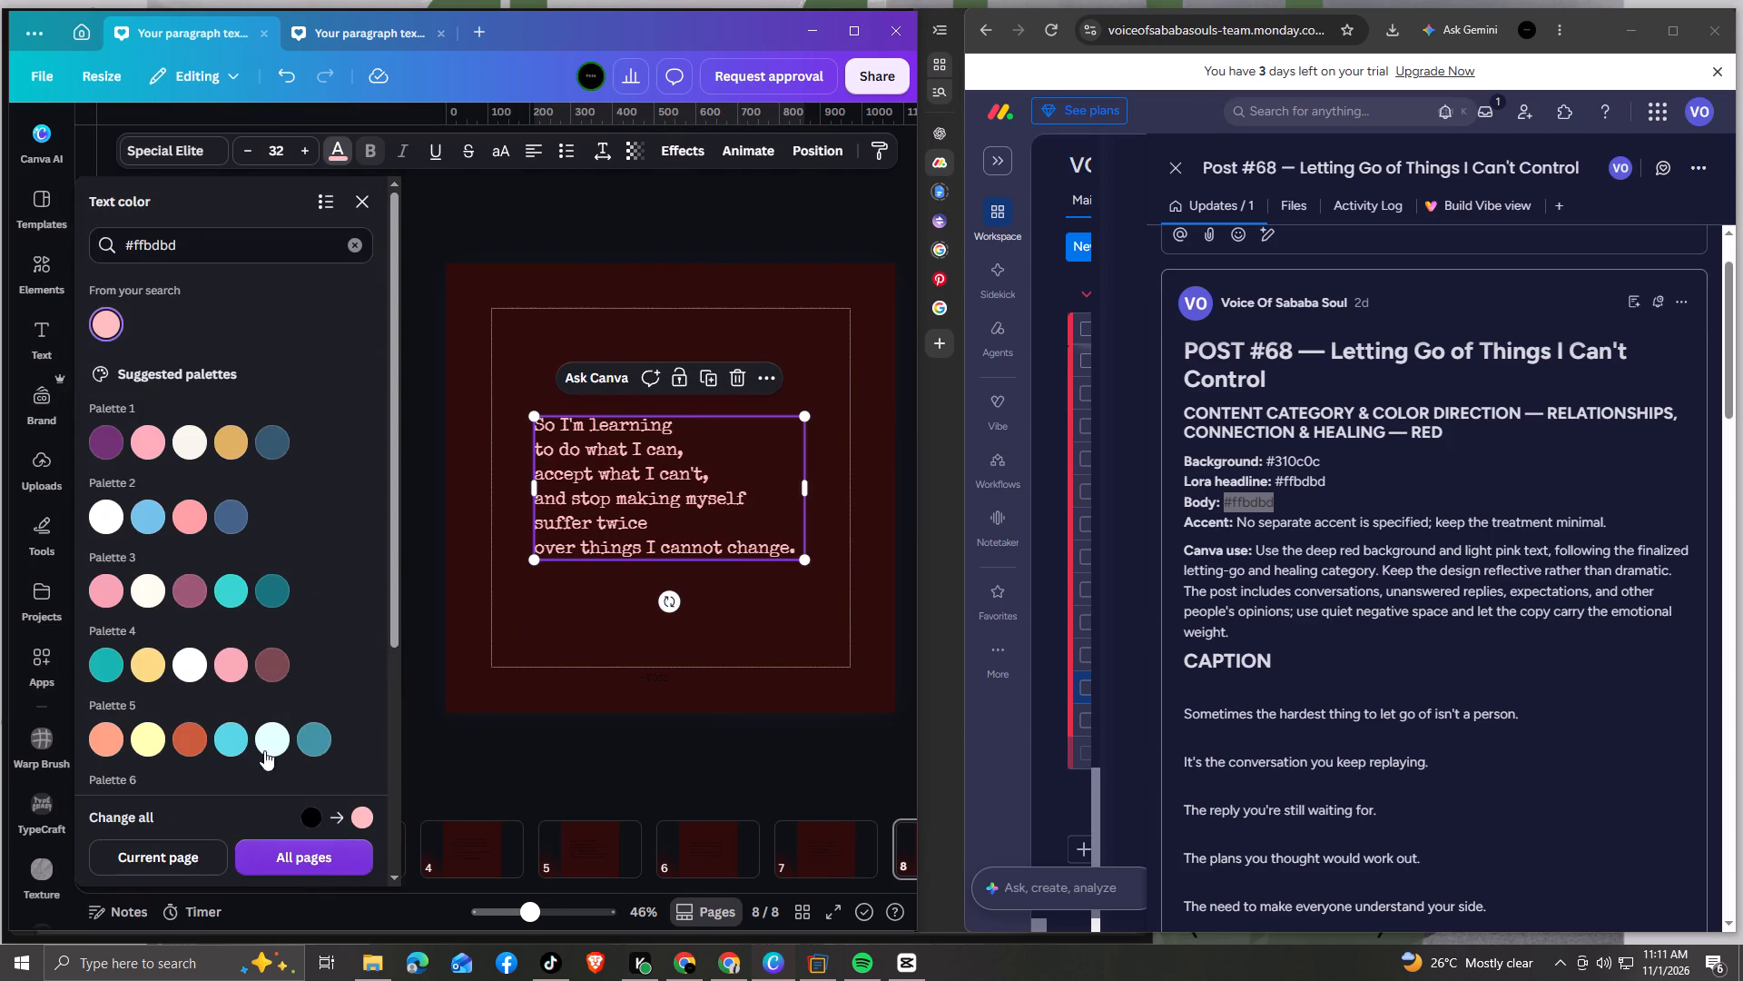
pyautogui.click(321, 863)
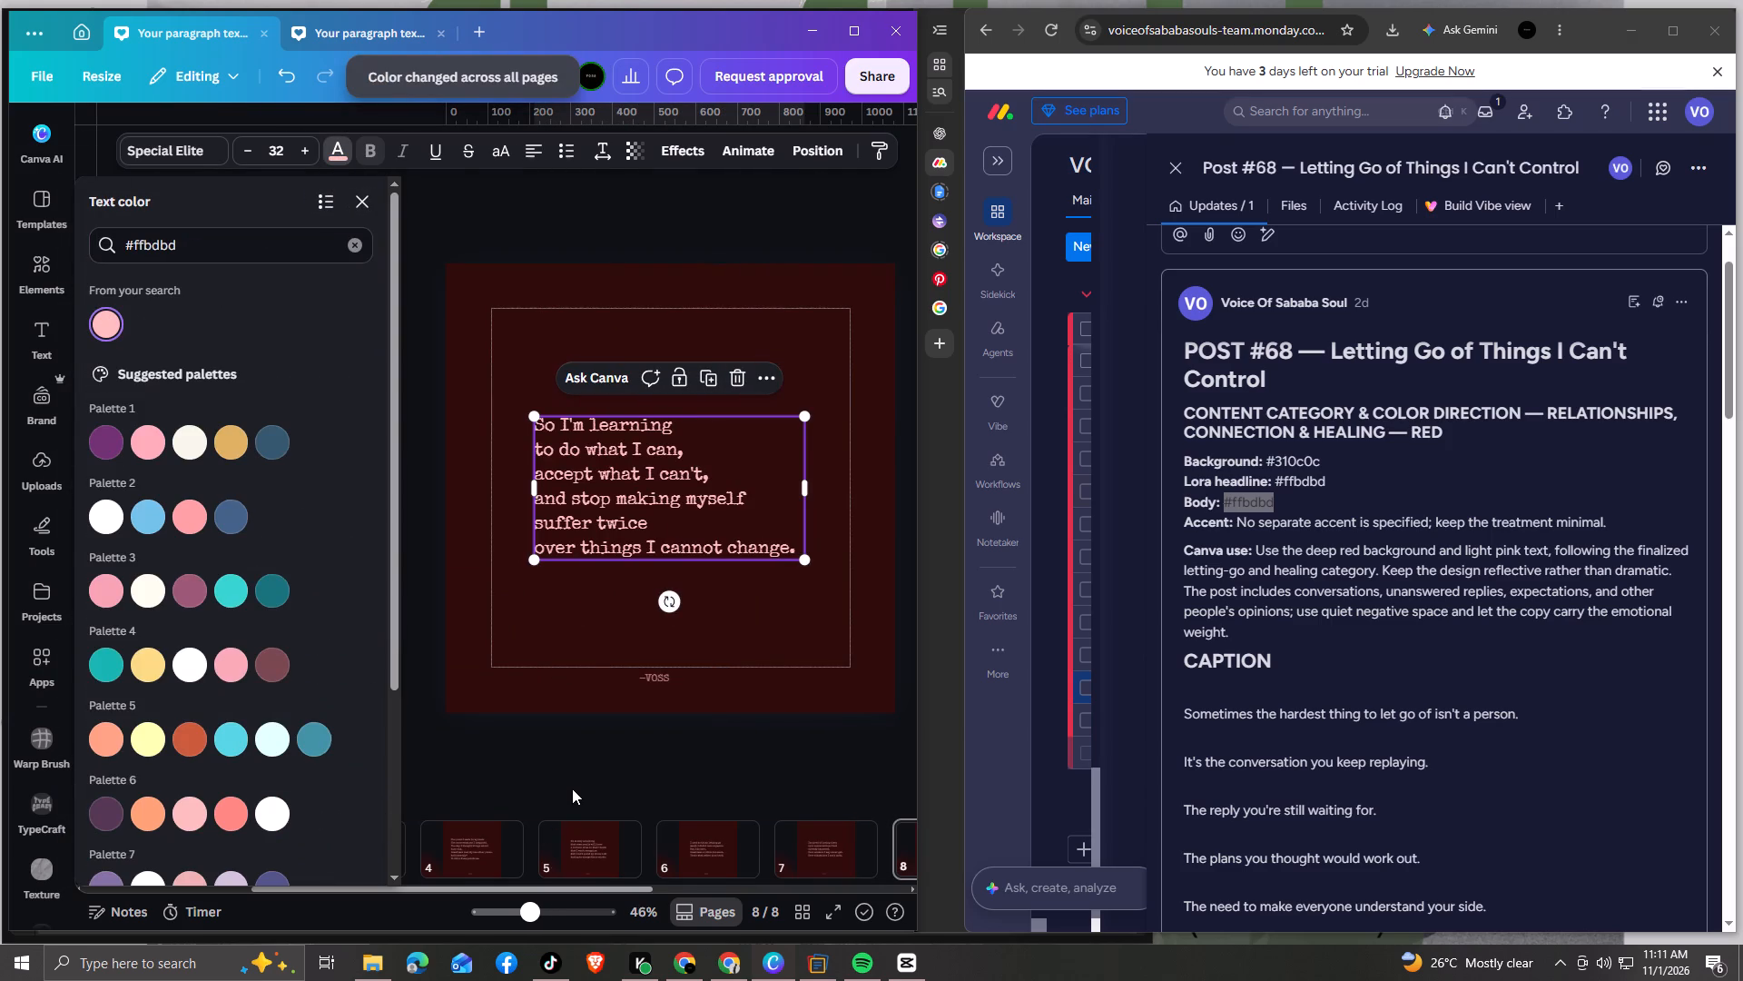
pyautogui.click(574, 786)
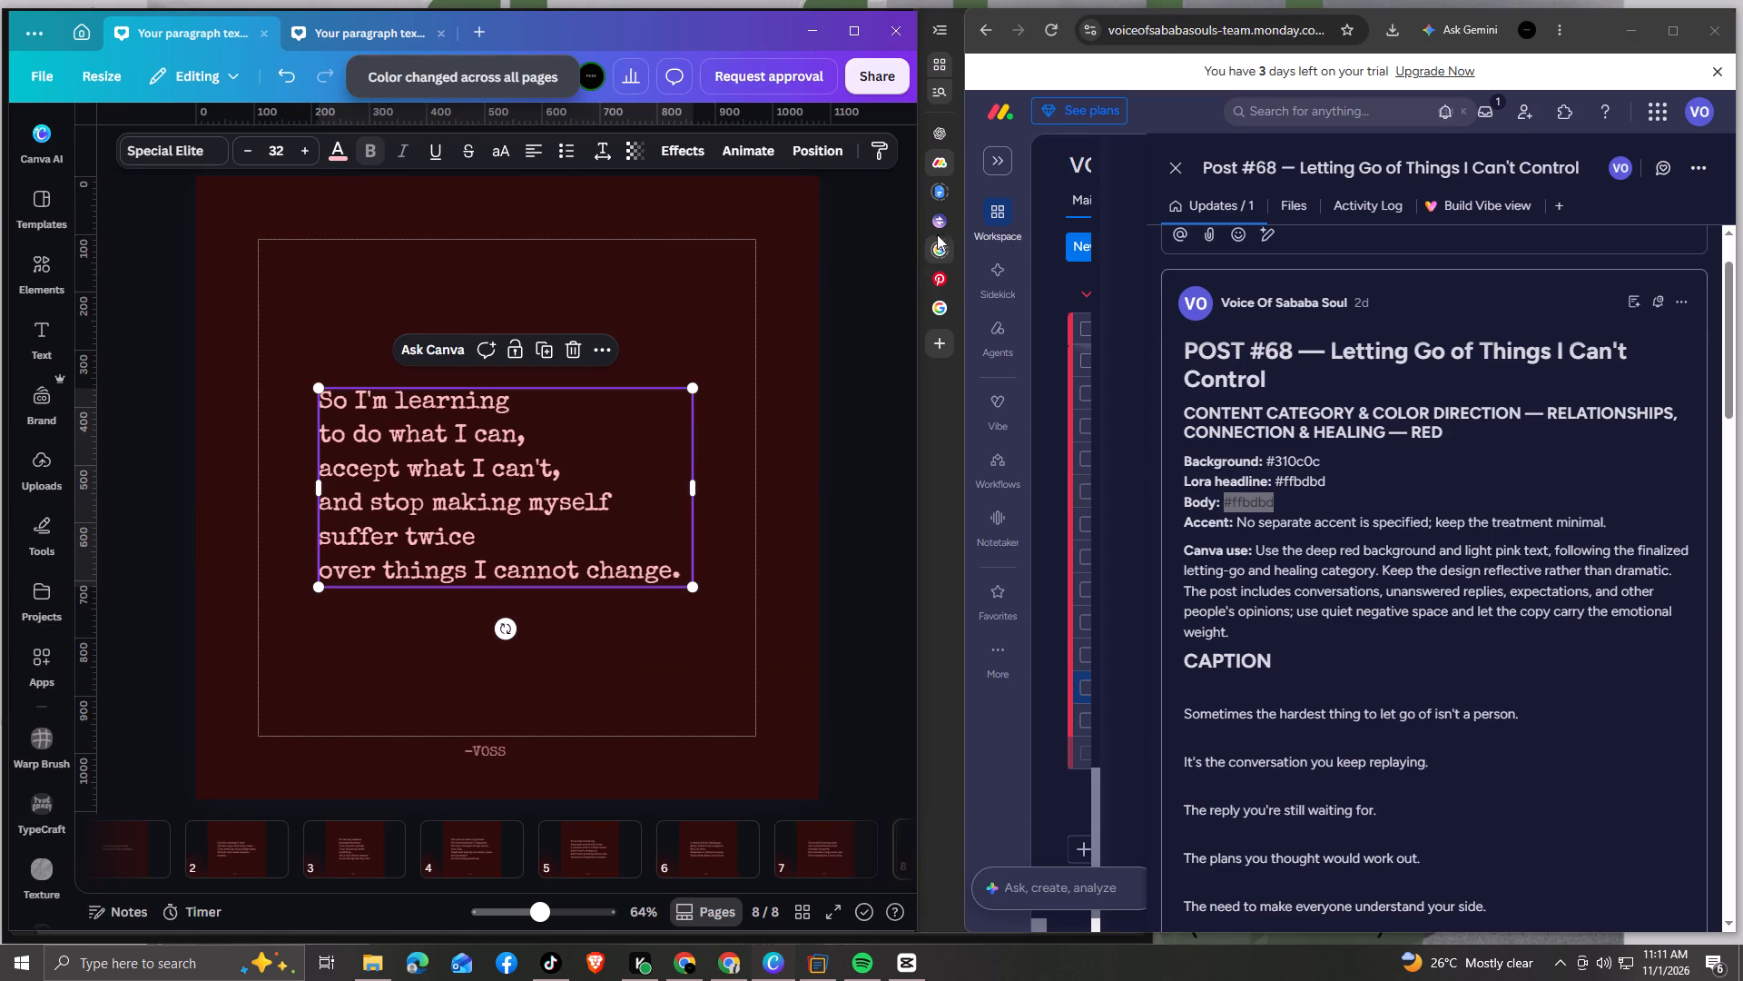
# Download all pages of the carousel as PNG.
pyautogui.click(891, 81)
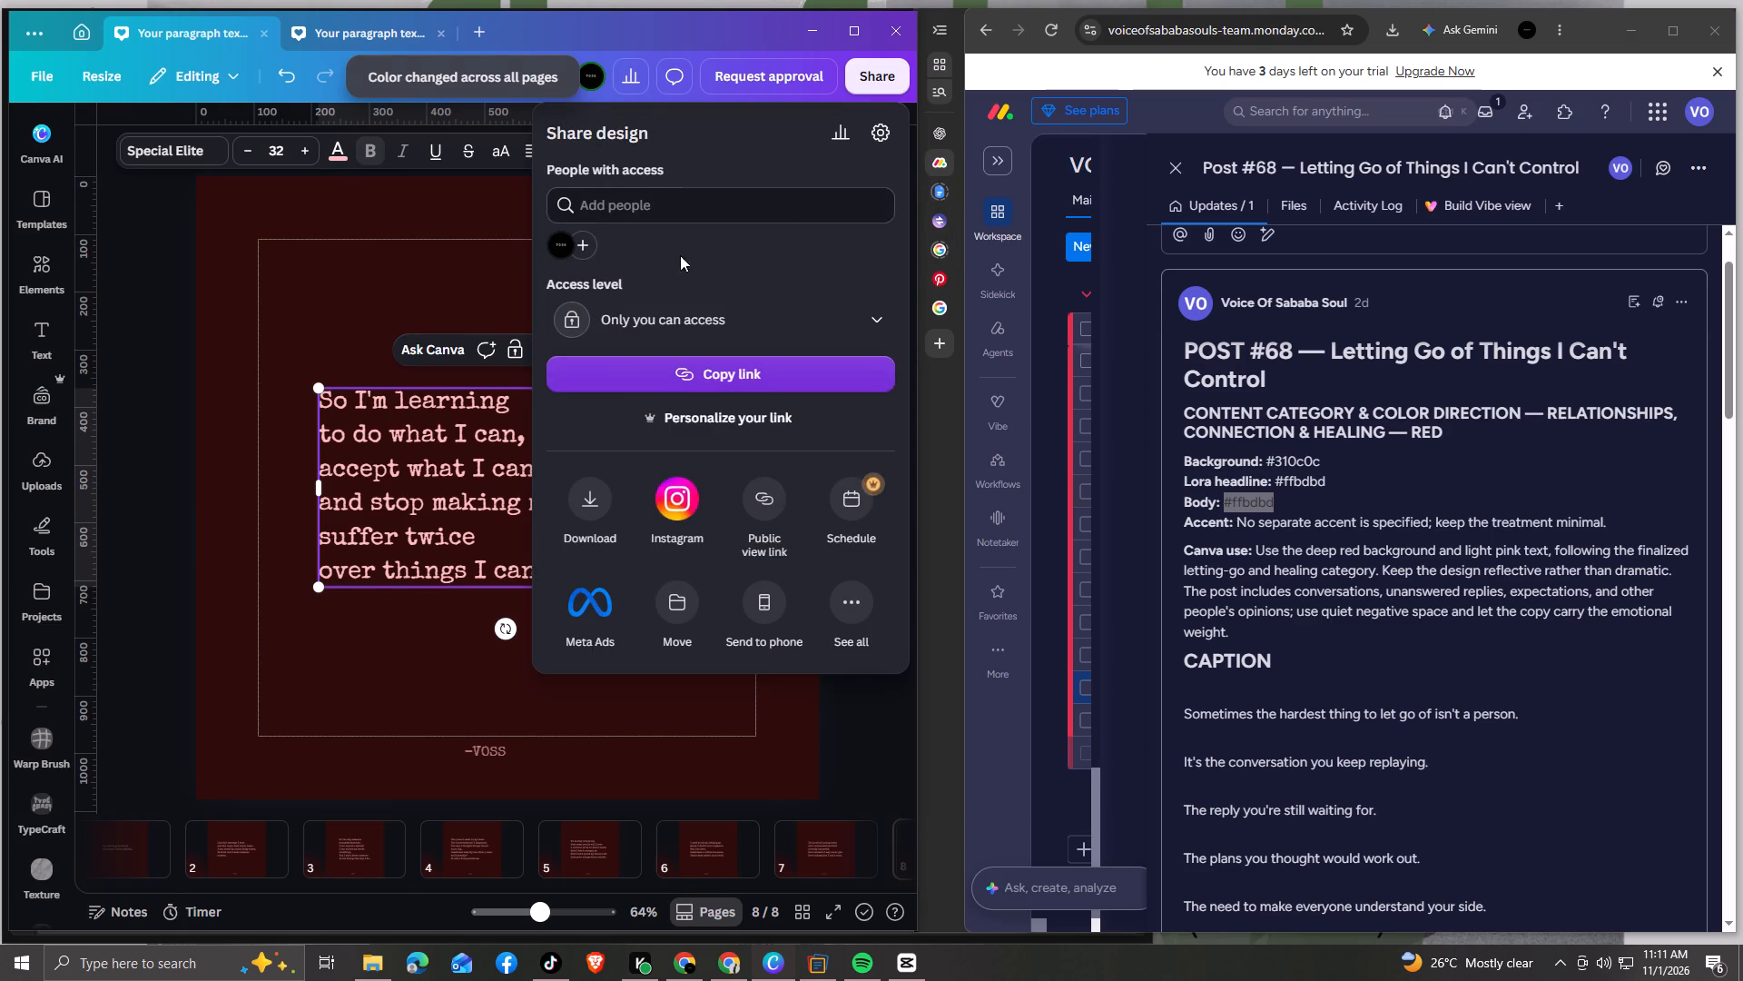
pyautogui.moveTo(600, 510); pyautogui.dragTo(591, 514)
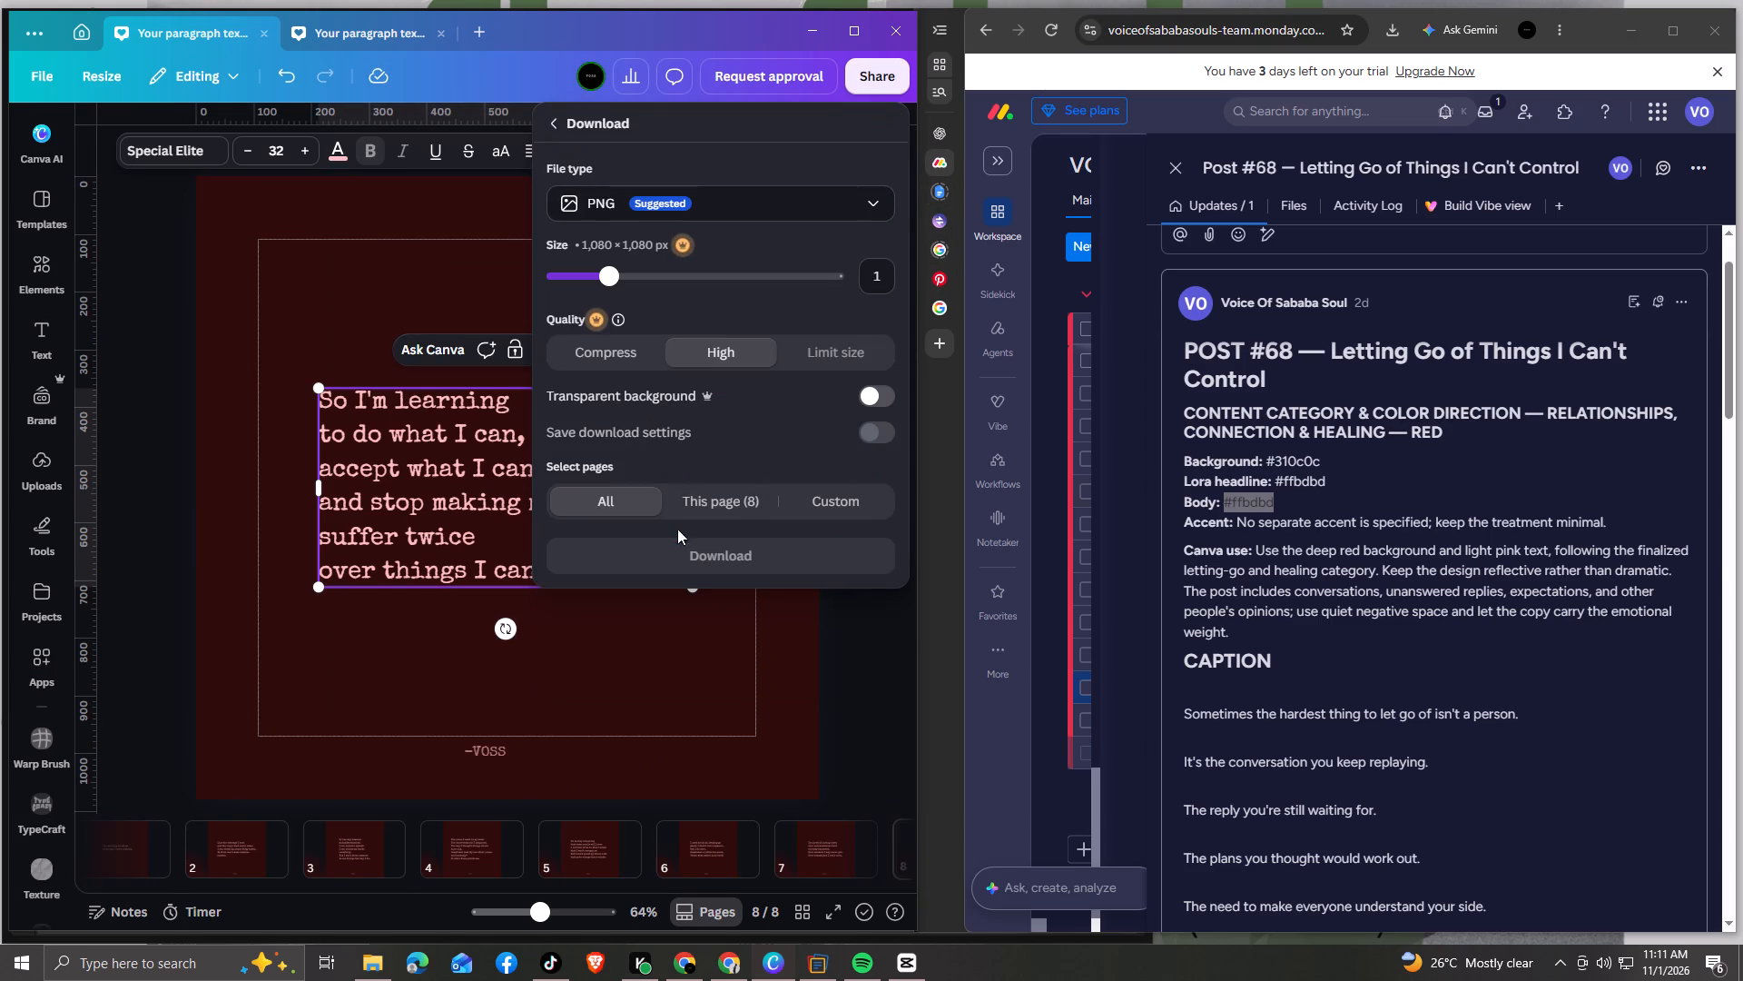
pyautogui.click(677, 558)
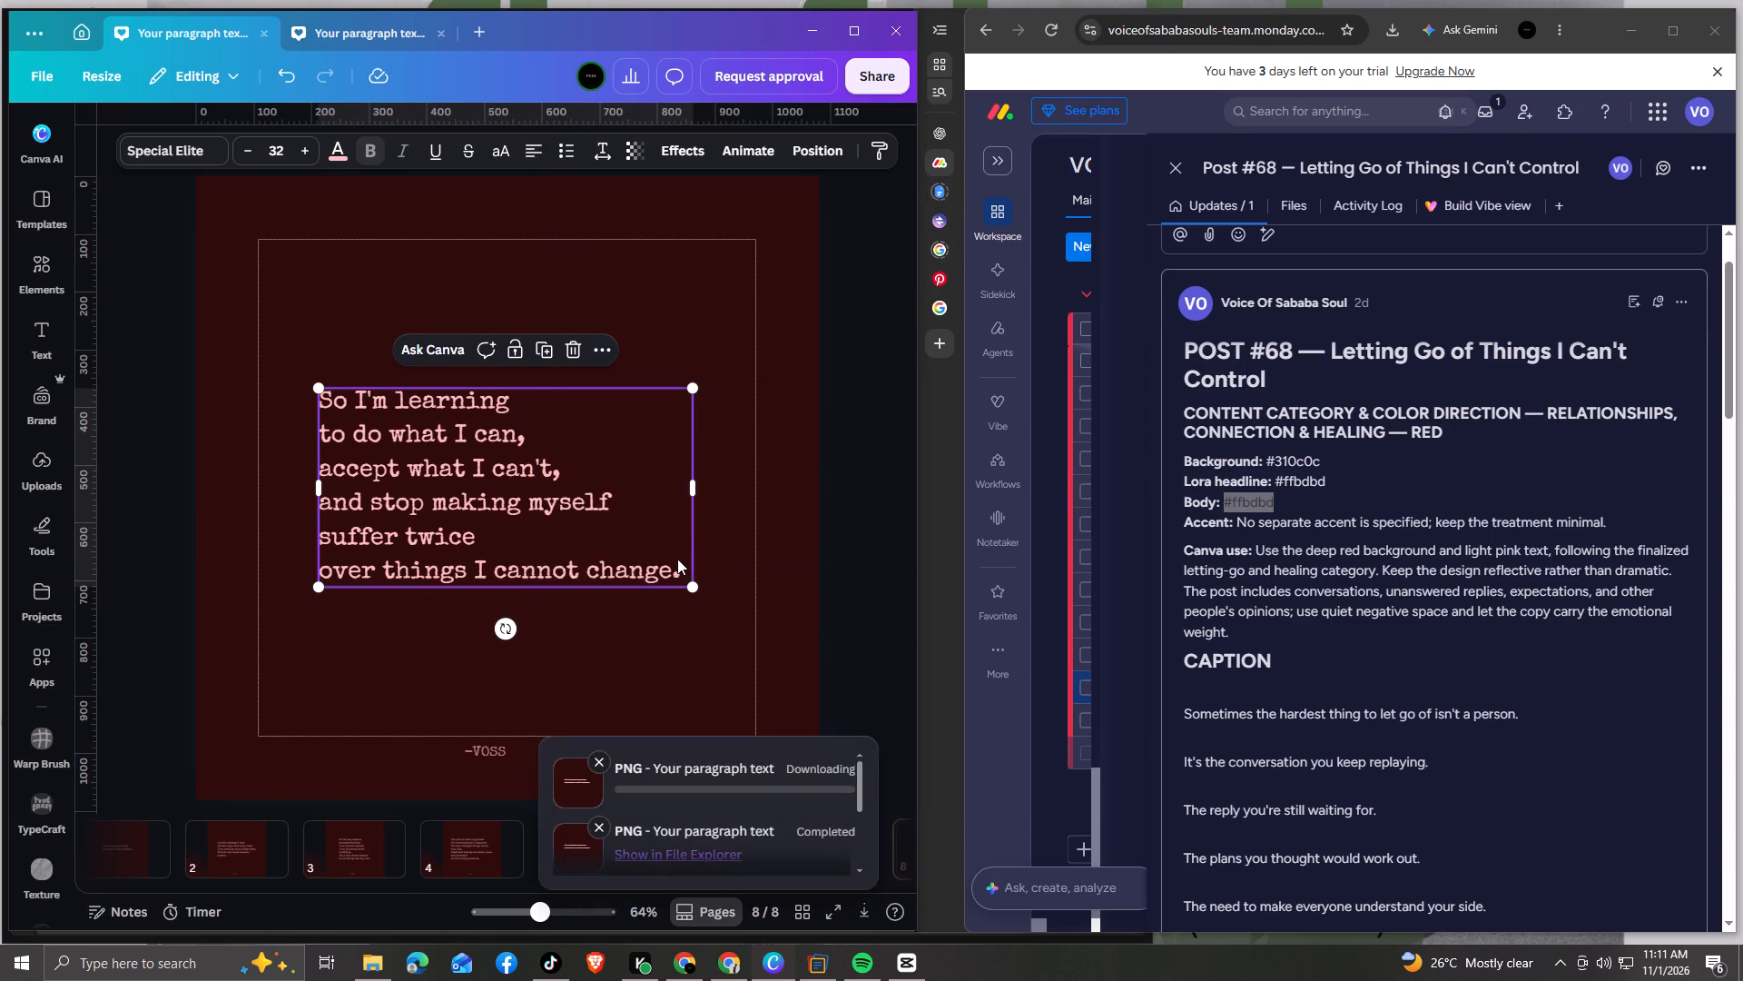
# Save the PNG export's ZIP file in the Content folder as "Post #68 — Letting Go of Things I Can't Control", copied from the task title.
pyautogui.tripleClick(1393, 169)
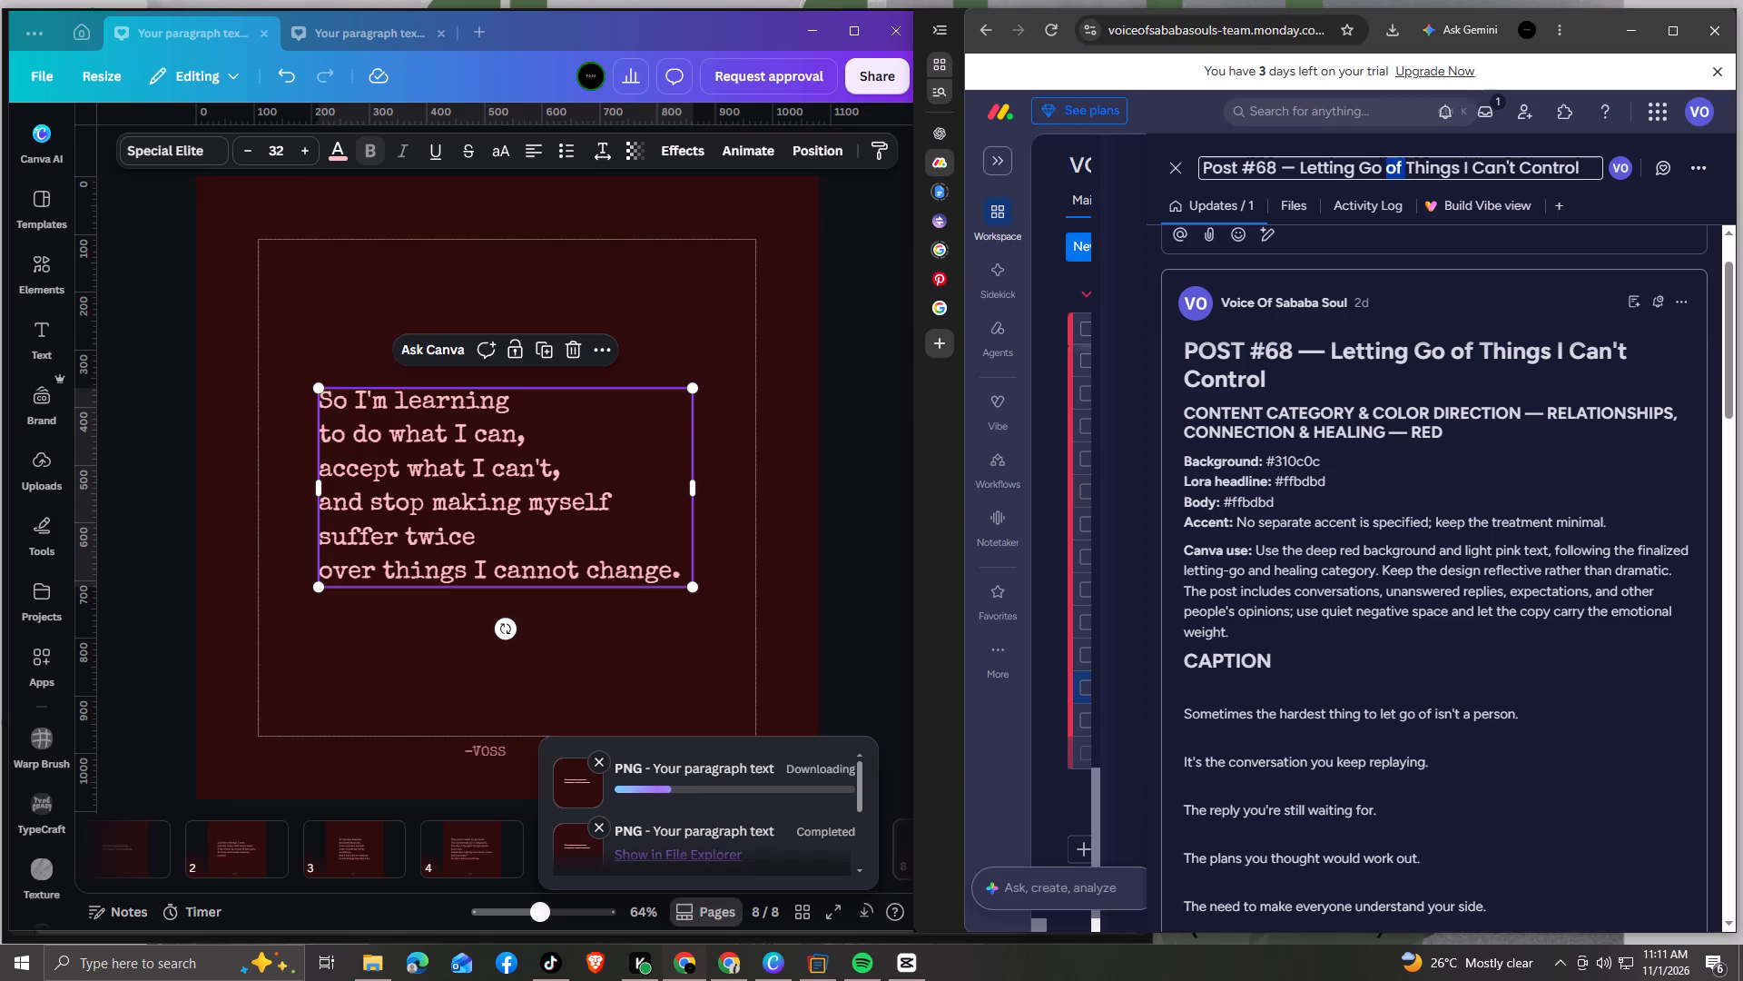
pyautogui.hotkey('ctrl', 'c')
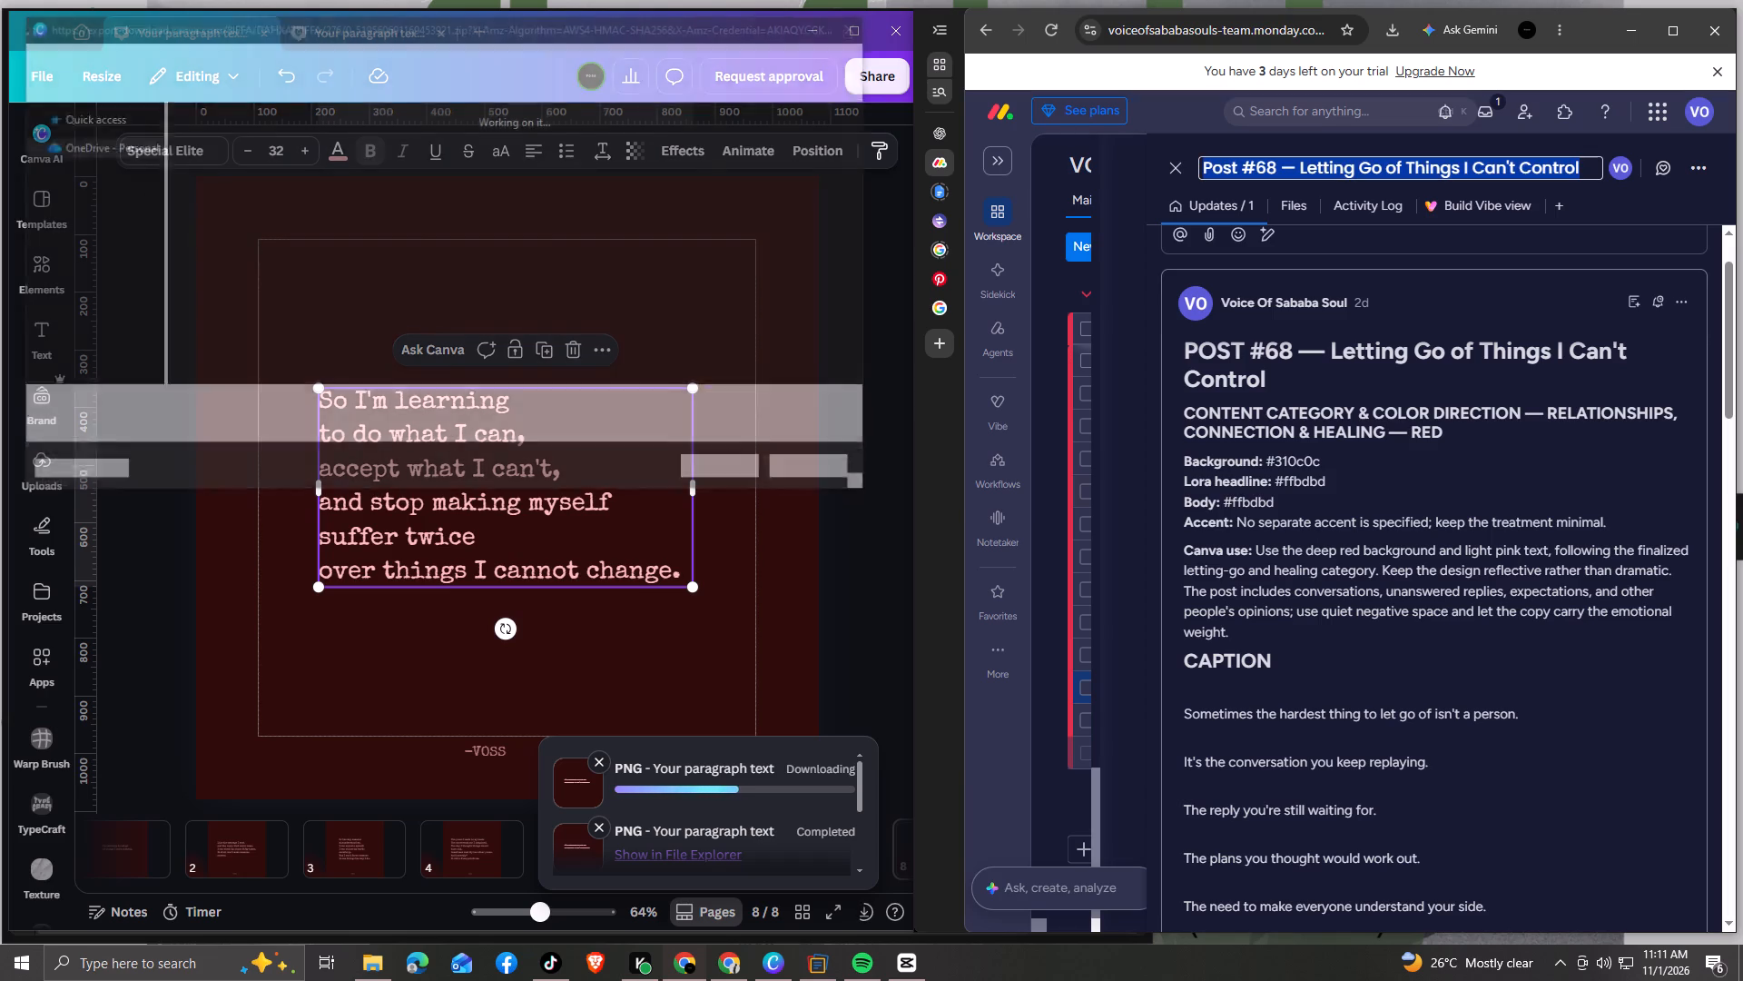
pyautogui.press('BackSpace')
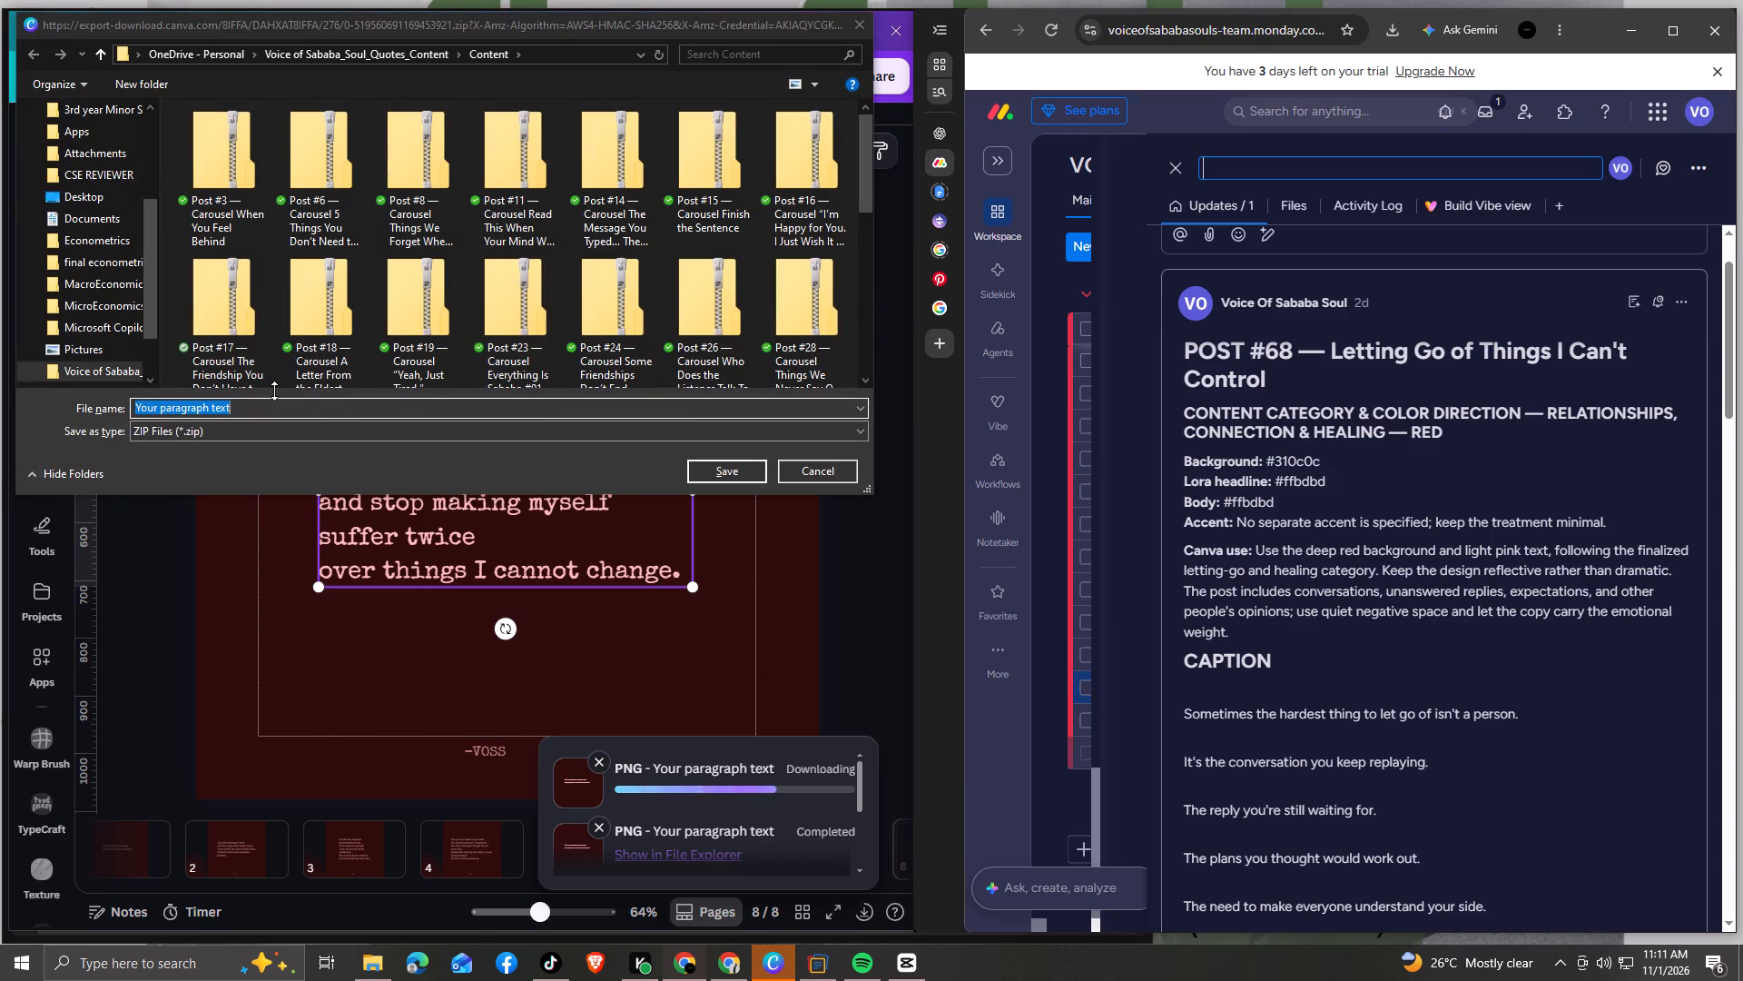
pyautogui.click(265, 406)
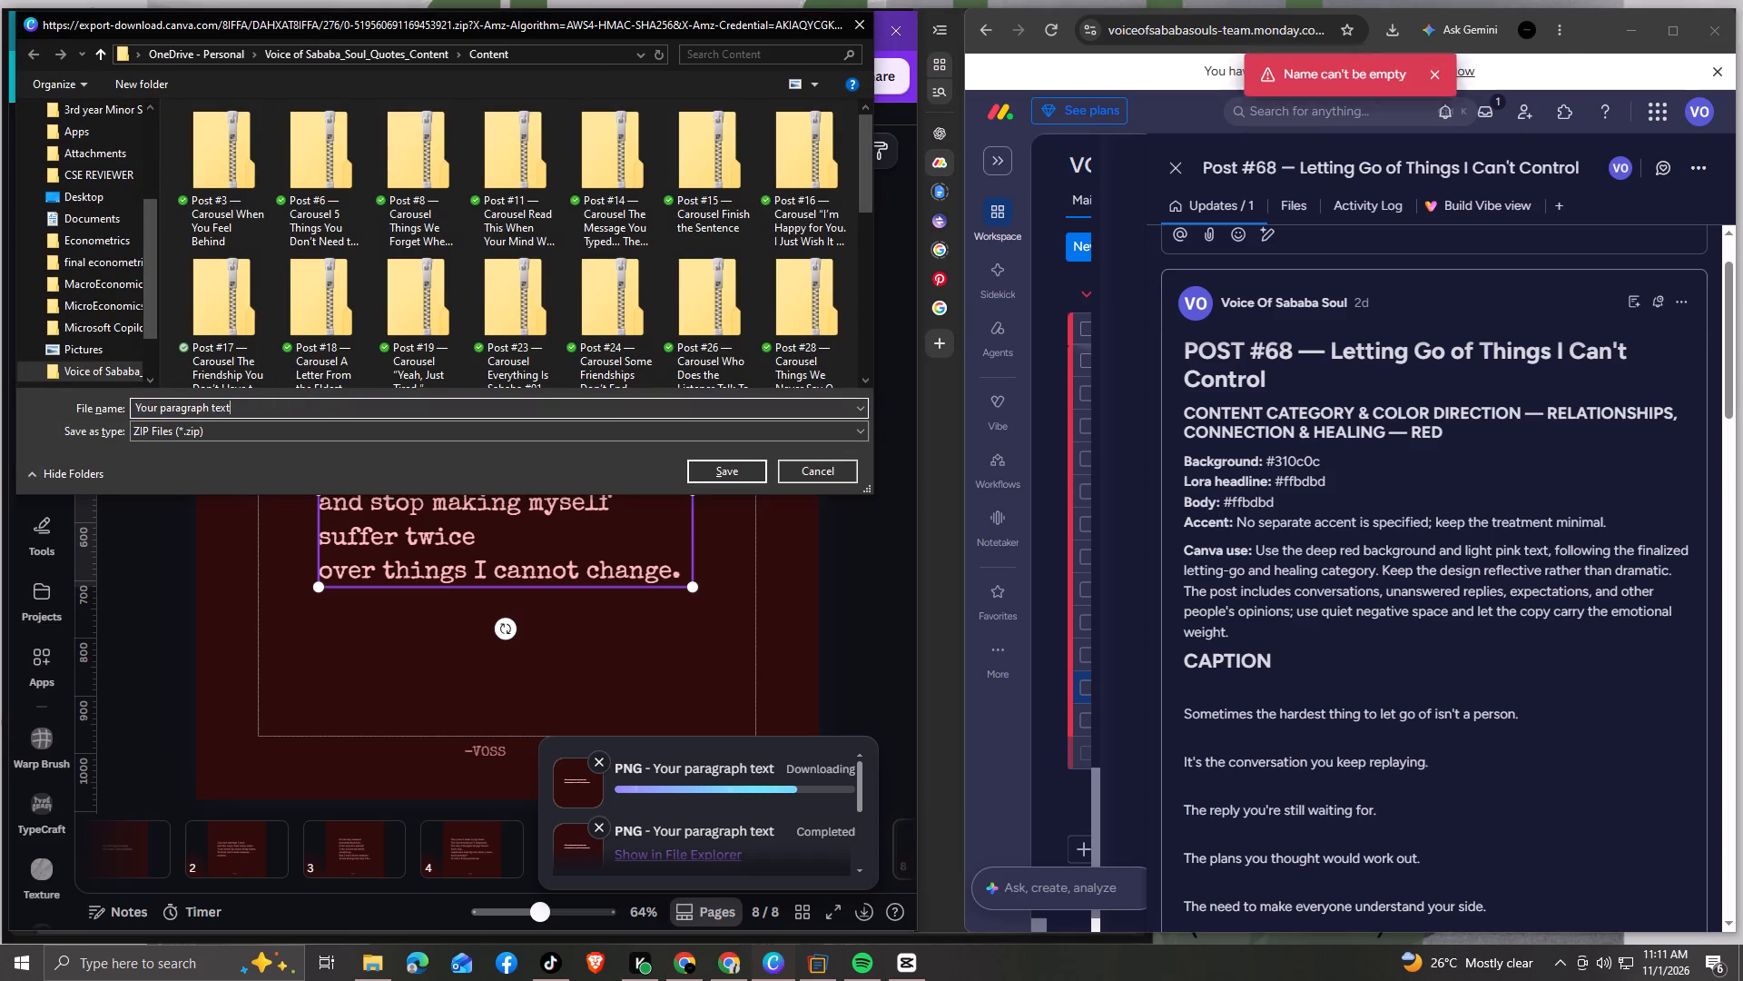
pyautogui.press('BackSpace')
pyautogui.press('BackSpace')
pyautogui.press('BackSpace')
pyautogui.press('BackSpace')
pyautogui.press('BackSpace')
pyautogui.press('BackSpace')
pyautogui.press('BackSpace')
pyautogui.press('BackSpace')
pyautogui.press('BackSpace')
pyautogui.press('BackSpace')
pyautogui.press('BackSpace')
pyautogui.press('BackSpace')
pyautogui.press('BackSpace')
pyautogui.press('BackSpace')
pyautogui.press('BackSpace')
pyautogui.press('BackSpace')
pyautogui.press('BackSpace')
pyautogui.press('BackSpace')
pyautogui.press('BackSpace')
pyautogui.press('BackSpace')
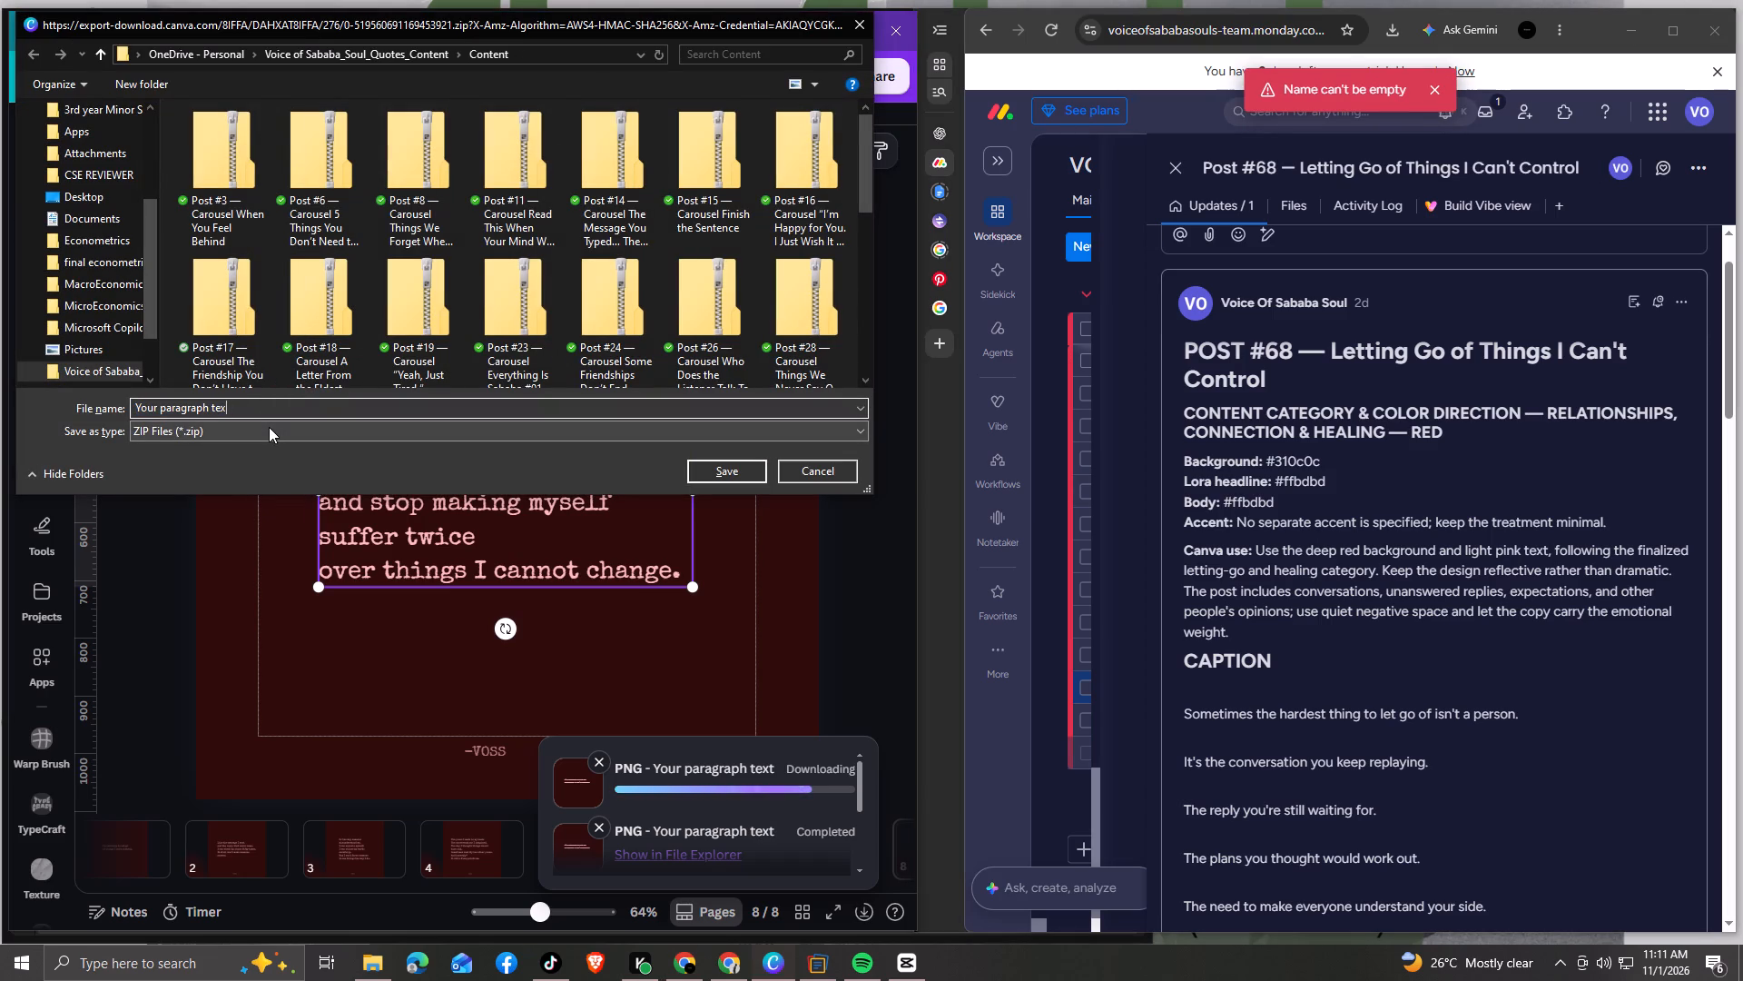
pyautogui.hotkey('ctrl', 'v')
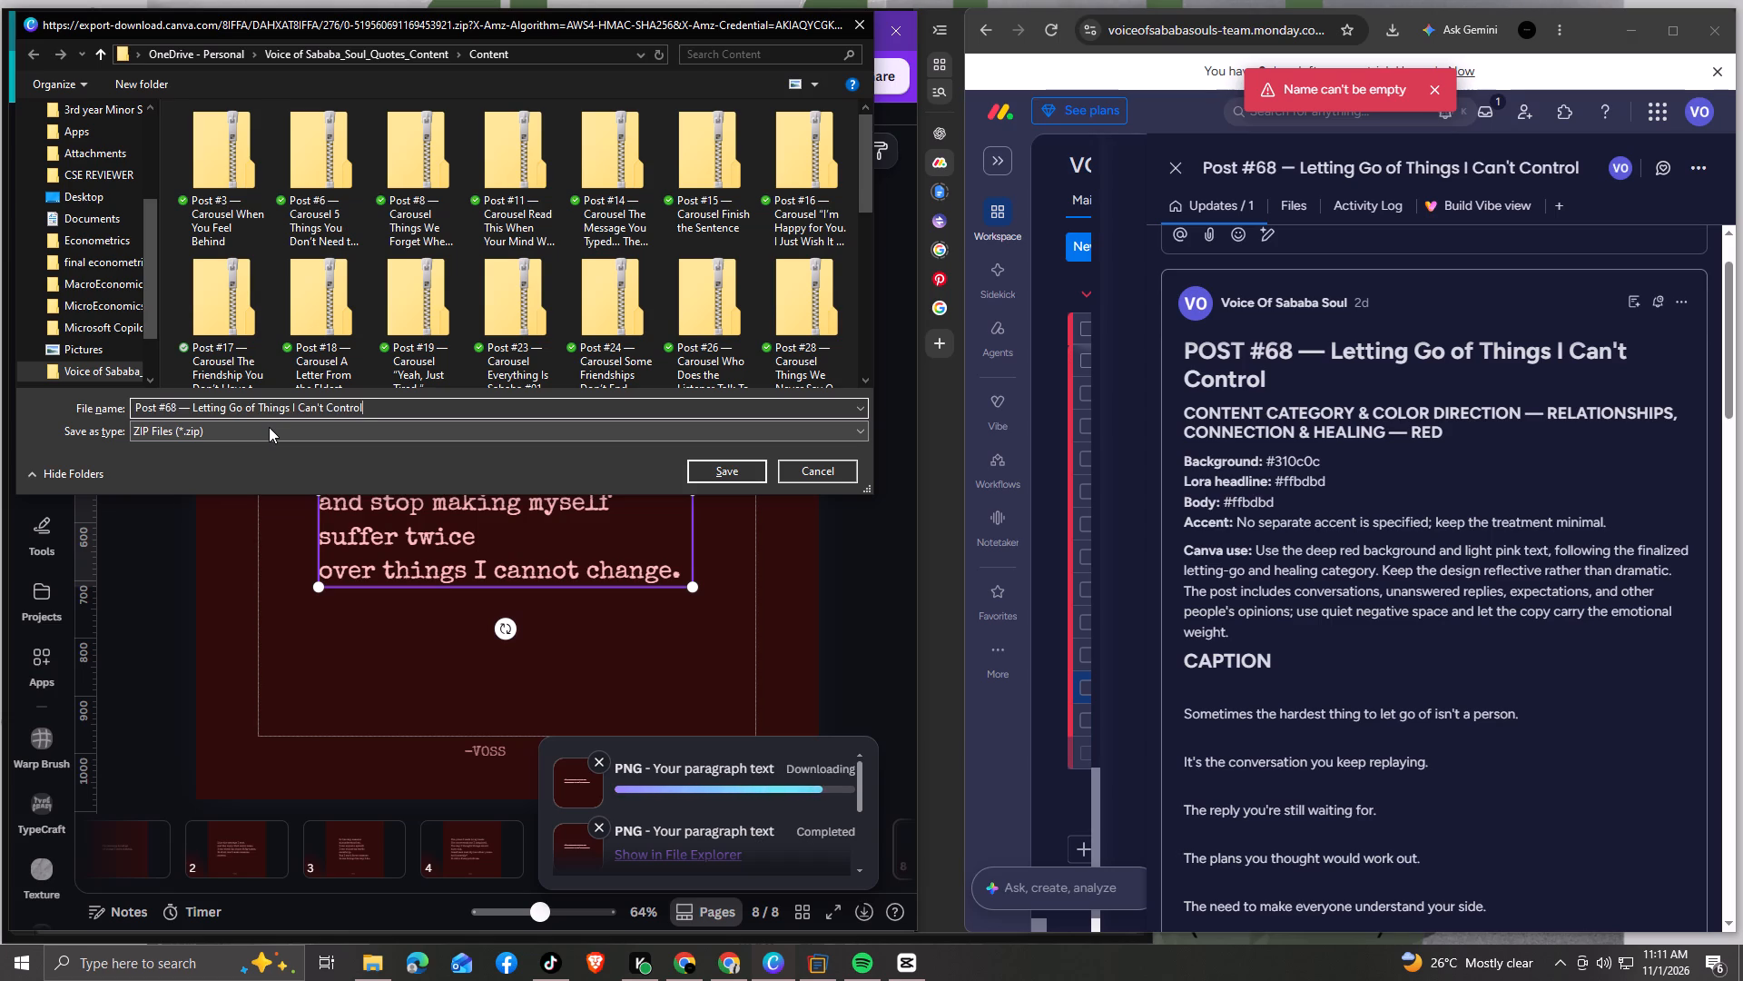
pyautogui.press('Return')
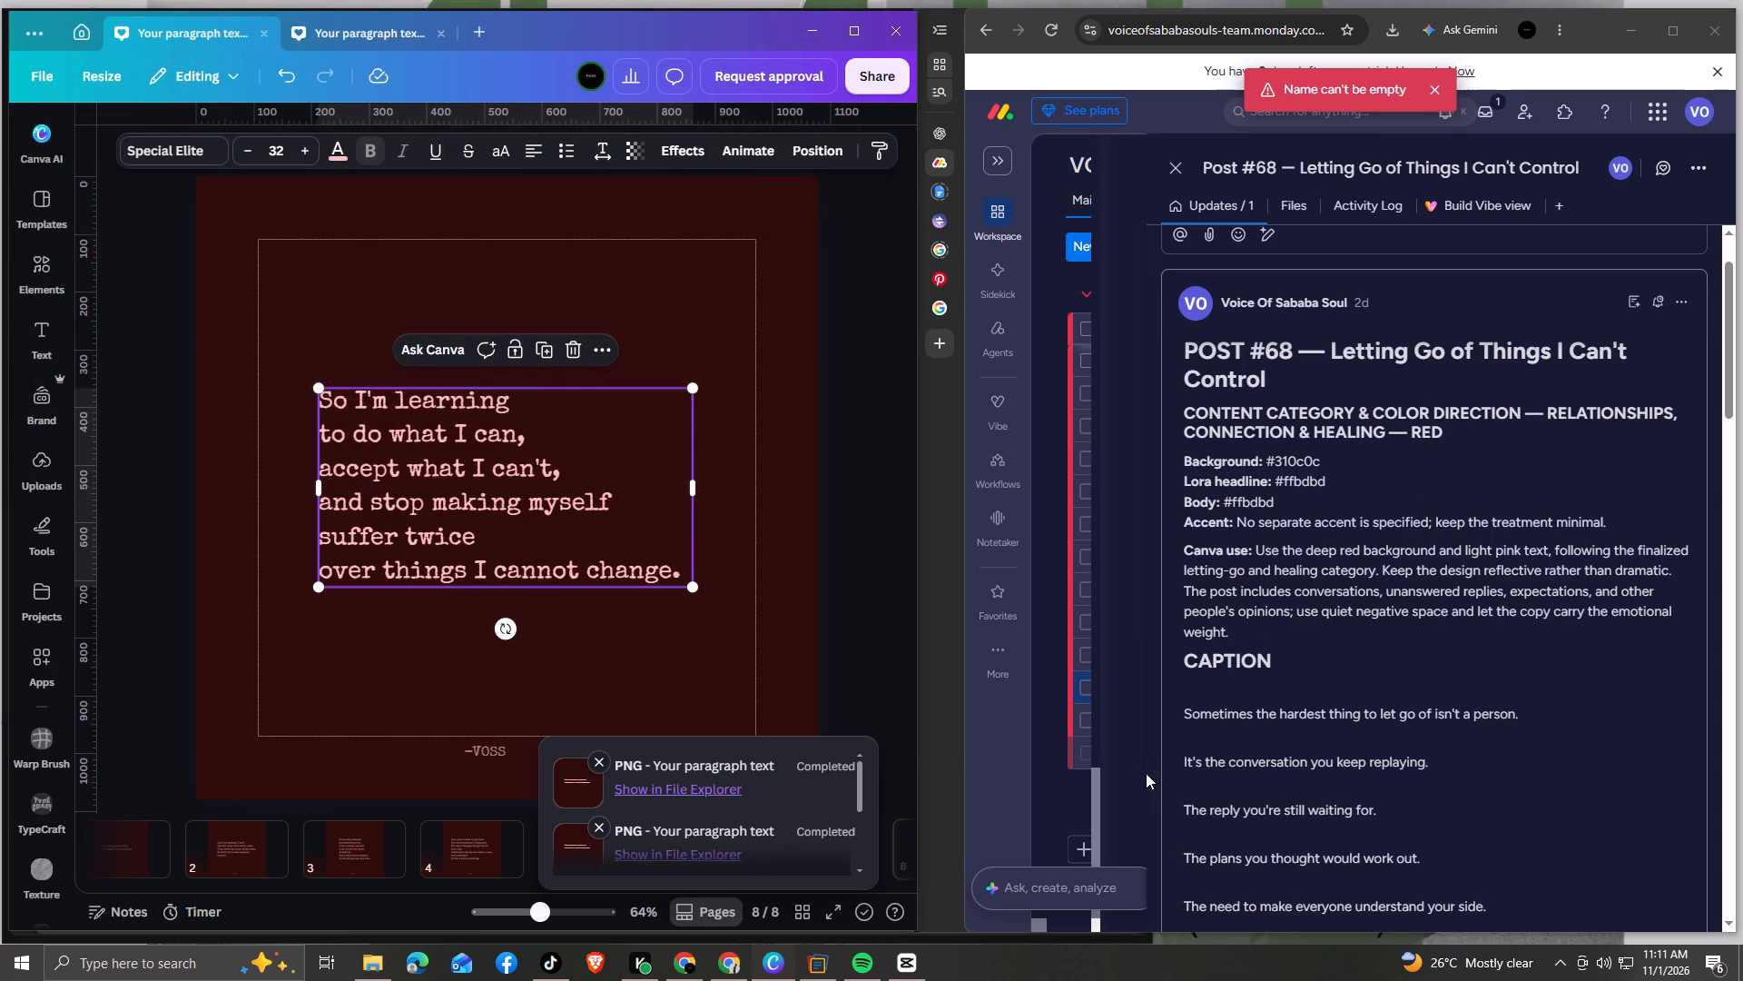
# Close the Post #68 brief and set that task's status to Ready.
pyautogui.click(1178, 175)
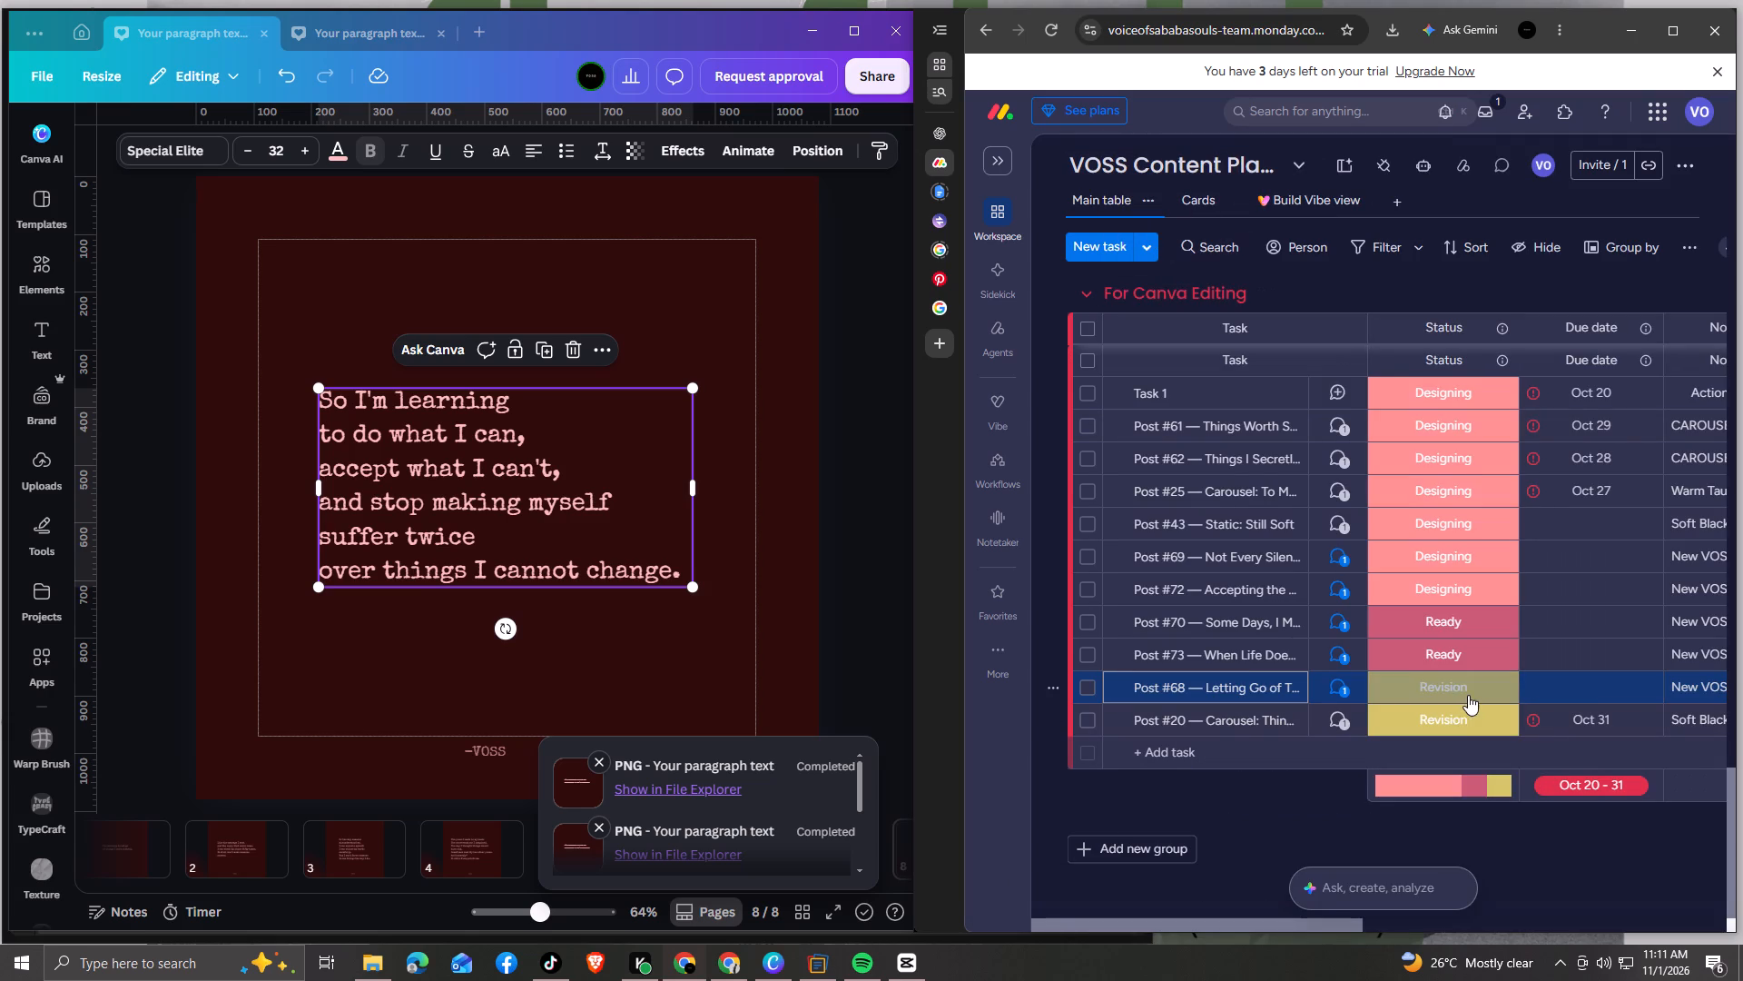
pyautogui.click(1461, 687)
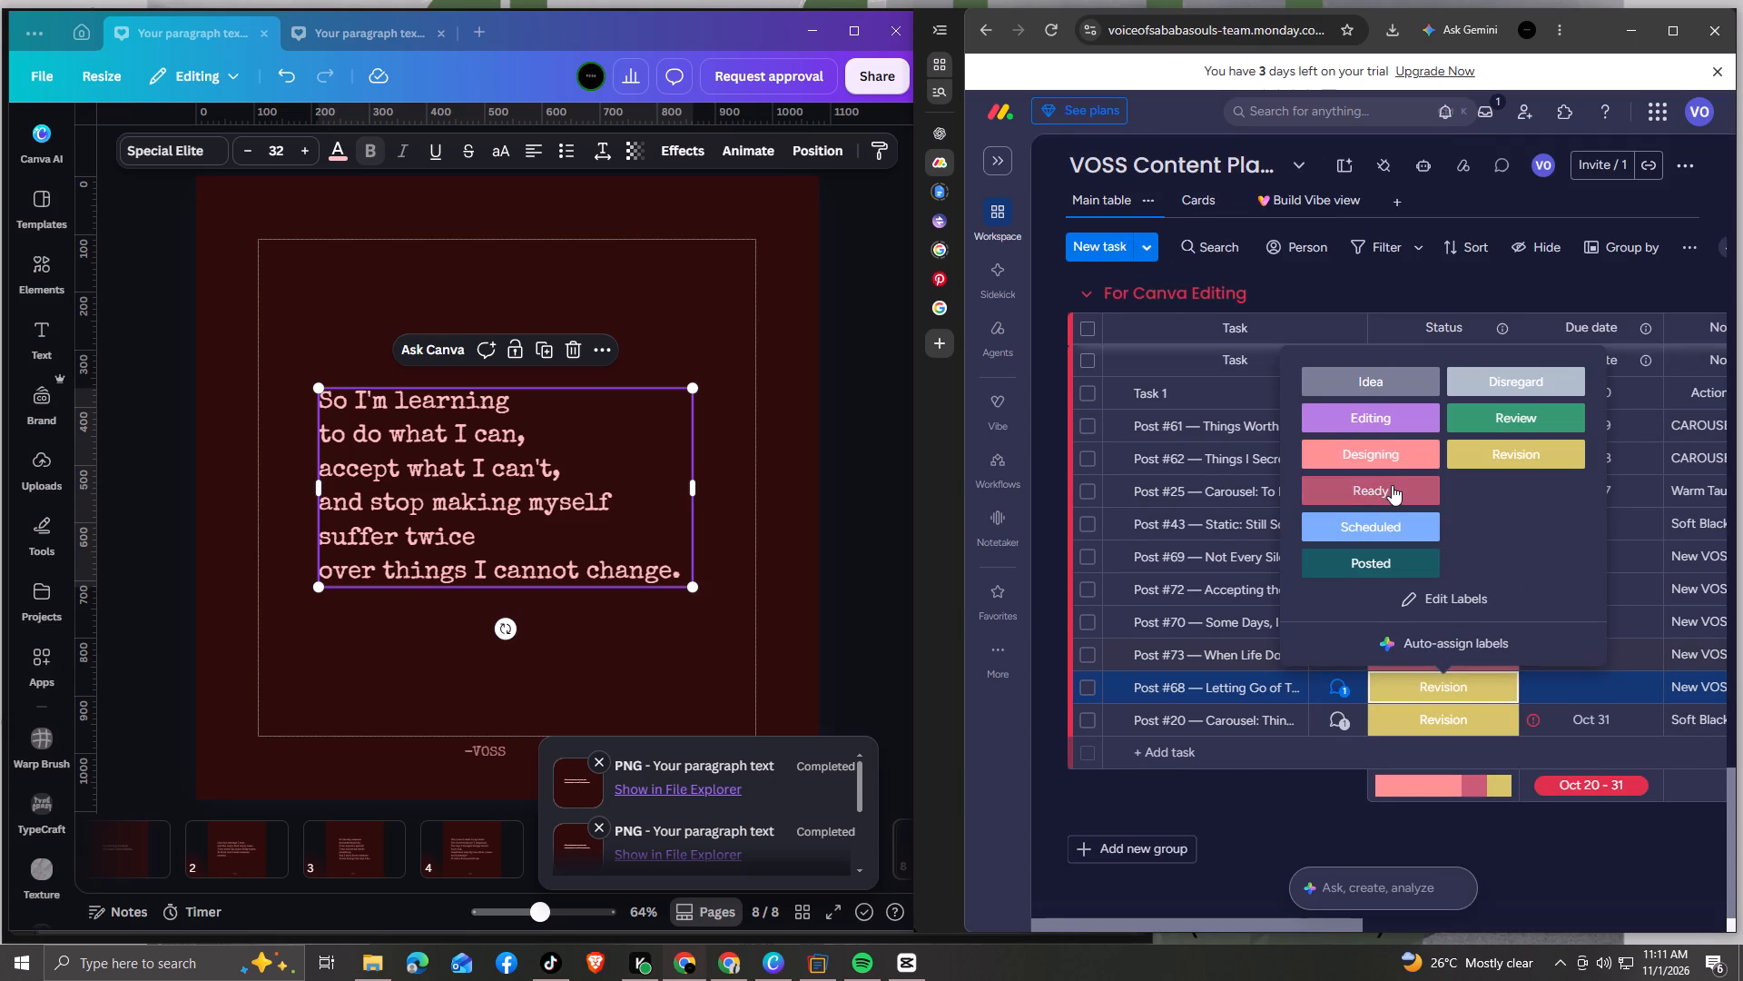
pyautogui.click(1392, 486)
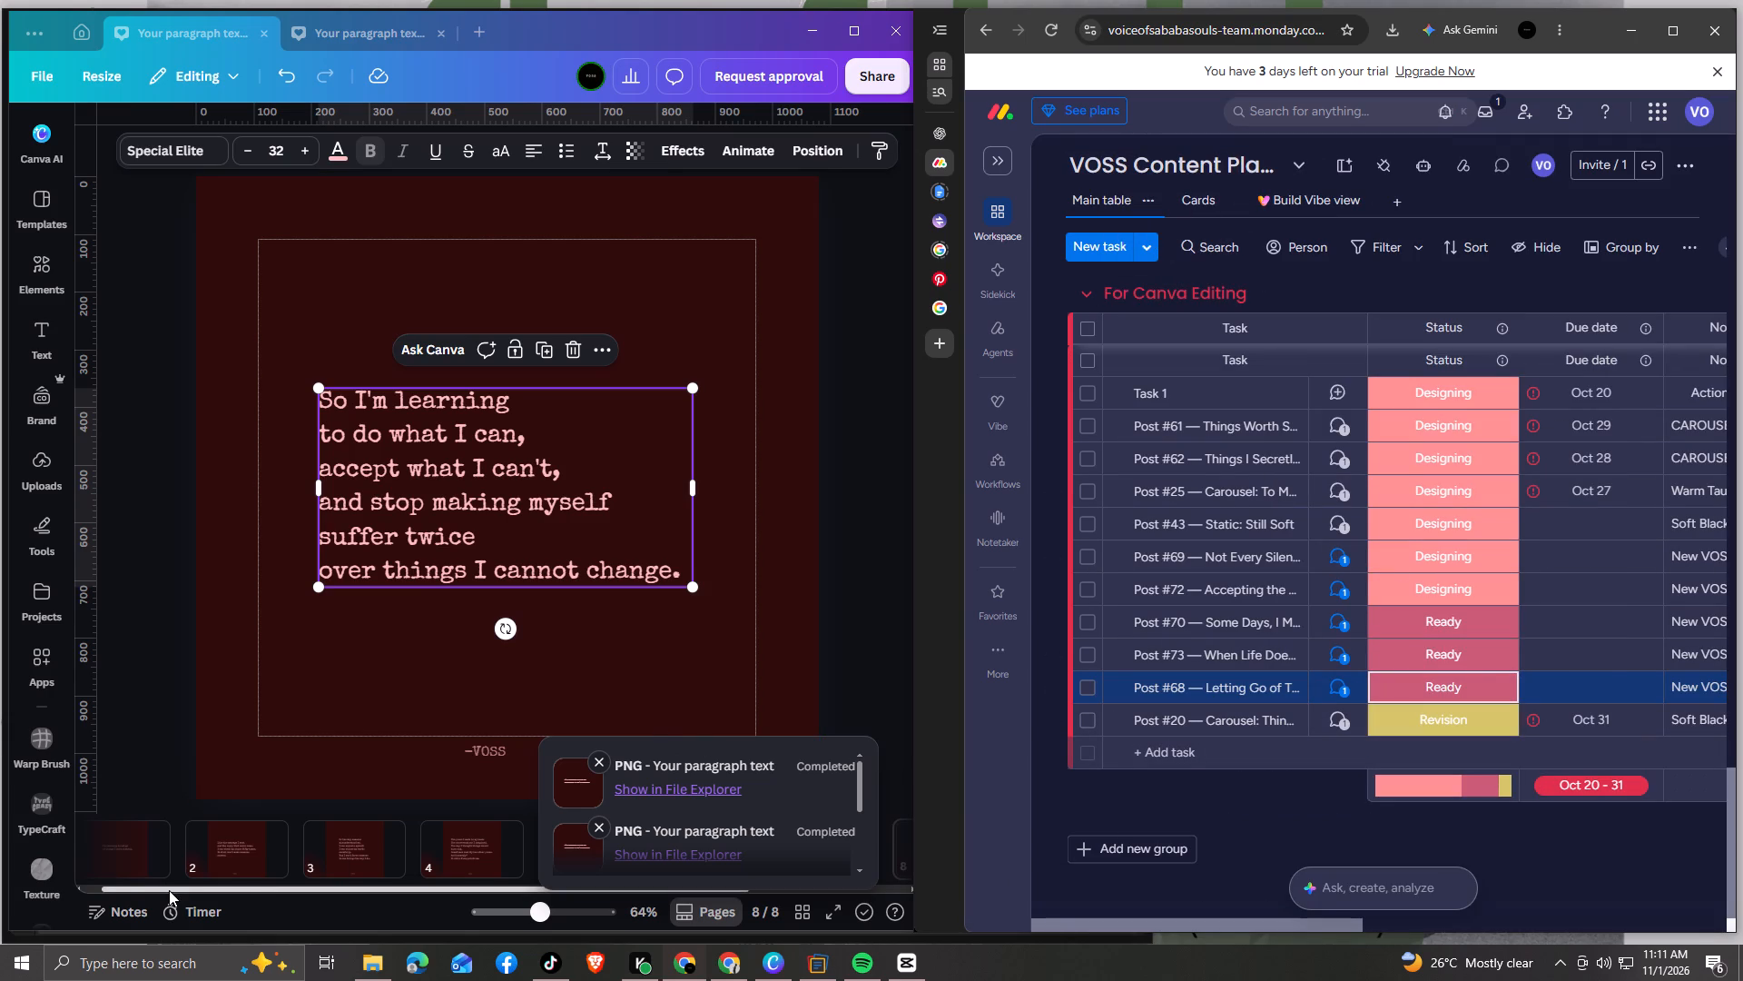
# Open the full creative brief of Post #20, the carousel in Revision status, at its slide copy.
pyautogui.moveTo(169, 890); pyautogui.dragTo(137, 889)
pyautogui.click(143, 840)
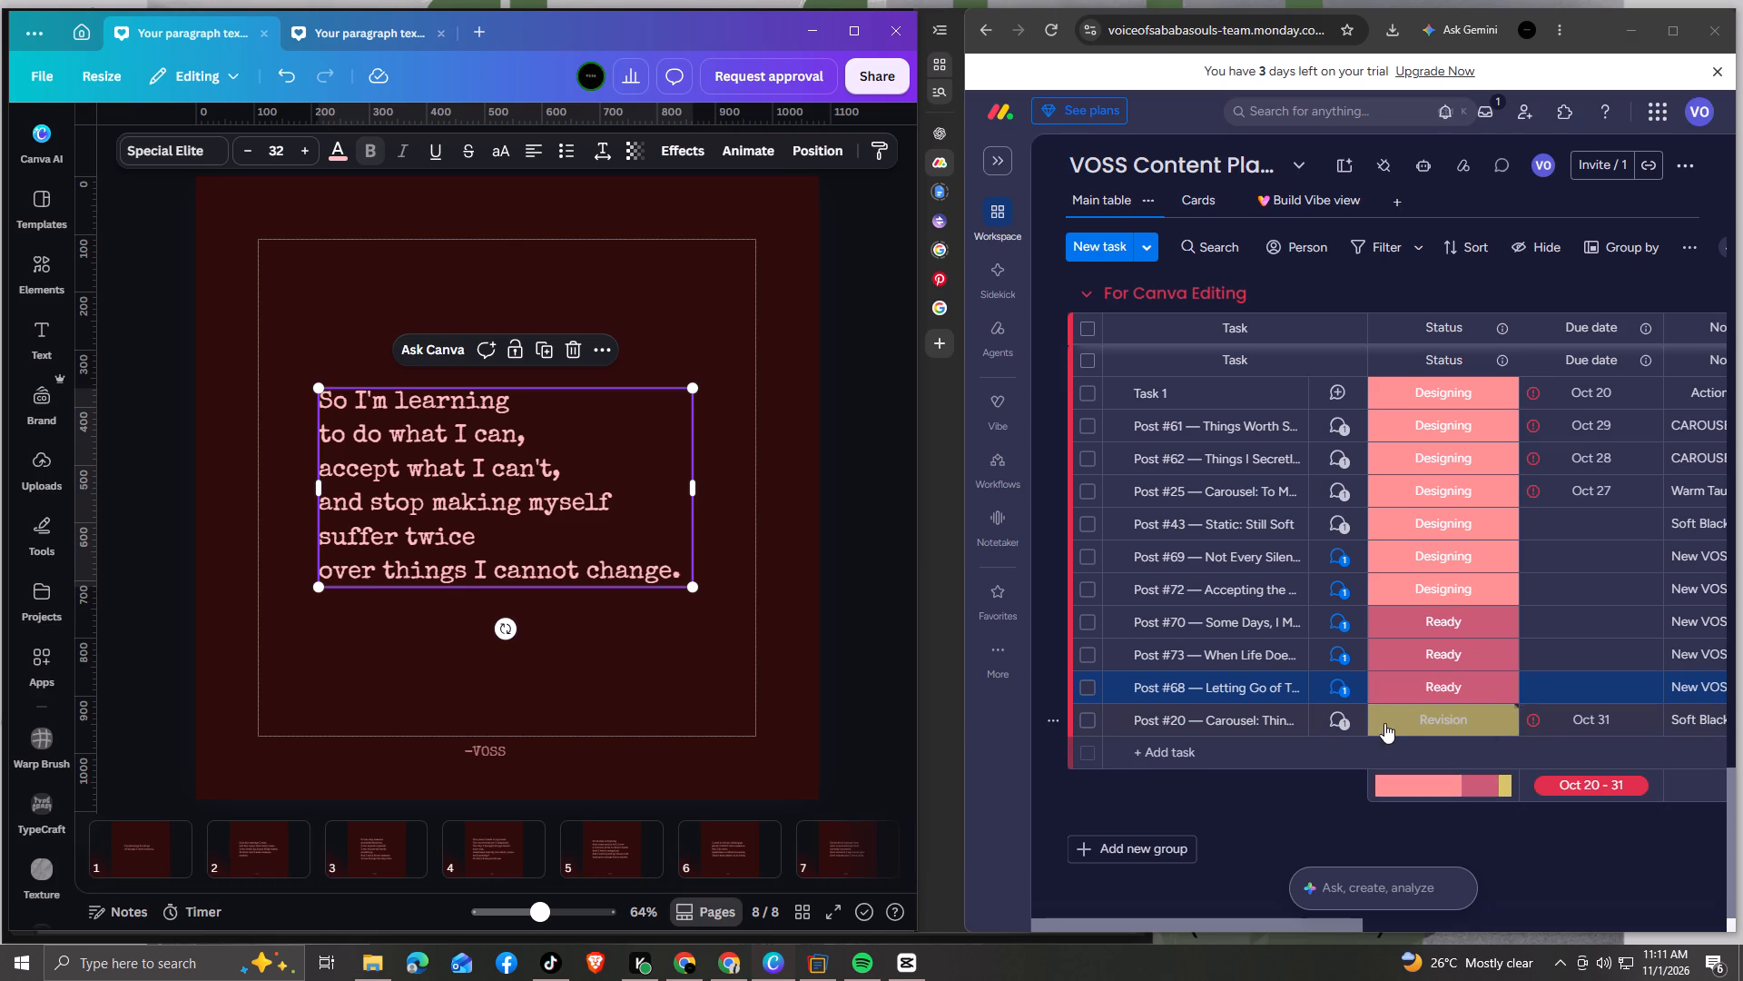
pyautogui.click(1345, 718)
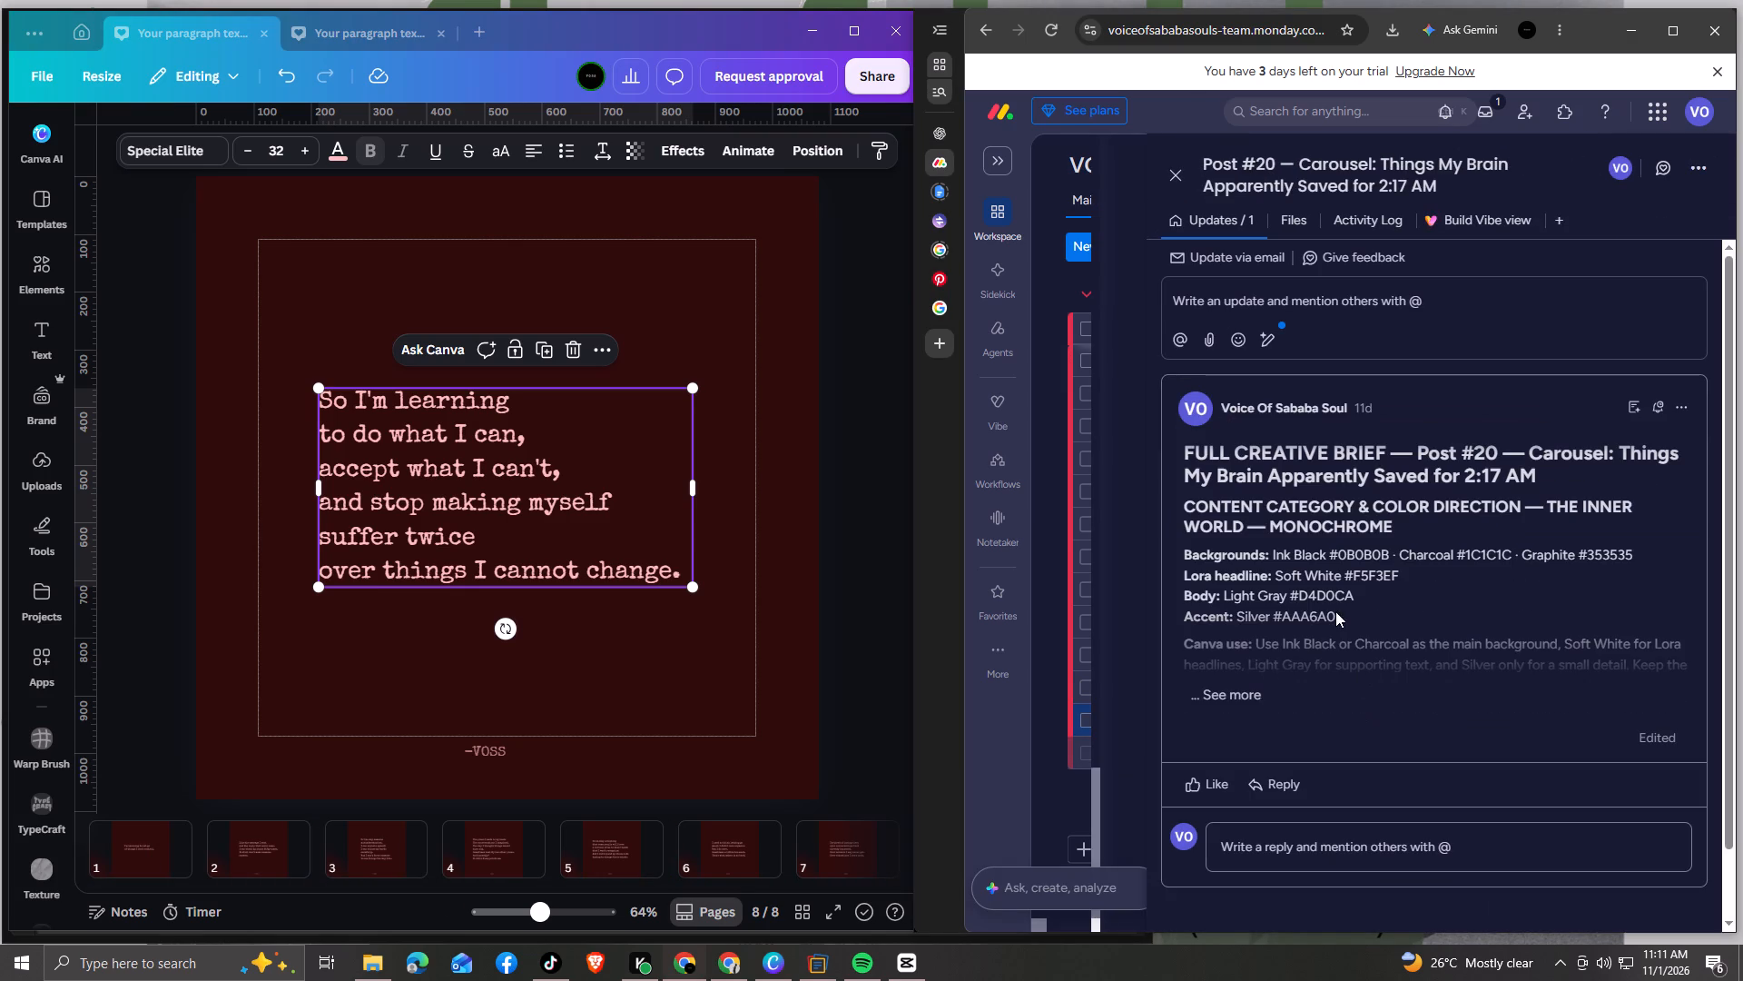
pyautogui.click(1246, 692)
pyautogui.scroll(-5, 1361, 649)
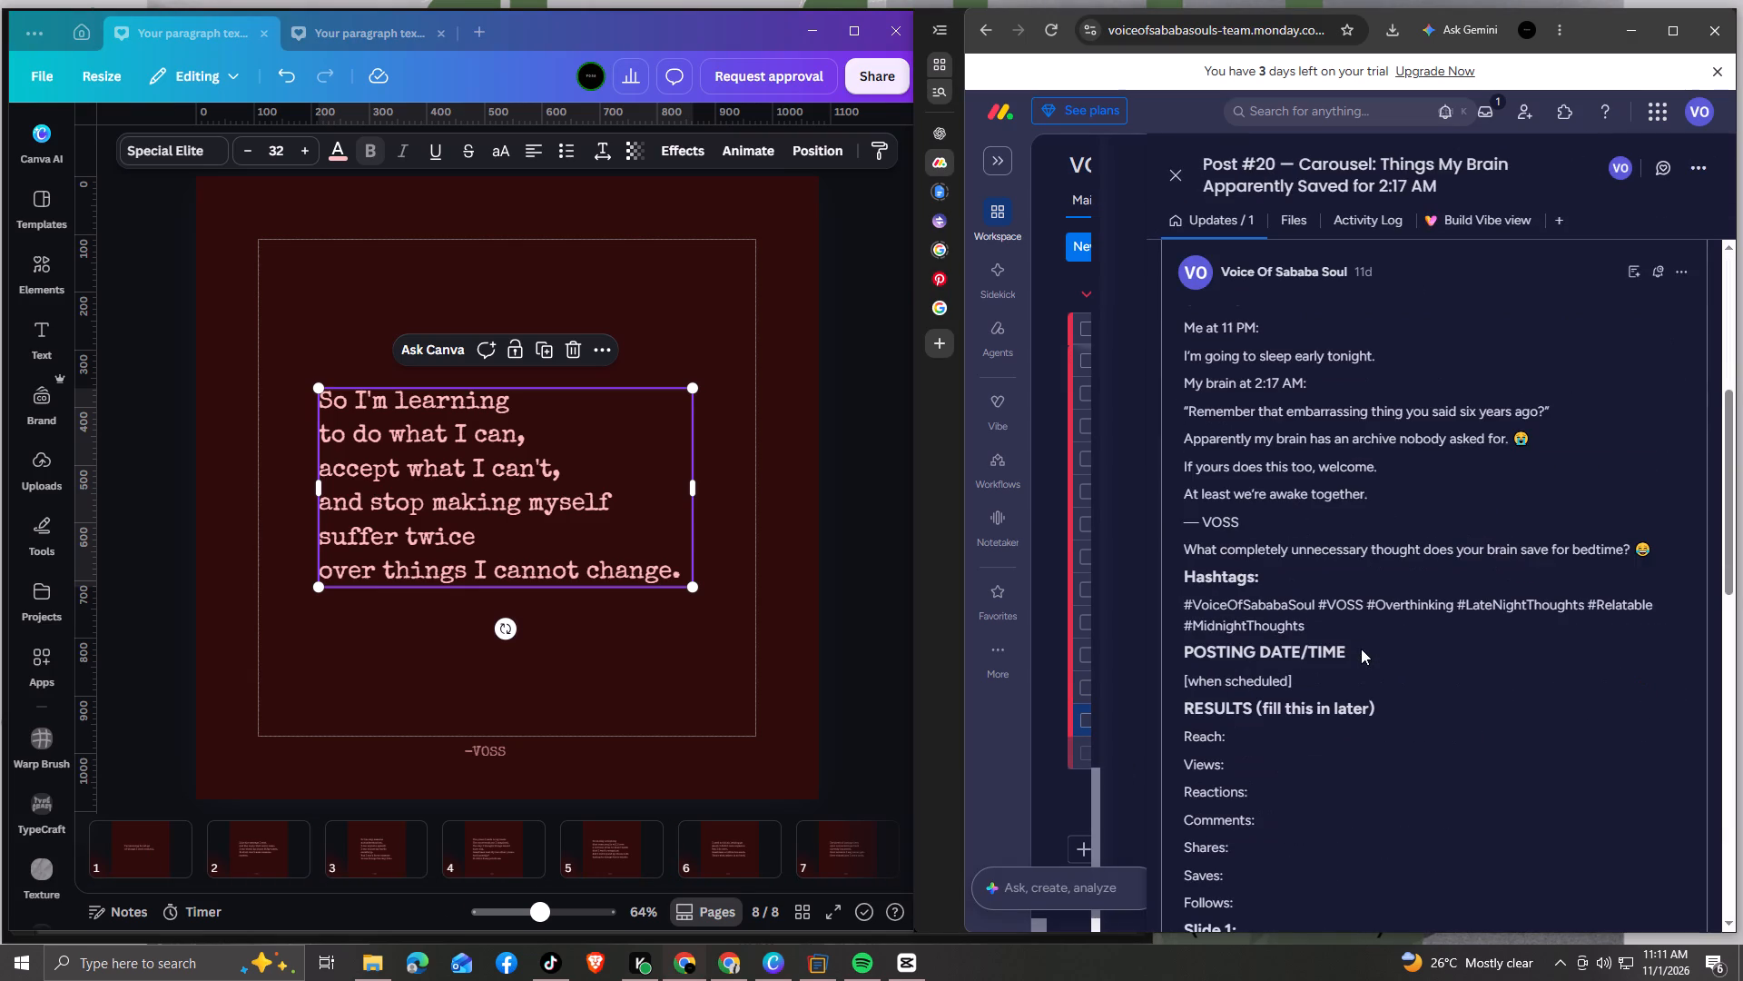
pyautogui.scroll(-2, 1361, 649)
# Replace the page 1 text with the Slide 1 copy, "Things I said I was “over” but apparently my brain scheduled for 2:17 AM.", without a trailing blank line.
pyautogui.click(175, 847)
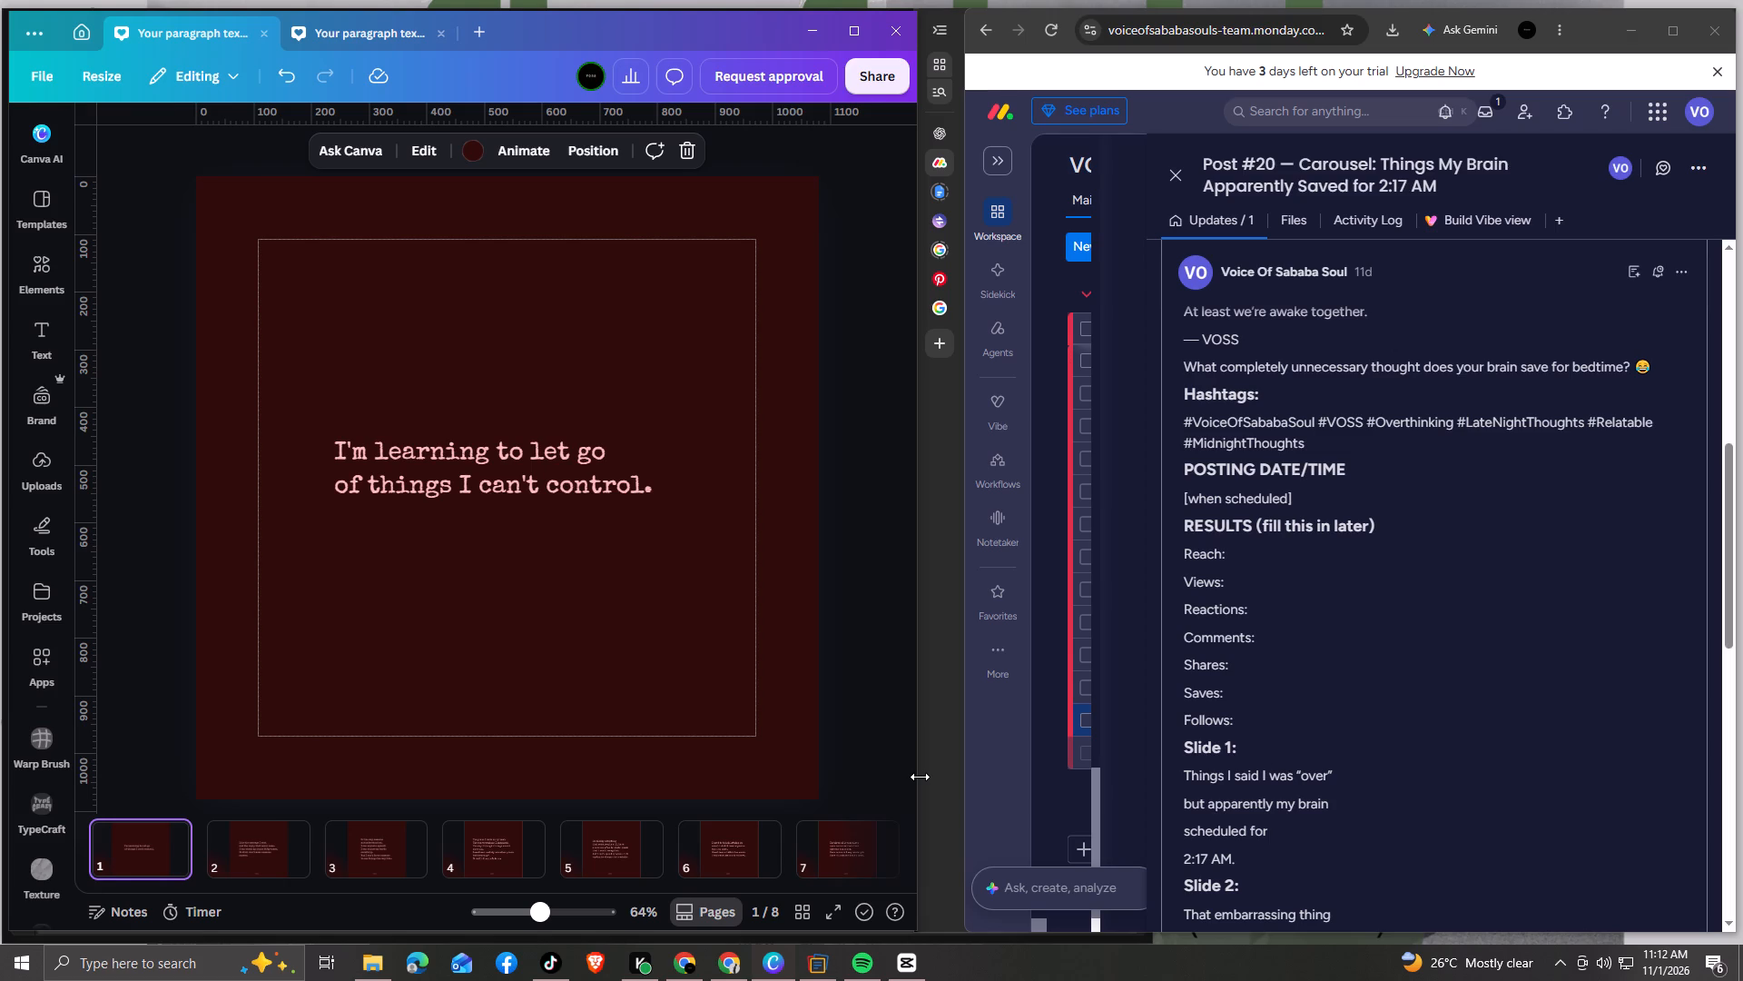
pyautogui.scroll(-6, 1514, 652)
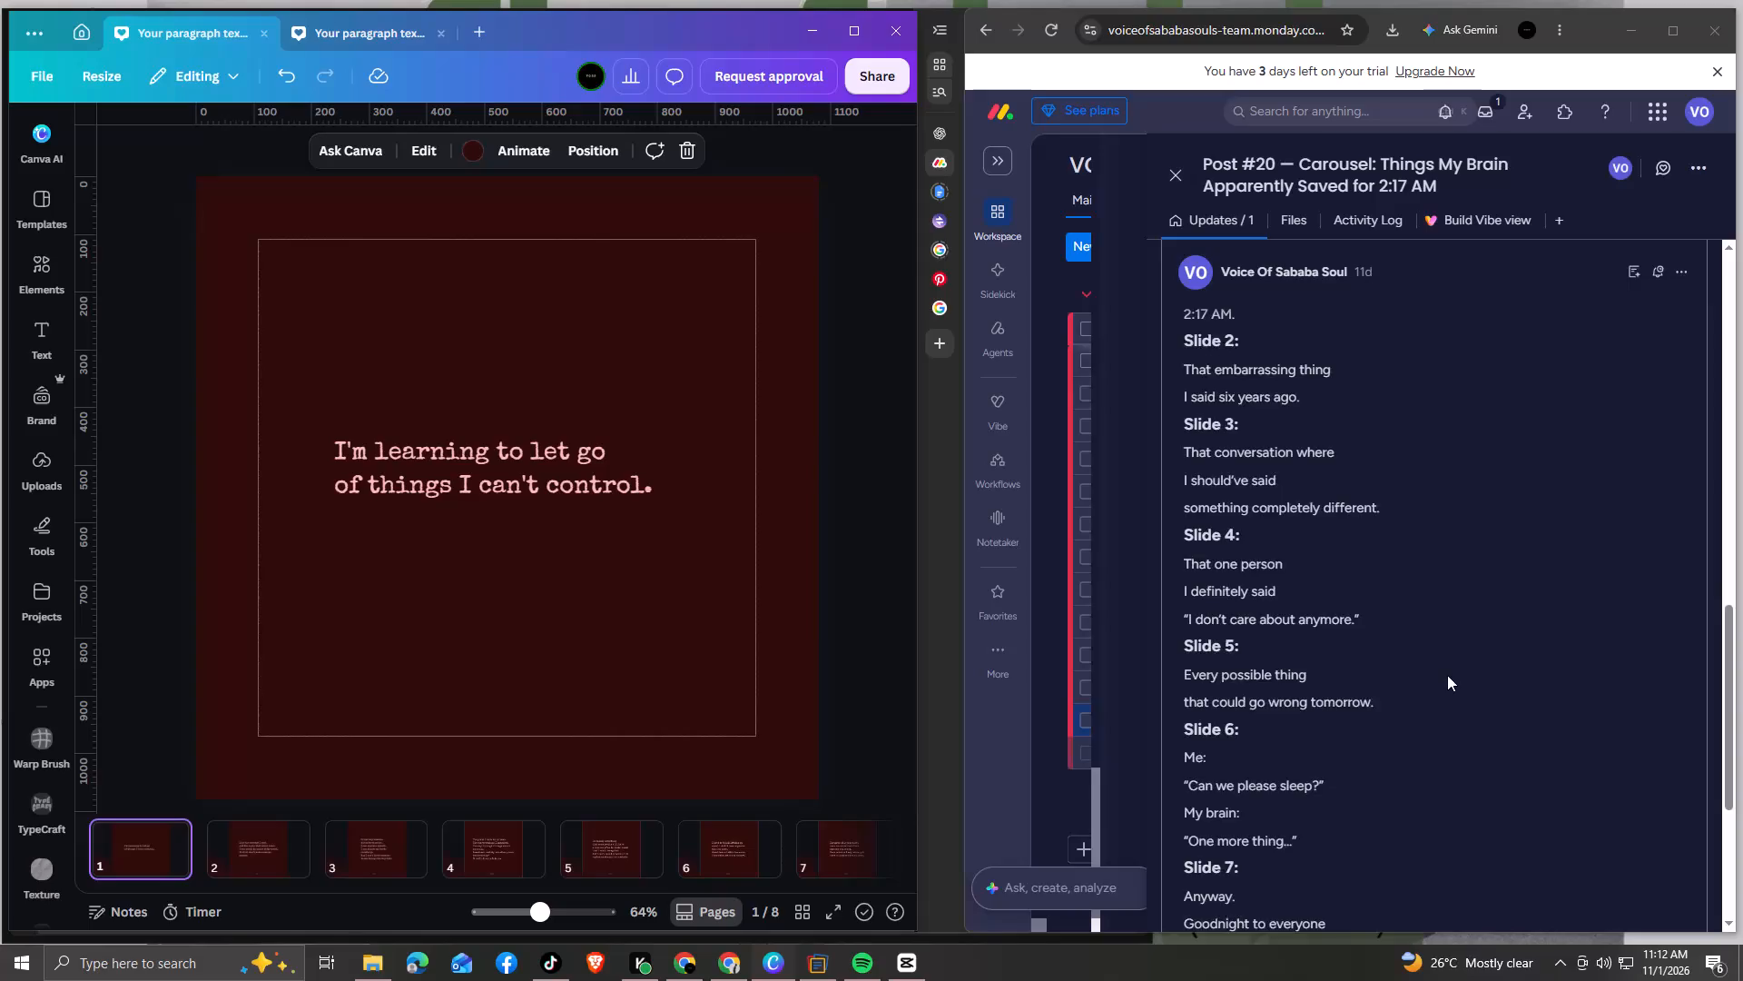
pyautogui.scroll(2, 1447, 675)
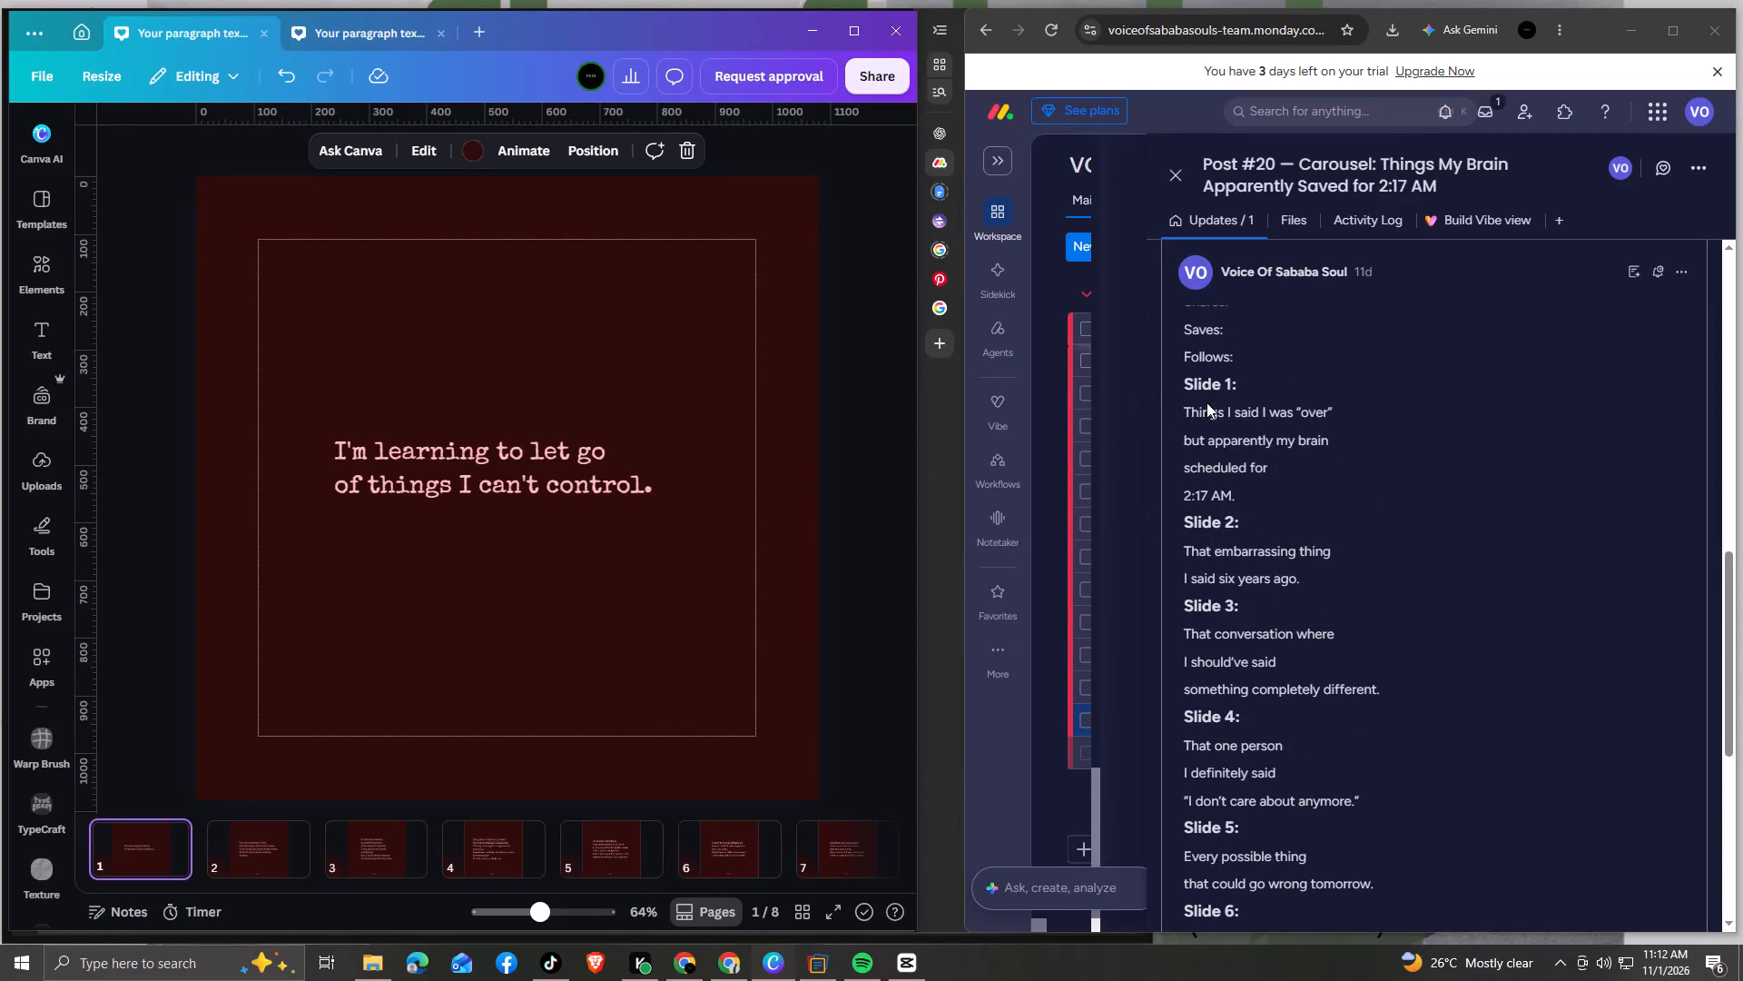
pyautogui.moveTo(1186, 405); pyautogui.dragTo(1278, 469)
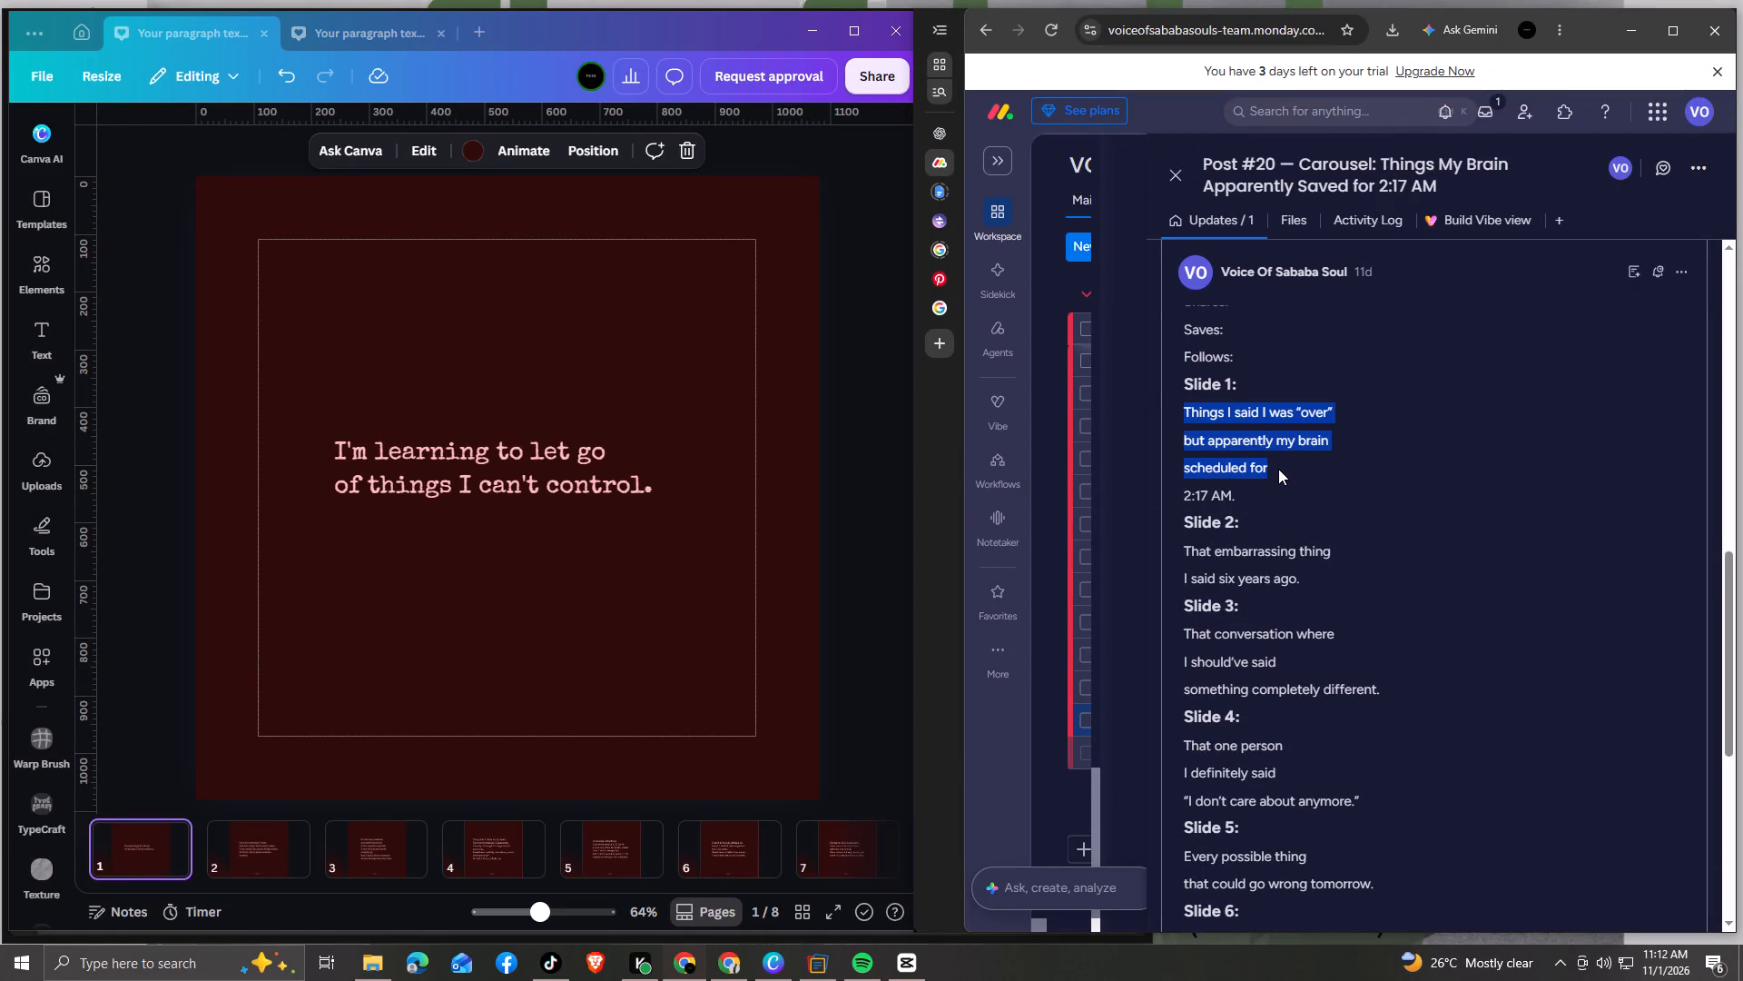
pyautogui.moveTo(1278, 469); pyautogui.dragTo(1278, 482)
pyautogui.hotkey('ctrl', 'c')
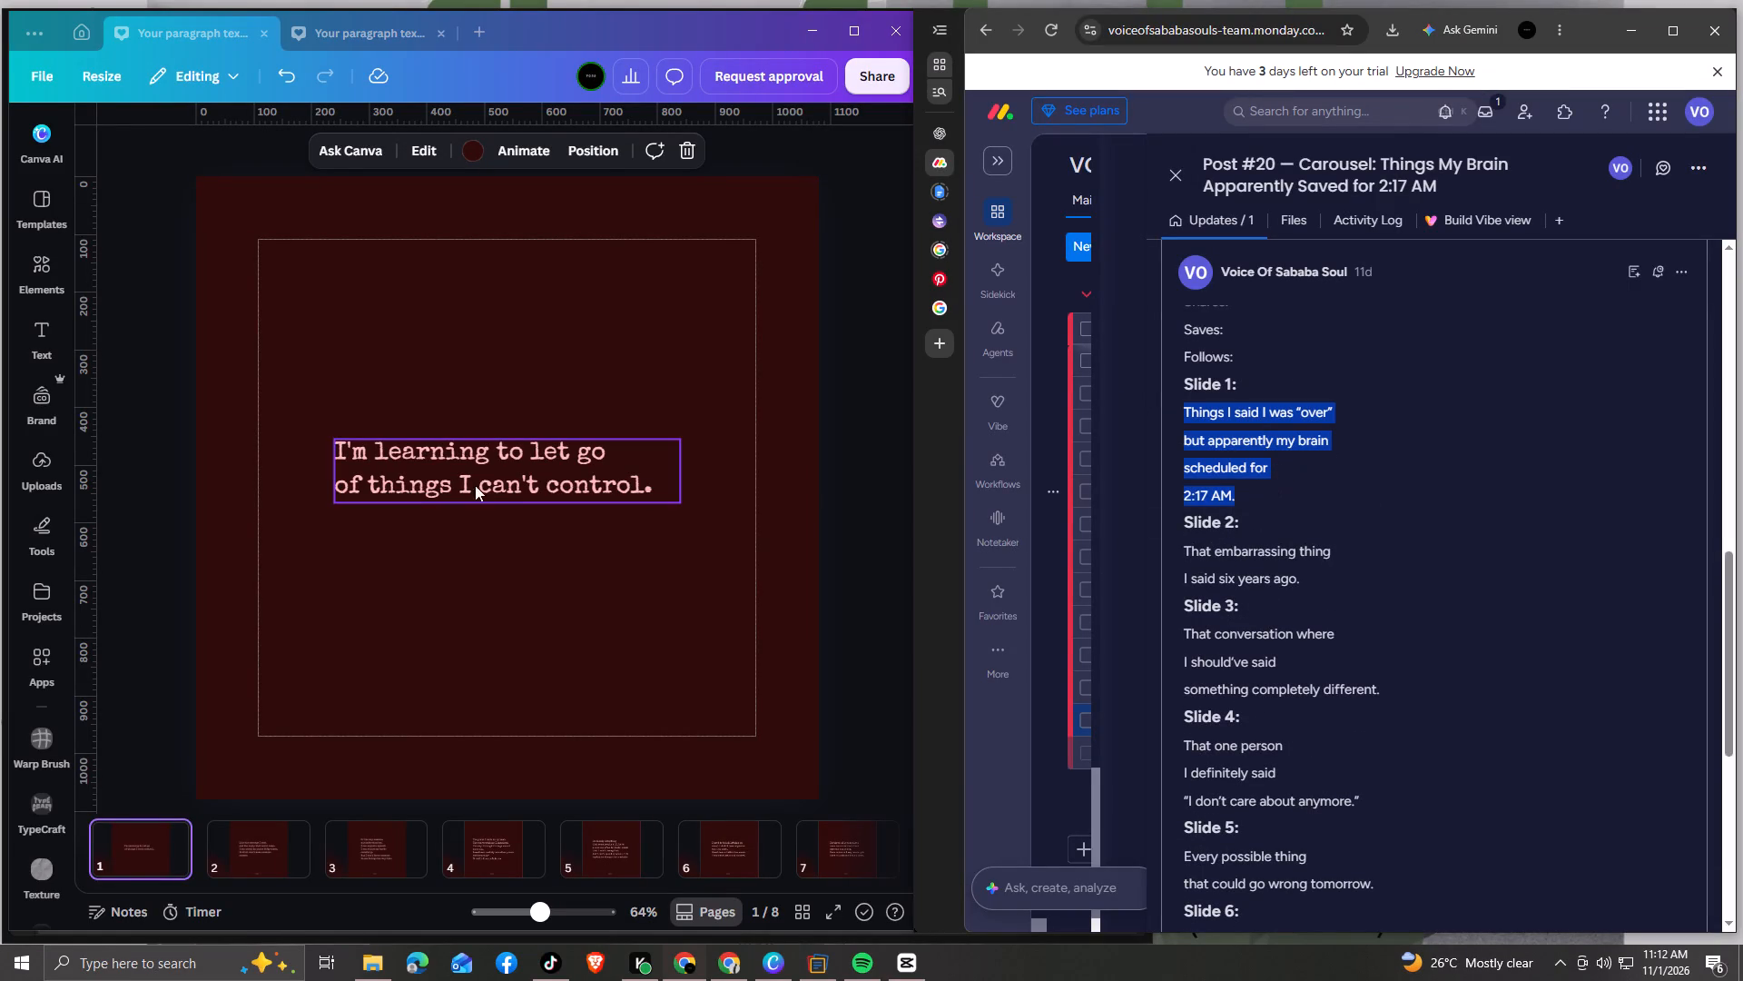
pyautogui.click(520, 482)
pyautogui.click(640, 476)
pyautogui.click(663, 490)
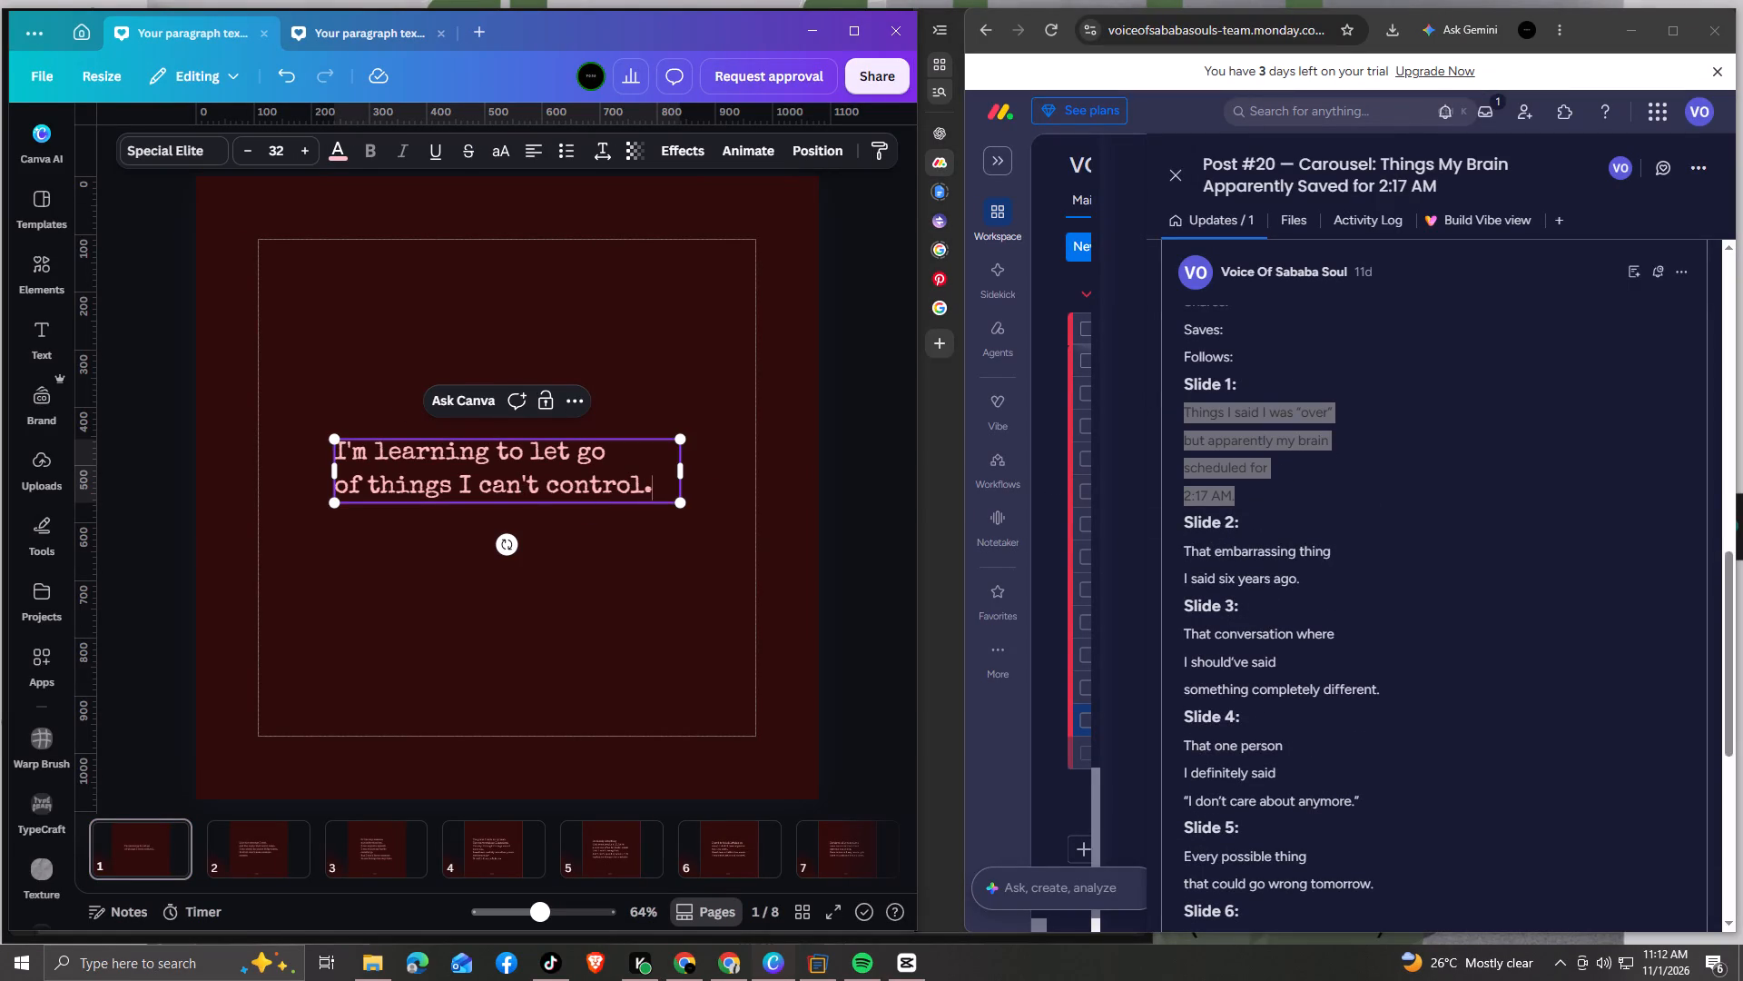
pyautogui.moveTo(651, 490); pyautogui.dragTo(338, 458)
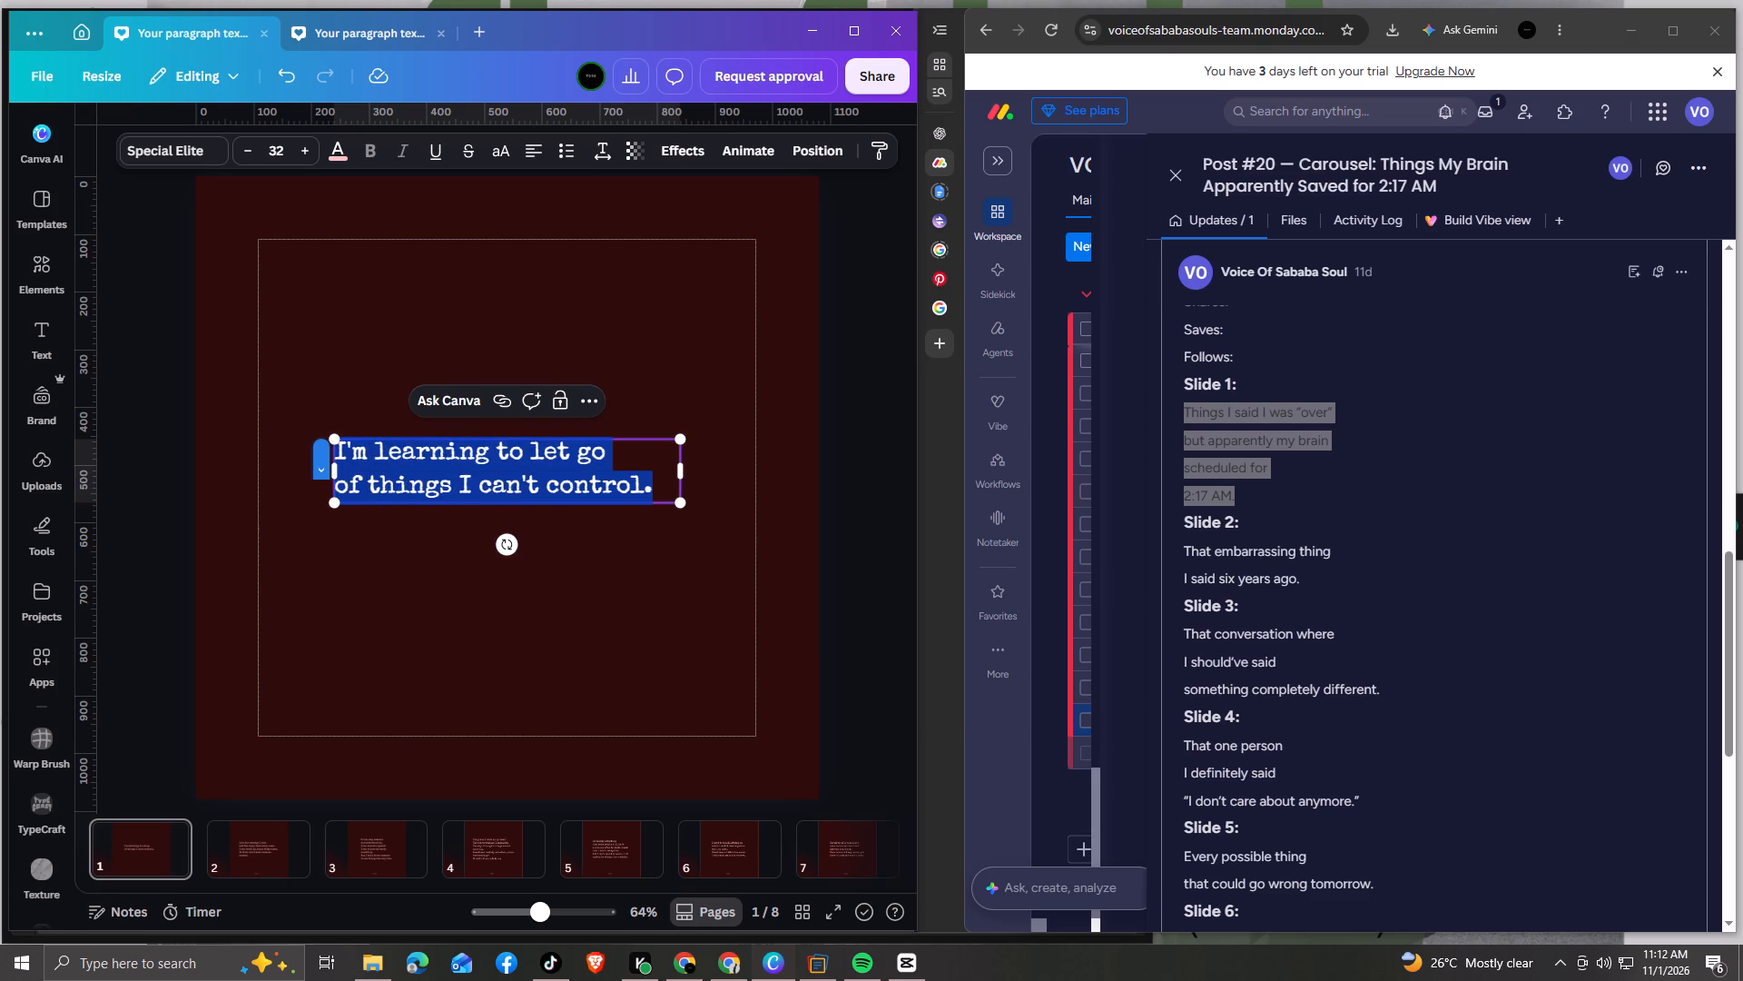
pyautogui.hotkey('ctrl', 'v')
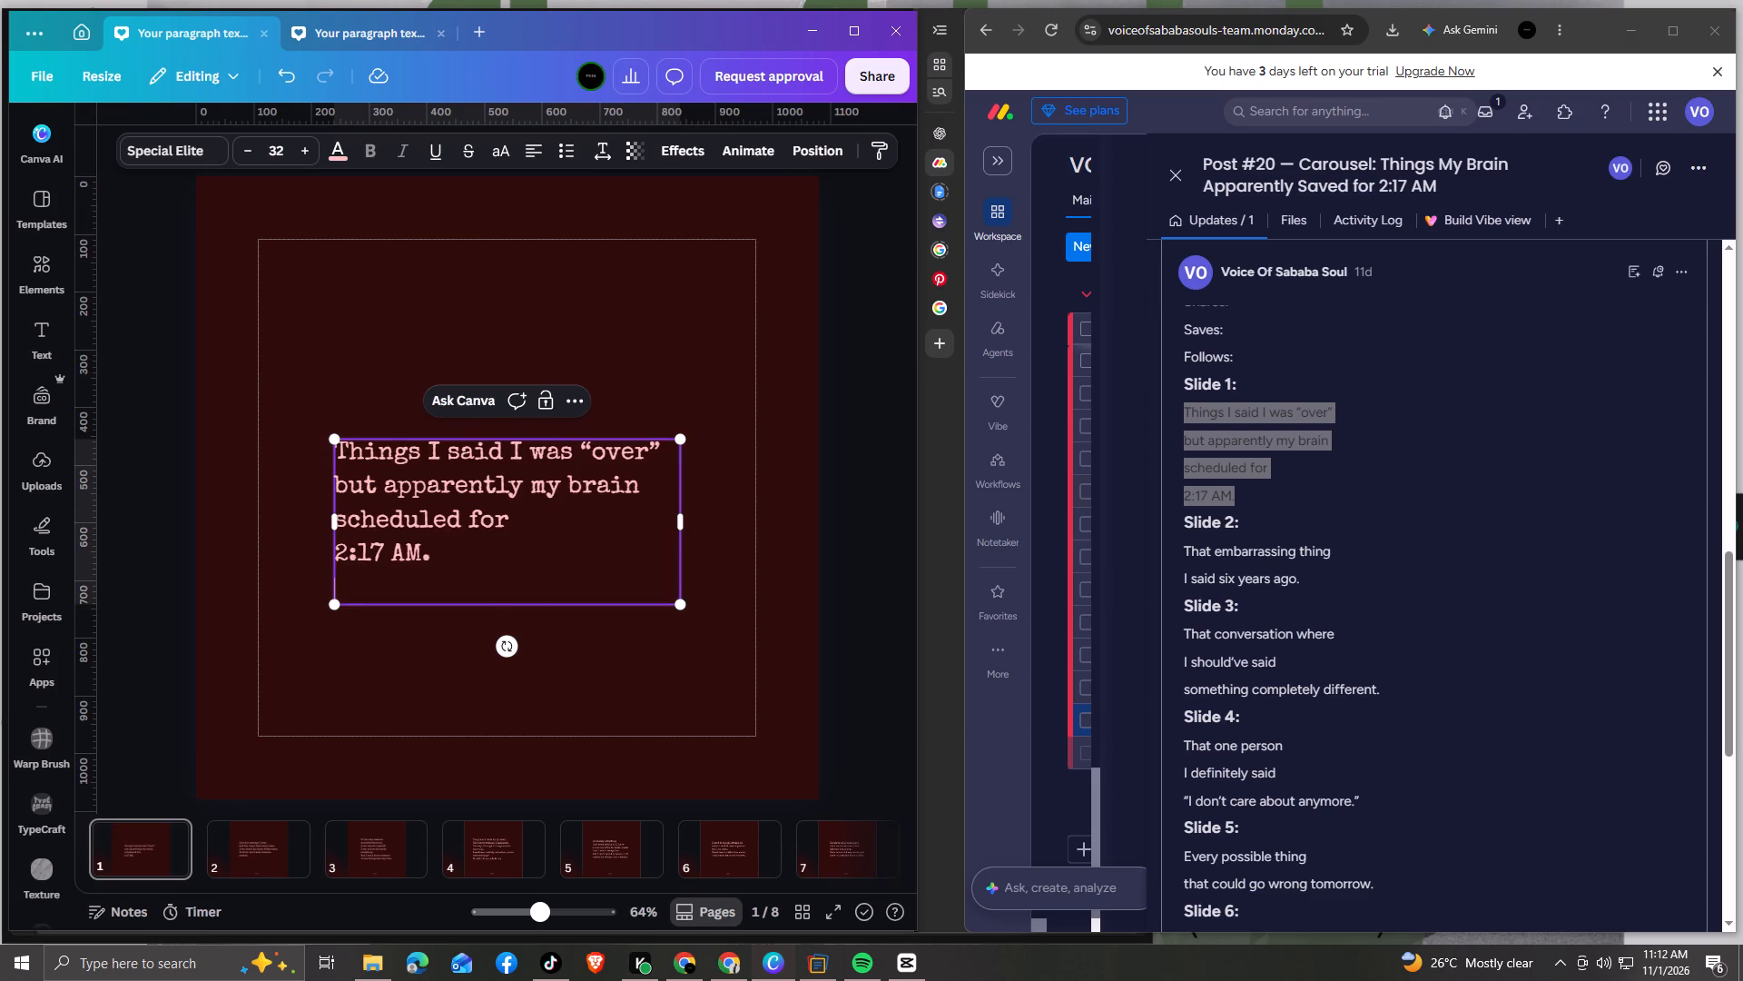
pyautogui.press('BackSpace')
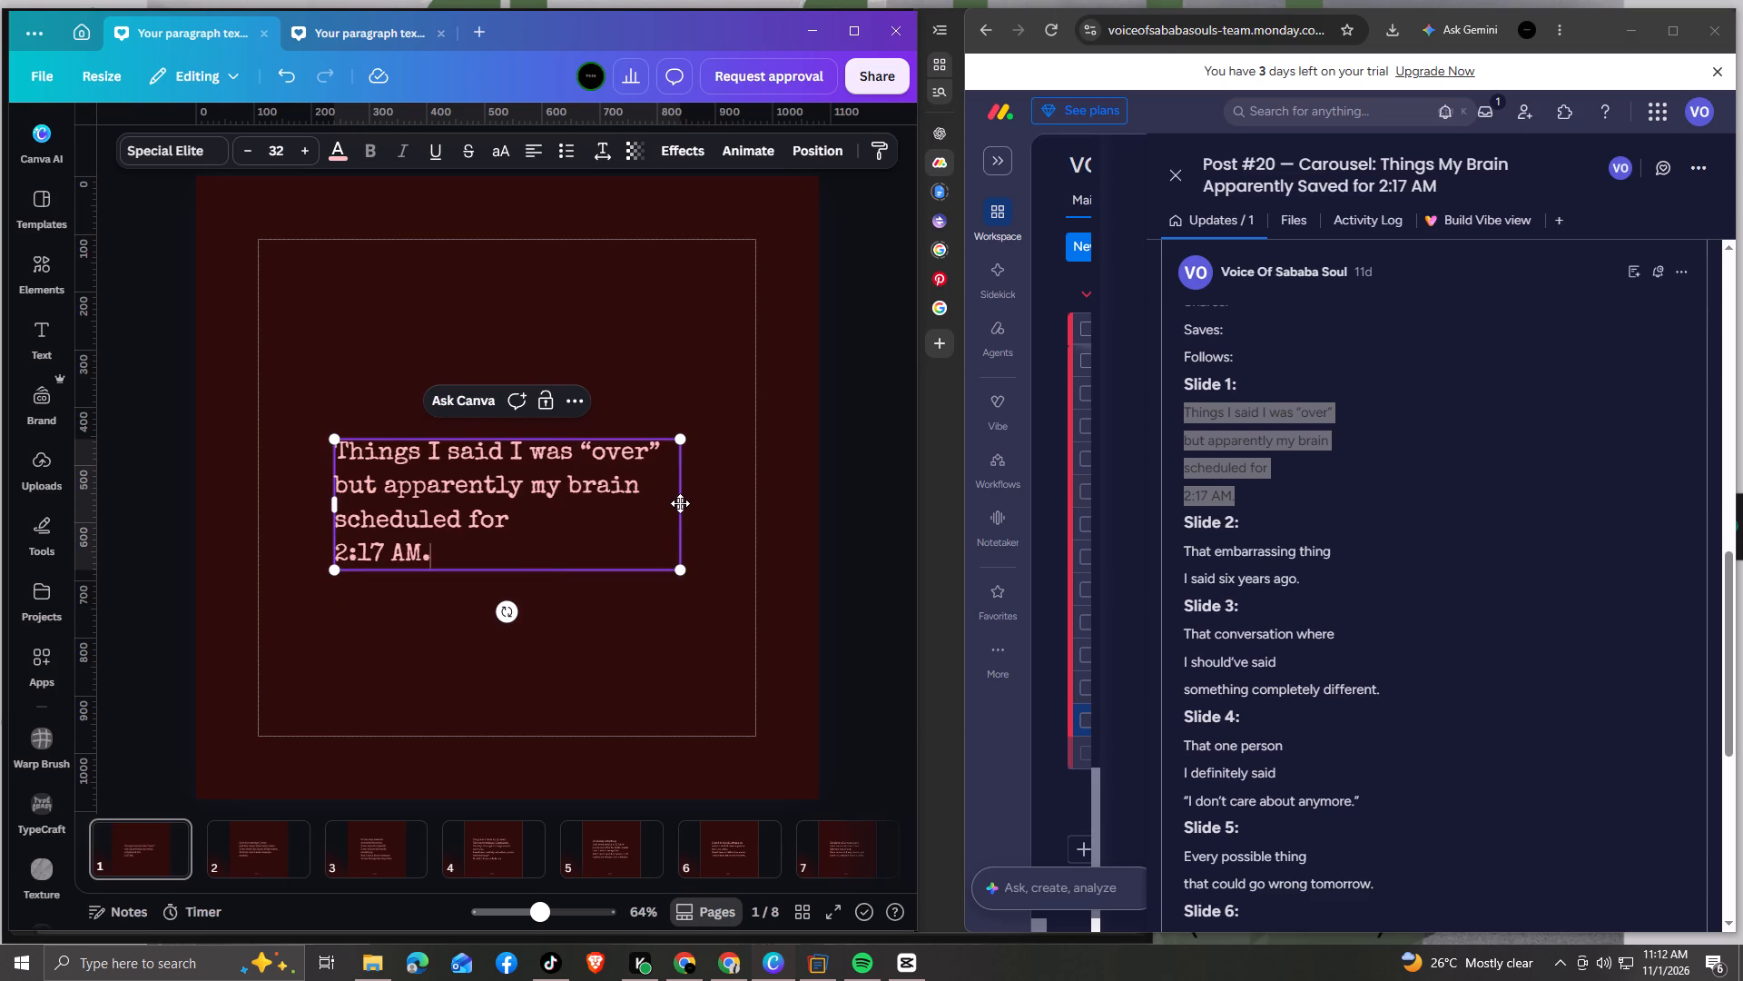
# Narrow the page 1 text box slightly to fit its copy and centre it on the page.
pyautogui.moveTo(684, 503); pyautogui.dragTo(718, 501)
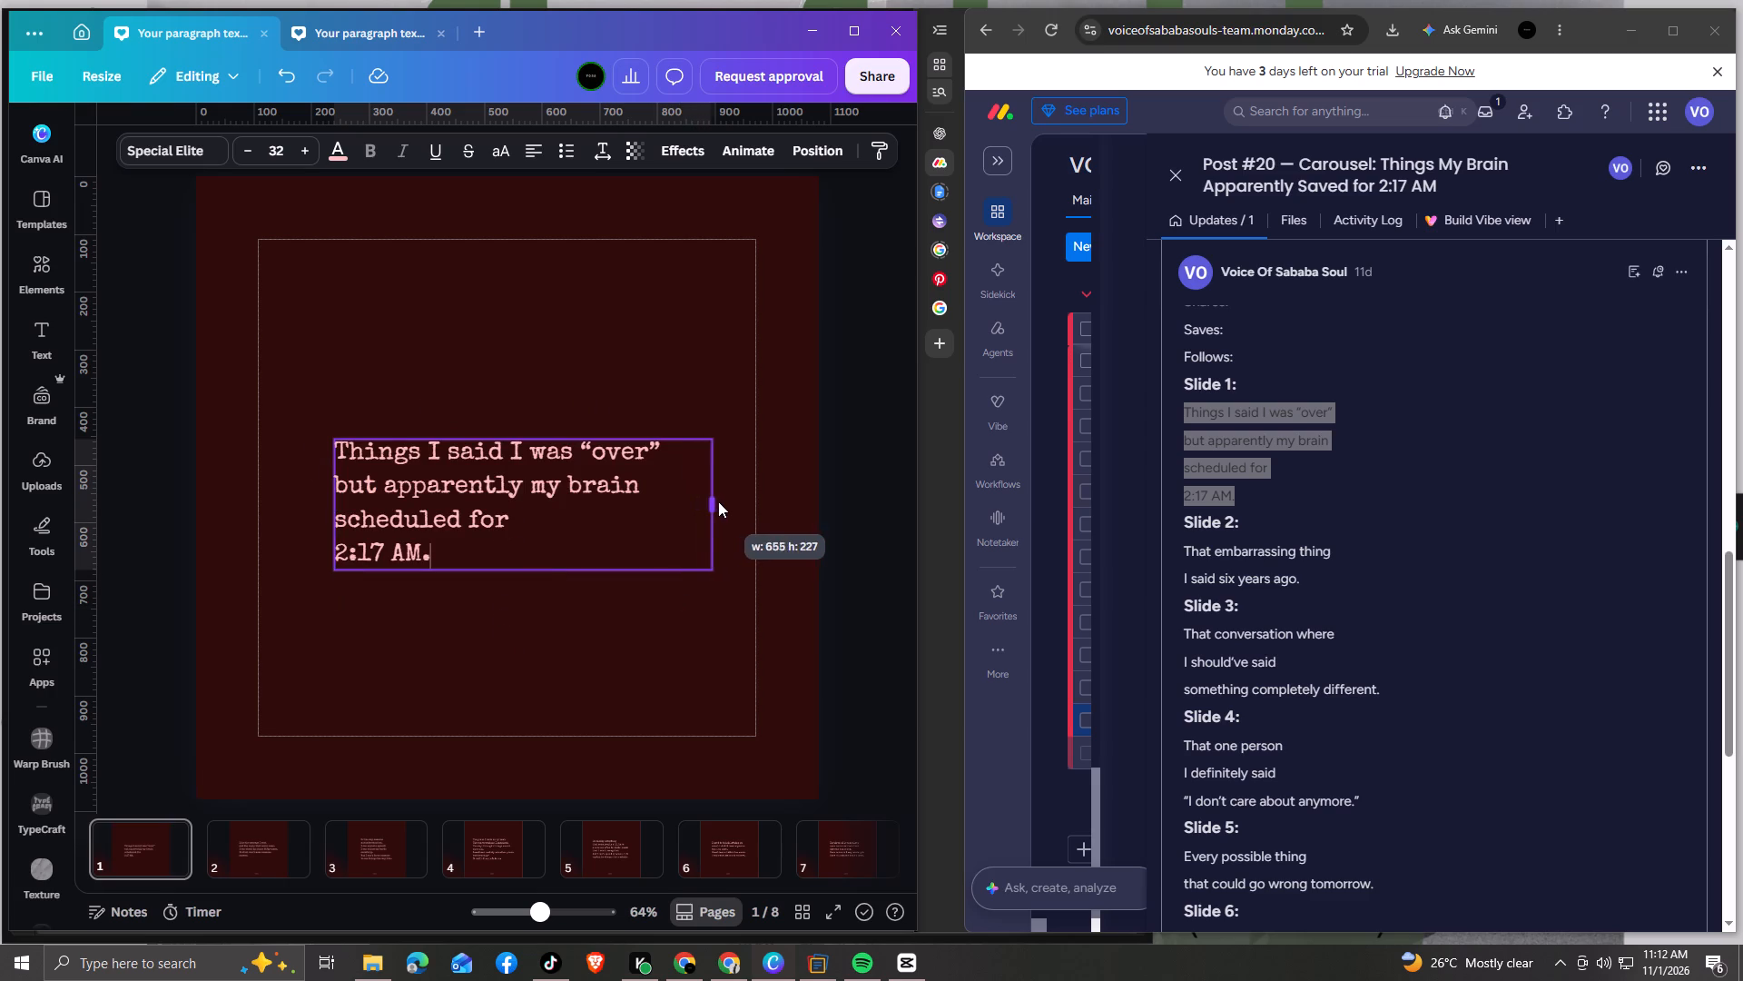
pyautogui.moveTo(718, 501); pyautogui.dragTo(681, 496)
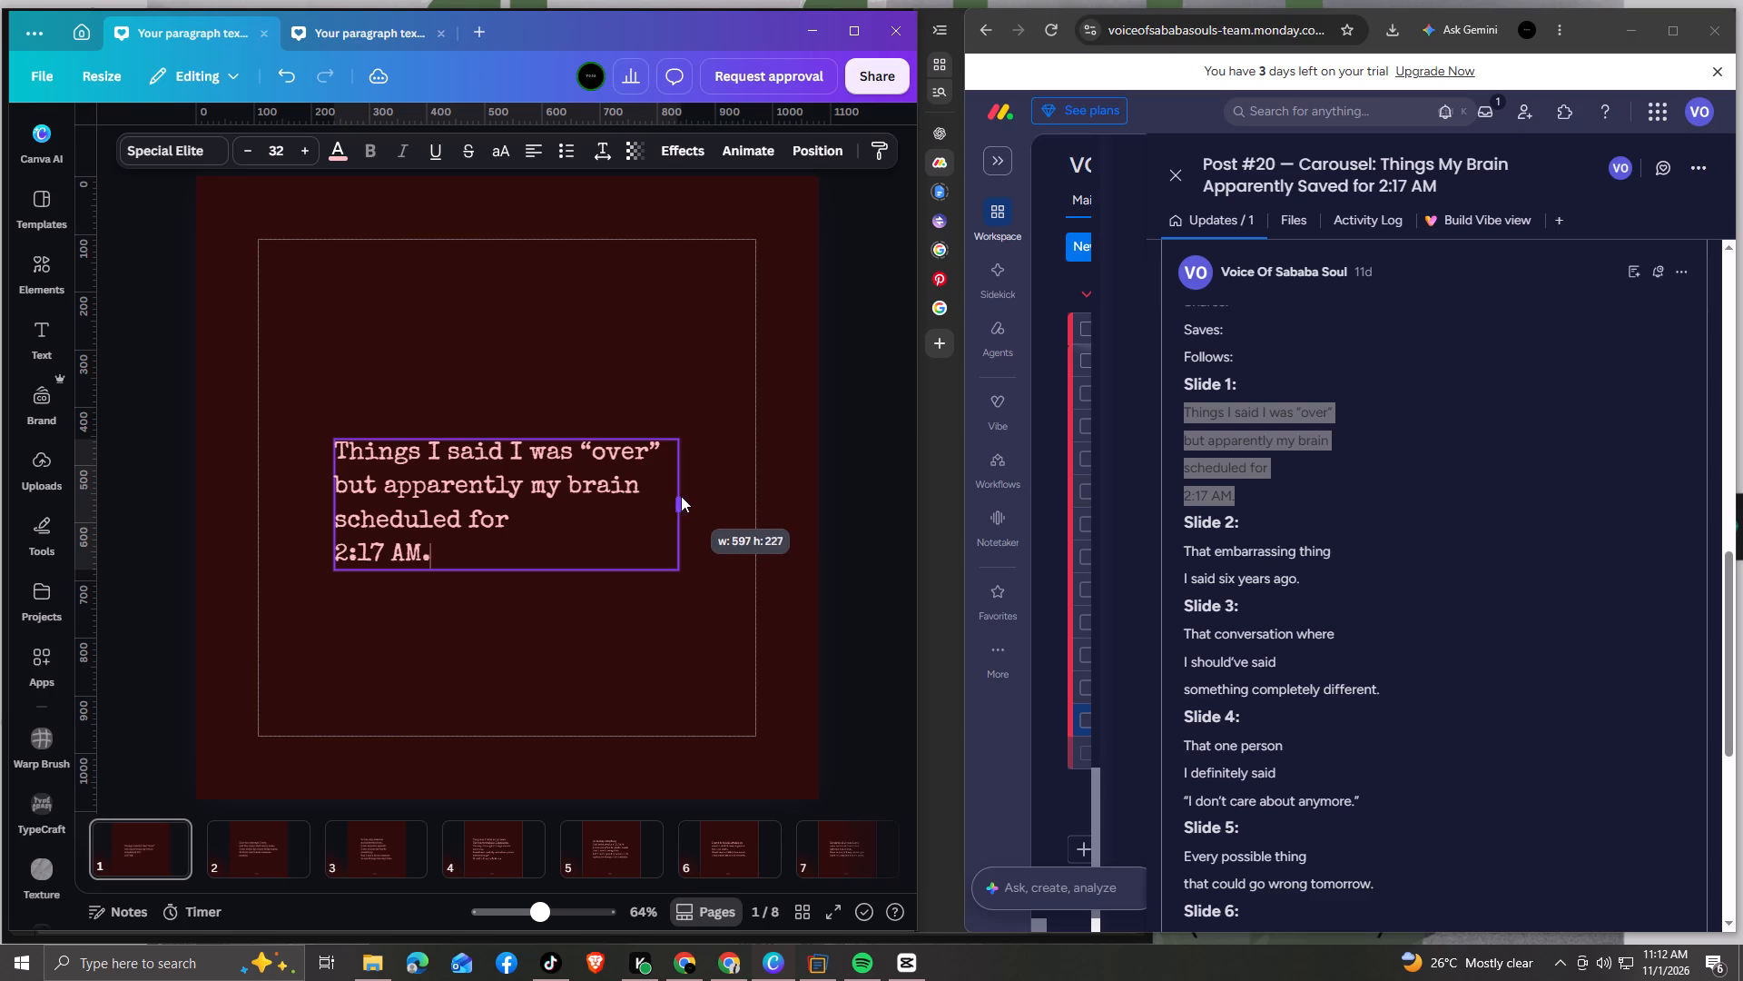
pyautogui.moveTo(681, 496); pyautogui.dragTo(673, 495)
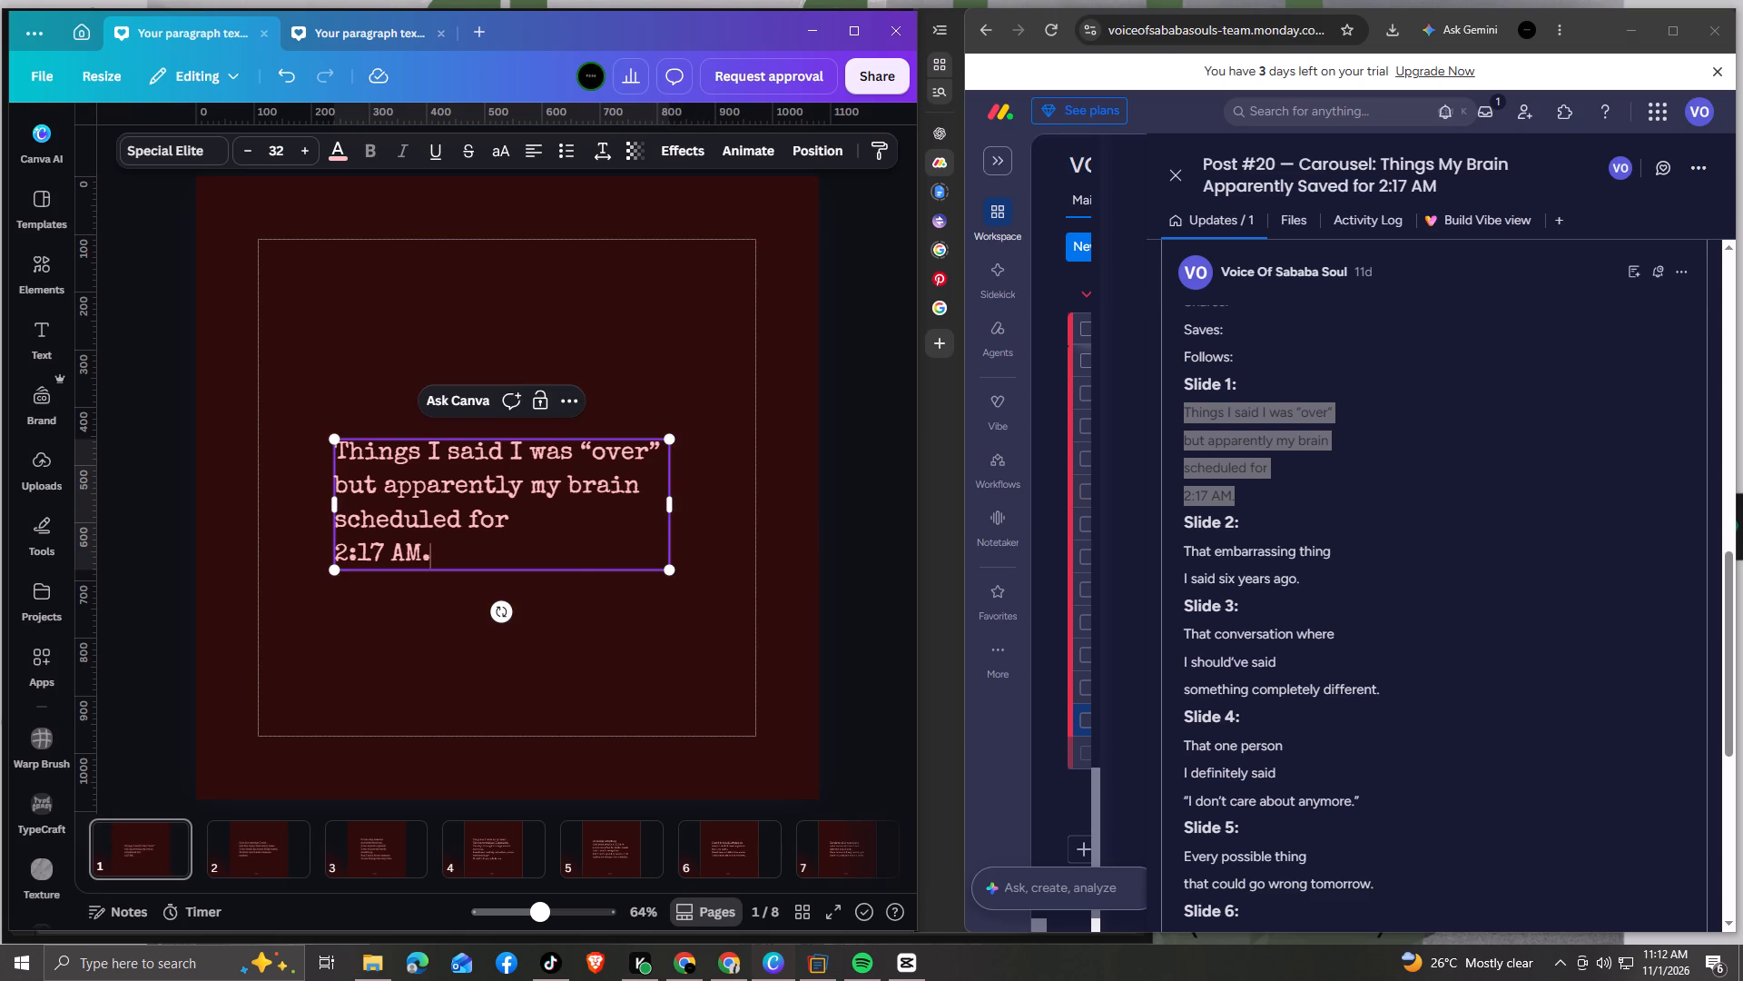
pyautogui.moveTo(576, 572); pyautogui.dragTo(576, 558)
pyautogui.click(583, 599)
# Replace the page 2 text with the Slide 2 copy, "That embarrassing thing I said six years ago.", without a trailing blank line.
pyautogui.press('Right')
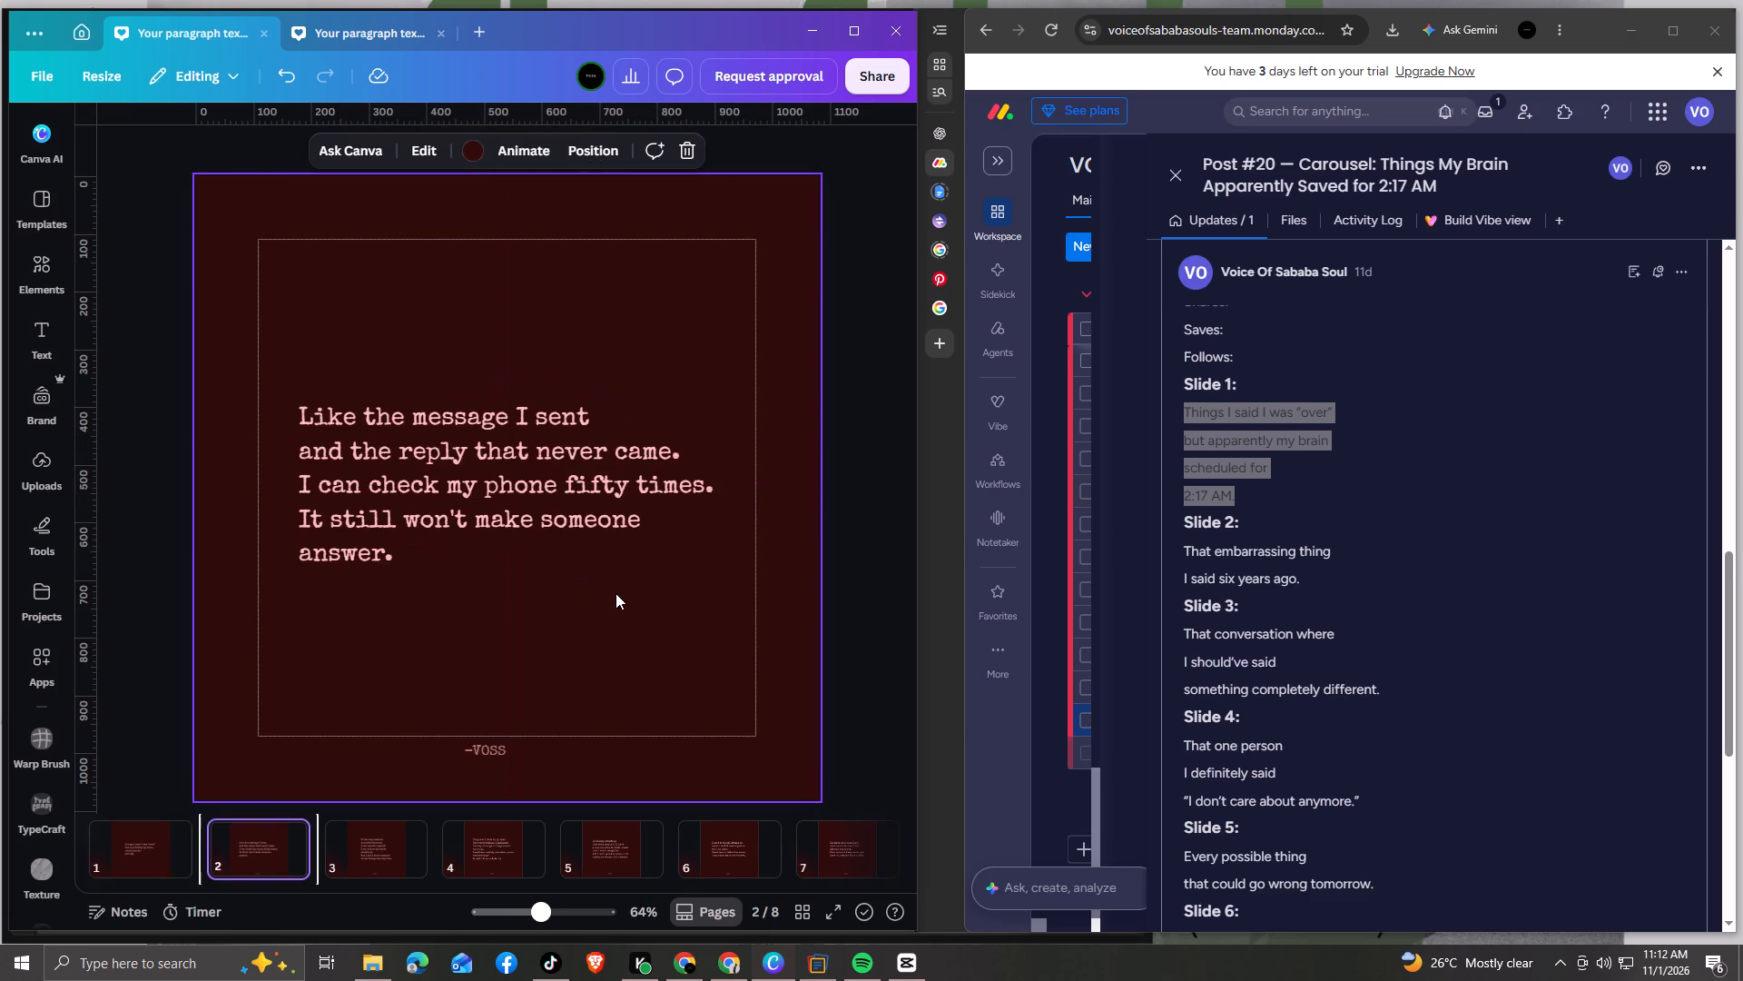
pyautogui.moveTo(1180, 548); pyautogui.dragTo(1300, 583)
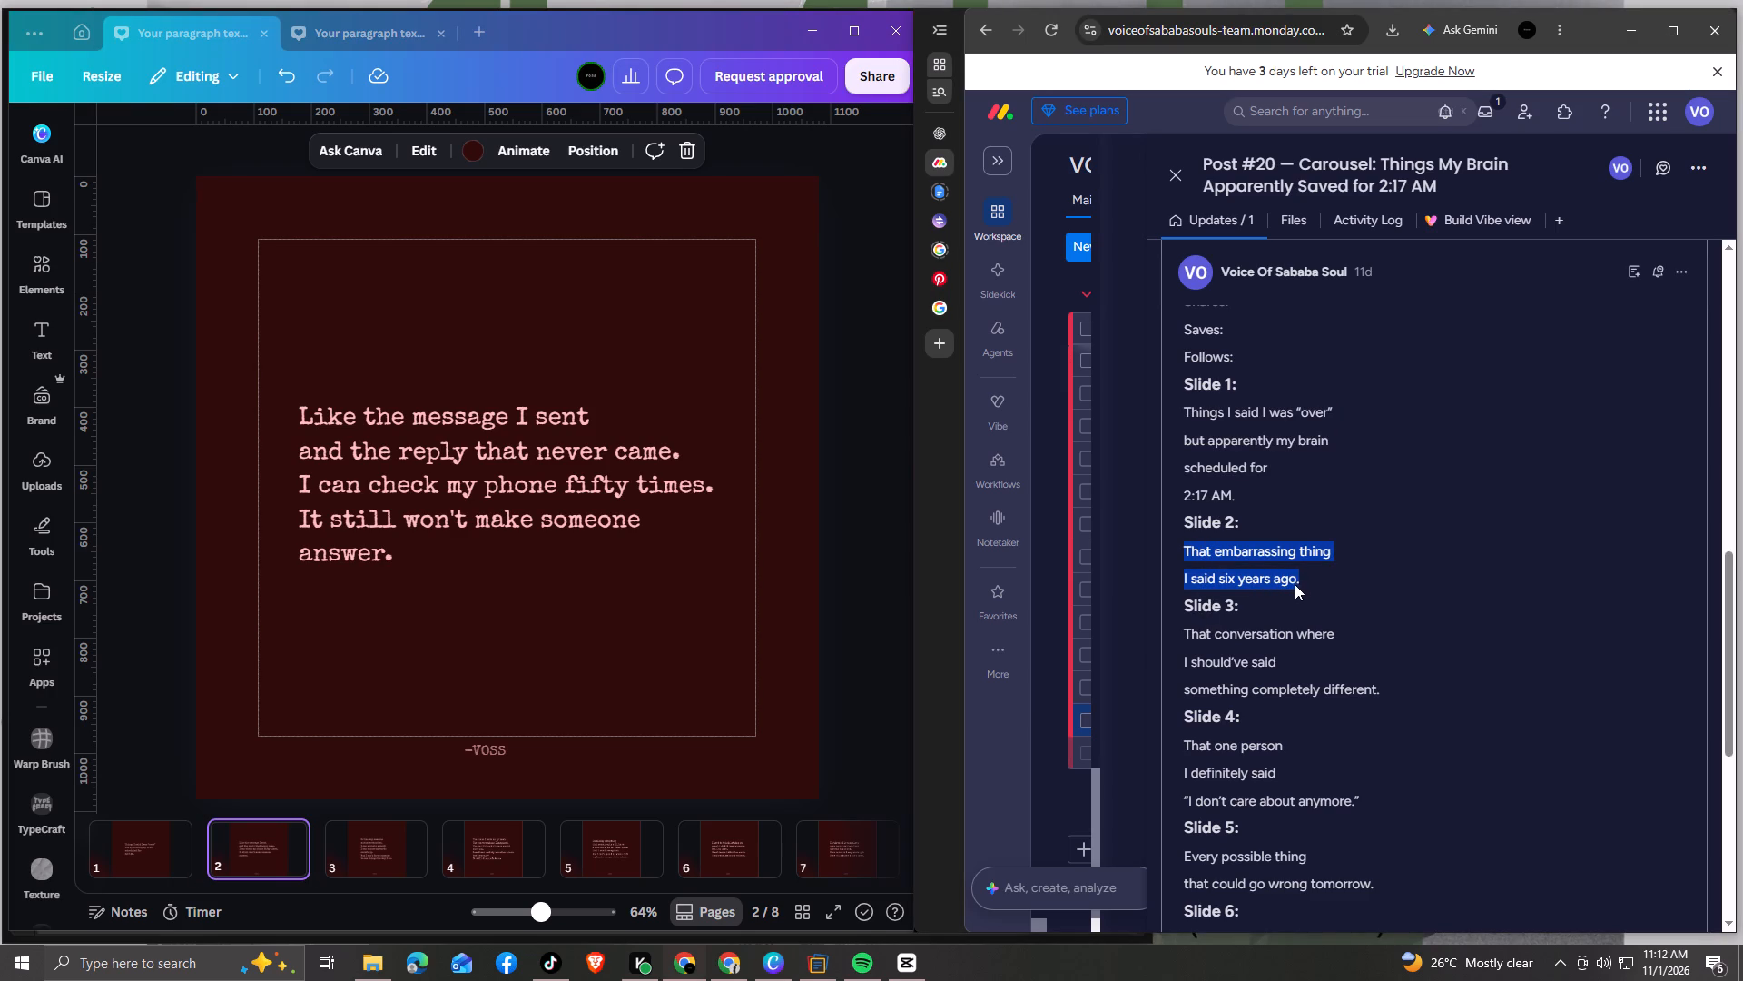
pyautogui.hotkey('ctrl', 'c')
pyautogui.click(433, 554)
pyautogui.click(434, 554)
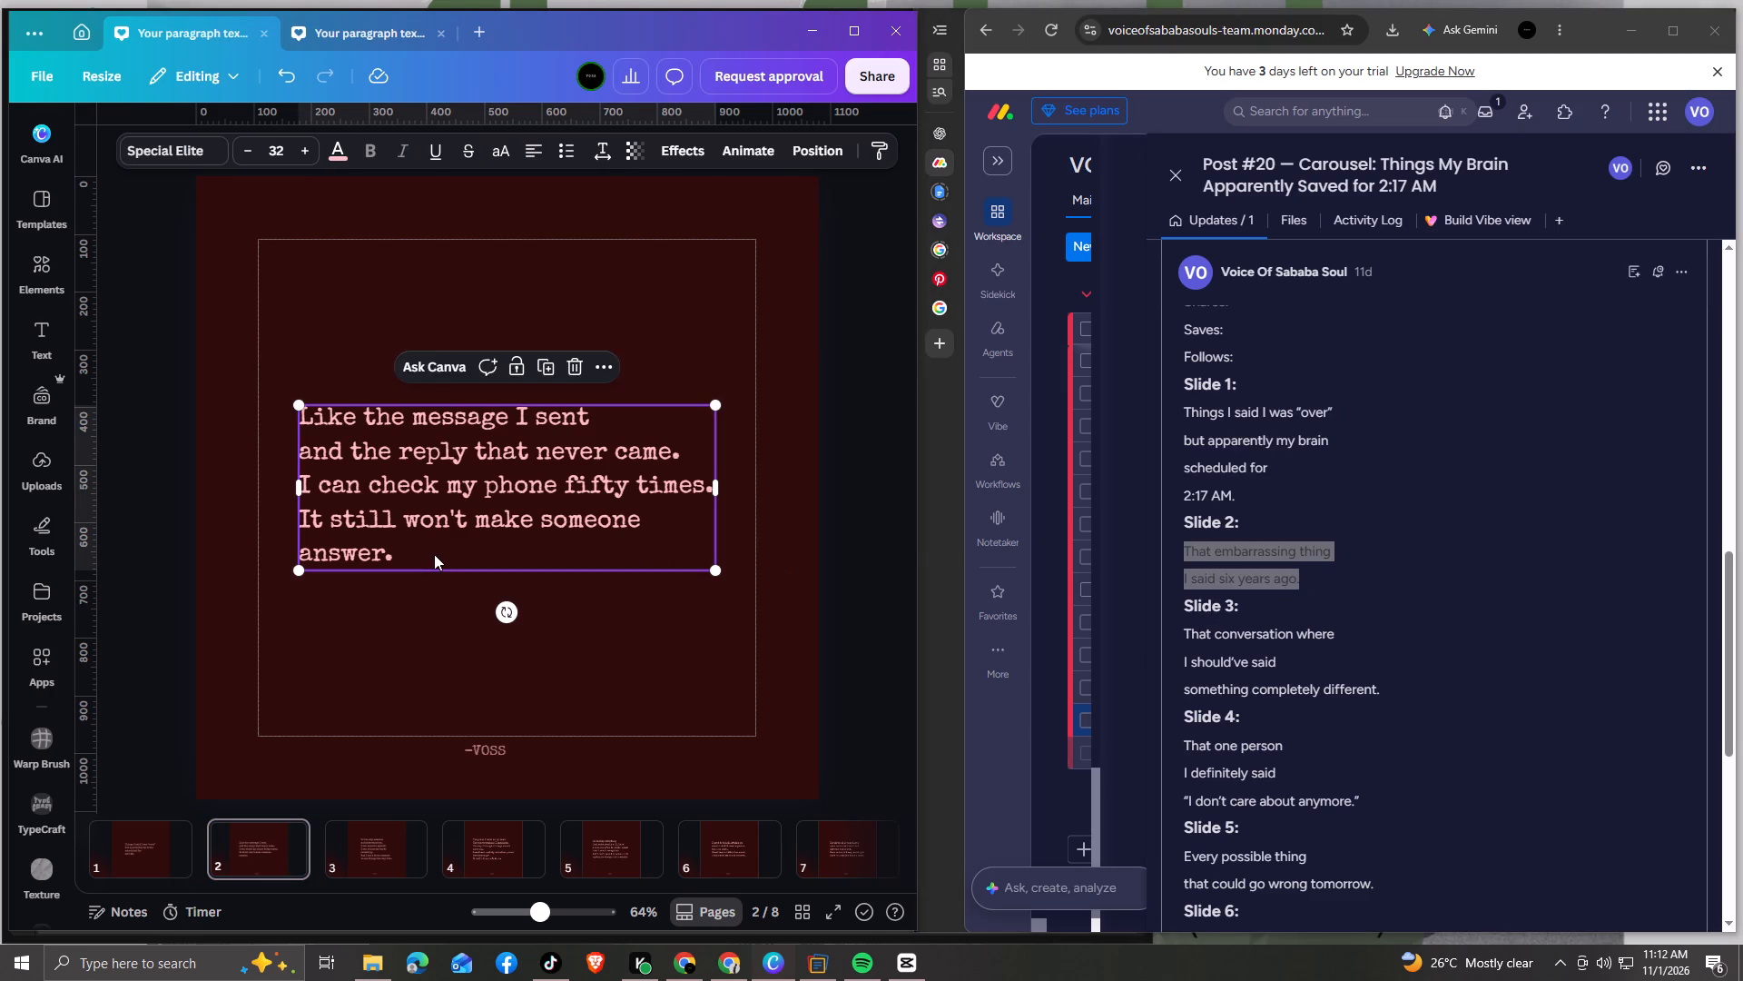
pyautogui.moveTo(434, 554); pyautogui.dragTo(315, 428)
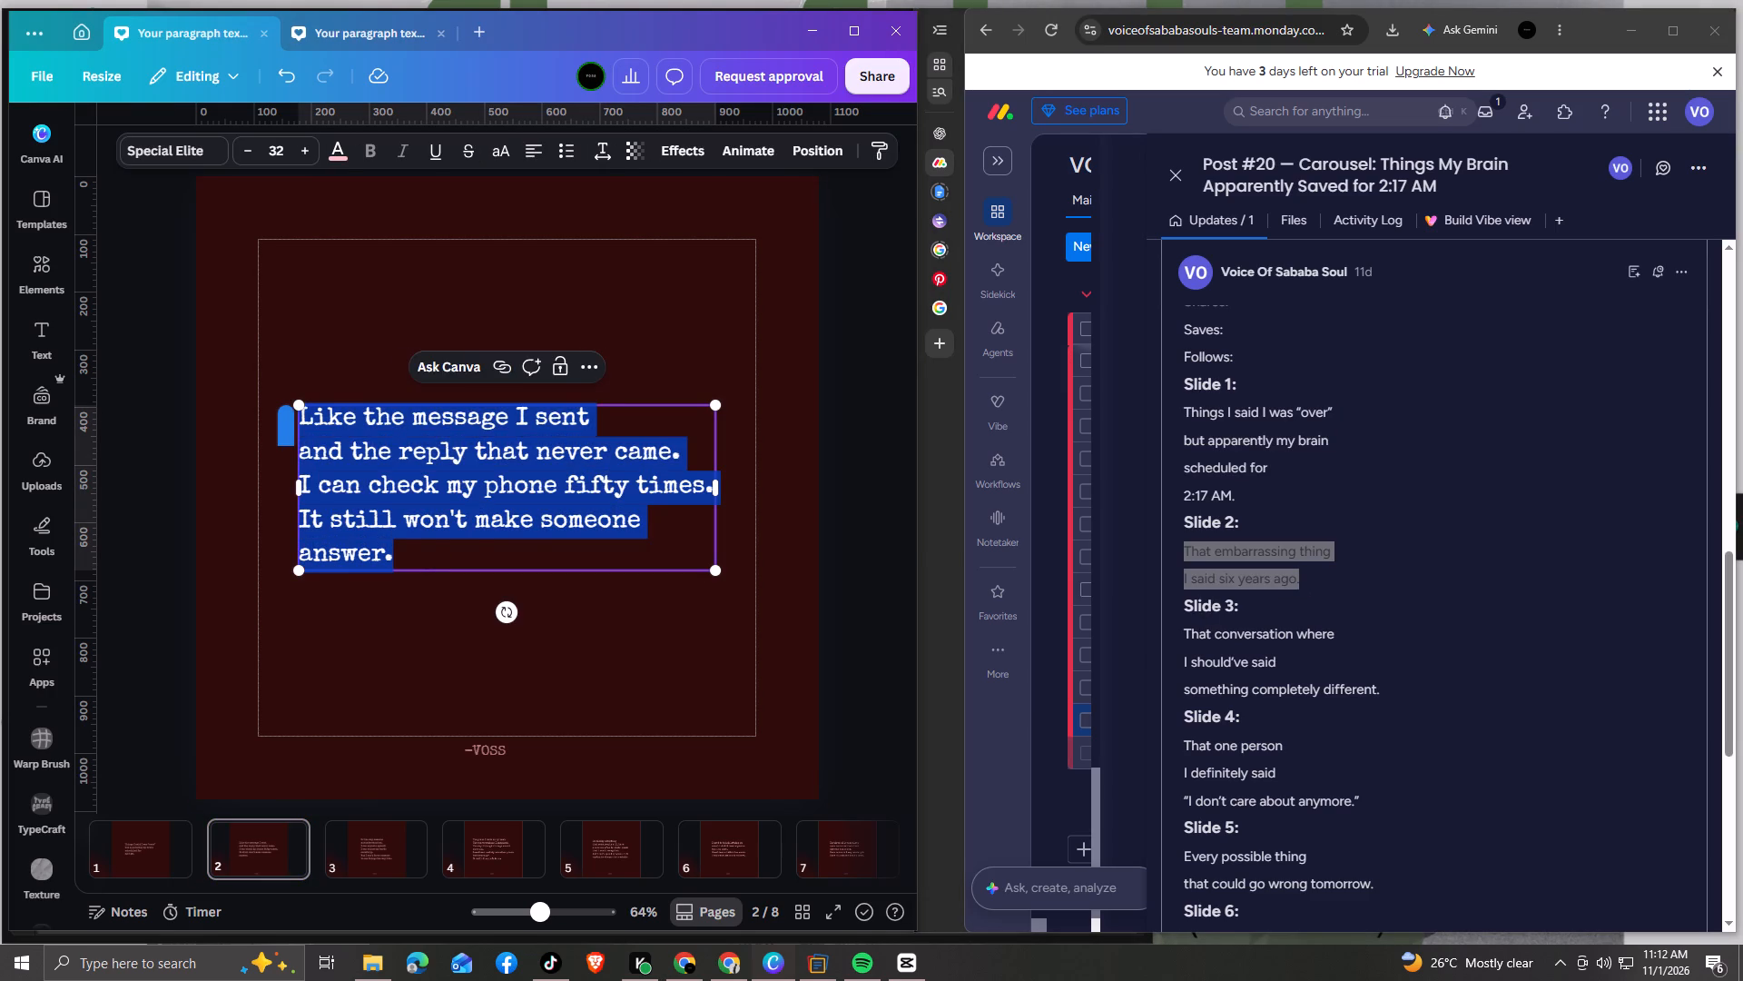
pyautogui.hotkey('ctrl', 'v')
pyautogui.press('BackSpace')
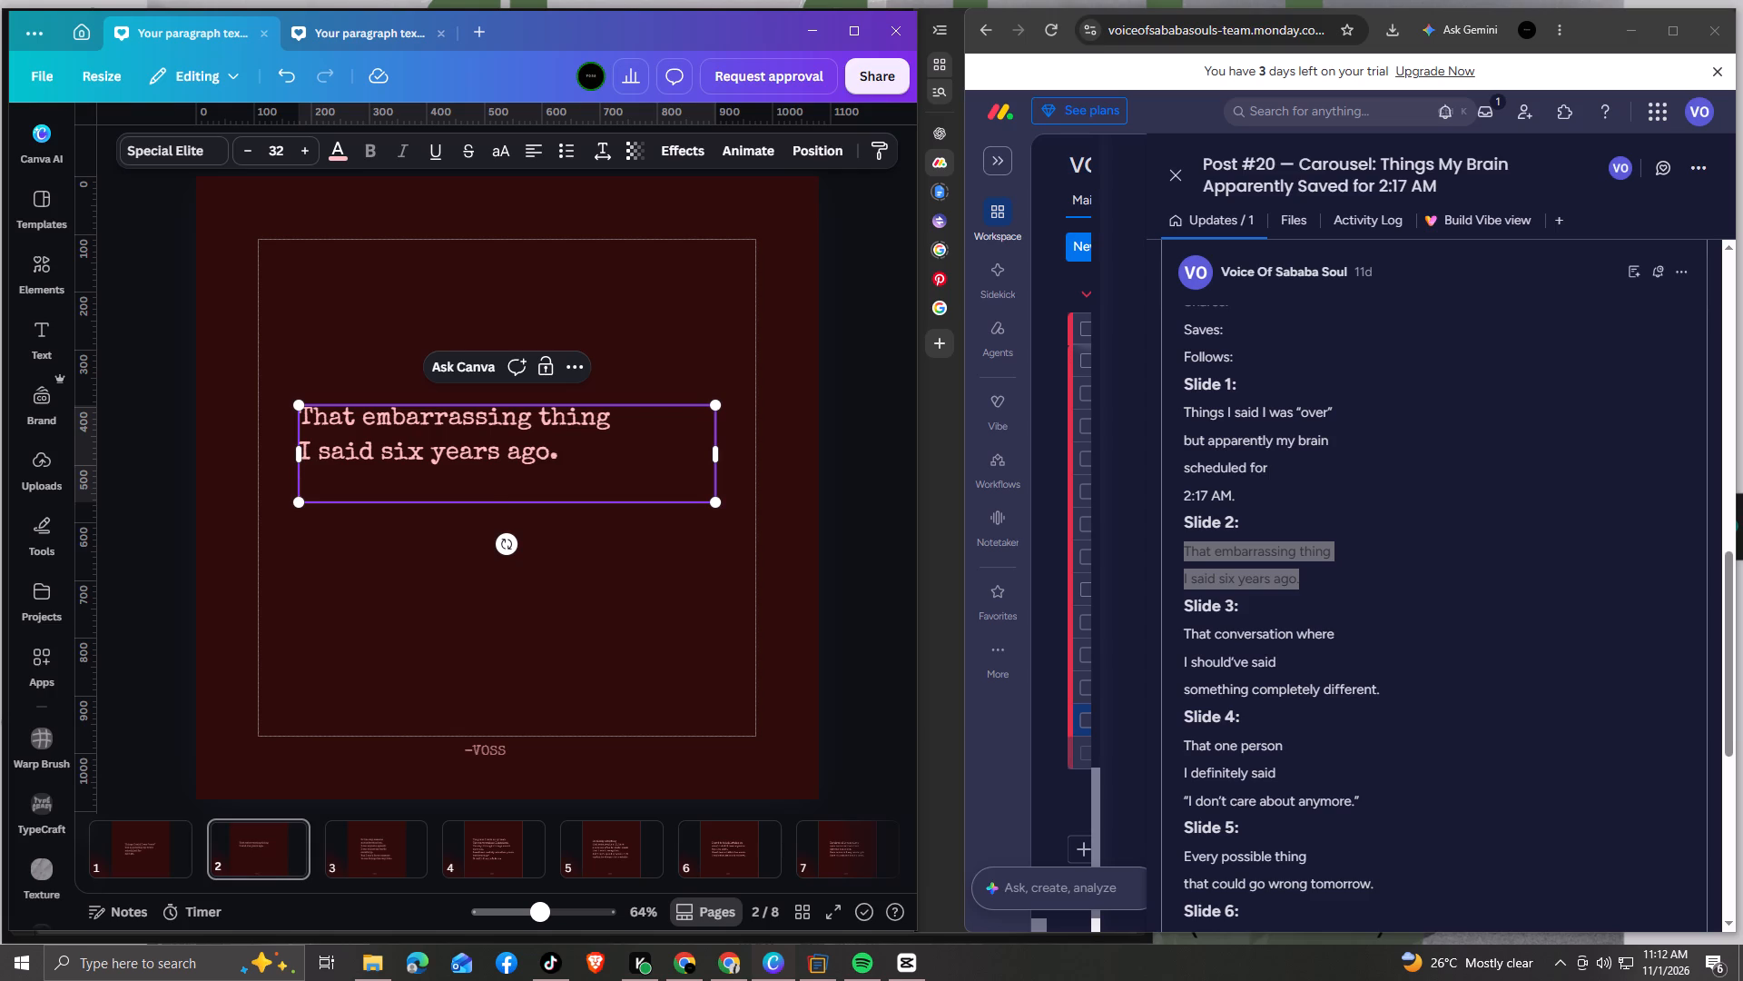
# Narrow the page 2 text box to fit its two lines and centre it on the page.
pyautogui.moveTo(707, 433); pyautogui.dragTo(661, 431)
pyautogui.moveTo(714, 437); pyautogui.dragTo(668, 434)
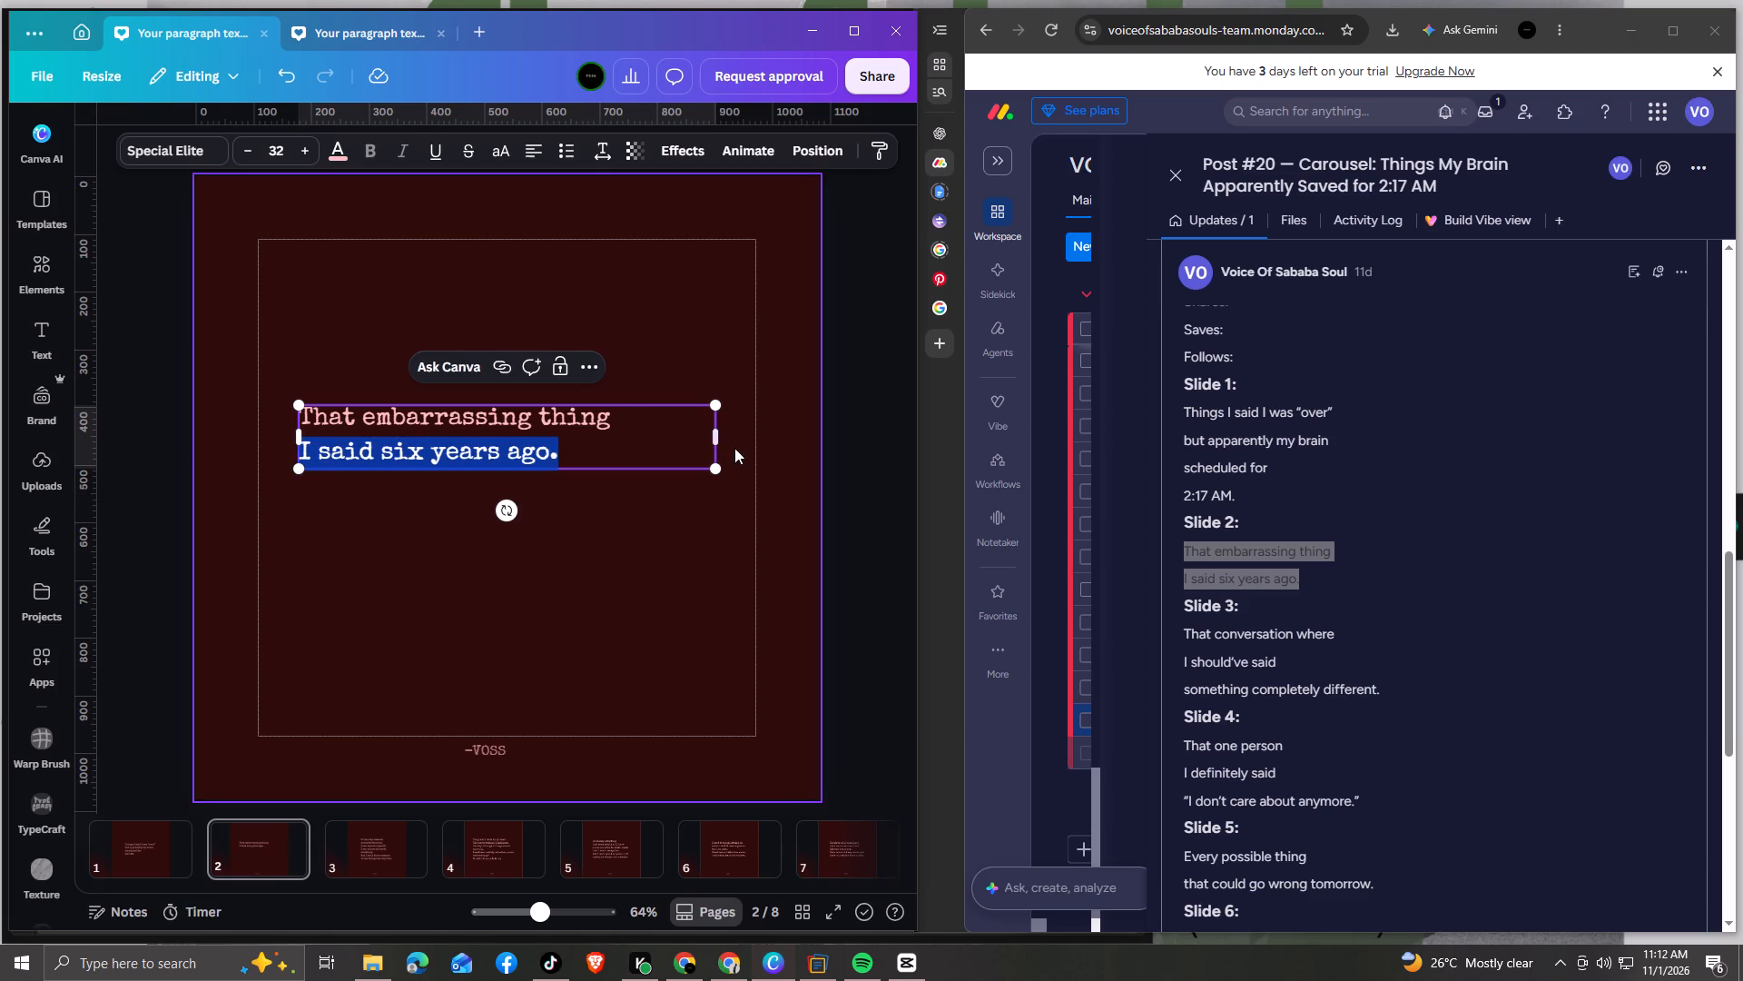
pyautogui.moveTo(718, 439); pyautogui.dragTo(631, 438)
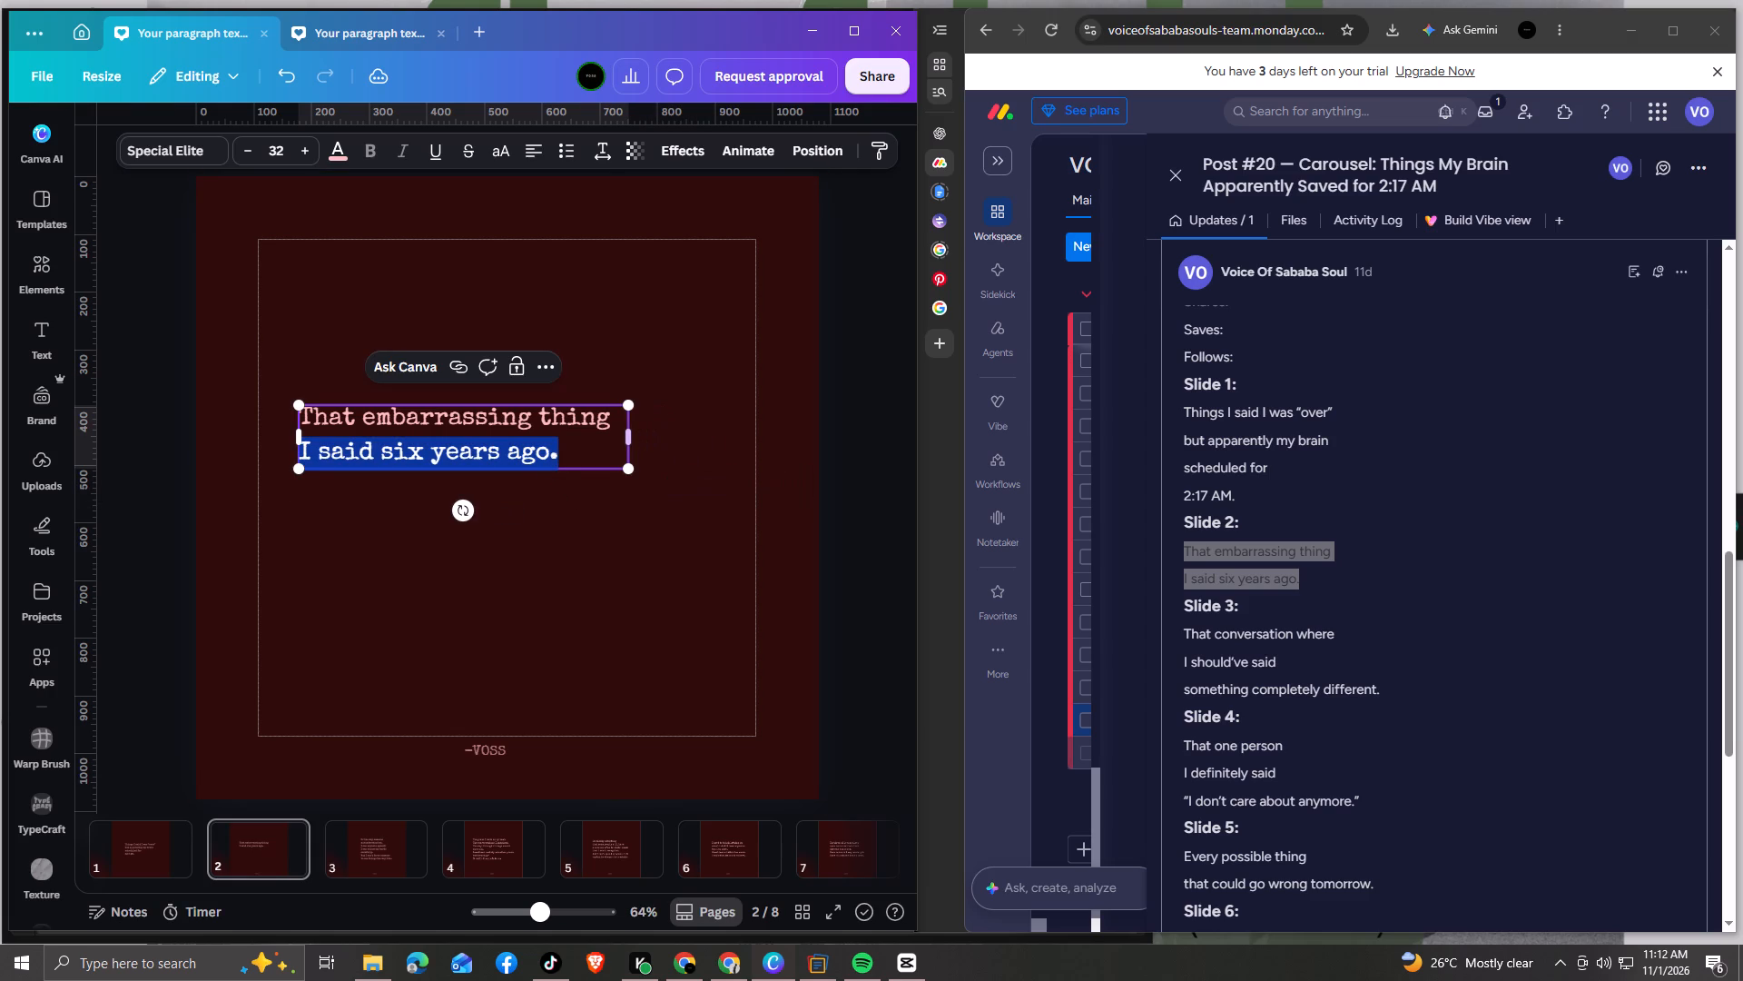
pyautogui.moveTo(563, 472); pyautogui.dragTo(614, 471)
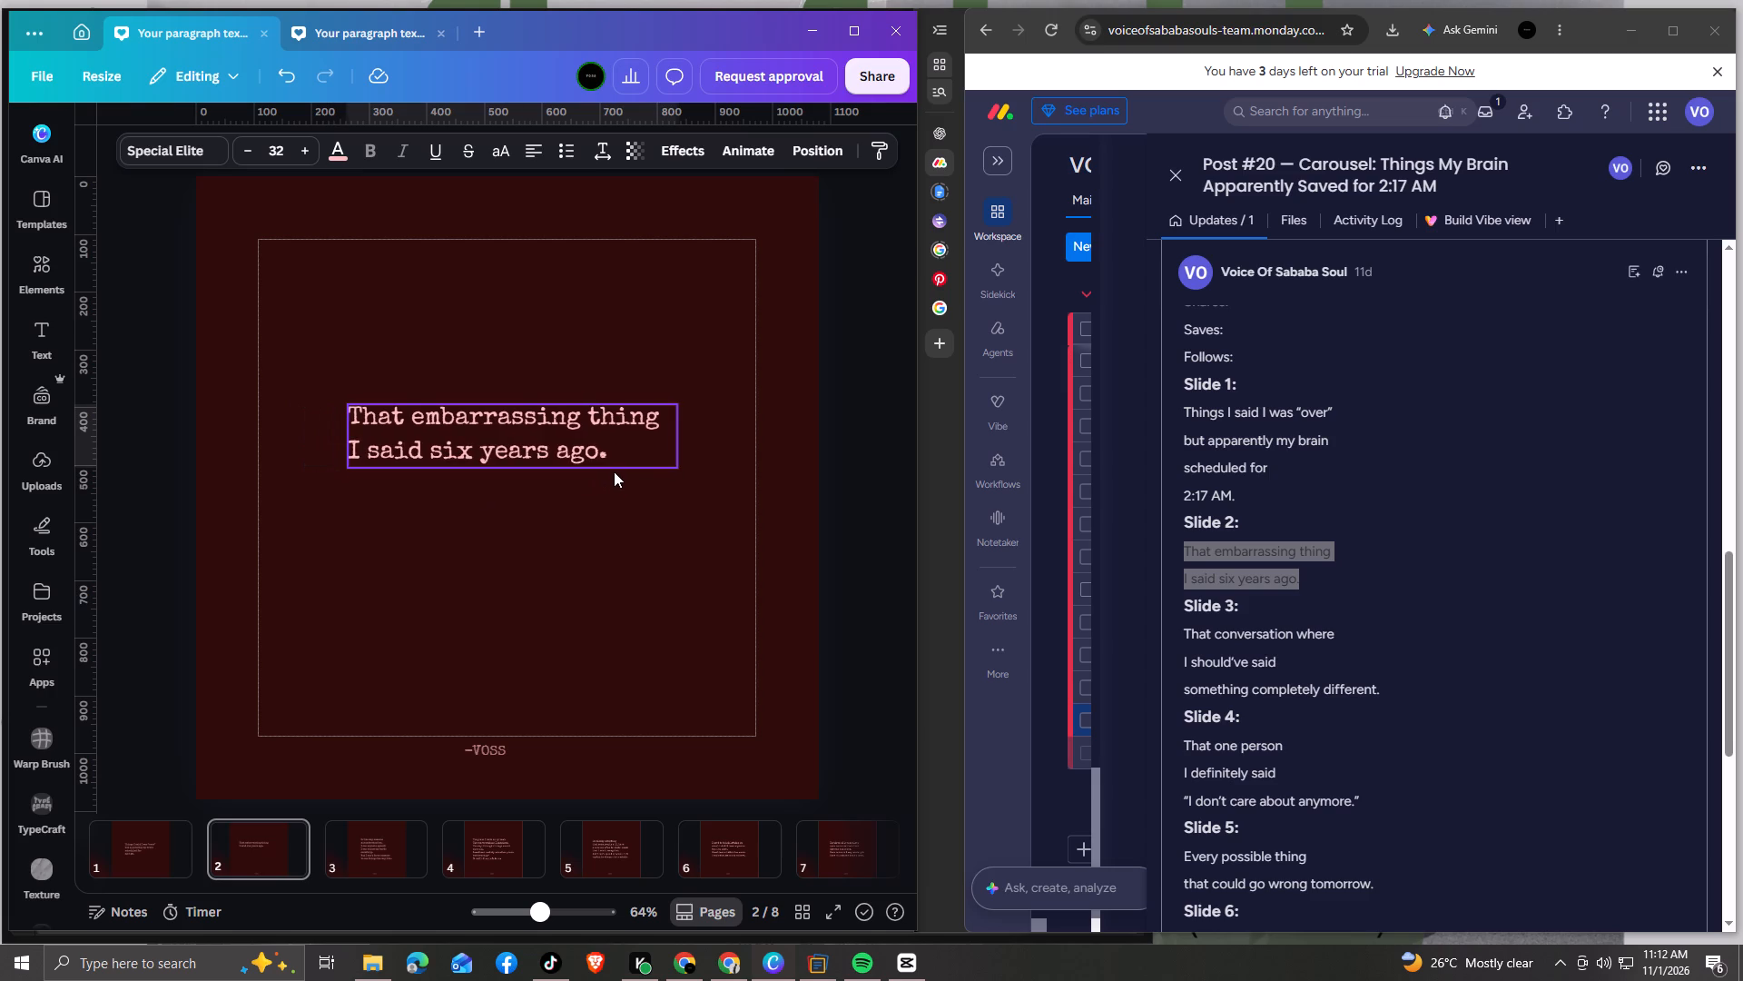
pyautogui.moveTo(614, 471); pyautogui.dragTo(609, 495)
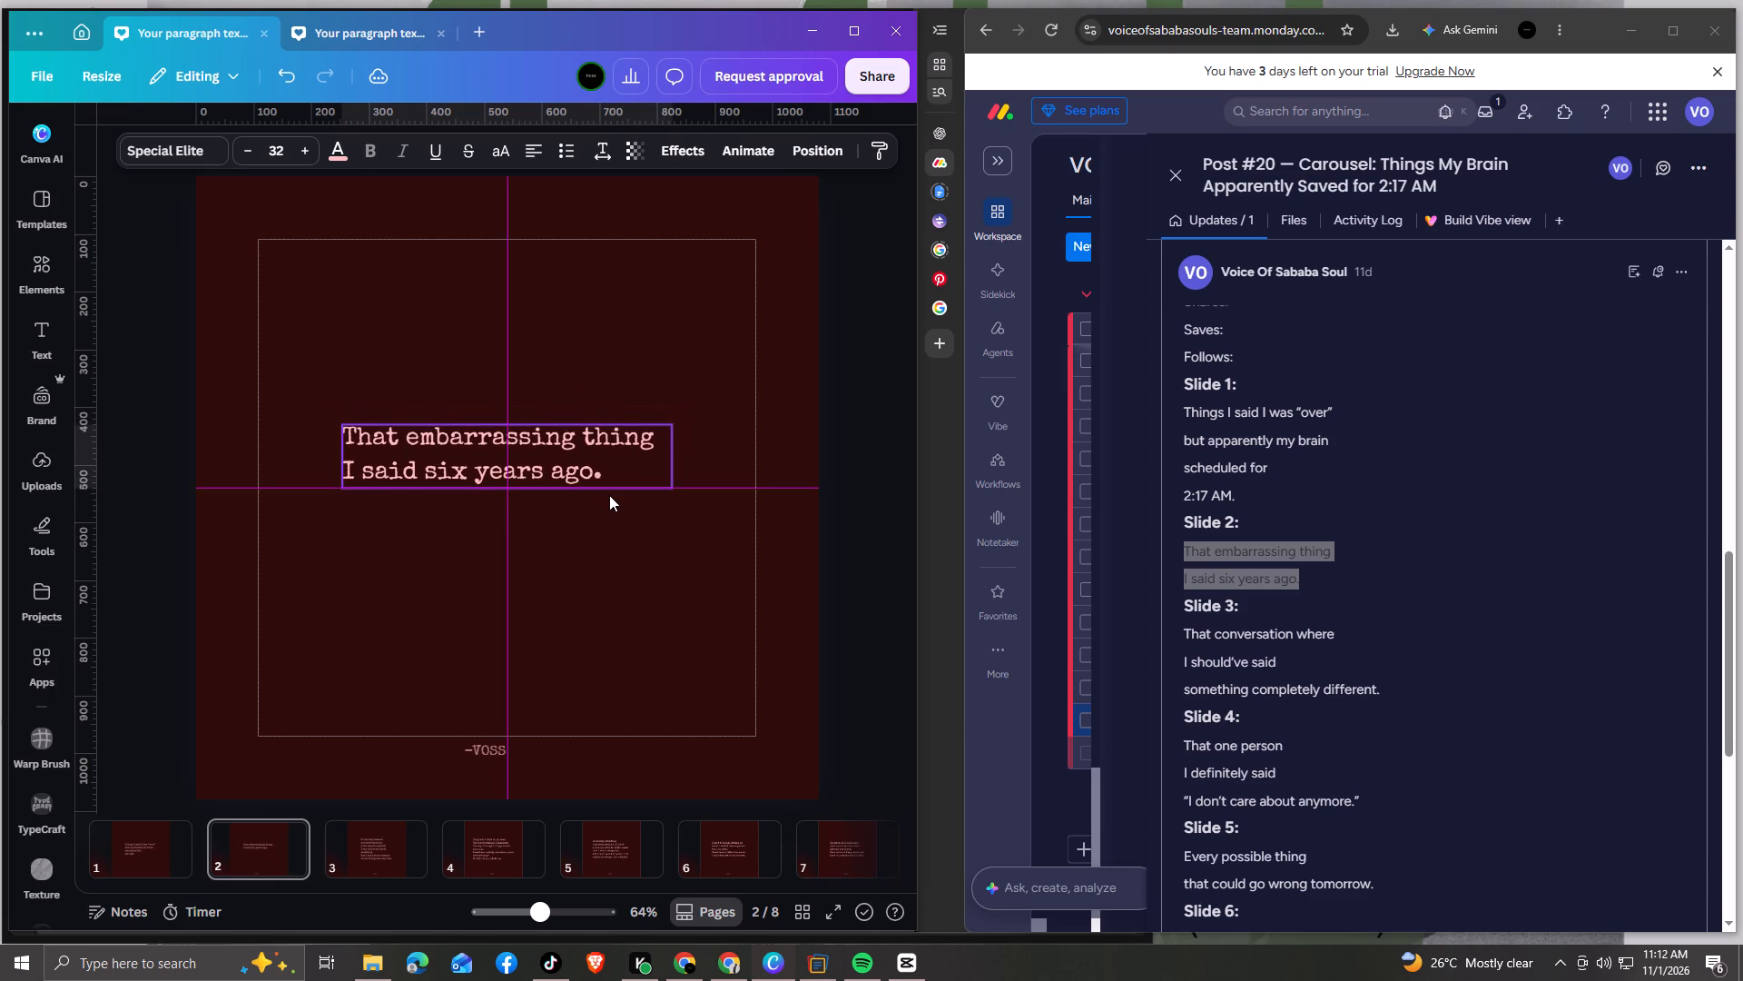
pyautogui.moveTo(609, 495); pyautogui.dragTo(608, 524)
pyautogui.click(615, 568)
# Replace the page 3 text with the Slide 3 copy, "That conversation where I should’ve said something completely different.", without a trailing blank line.
pyautogui.press('Right')
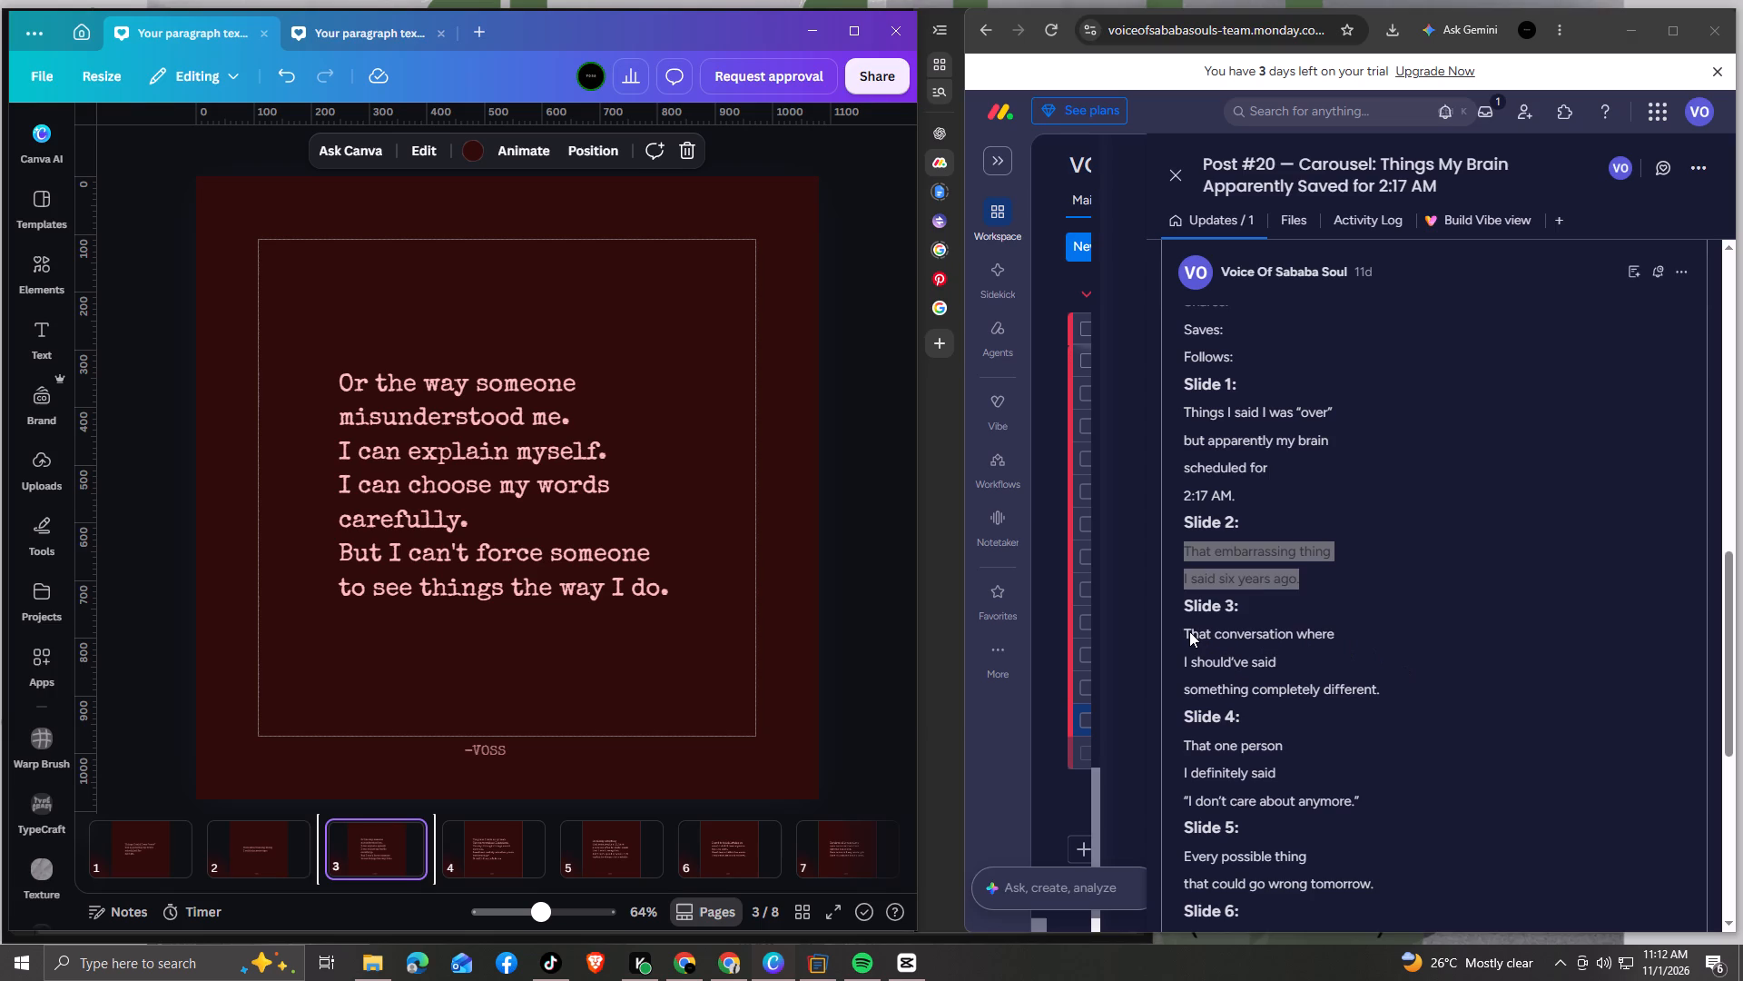
pyautogui.moveTo(1177, 631); pyautogui.dragTo(1382, 694)
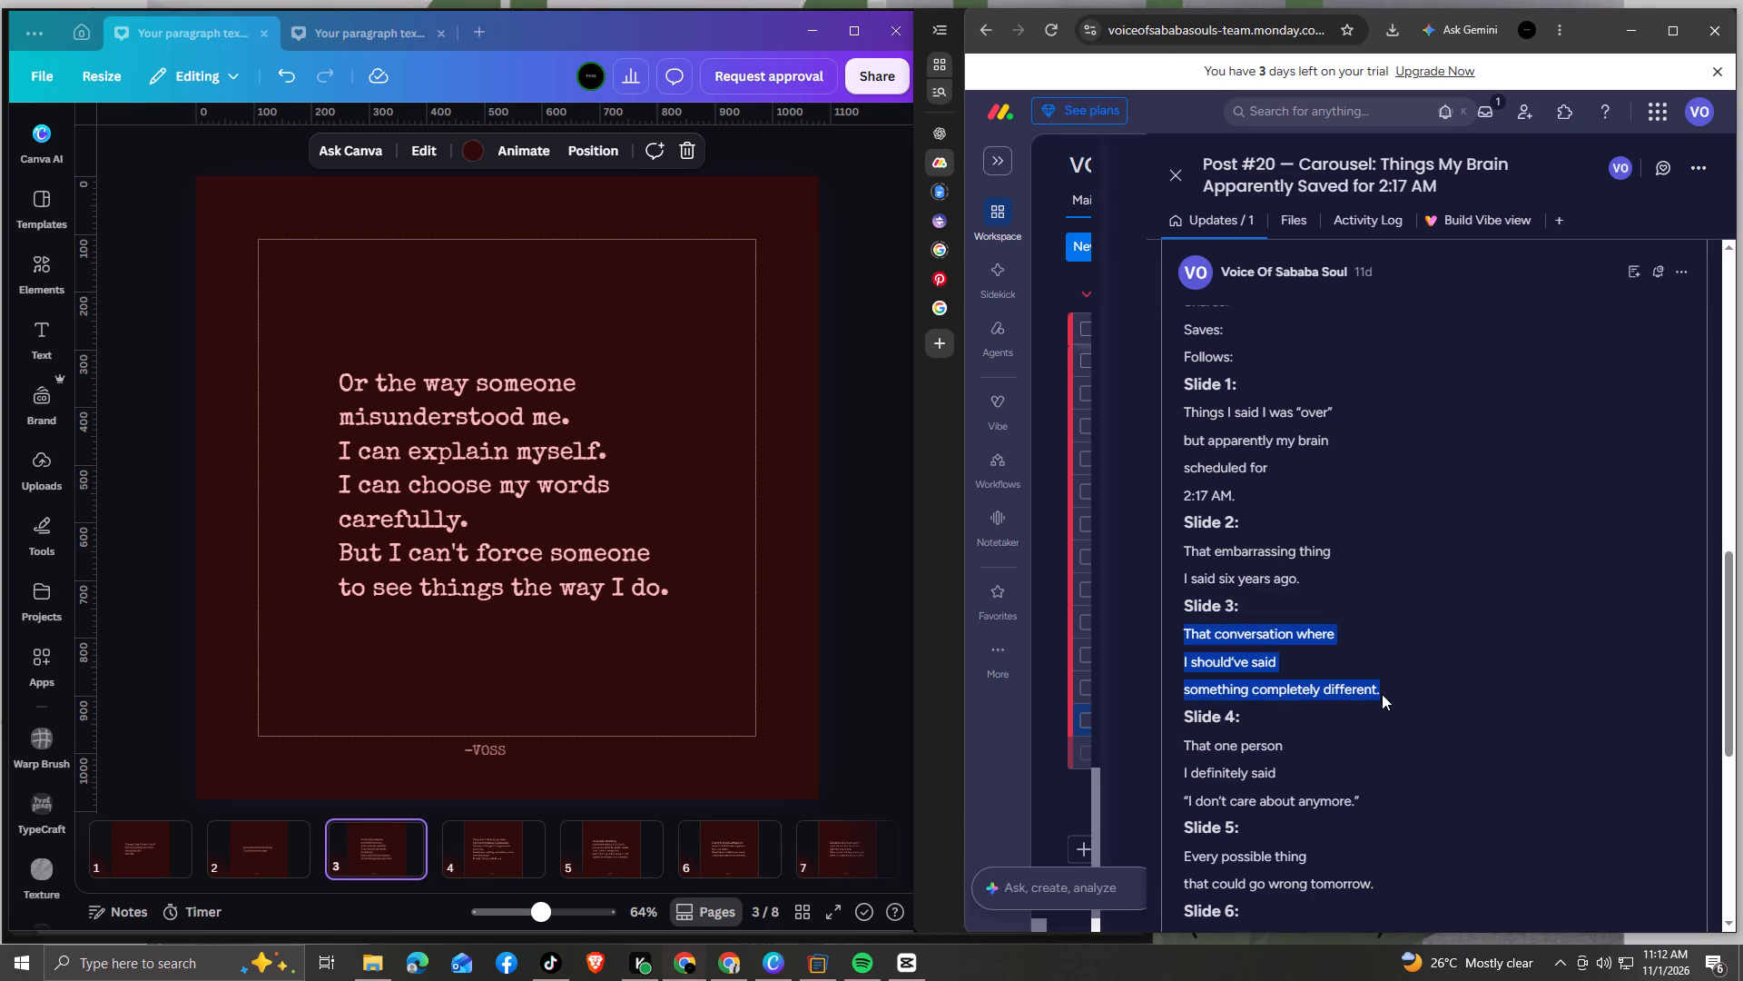
pyautogui.hotkey('ctrl', 'c')
pyautogui.click(582, 556)
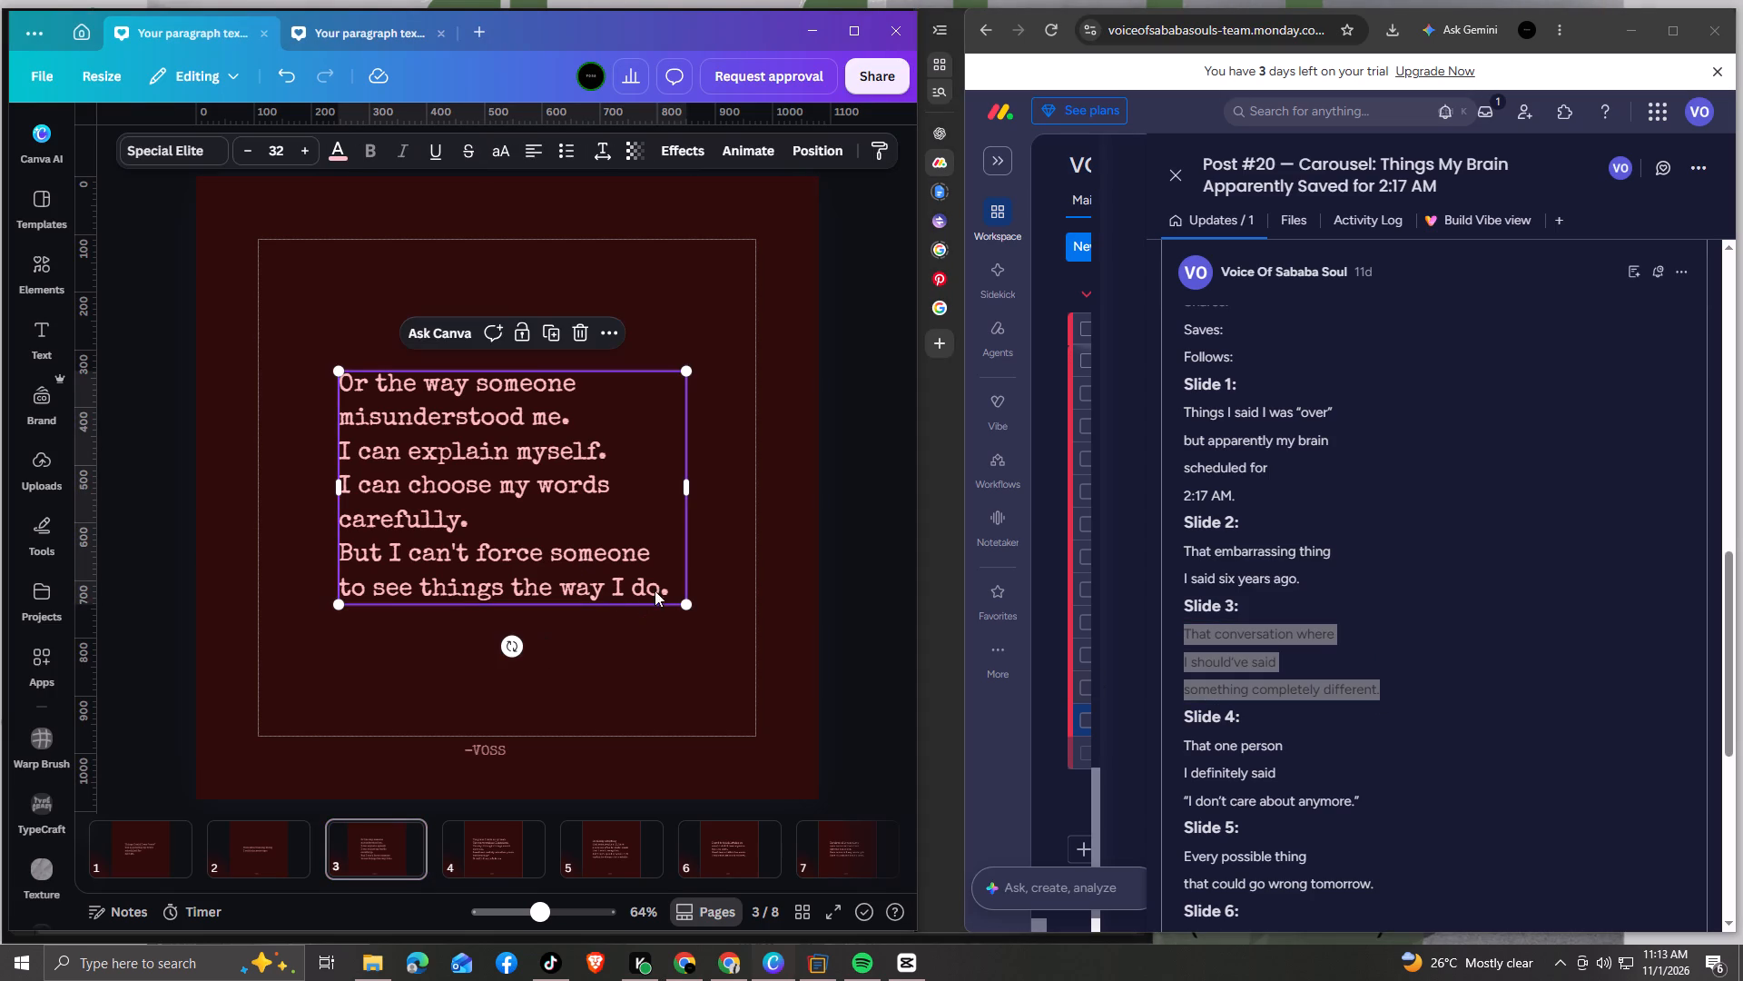
pyautogui.click(661, 585)
pyautogui.click(673, 584)
pyautogui.moveTo(671, 587); pyautogui.dragTo(365, 442)
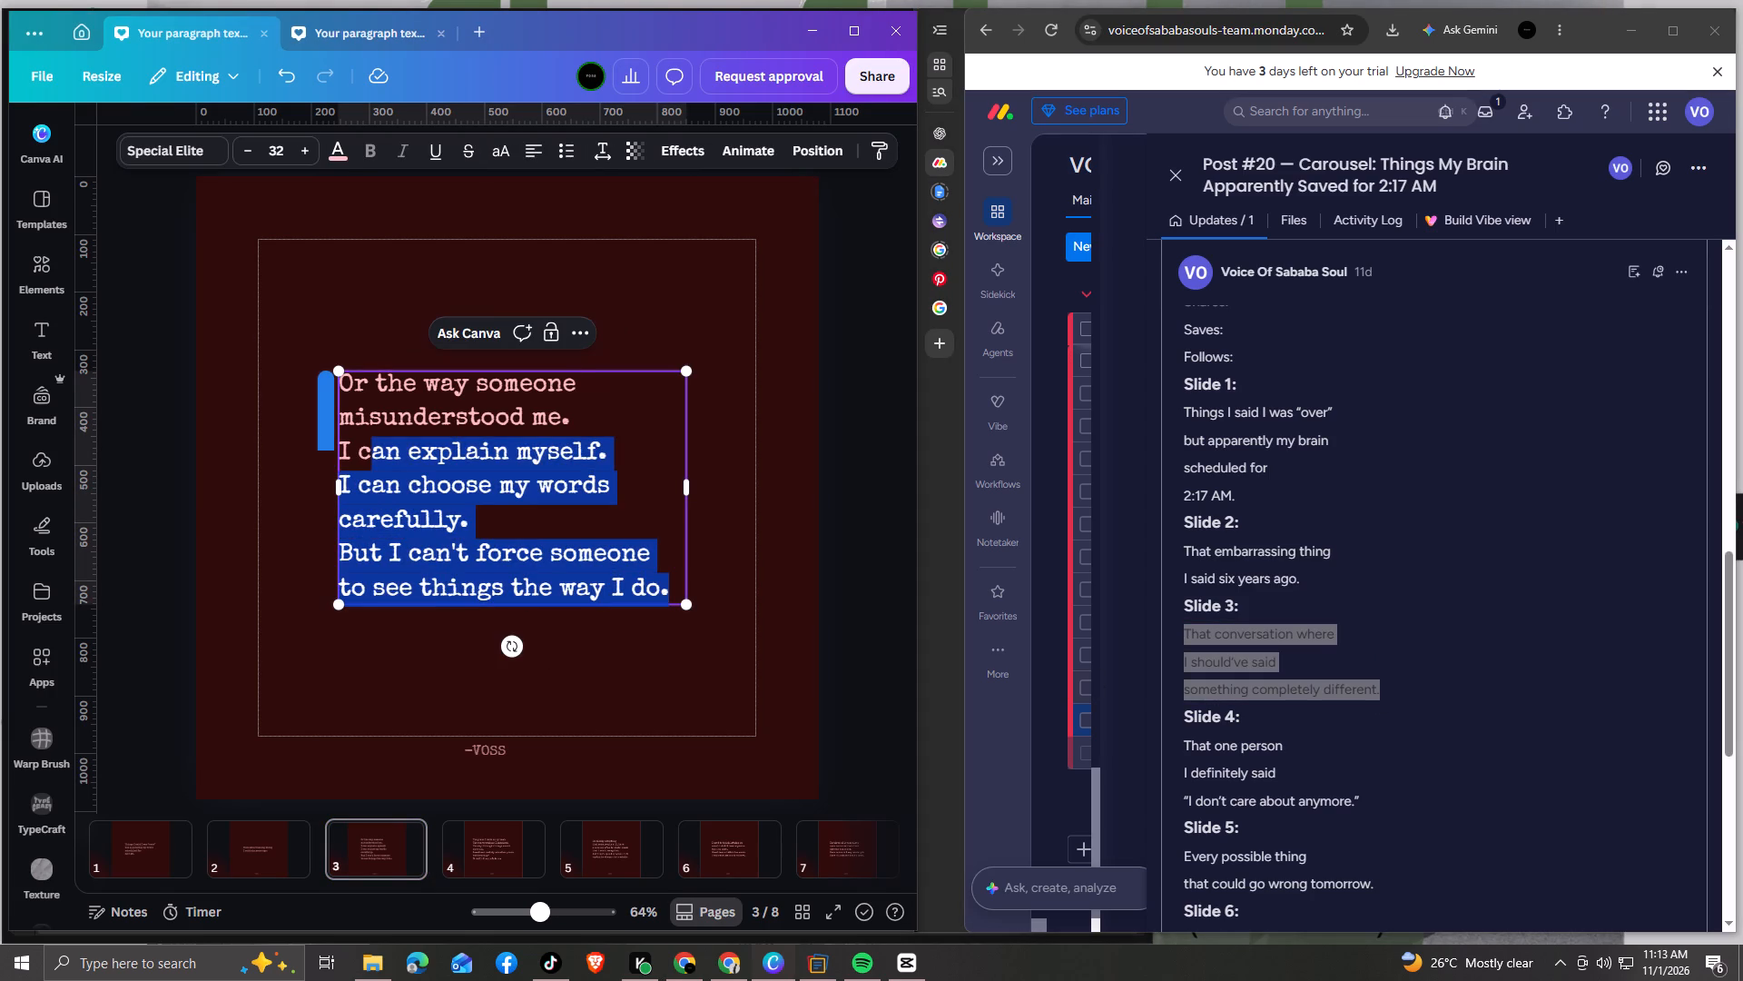
pyautogui.moveTo(365, 442); pyautogui.dragTo(344, 388)
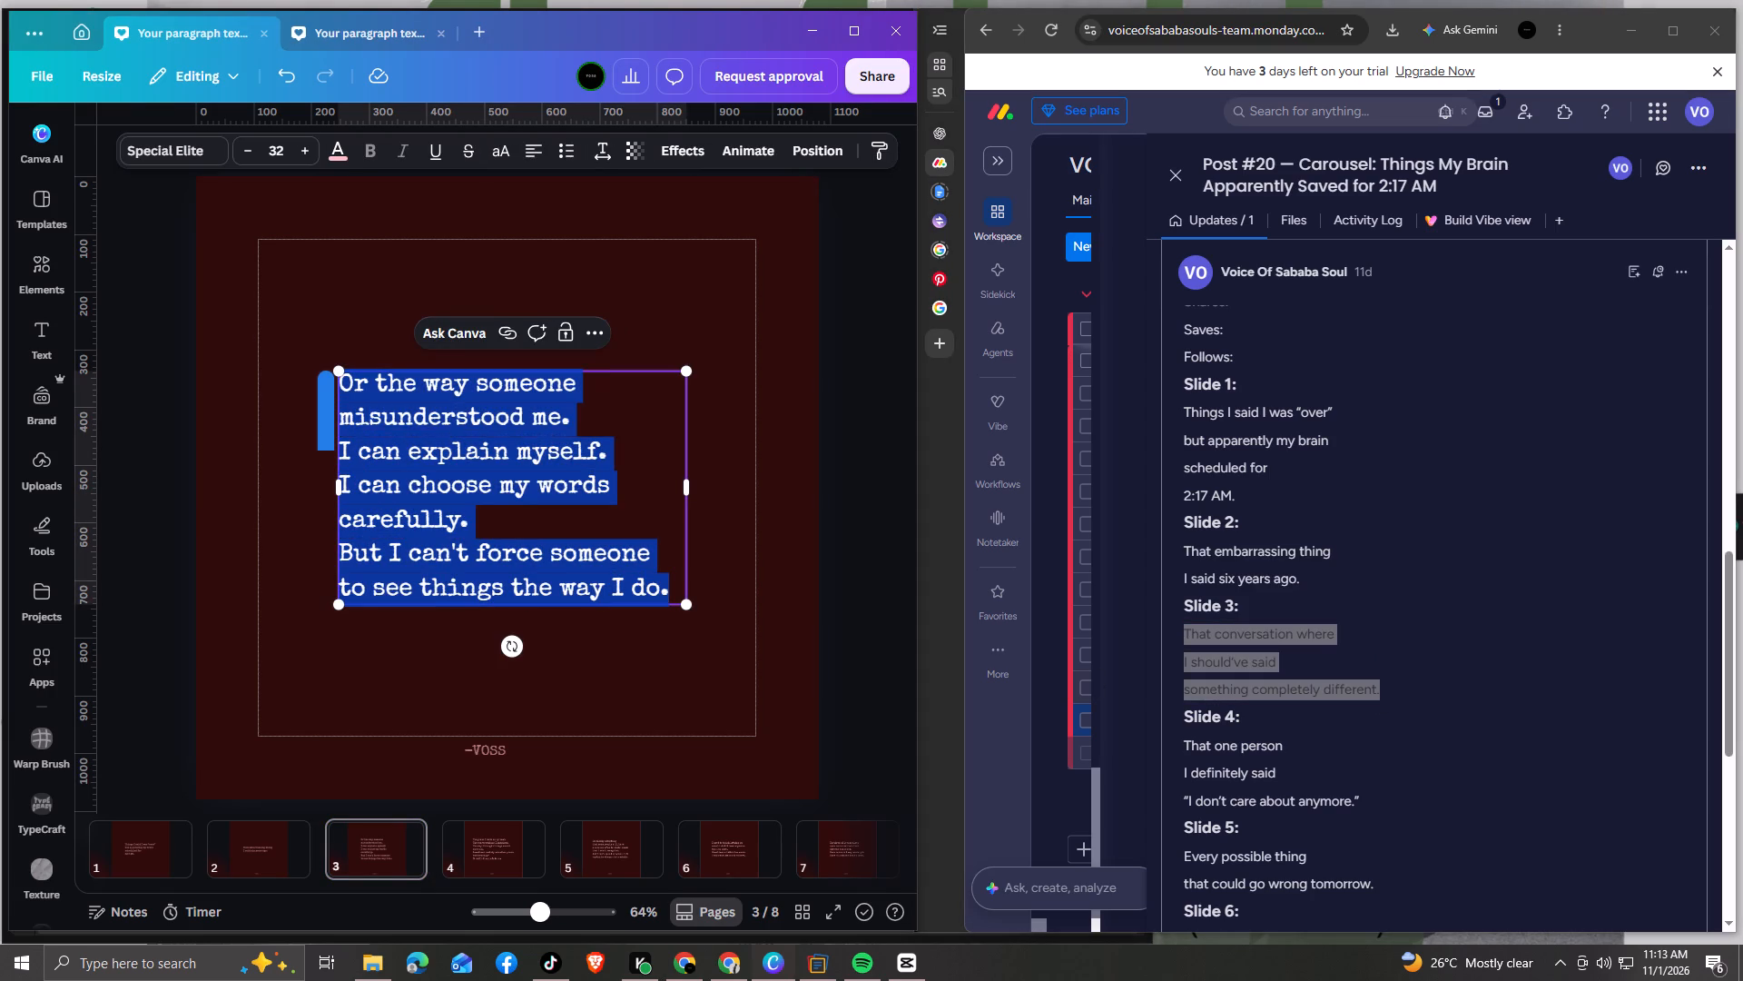
pyautogui.hotkey('ctrl', 'v')
pyautogui.press('BackSpace')
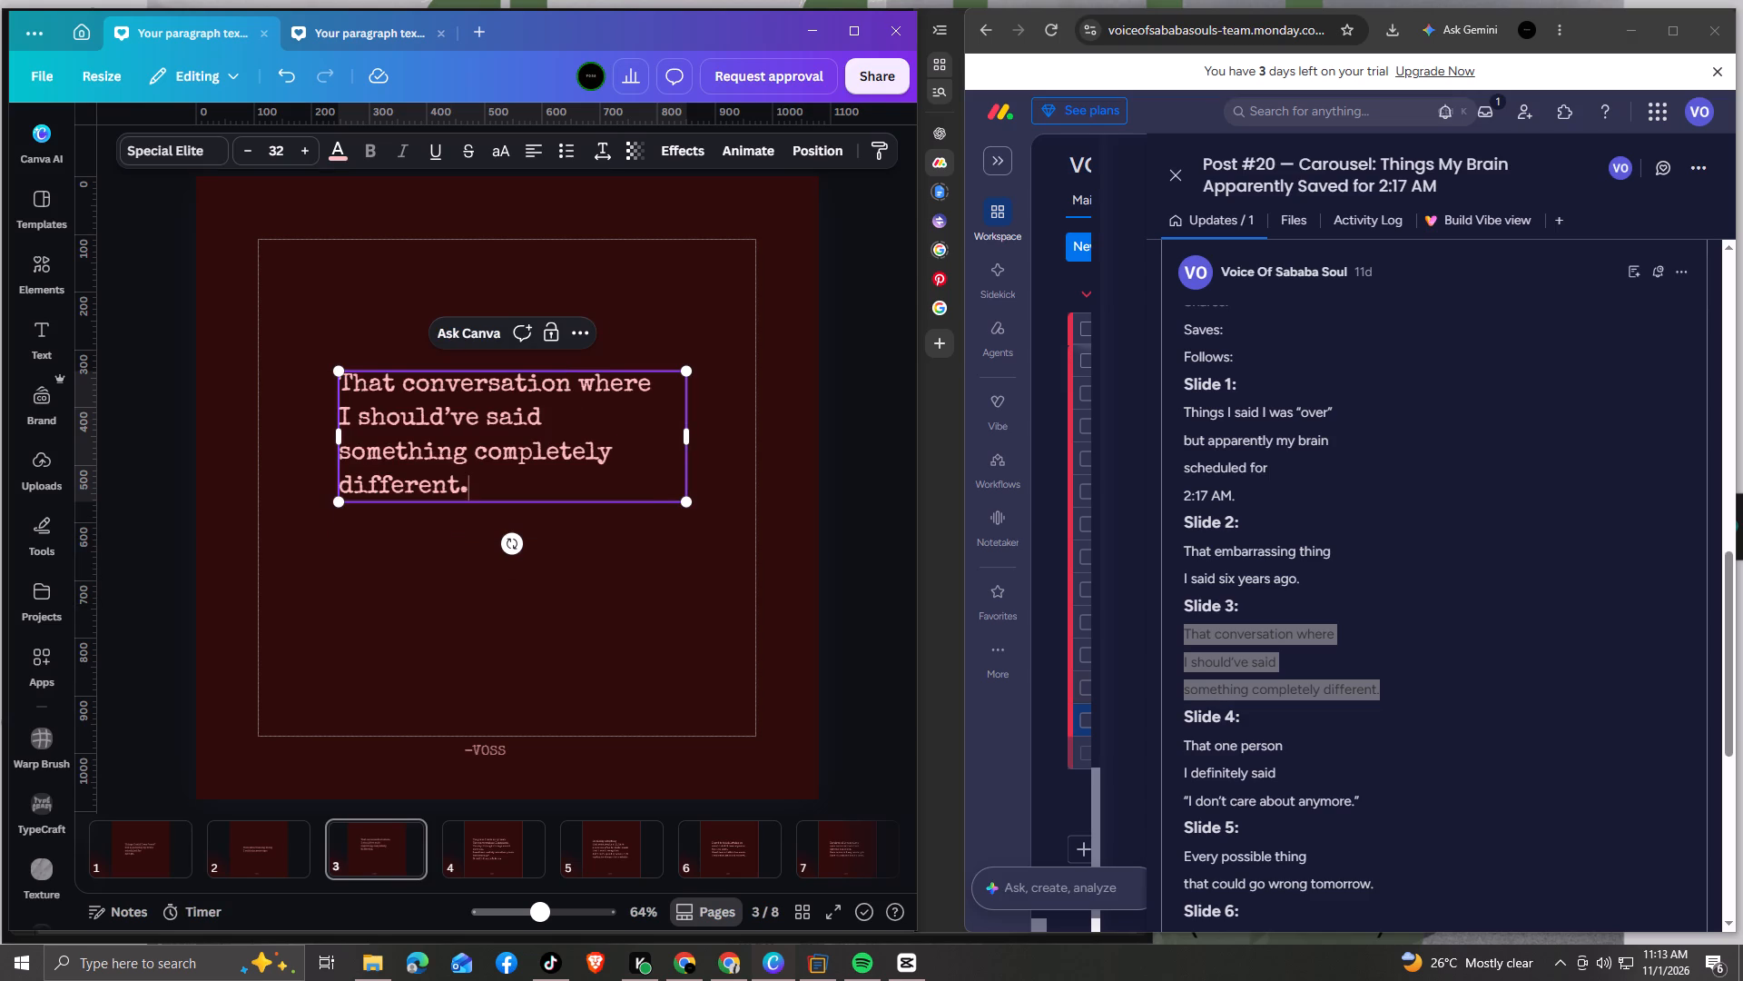
# Widen the page 3 text box so its copy fits on three lines and centre it on the page.
pyautogui.moveTo(688, 435); pyautogui.dragTo(718, 438)
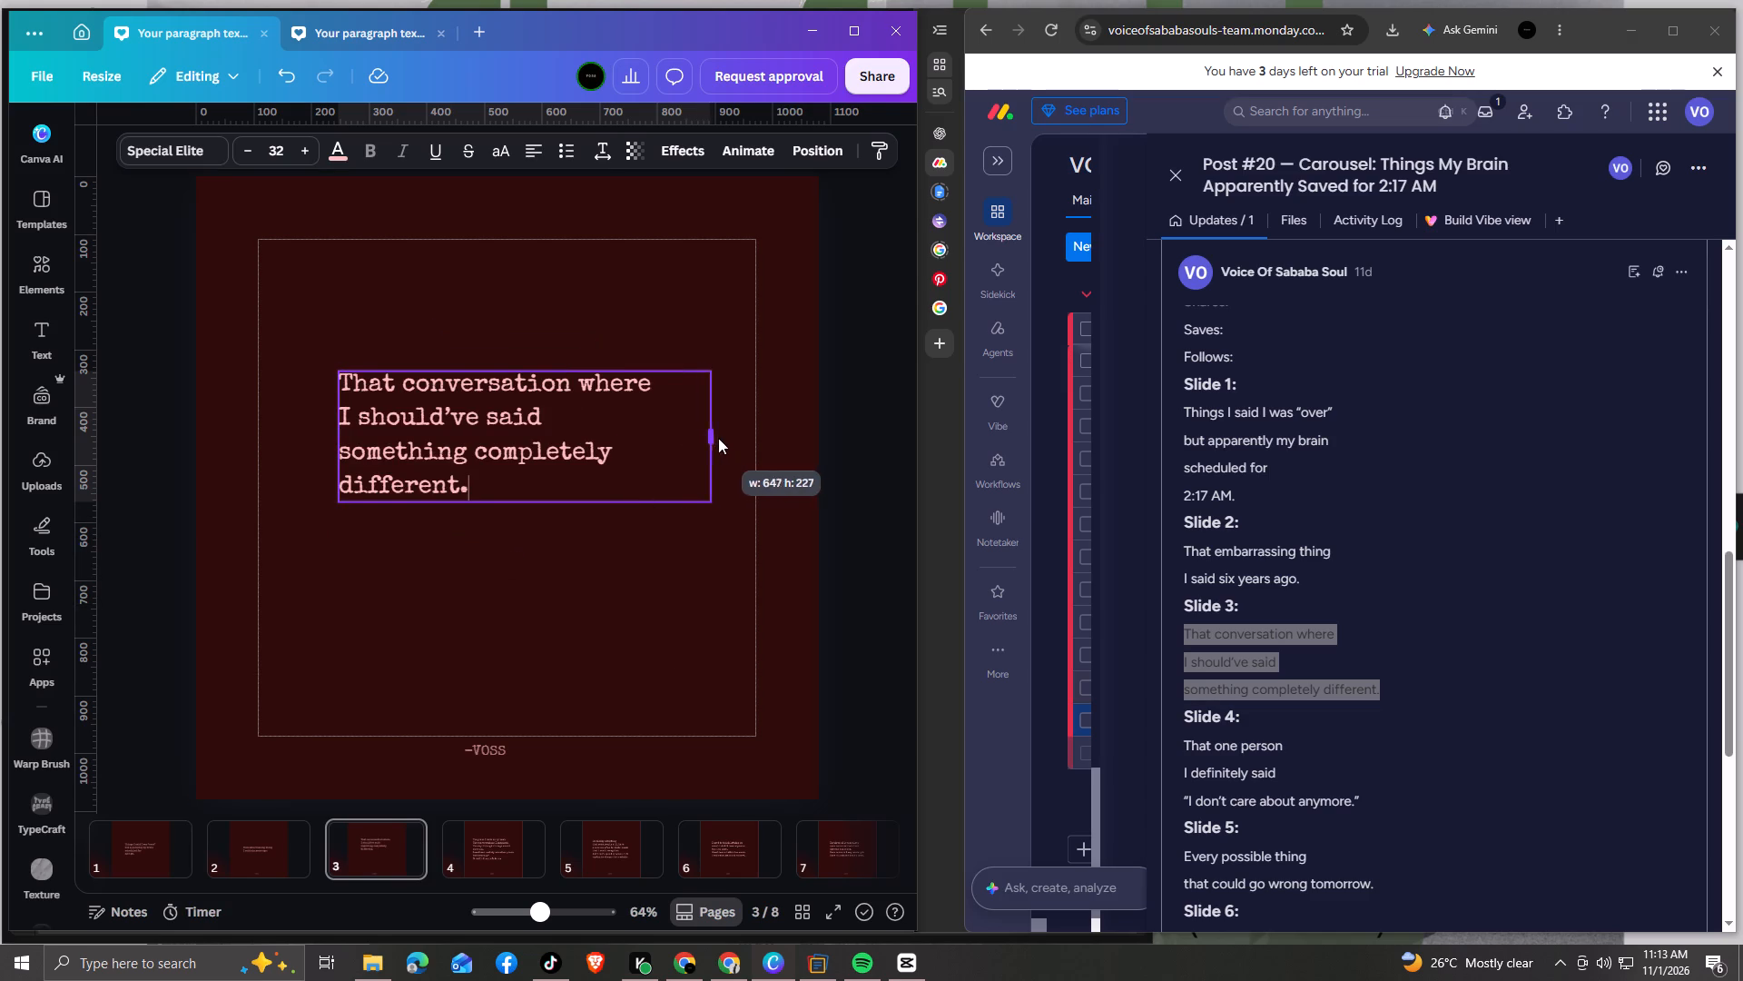
pyautogui.moveTo(718, 438); pyautogui.dragTo(694, 441)
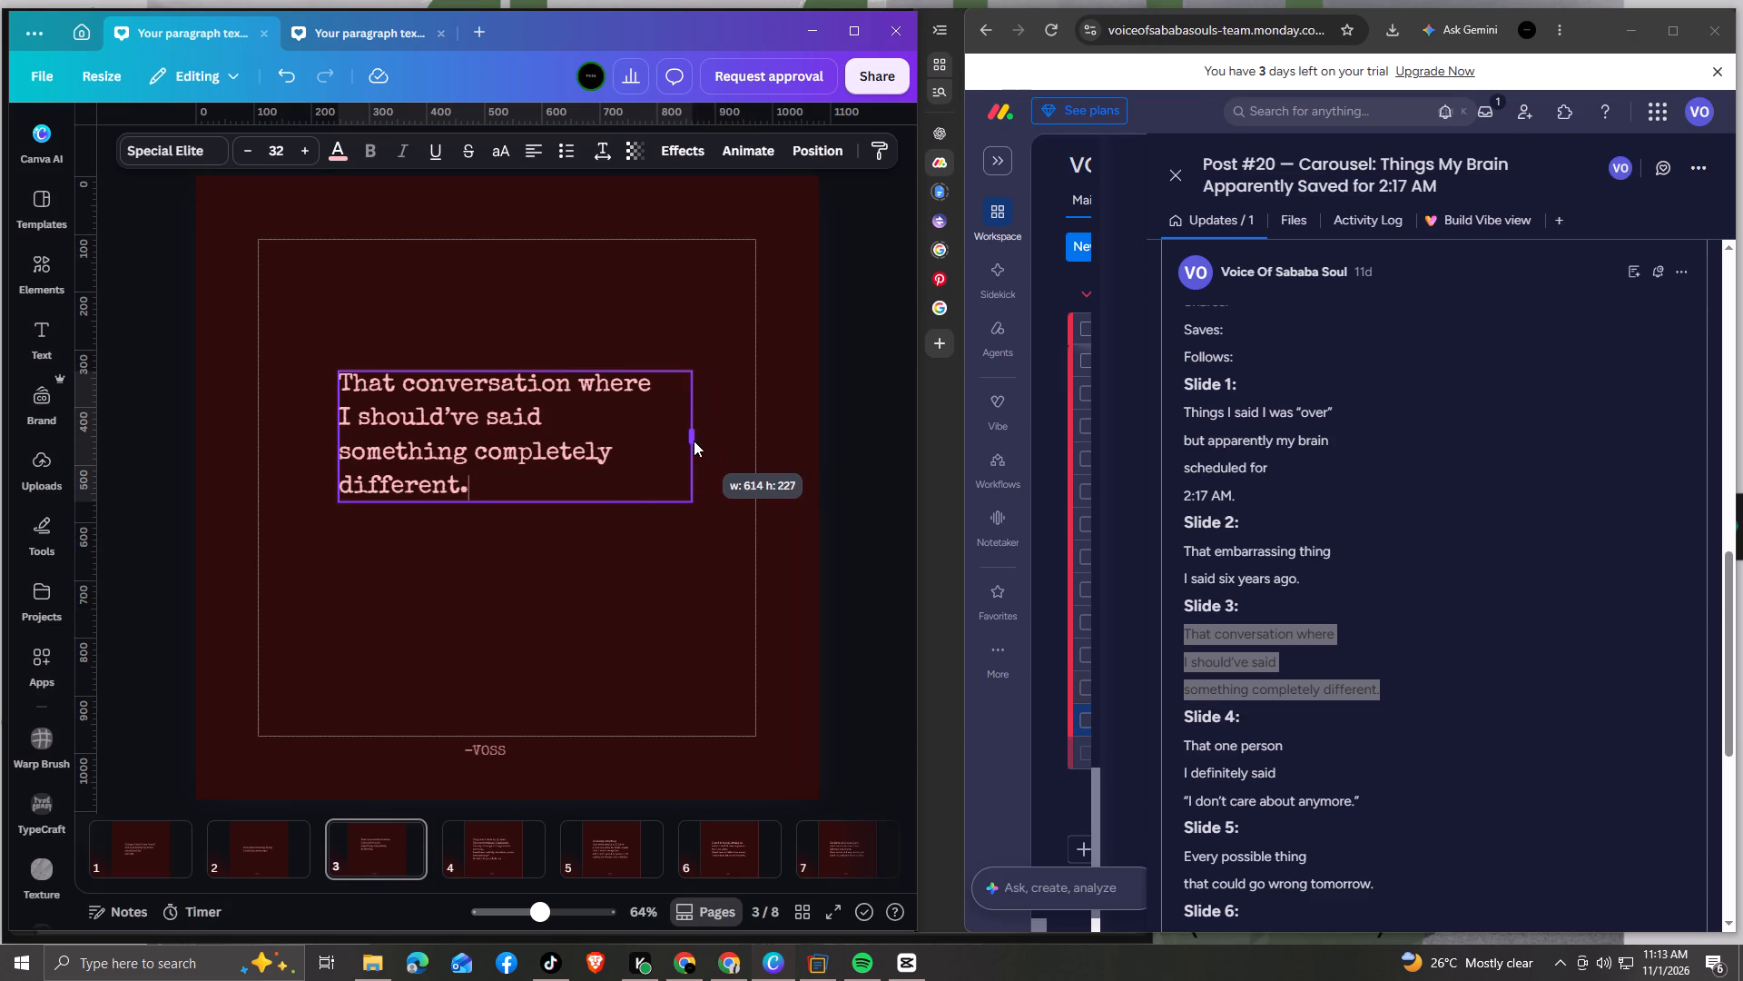
pyautogui.moveTo(694, 441); pyautogui.dragTo(766, 434)
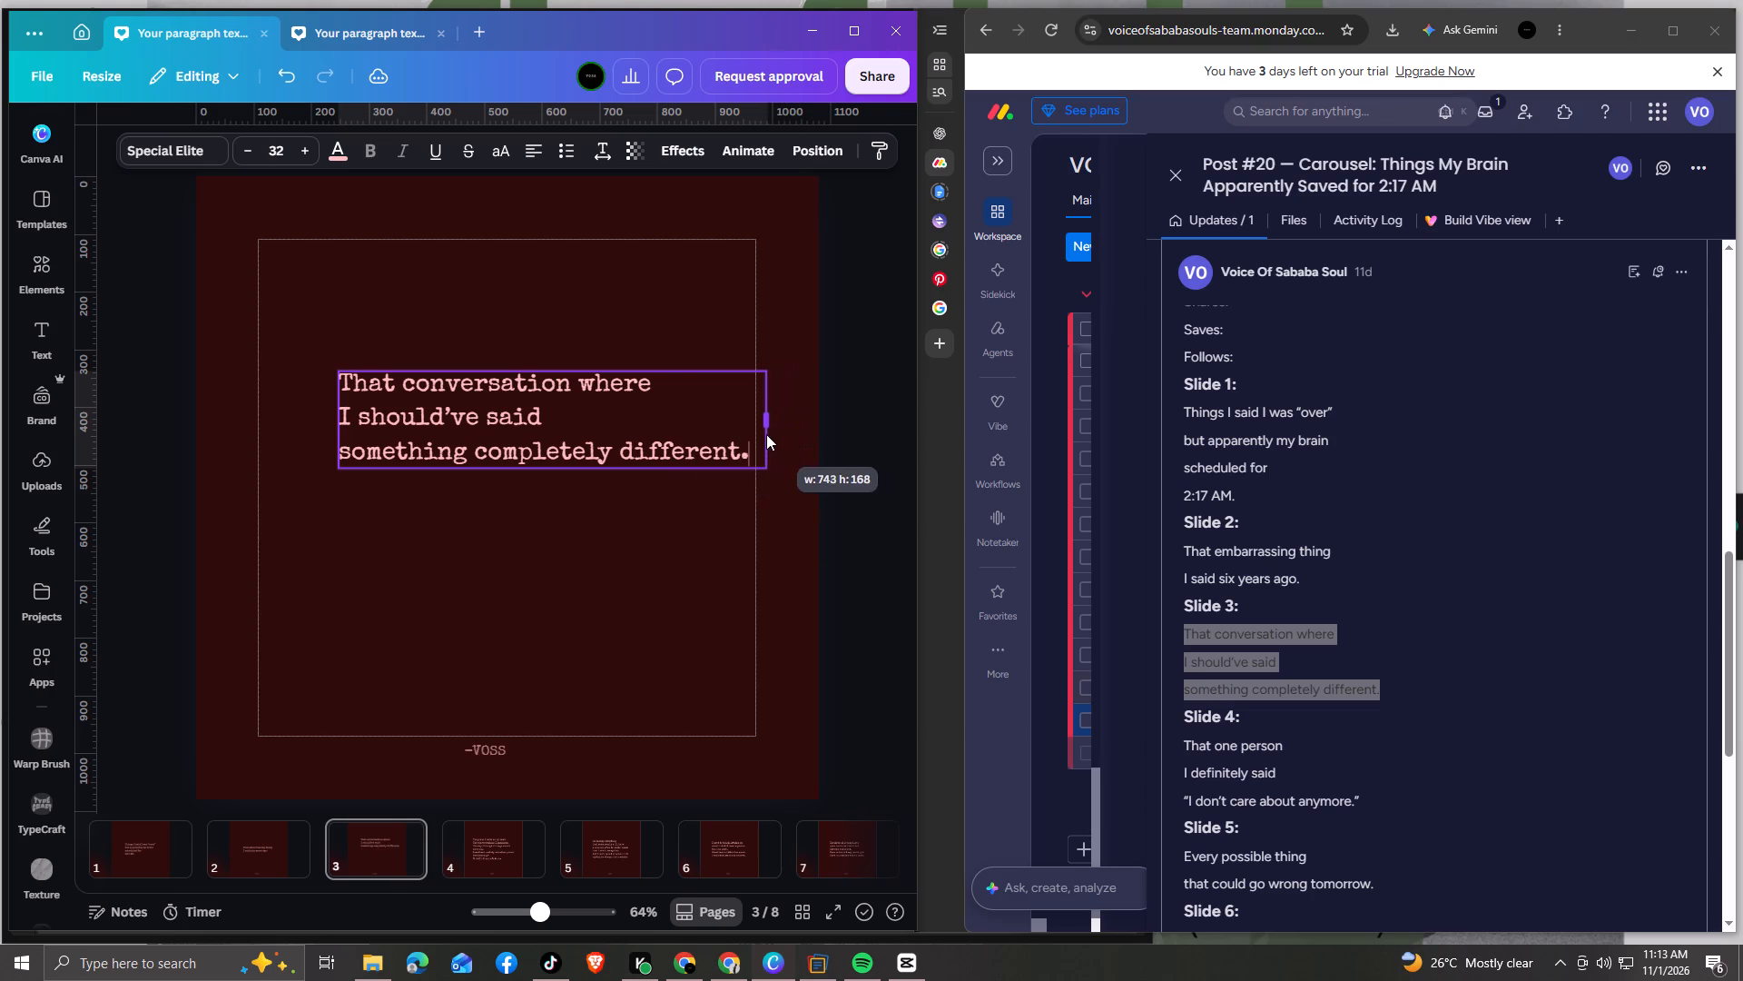
pyautogui.moveTo(766, 434); pyautogui.dragTo(762, 434)
pyautogui.moveTo(638, 469); pyautogui.dragTo(607, 475)
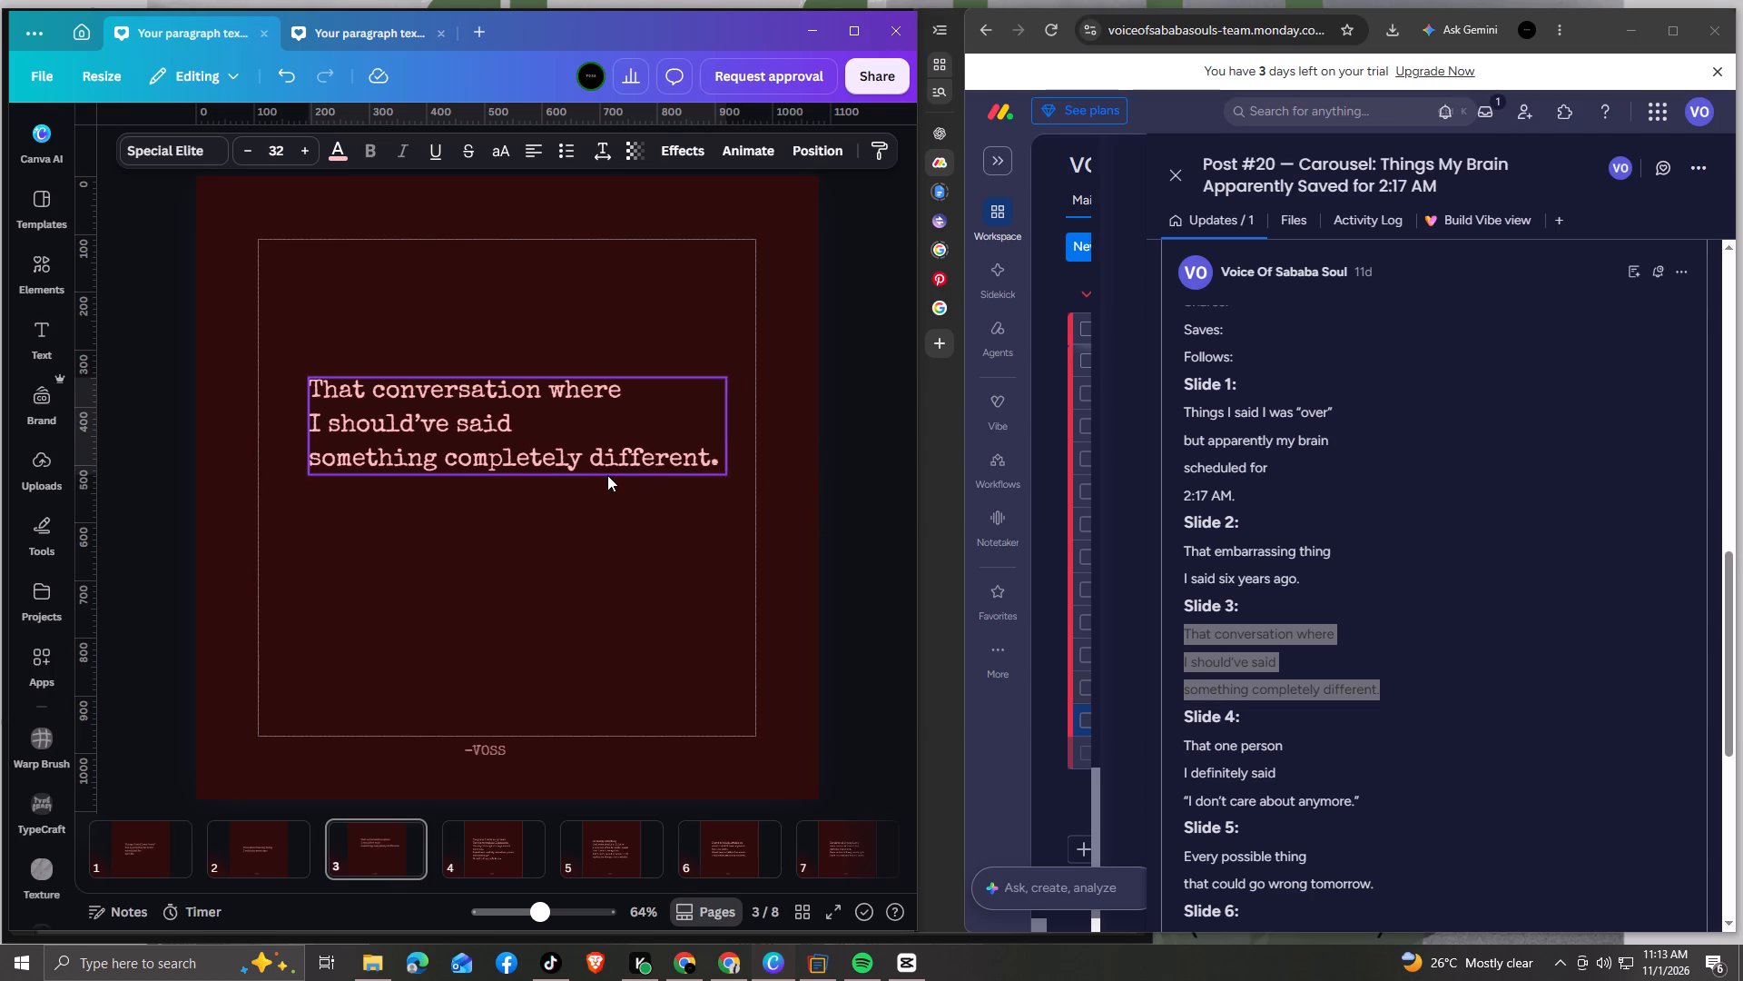
pyautogui.moveTo(607, 475); pyautogui.dragTo(599, 520)
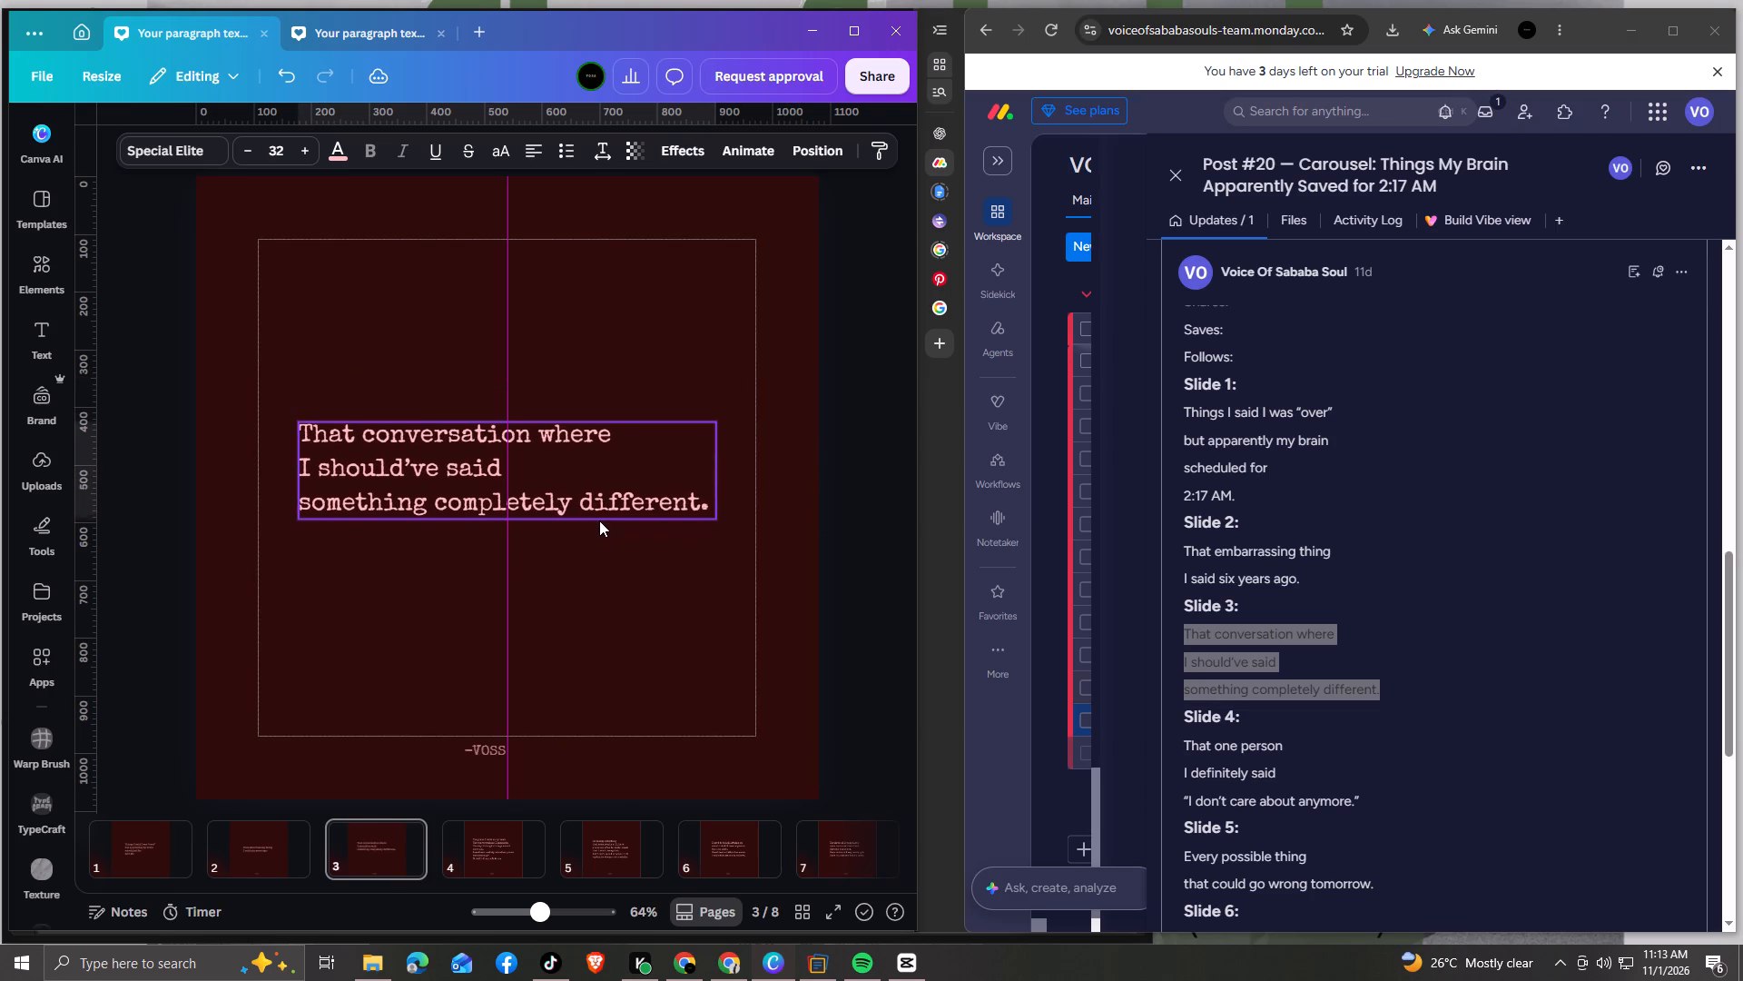
pyautogui.moveTo(599, 520); pyautogui.dragTo(599, 534)
pyautogui.click(601, 614)
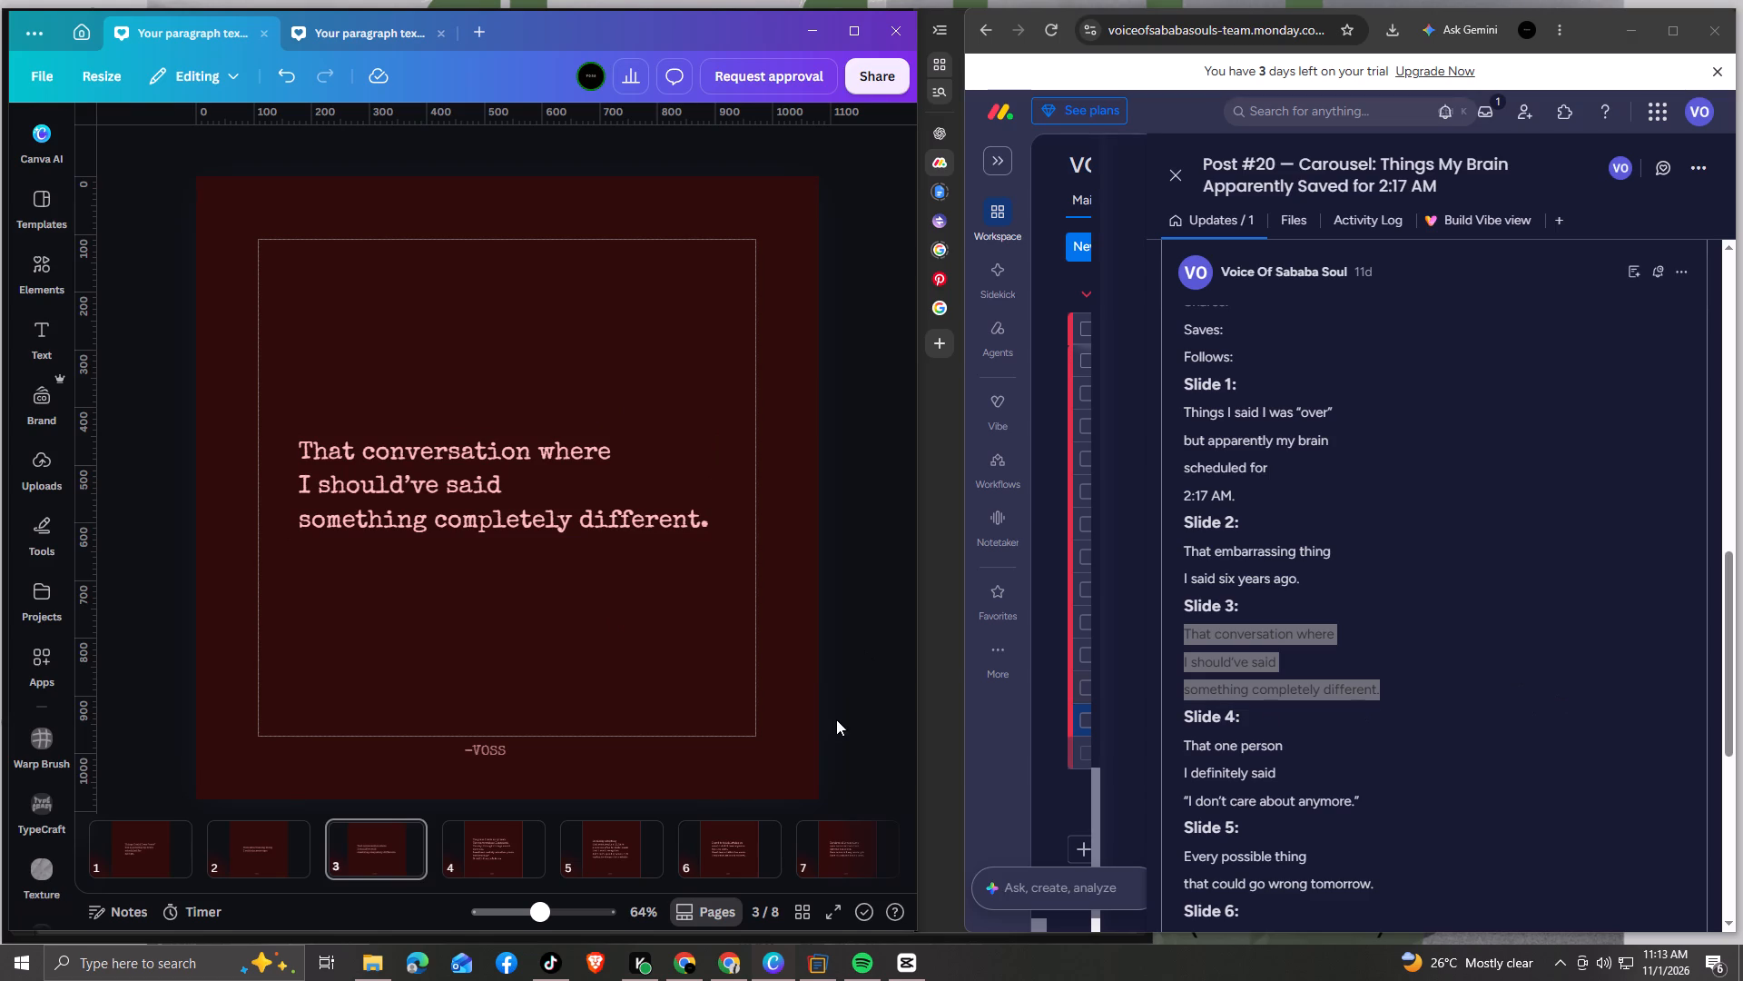
pyautogui.click(774, 707)
# Go to page 4 of the carousel design.
pyautogui.press('Right')
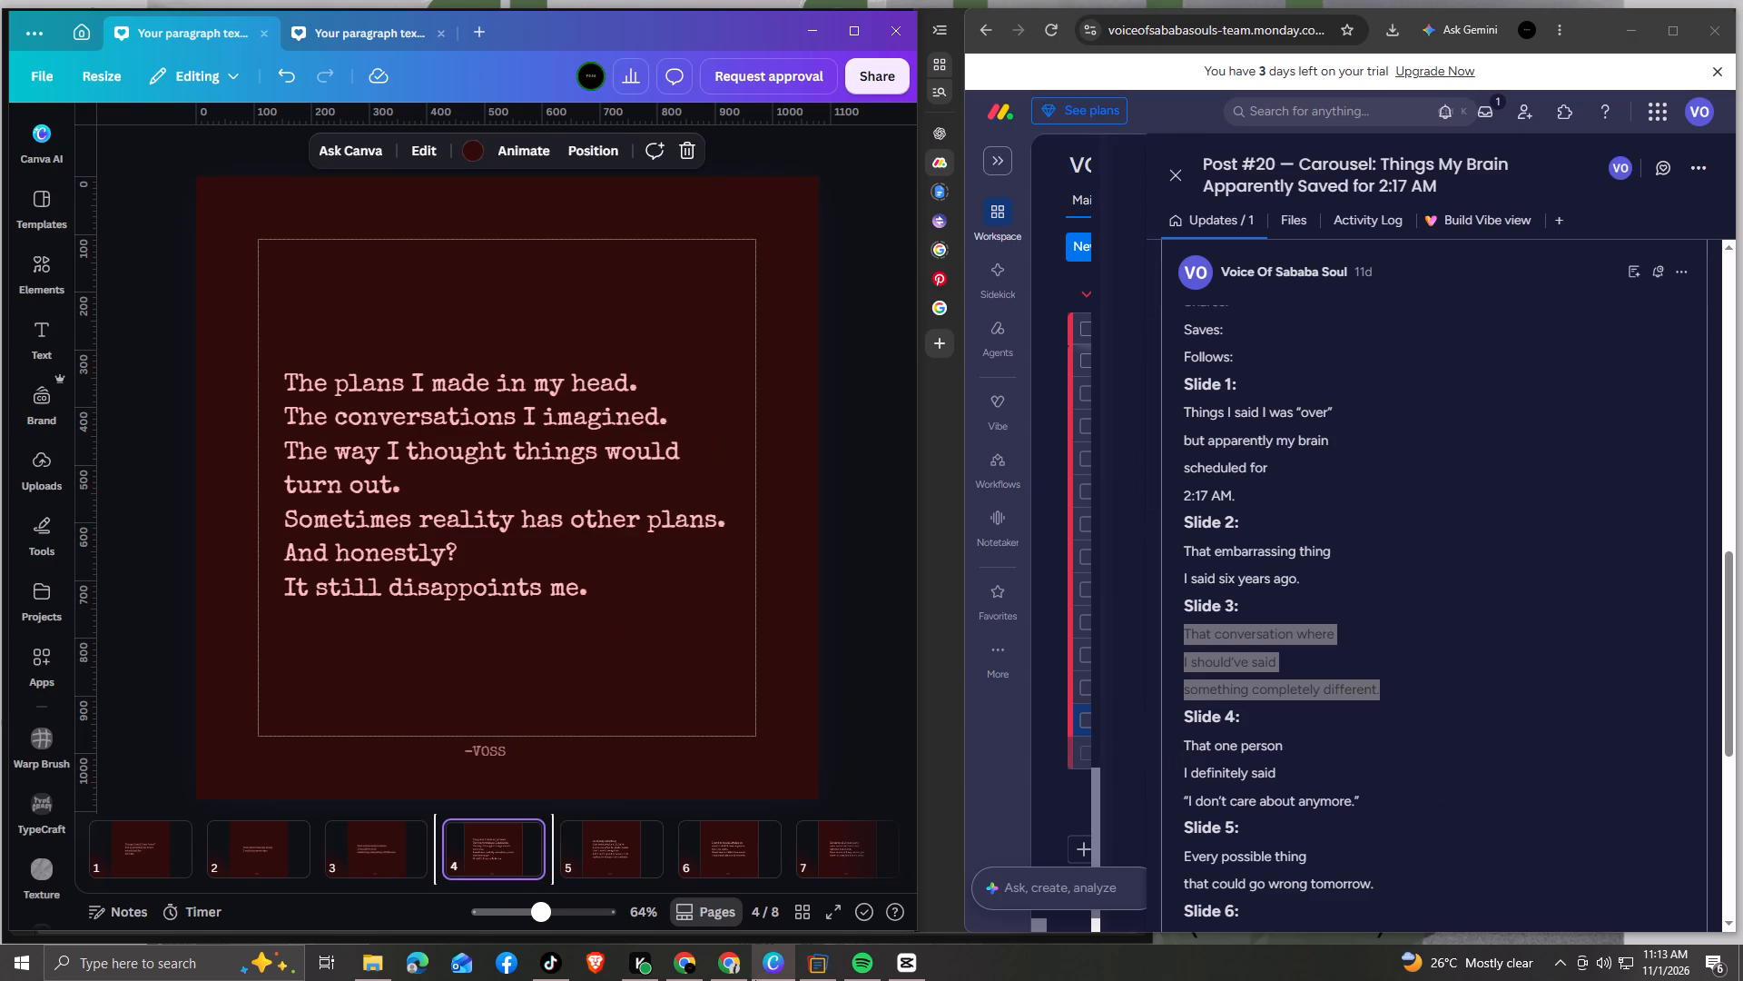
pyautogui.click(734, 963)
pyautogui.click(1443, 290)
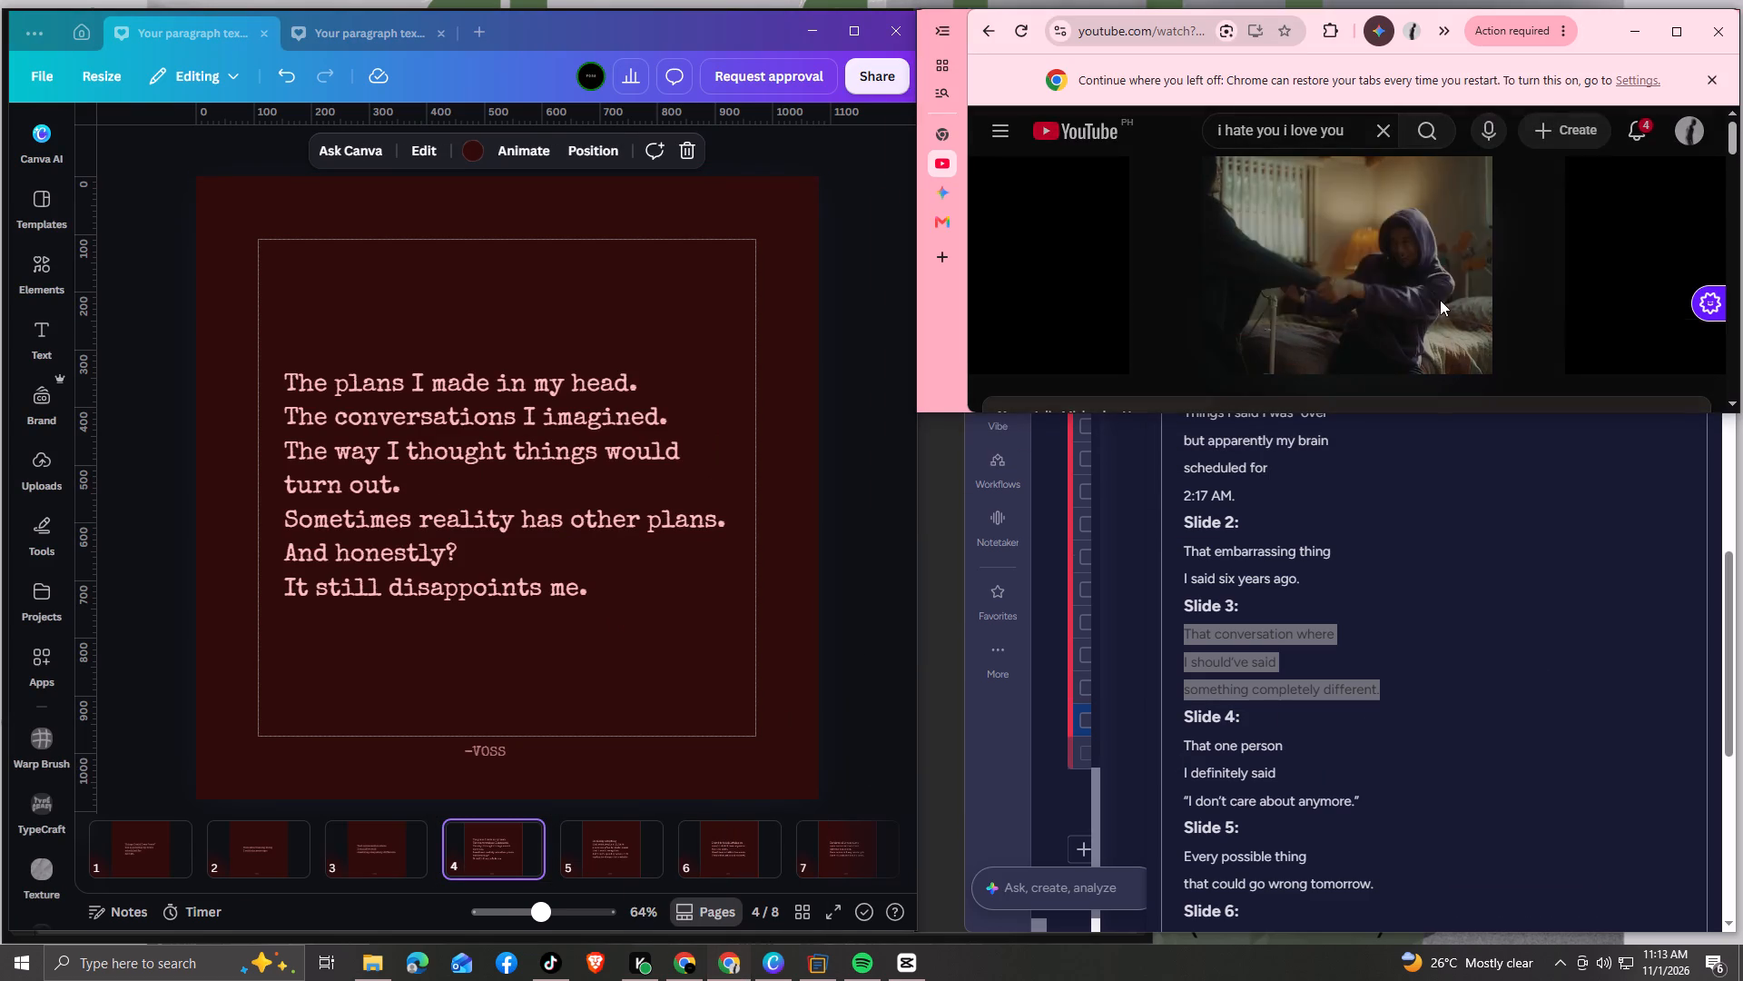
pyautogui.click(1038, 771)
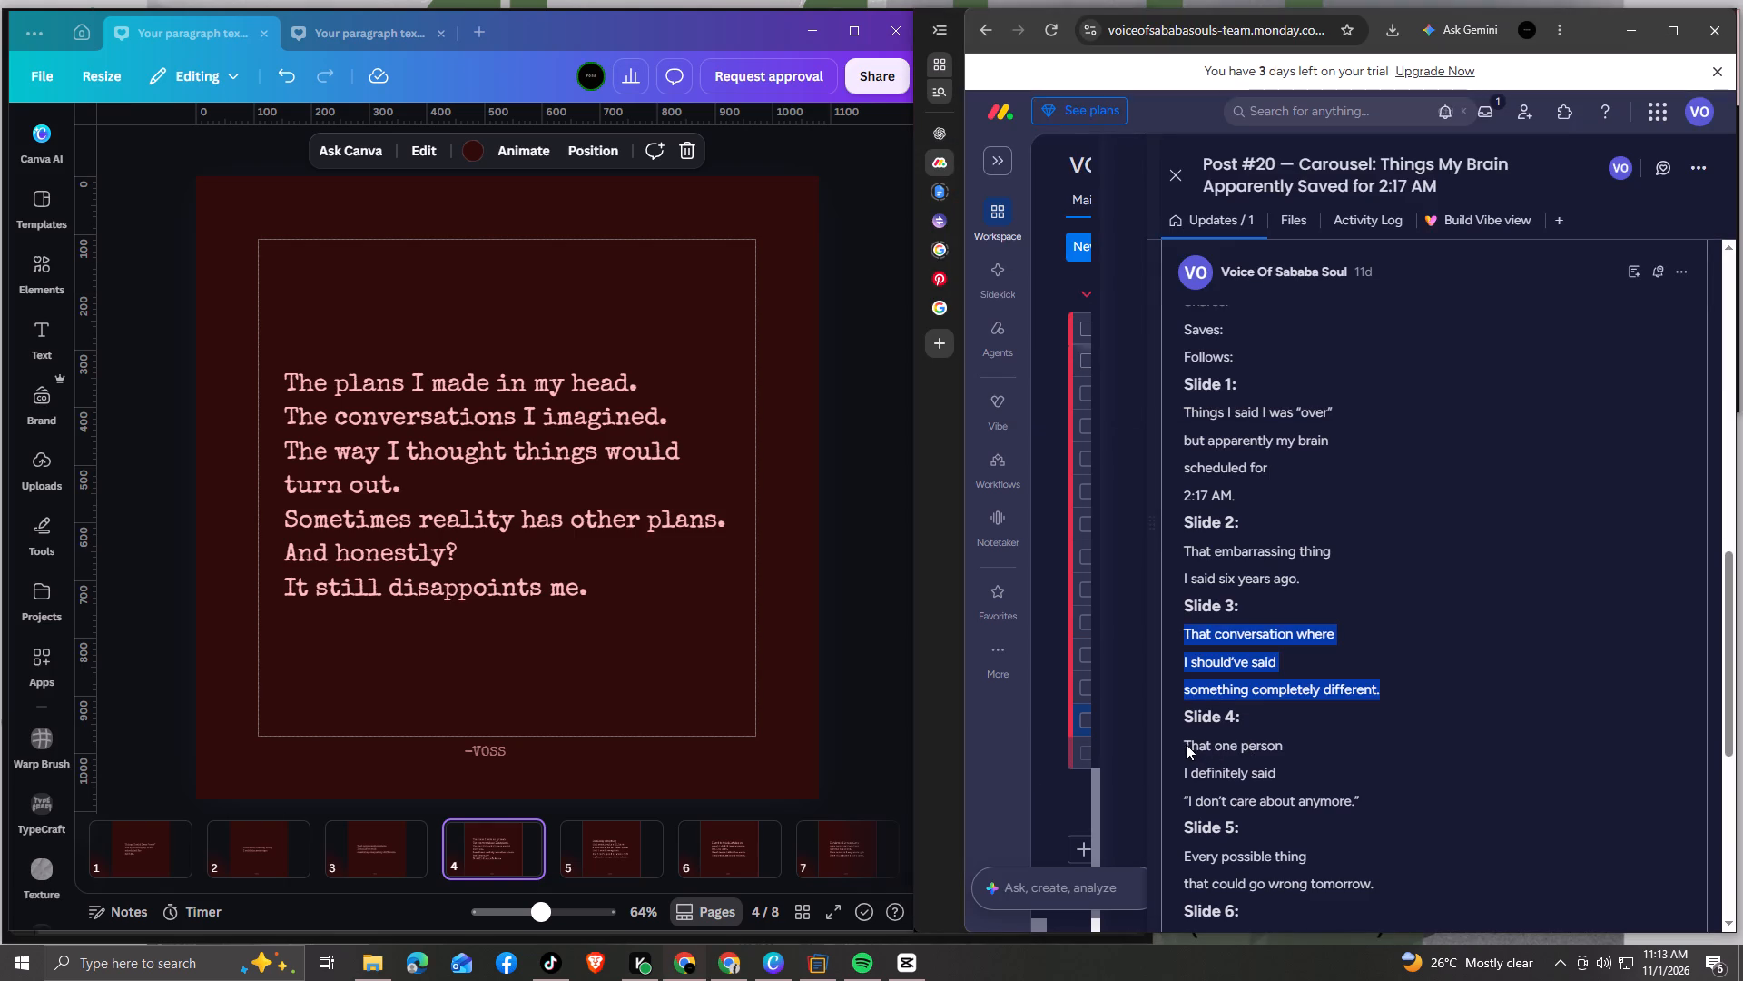
# Replace the page 4 text with the Slide 4 copy, "That one person I definitely said “I don’t care about anymore.”", without a trailing blank line.
pyautogui.moveTo(1183, 744); pyautogui.dragTo(1395, 796)
pyautogui.hotkey('ctrl', 'c')
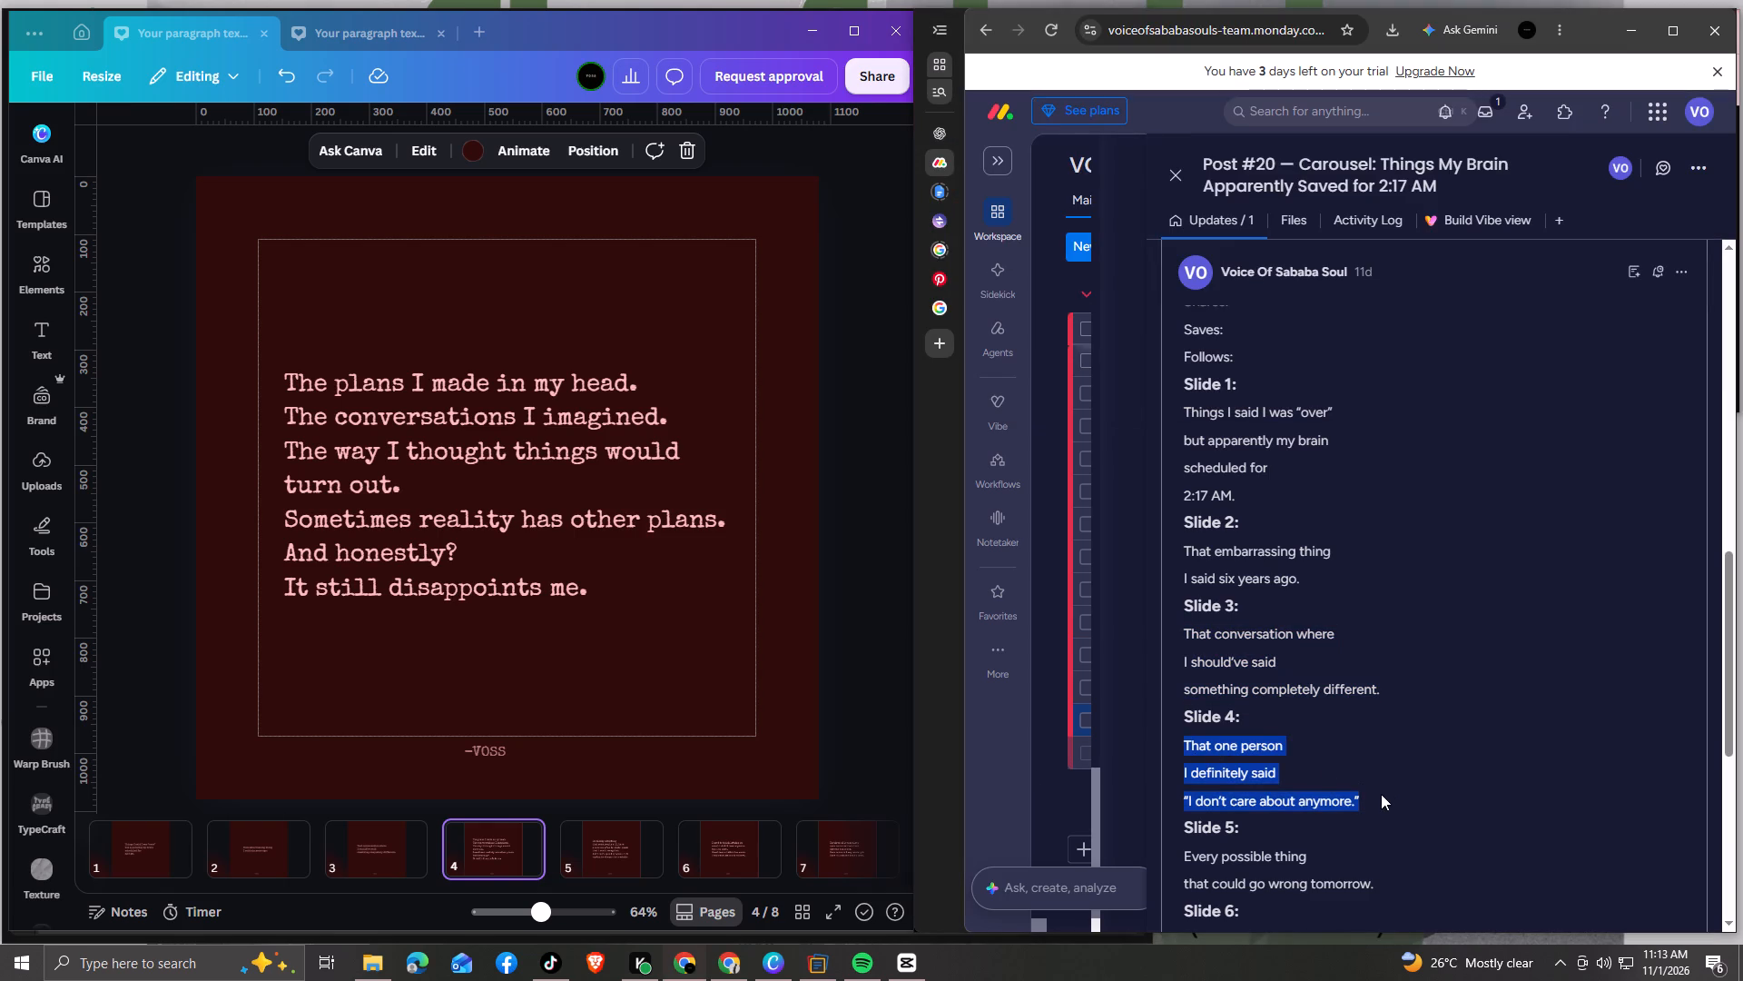
pyautogui.click(371, 451)
pyautogui.click(361, 445)
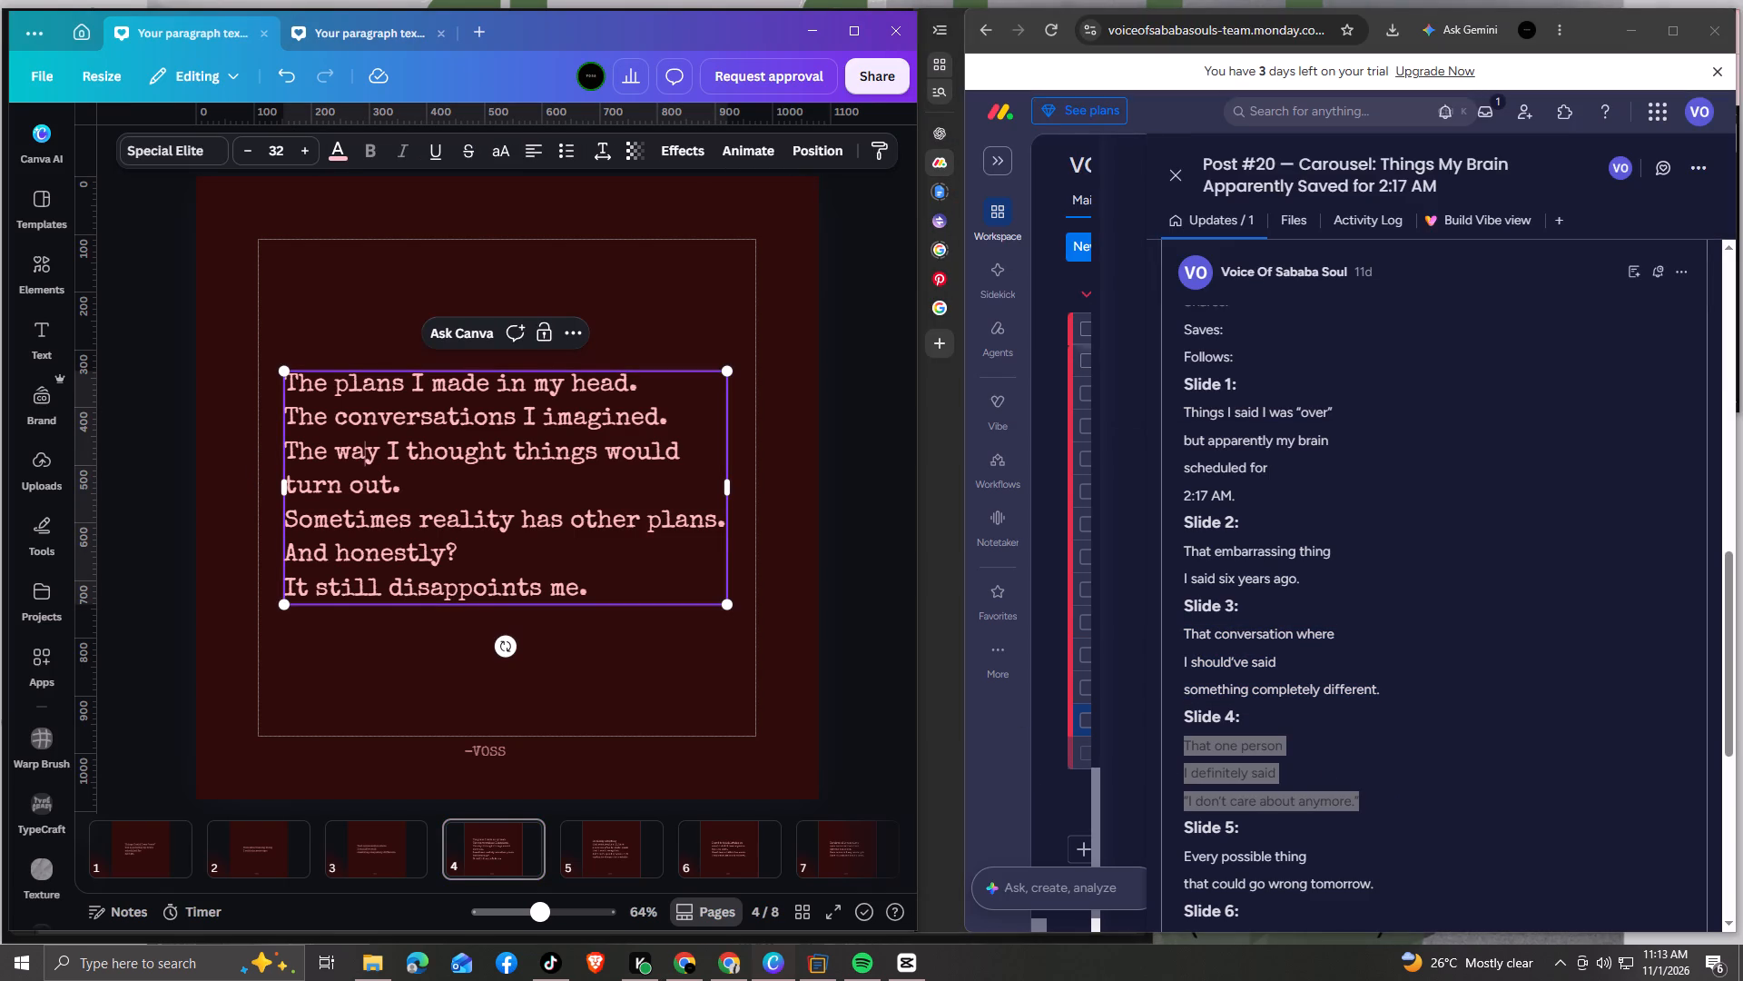
pyautogui.moveTo(615, 583); pyautogui.dragTo(290, 379)
pyautogui.hotkey('ctrl', 'v')
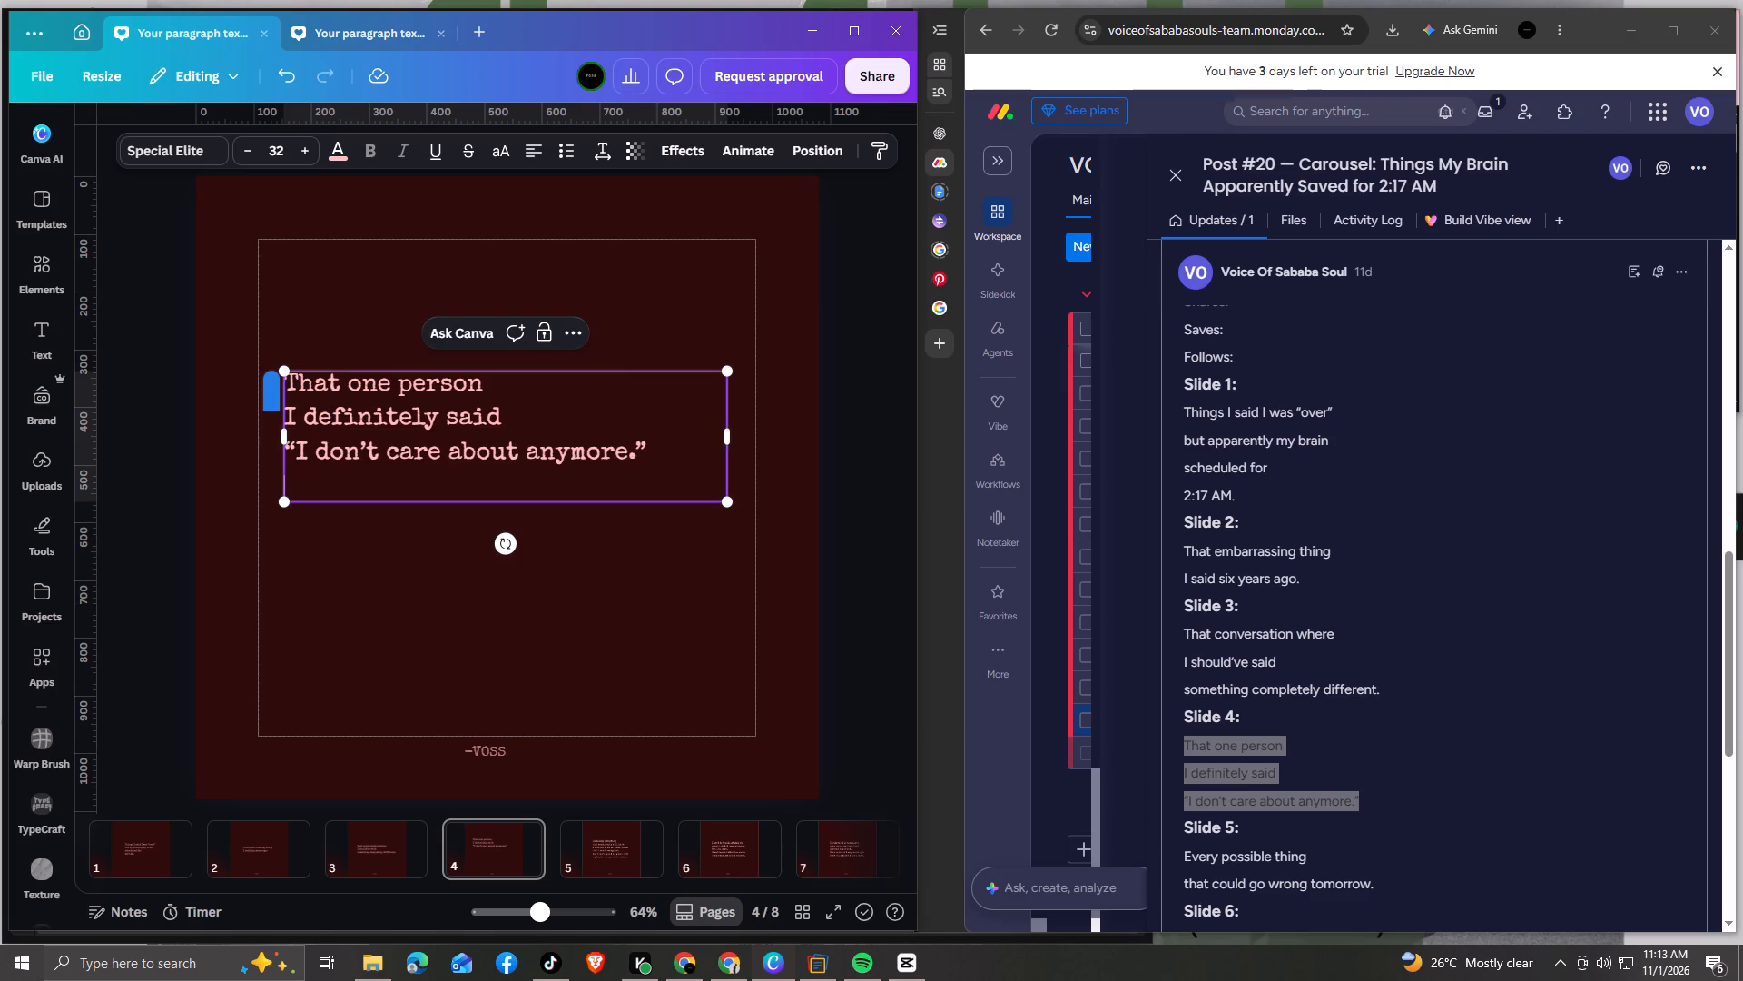
pyautogui.press('BackSpace')
# Narrow the page 4 text box to fit its three lines and centre it on the page.
pyautogui.moveTo(729, 422); pyautogui.dragTo(665, 419)
pyautogui.moveTo(550, 470); pyautogui.dragTo(583, 512)
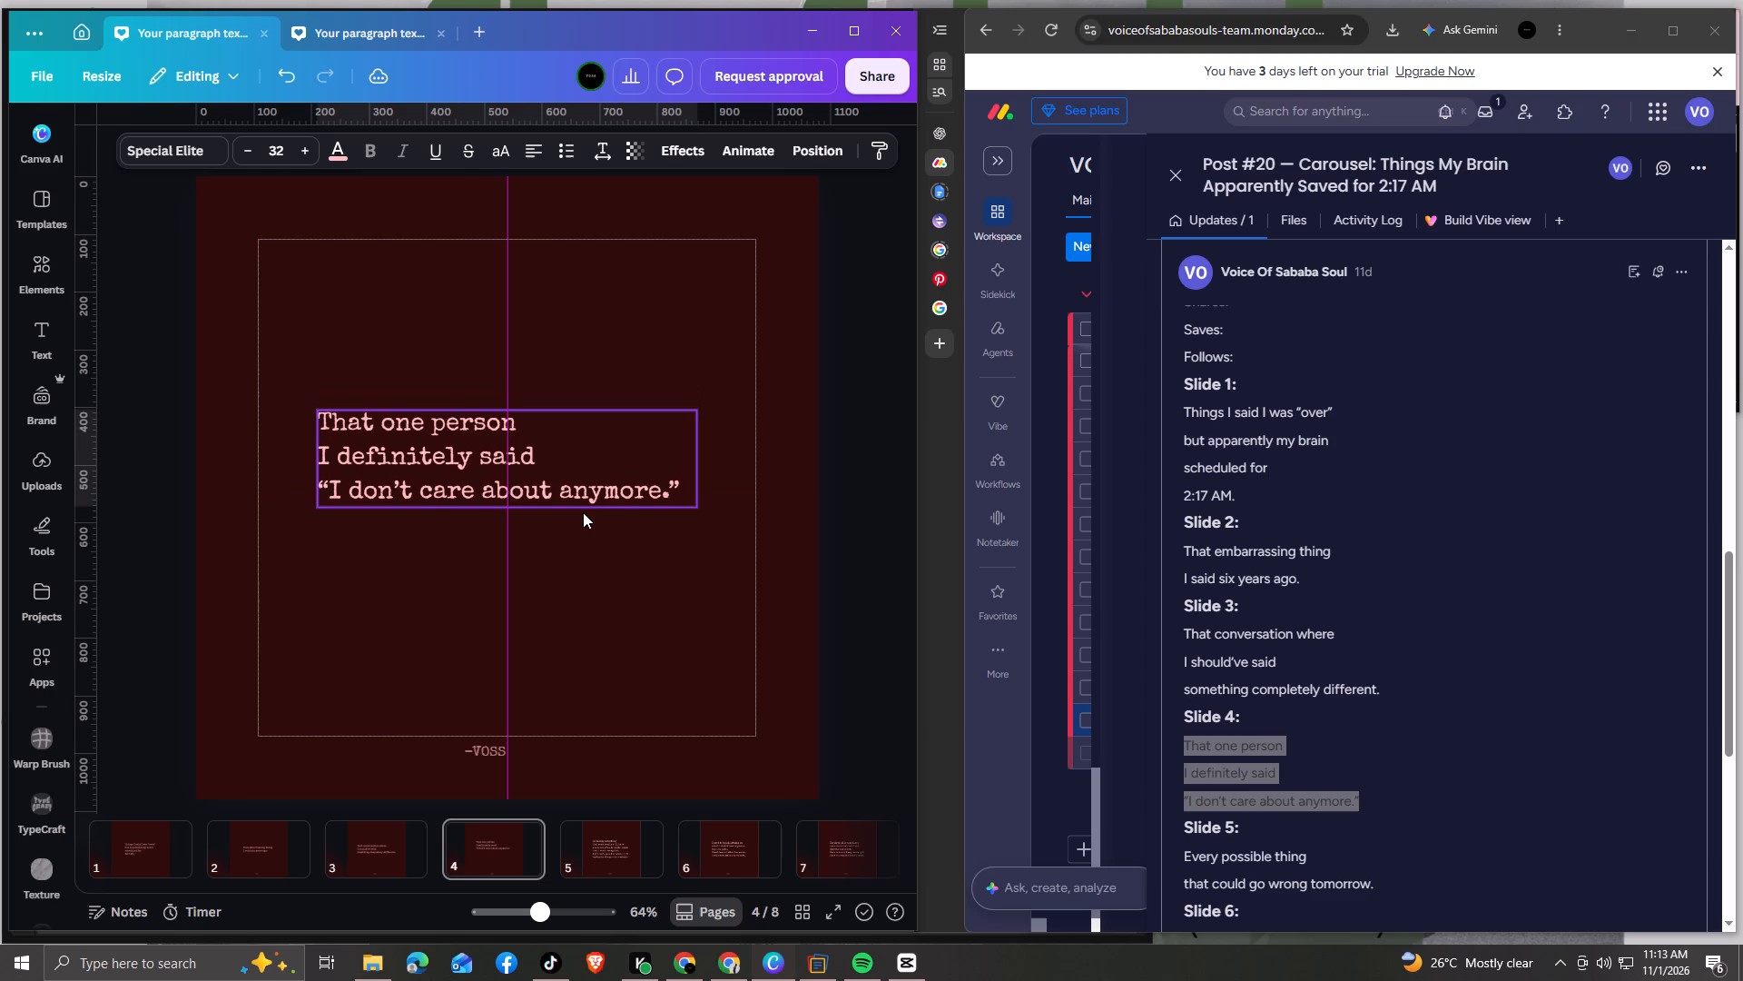
pyautogui.moveTo(583, 512); pyautogui.dragTo(583, 533)
pyautogui.click(602, 609)
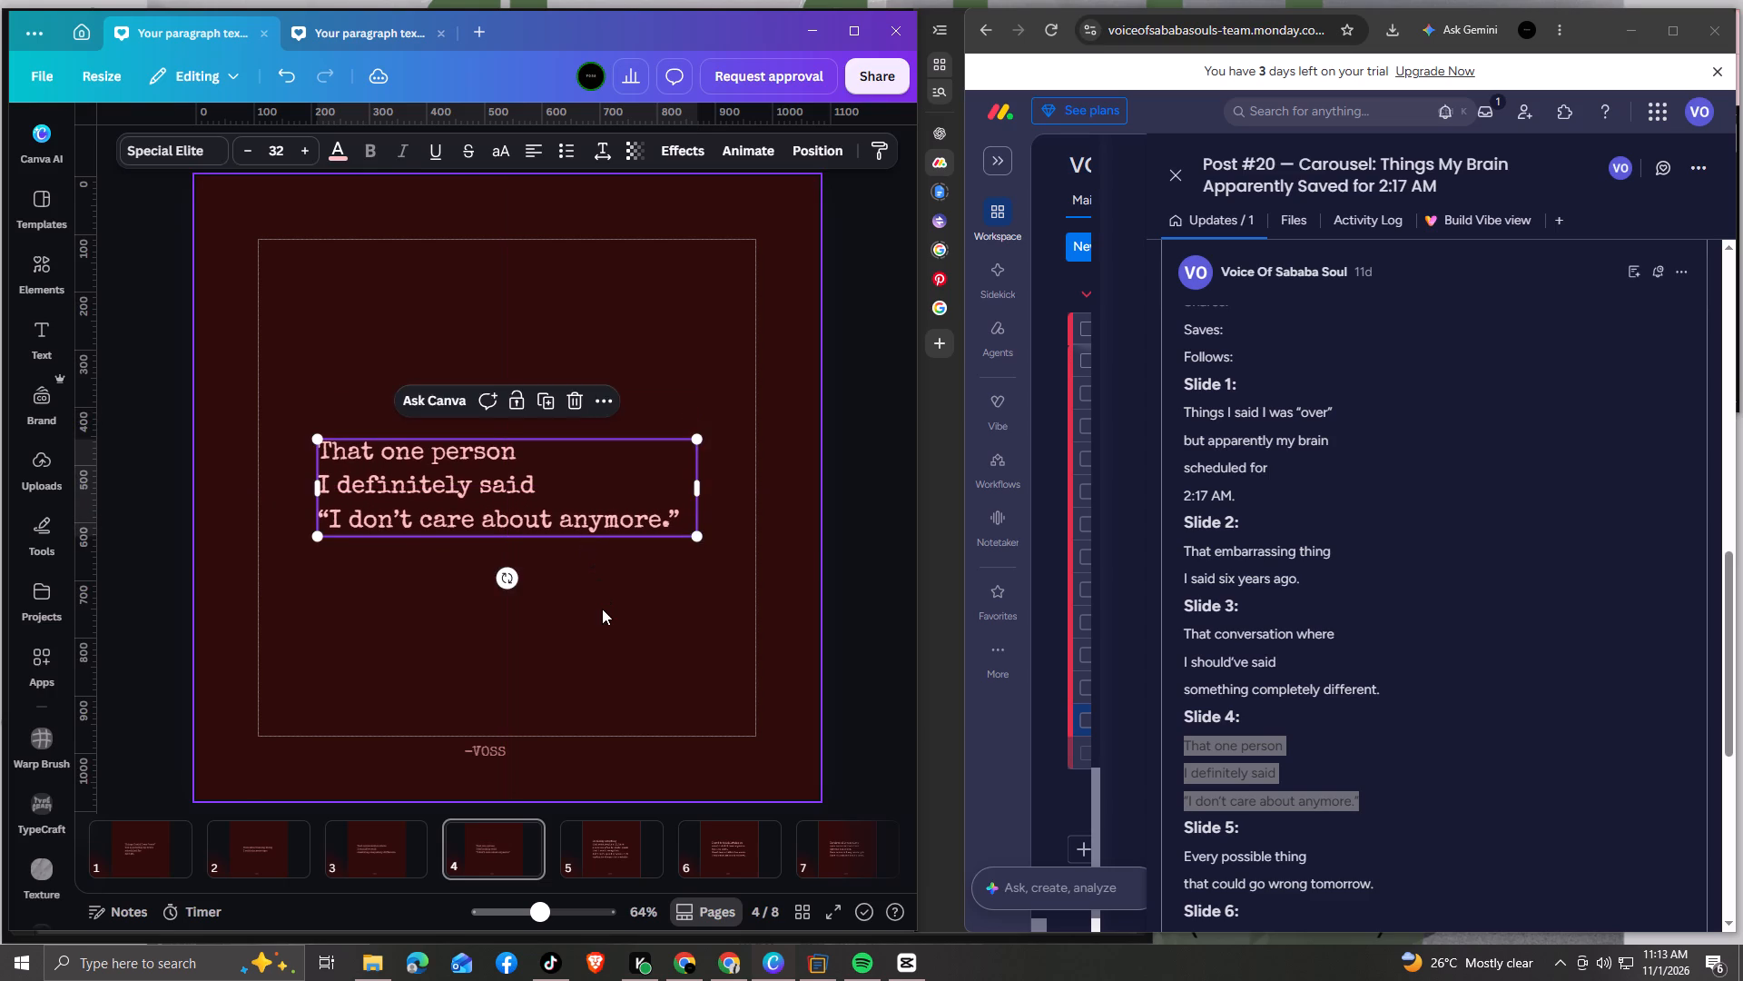
# Replace the page 5 text with the Slide 5 copy, "Every possible thing that could go wrong tomorrow.", without a trailing blank line.
pyautogui.press('Right')
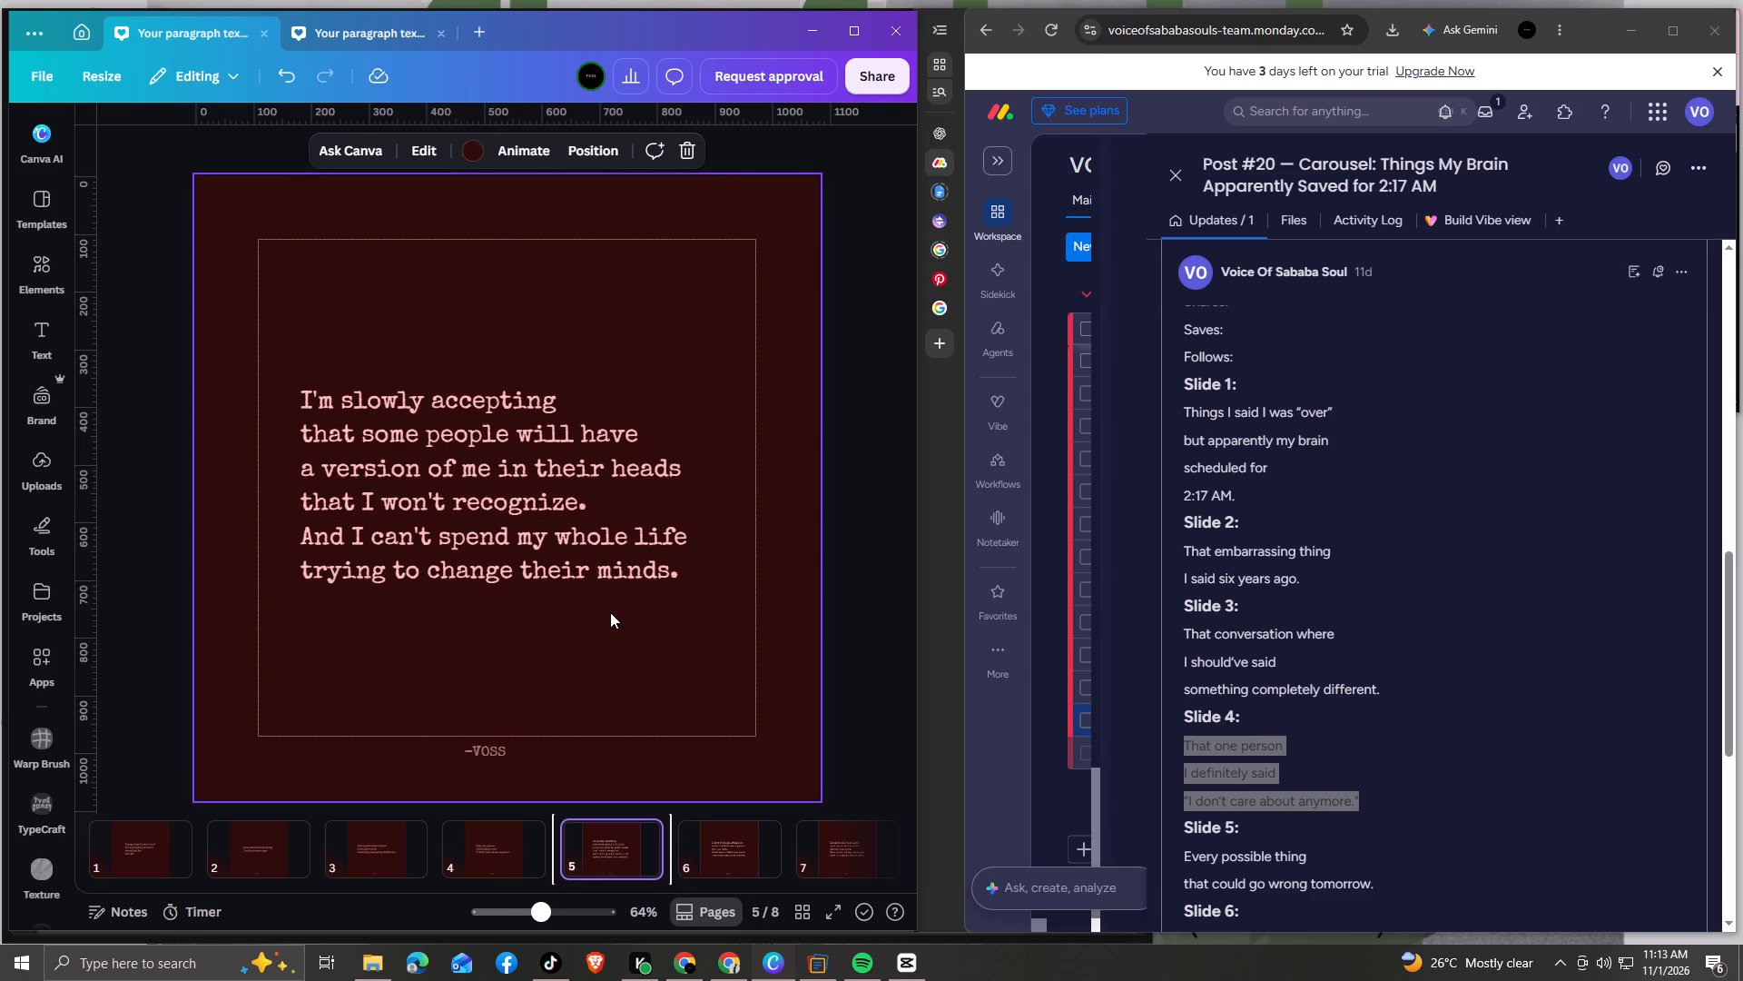
pyautogui.scroll(-3, 1292, 716)
pyautogui.moveTo(1178, 571); pyautogui.dragTo(1384, 617)
pyautogui.hotkey('ctrl', 'c')
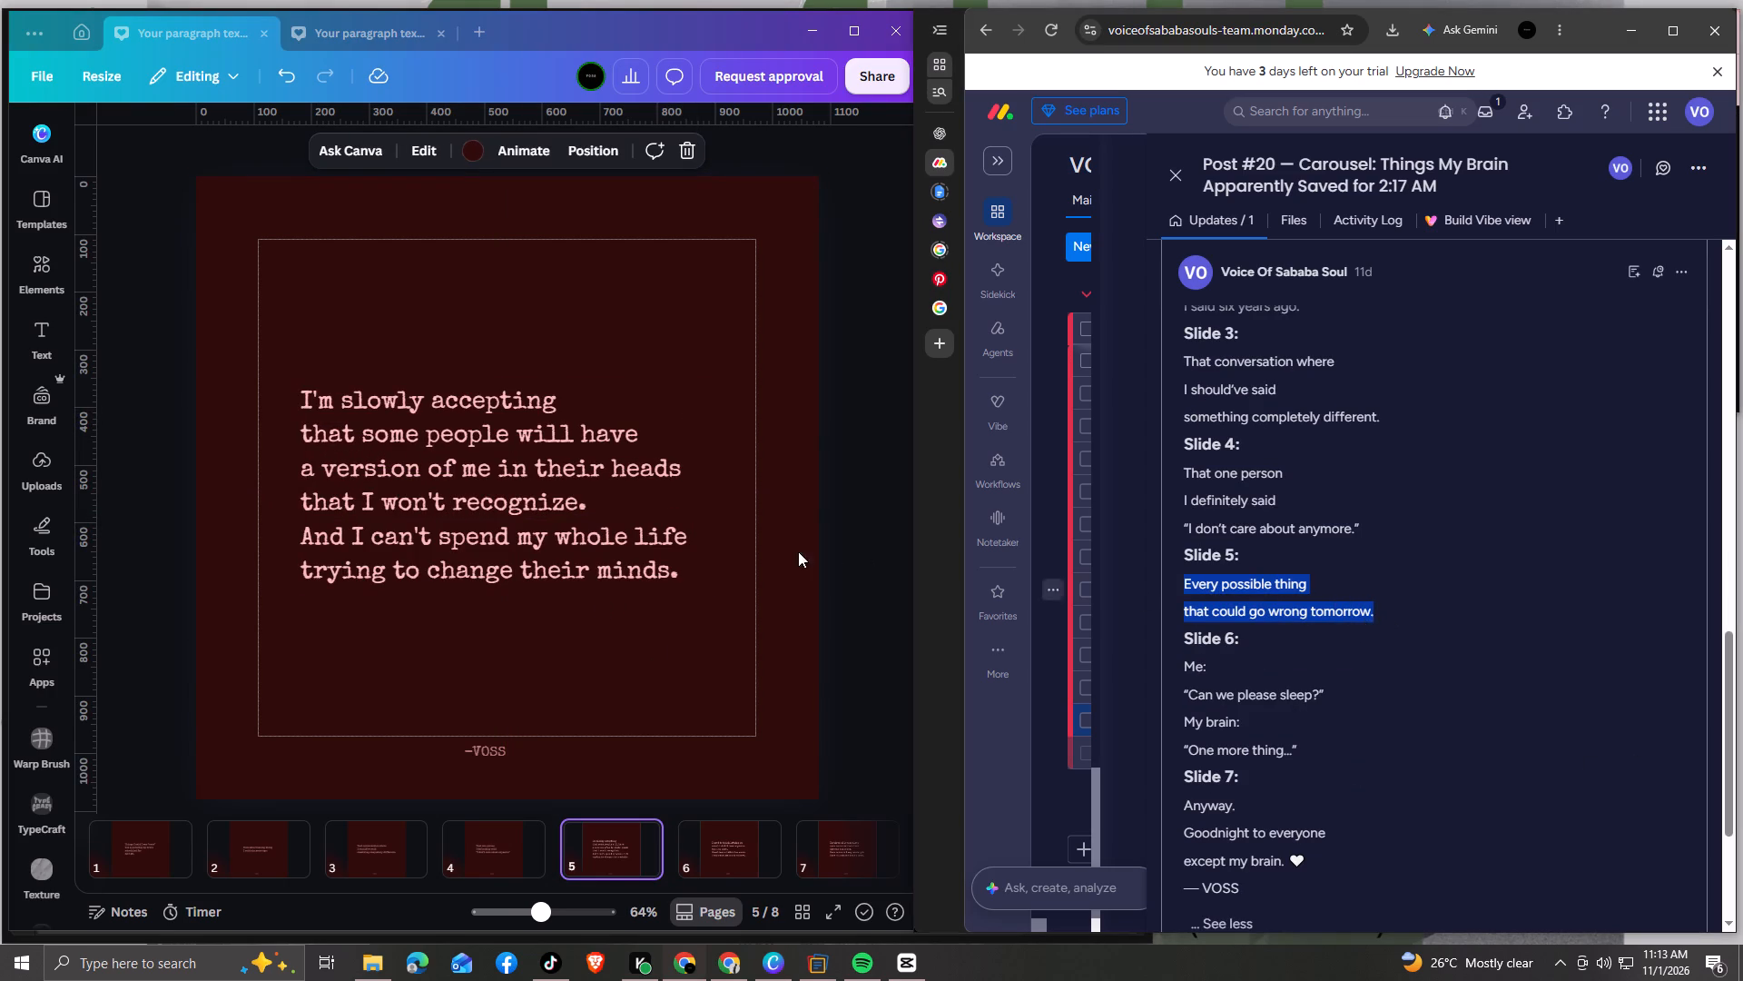
pyautogui.click(582, 548)
pyautogui.click(662, 576)
pyautogui.moveTo(683, 578); pyautogui.dragTo(586, 570)
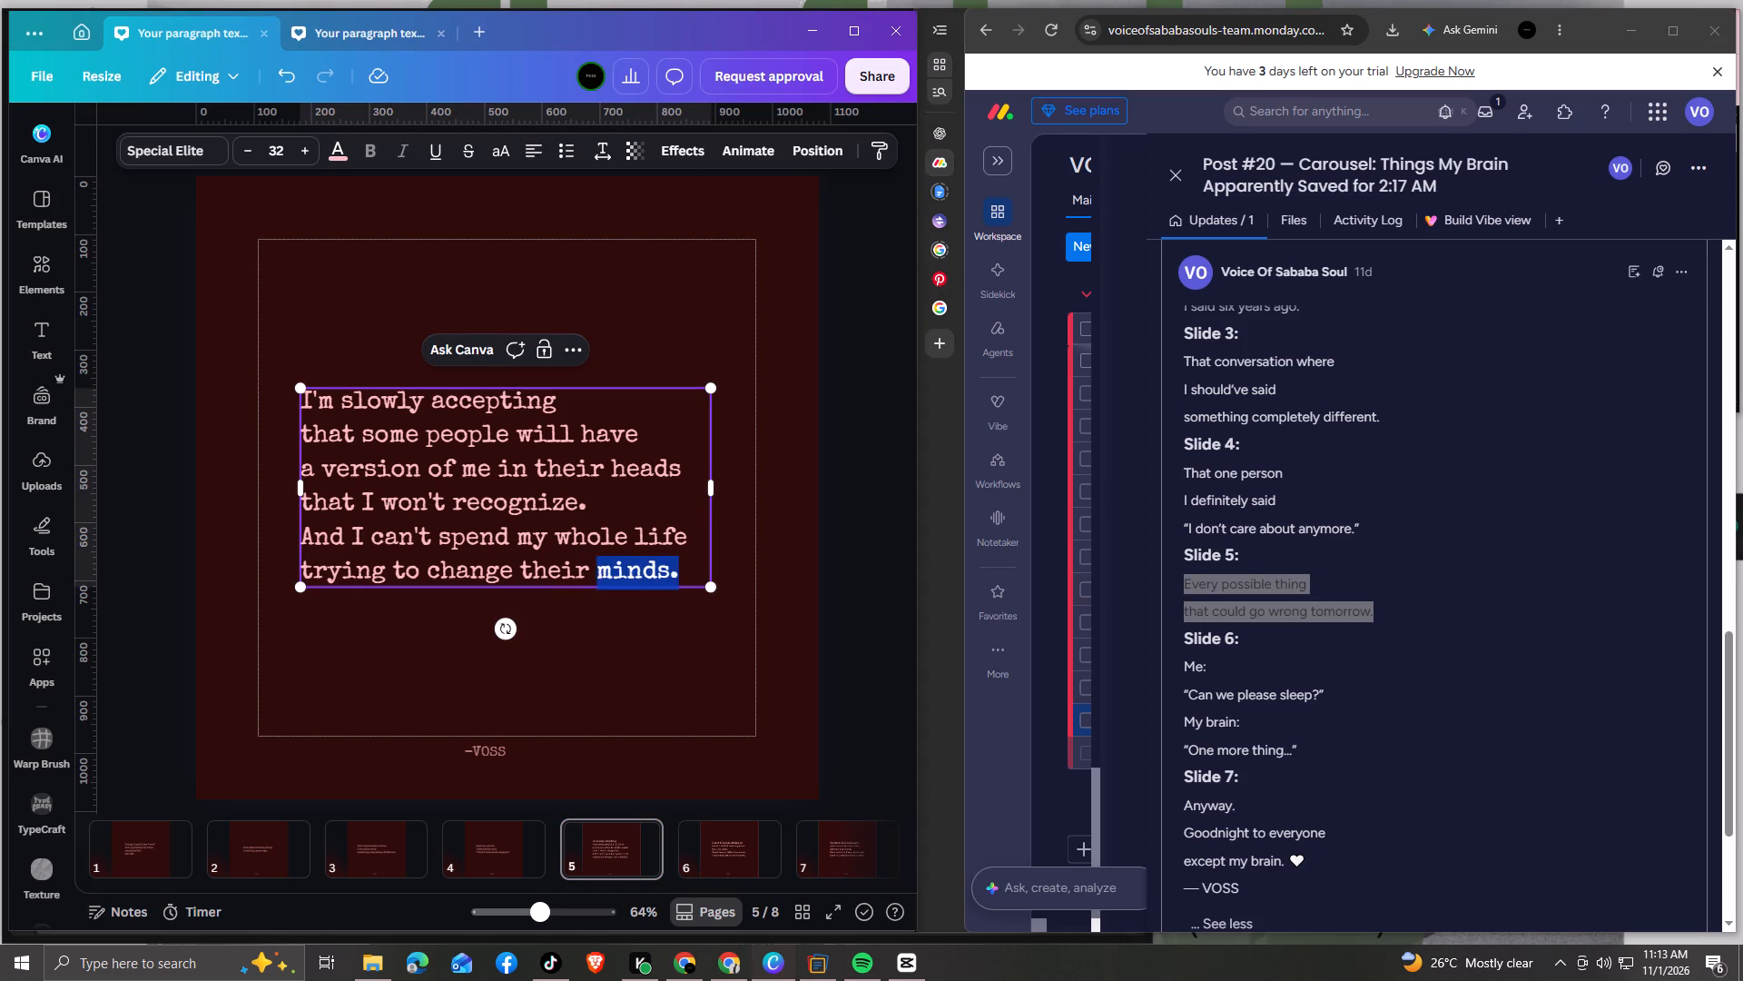
pyautogui.moveTo(586, 570); pyautogui.dragTo(306, 399)
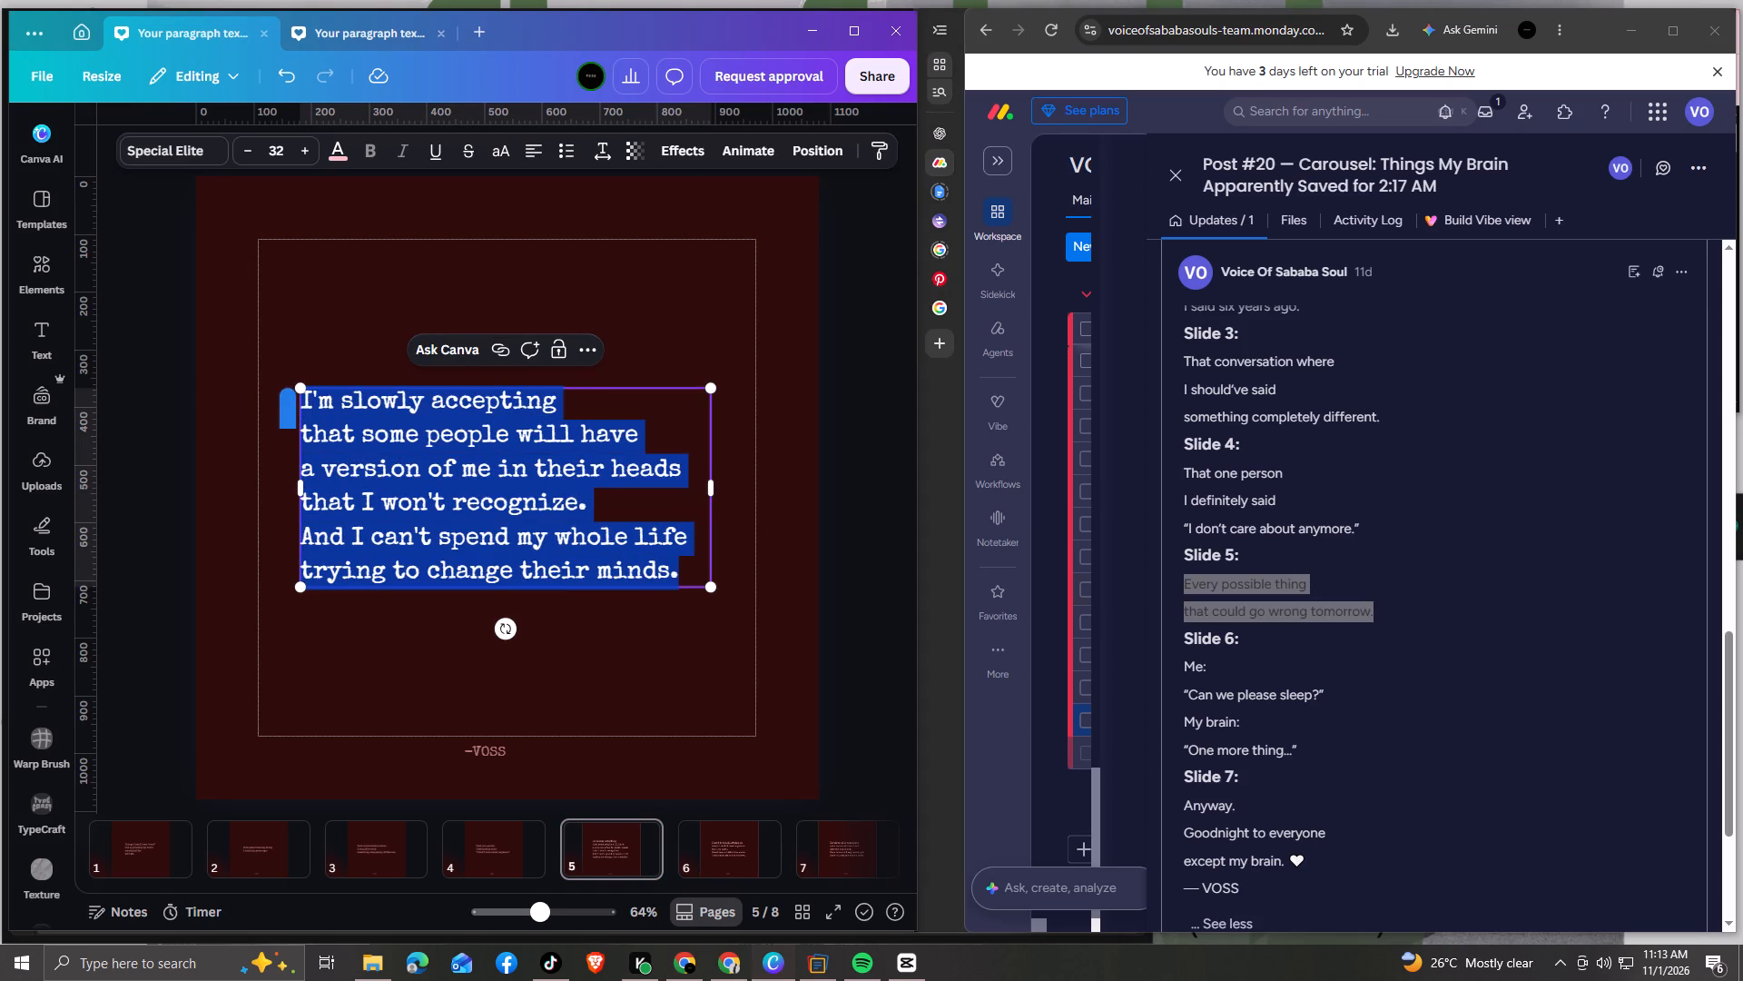
pyautogui.hotkey('ctrl', 'v')
pyautogui.press('BackSpace')
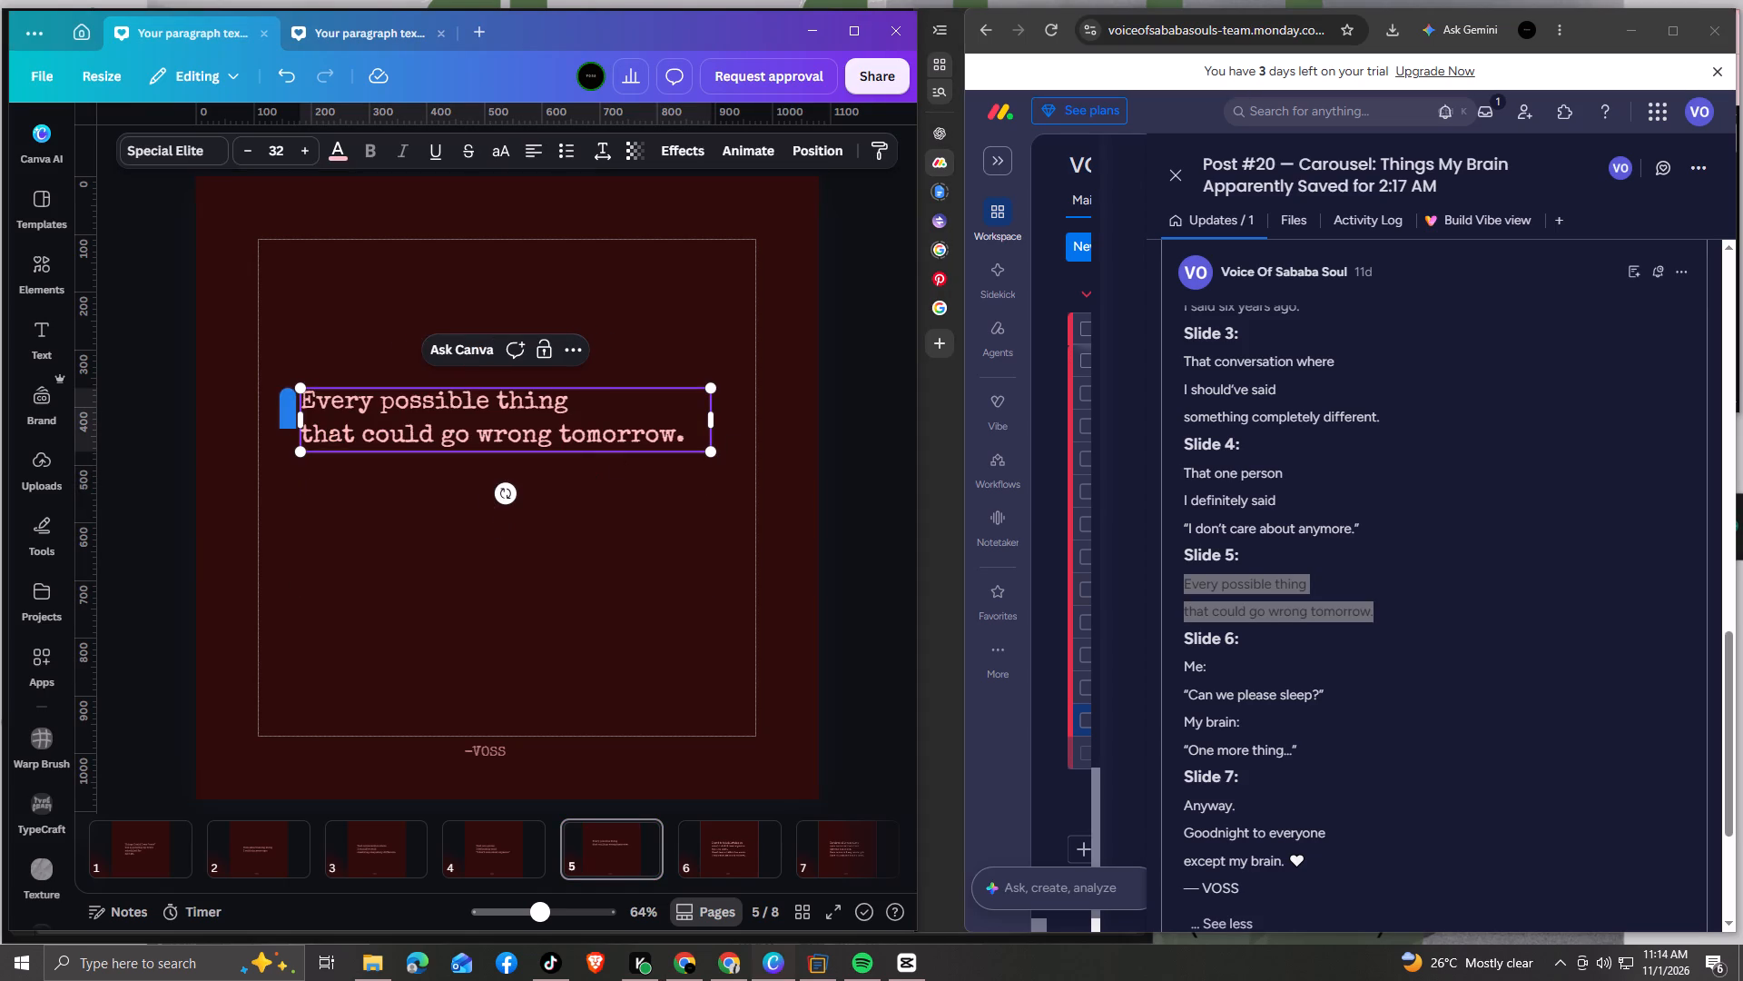
# Narrow the page 5 text box slightly to fit its two lines and centre it on the page.
pyautogui.moveTo(714, 417); pyautogui.dragTo(694, 416)
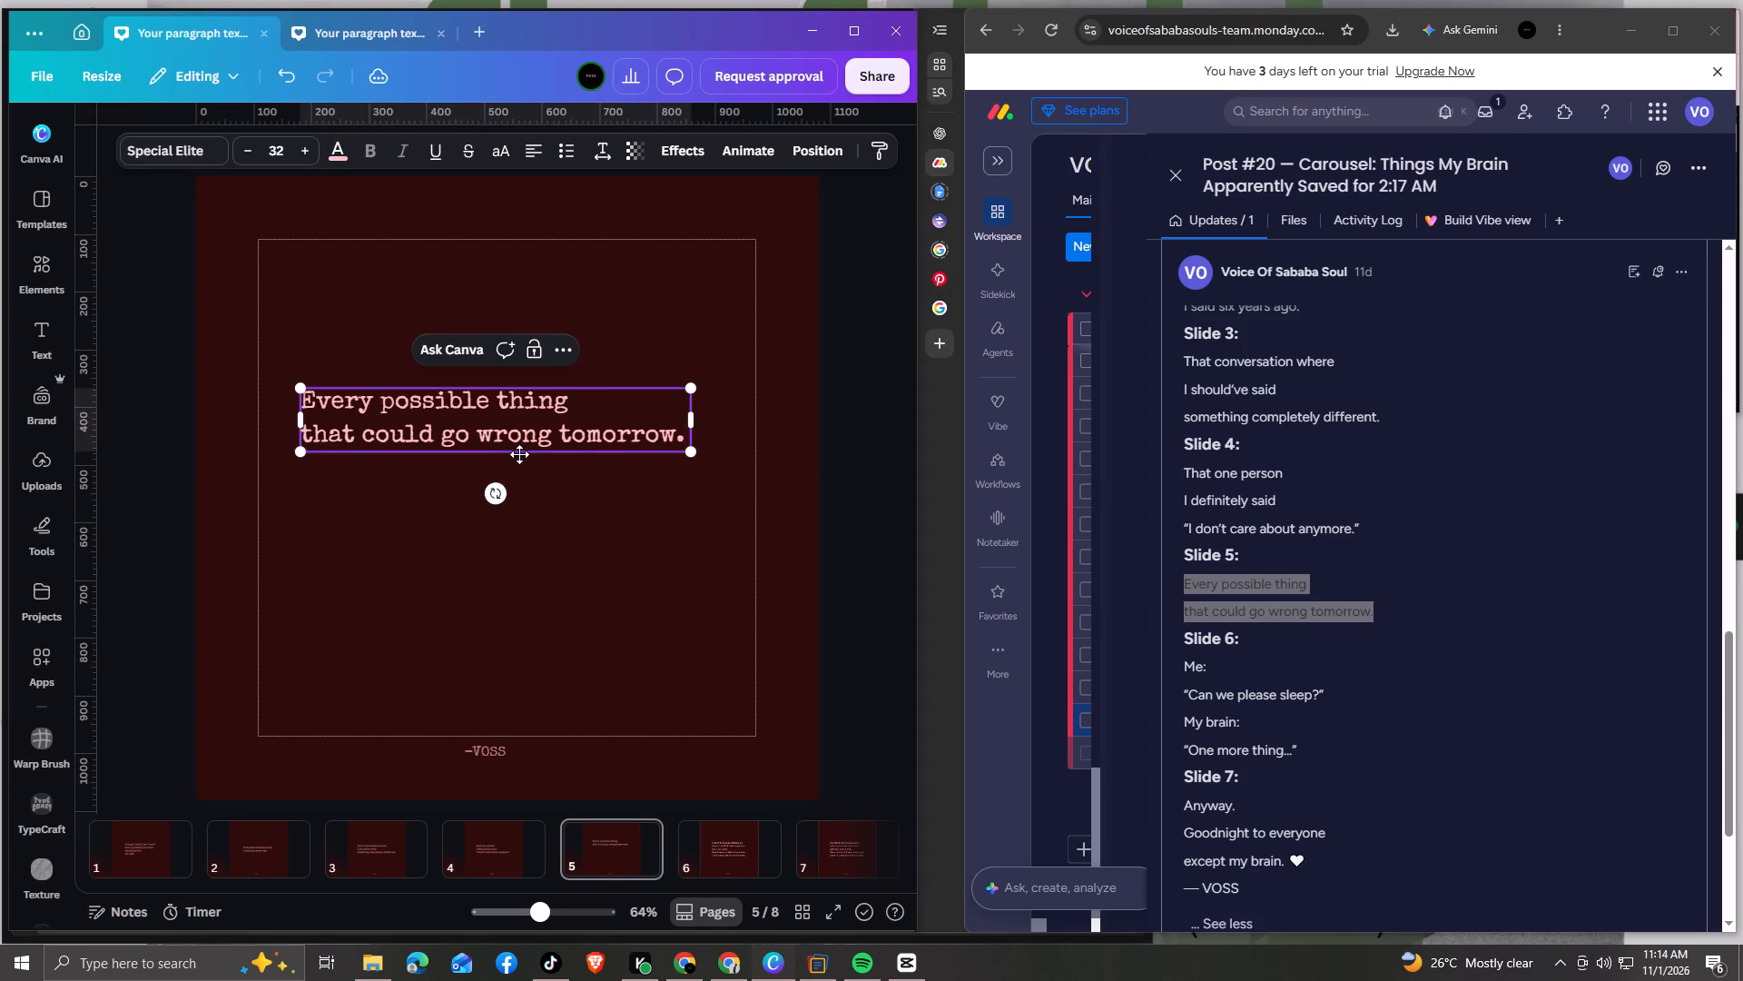
pyautogui.moveTo(523, 454); pyautogui.dragTo(519, 520)
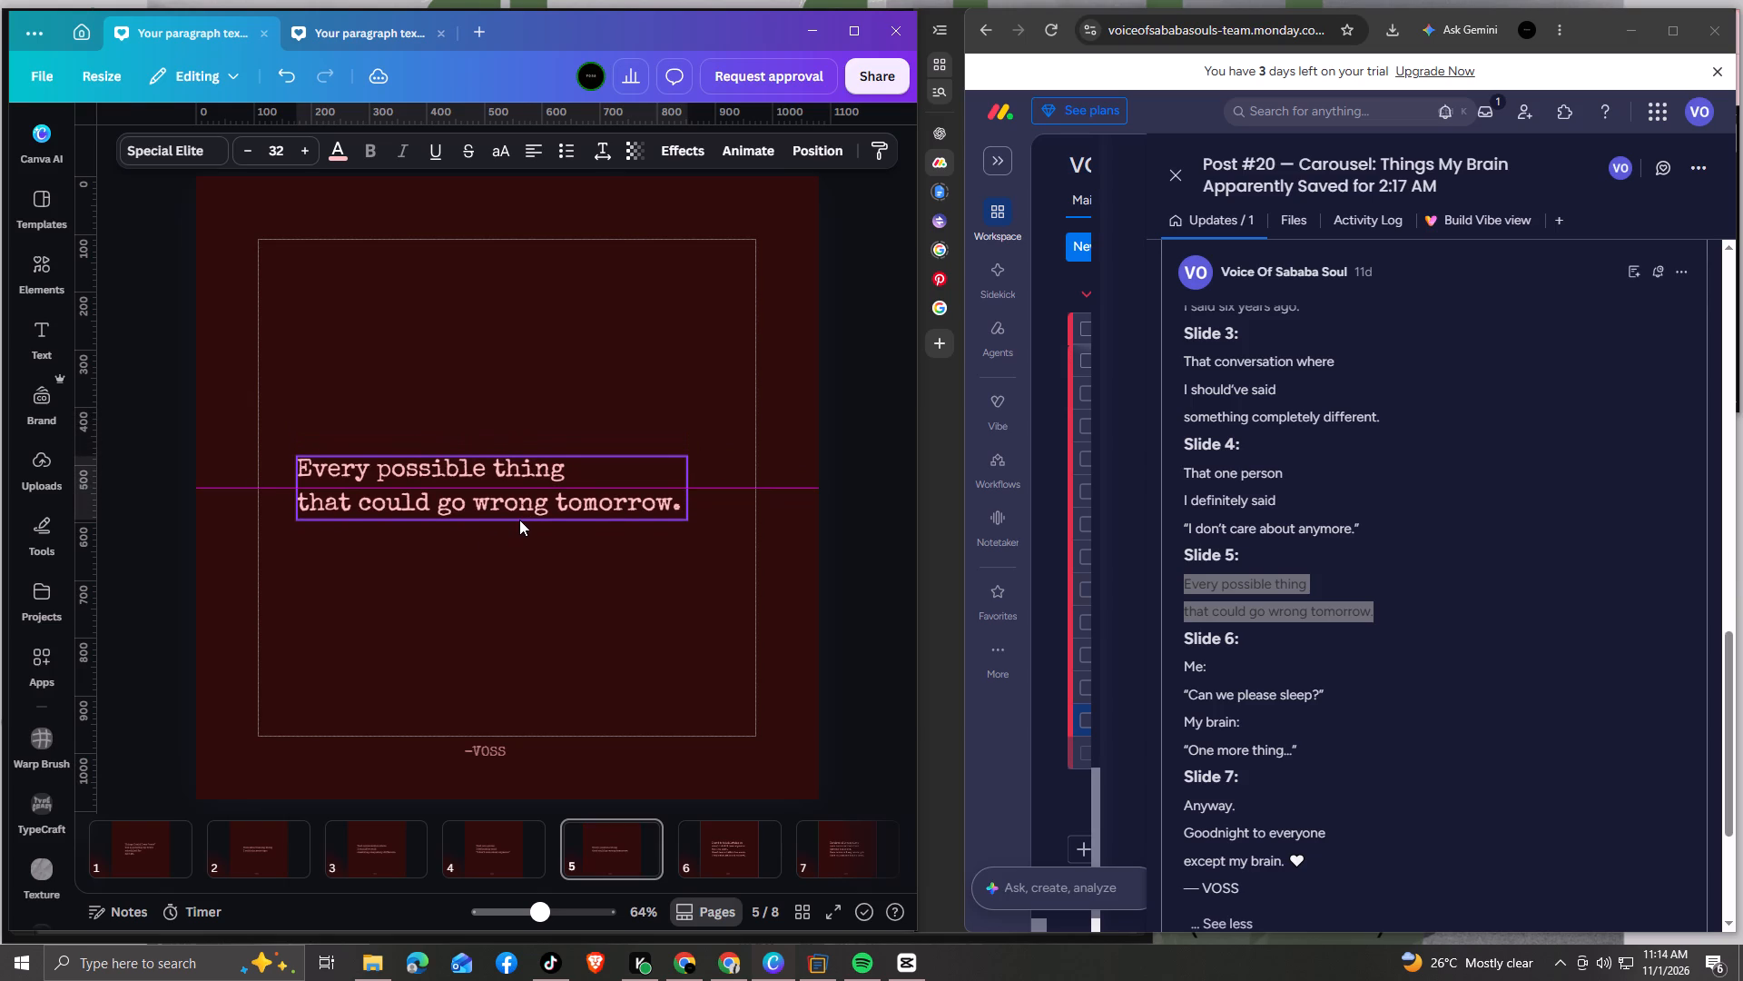
pyautogui.moveTo(519, 520); pyautogui.dragTo(531, 522)
pyautogui.click(597, 593)
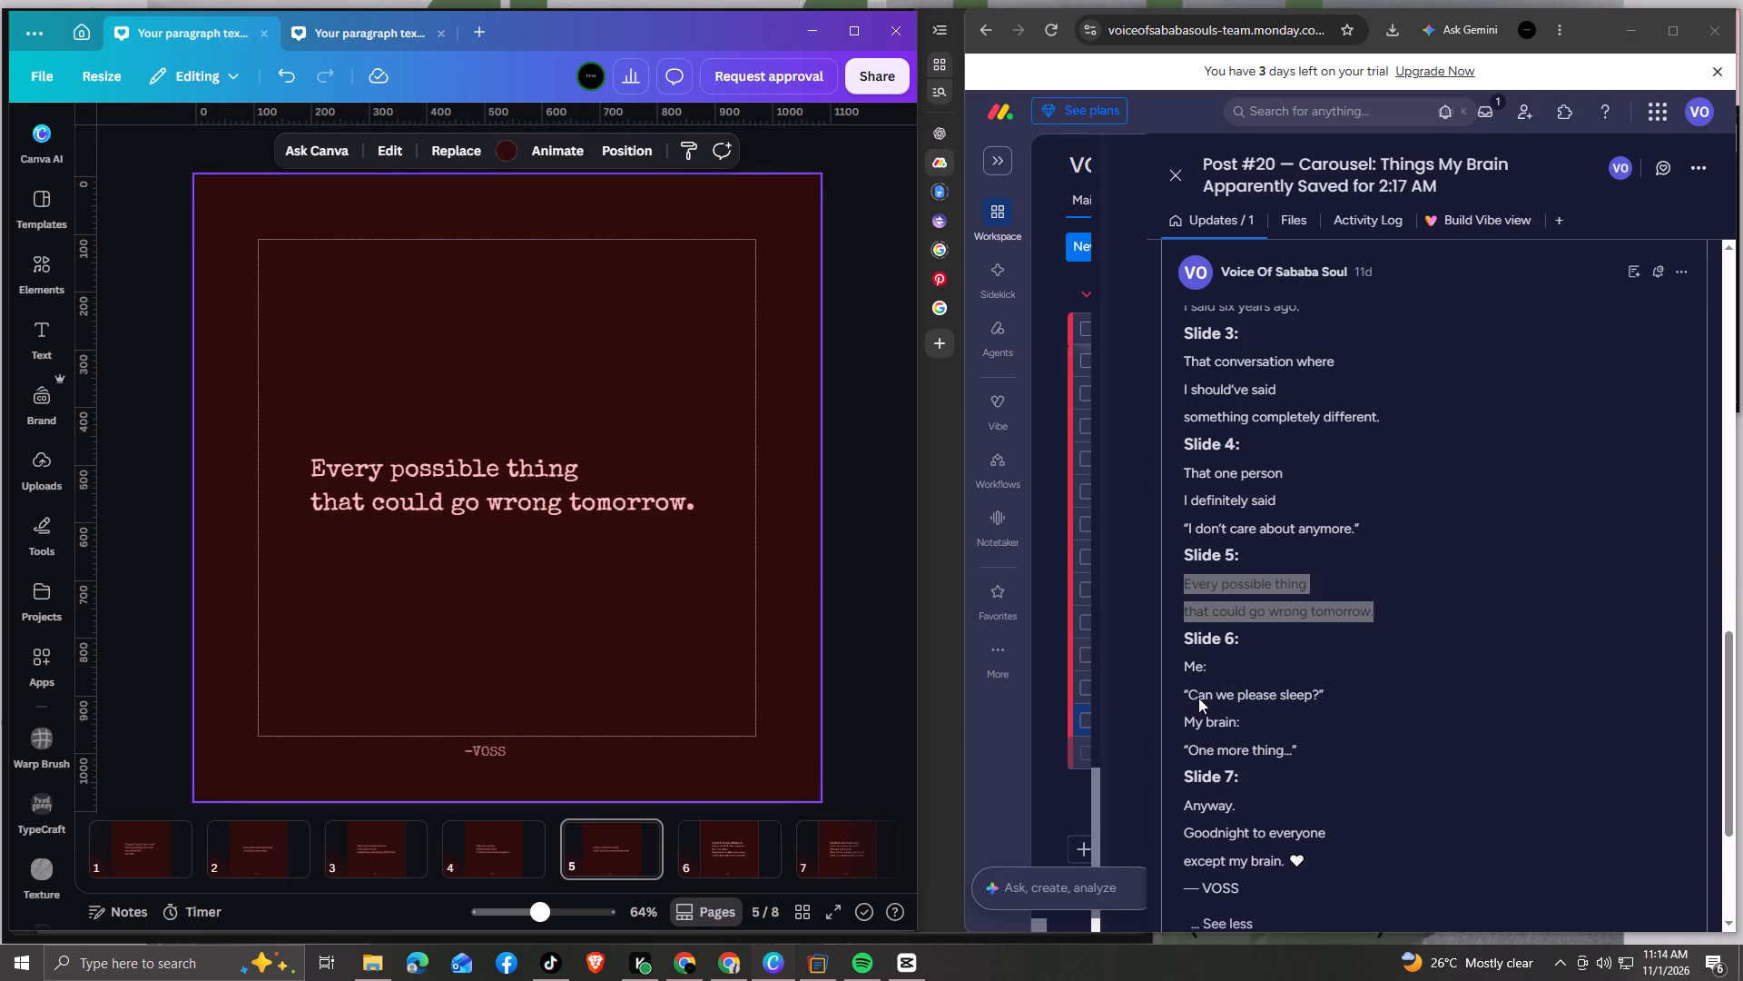
# Replace the page 6 text with the Slide 6 copy, "Me: “Can we please sleep?” My brain: “One more thing…”", without a trailing blank line.
pyautogui.moveTo(1183, 686); pyautogui.dragTo(1289, 724)
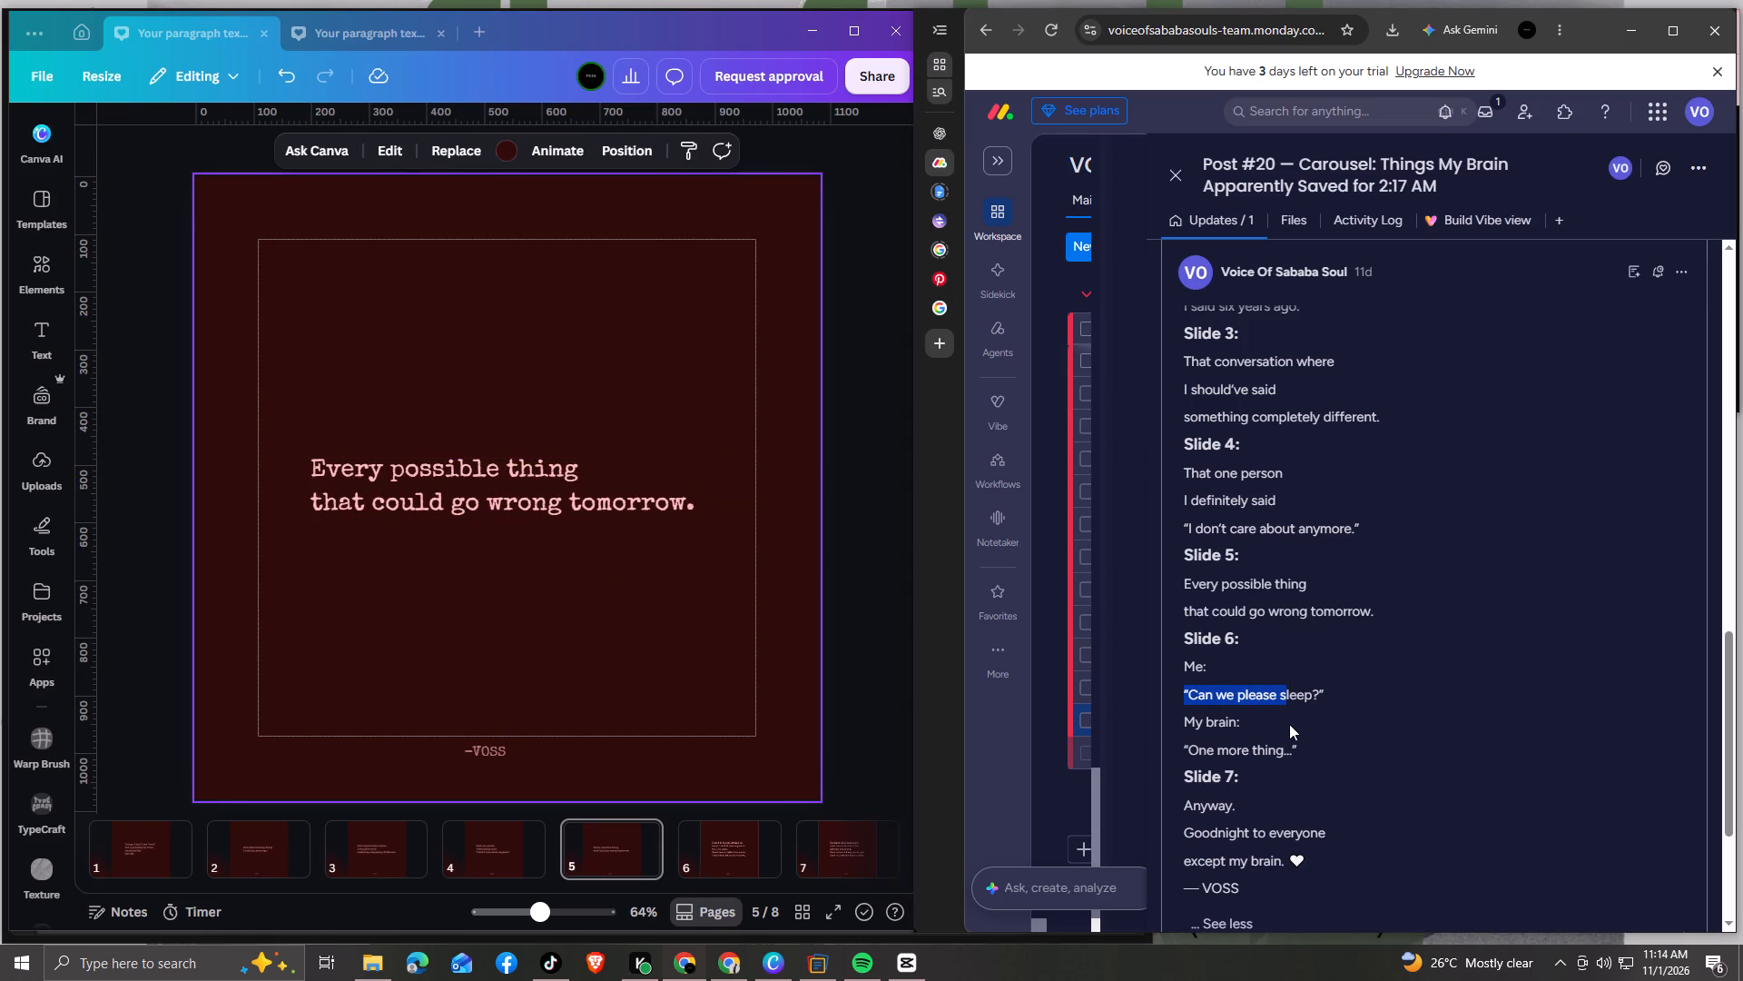
pyautogui.moveTo(1289, 724); pyautogui.dragTo(1302, 741)
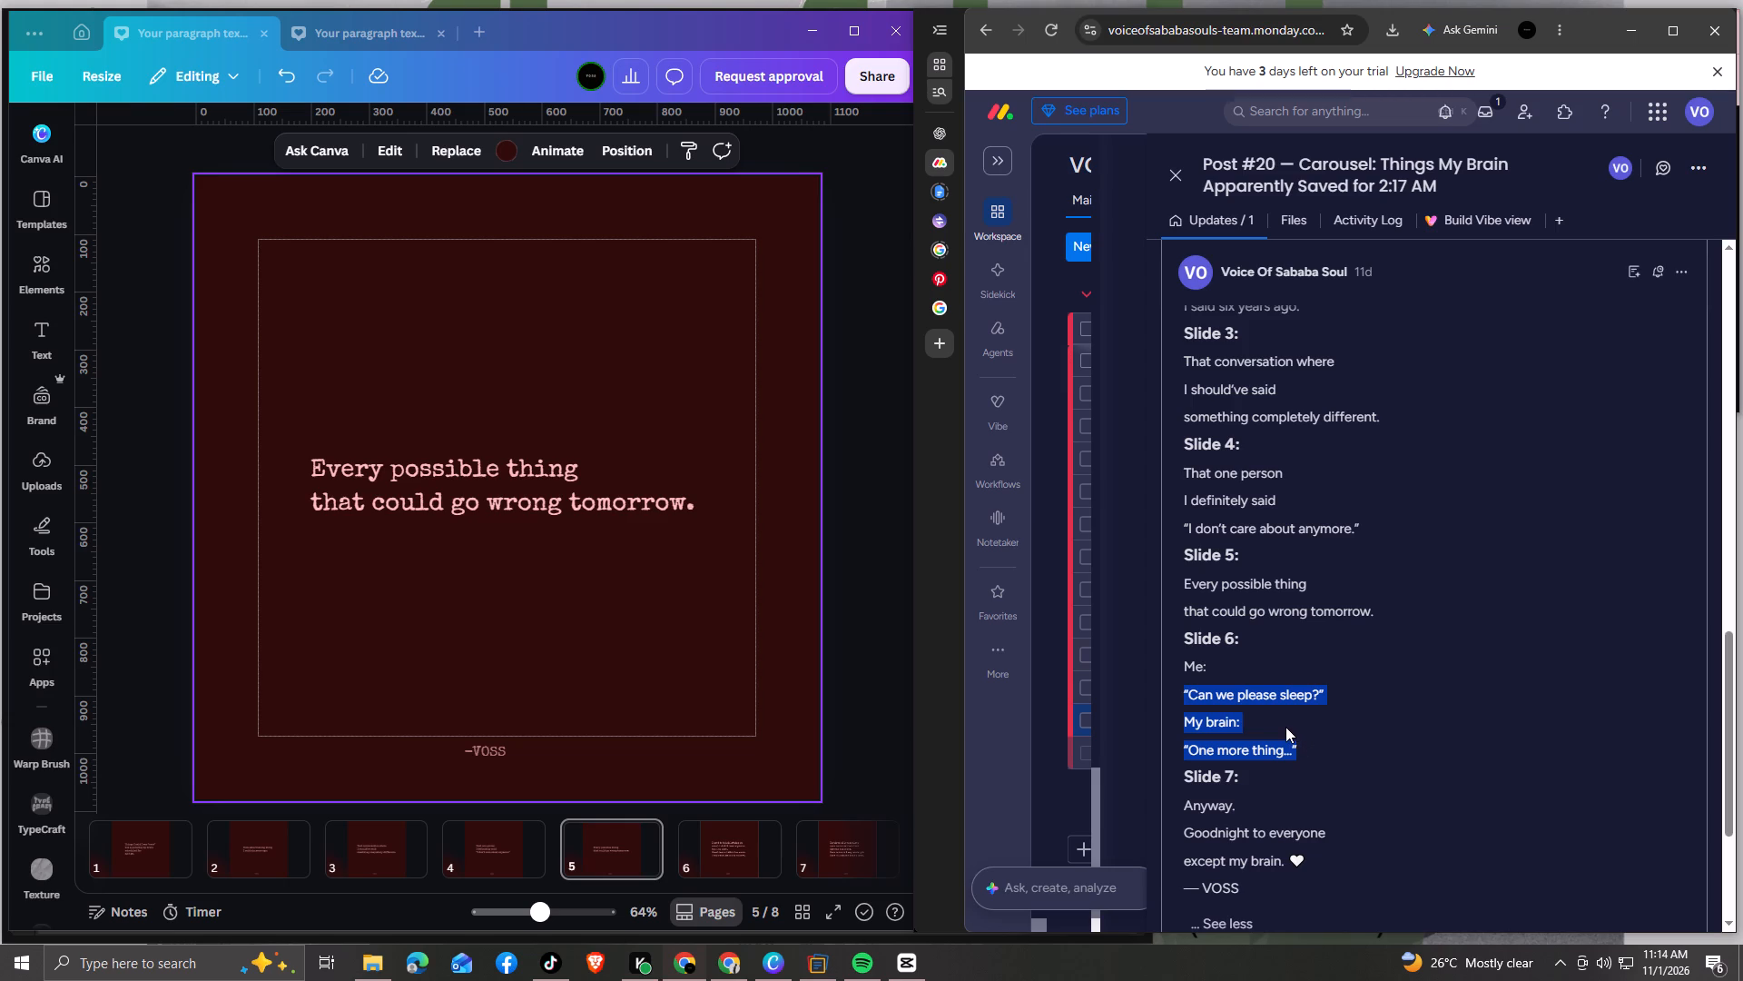
pyautogui.hotkey('ctrl', 'c')
pyautogui.click(716, 850)
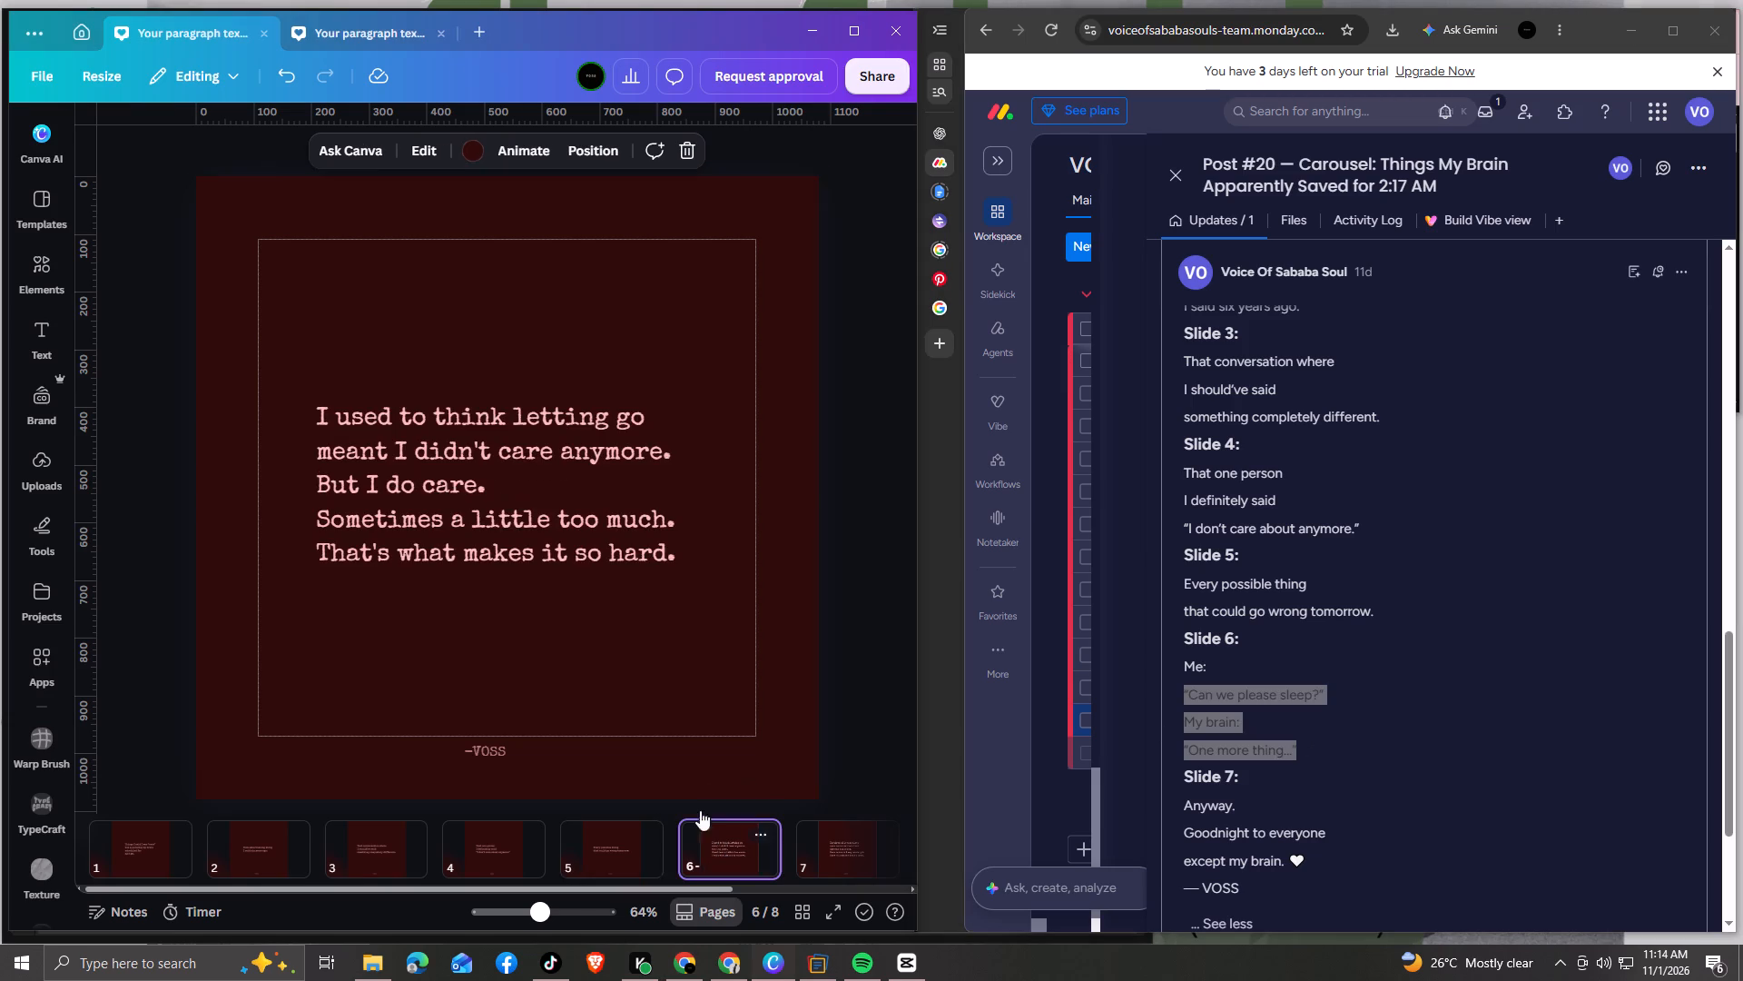
pyautogui.click(488, 499)
pyautogui.click(676, 550)
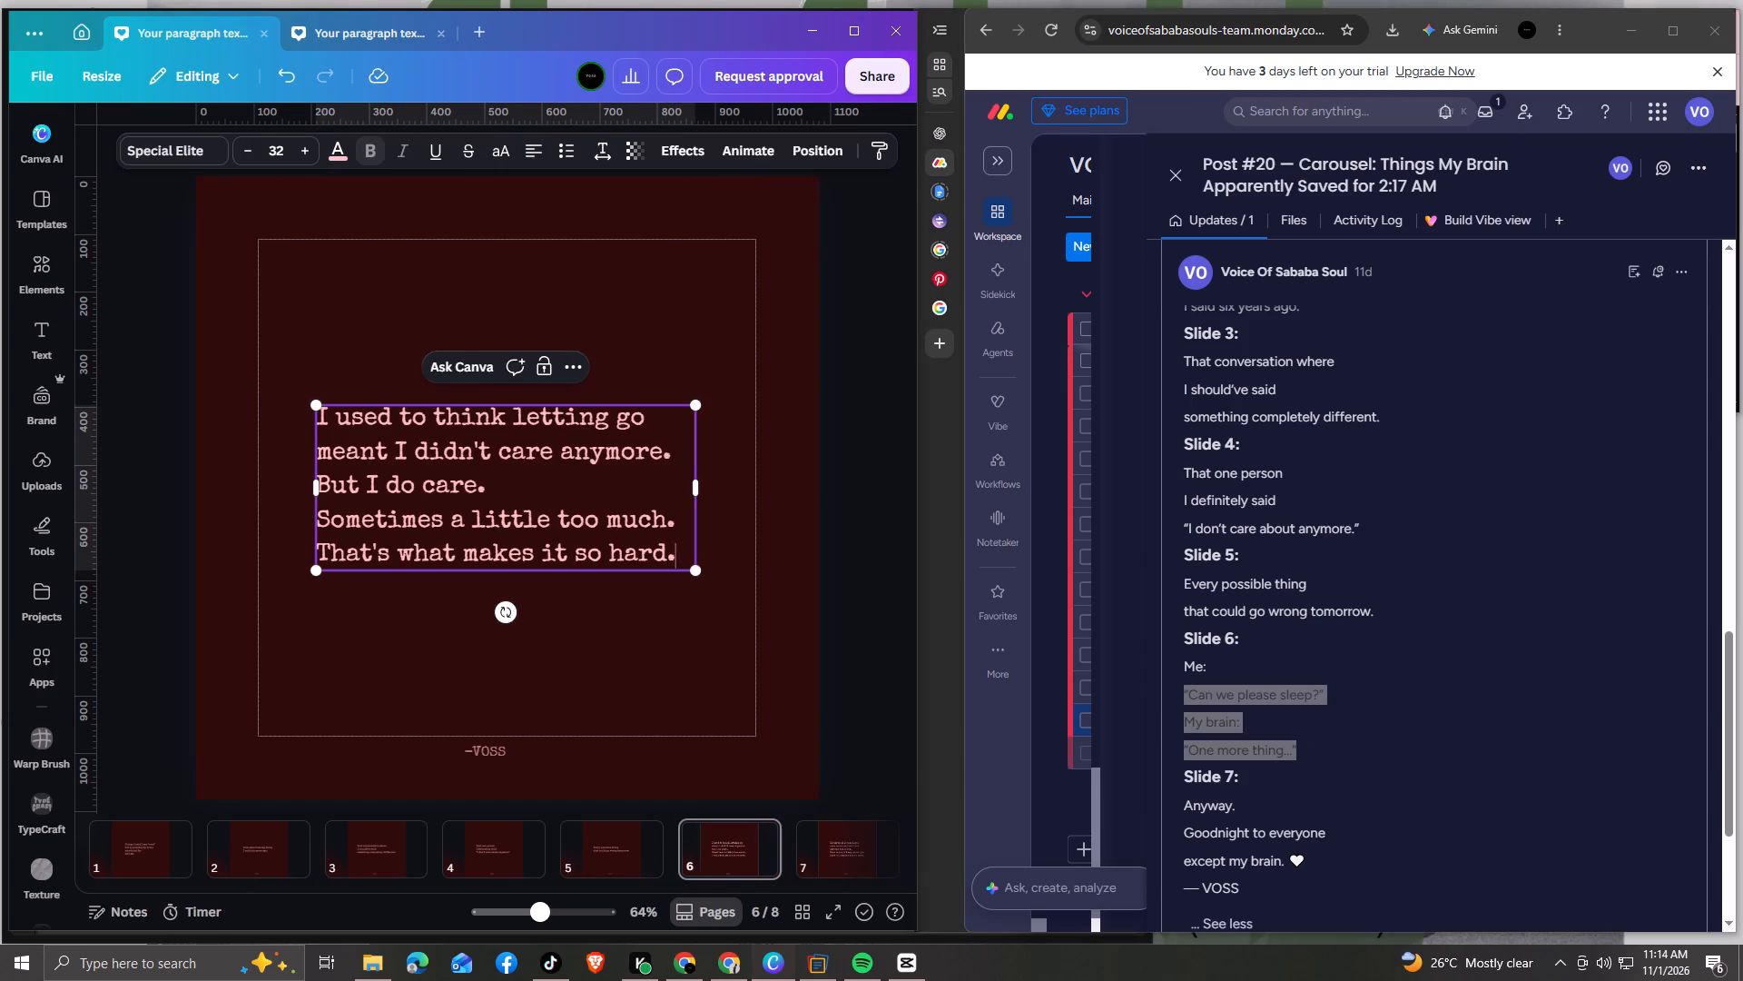
pyautogui.click(1343, 673)
pyautogui.moveTo(1183, 660); pyautogui.dragTo(1307, 738)
pyautogui.hotkey('ctrl', 'c')
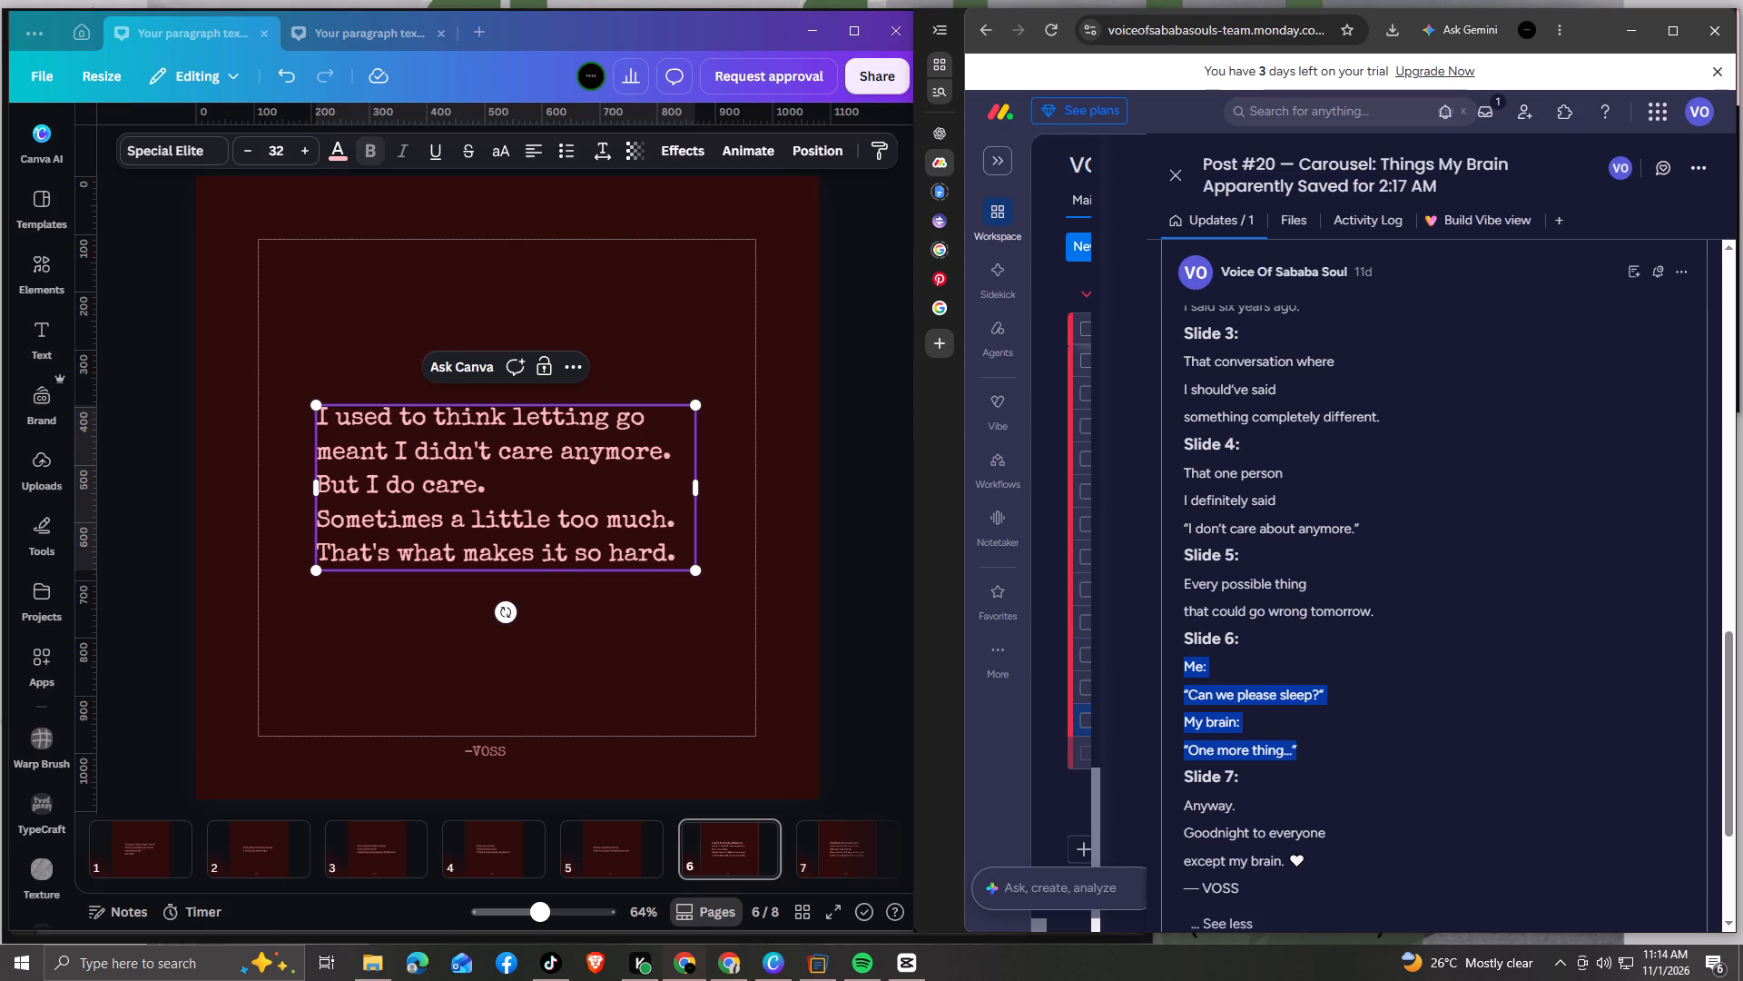
pyautogui.click(657, 539)
pyautogui.click(676, 562)
pyautogui.moveTo(679, 559); pyautogui.dragTo(377, 462)
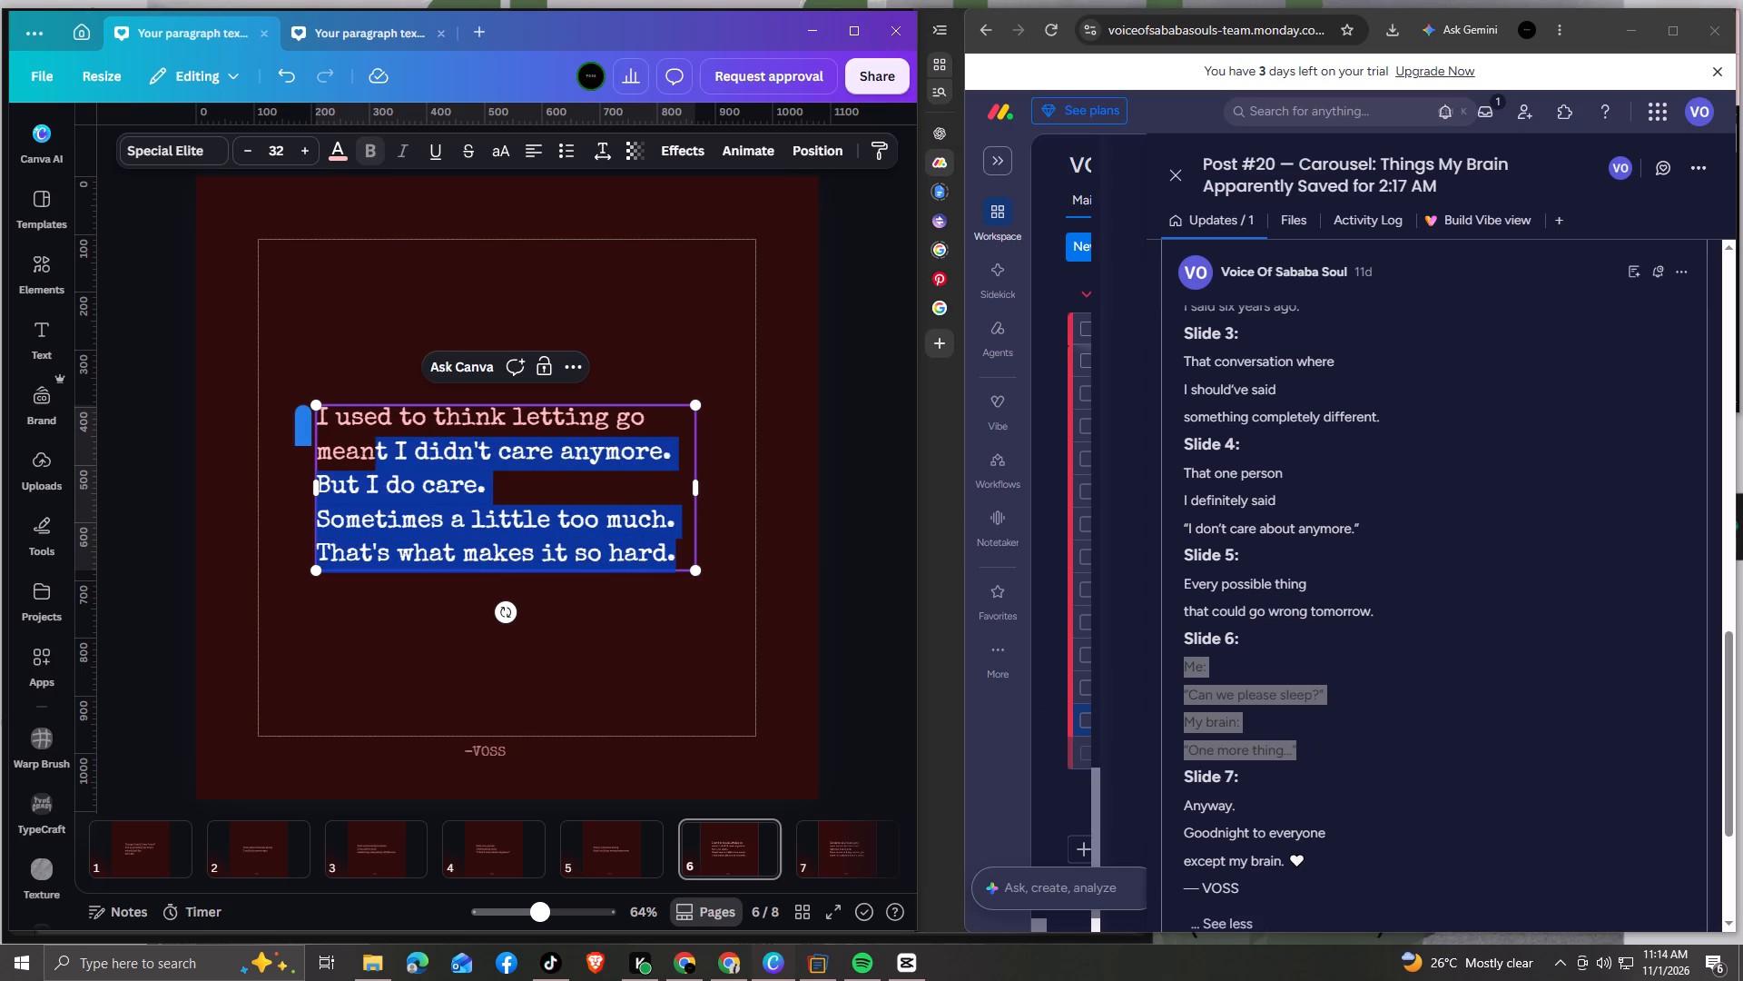
pyautogui.moveTo(377, 462); pyautogui.dragTo(320, 420)
pyautogui.hotkey('ctrl', 'v')
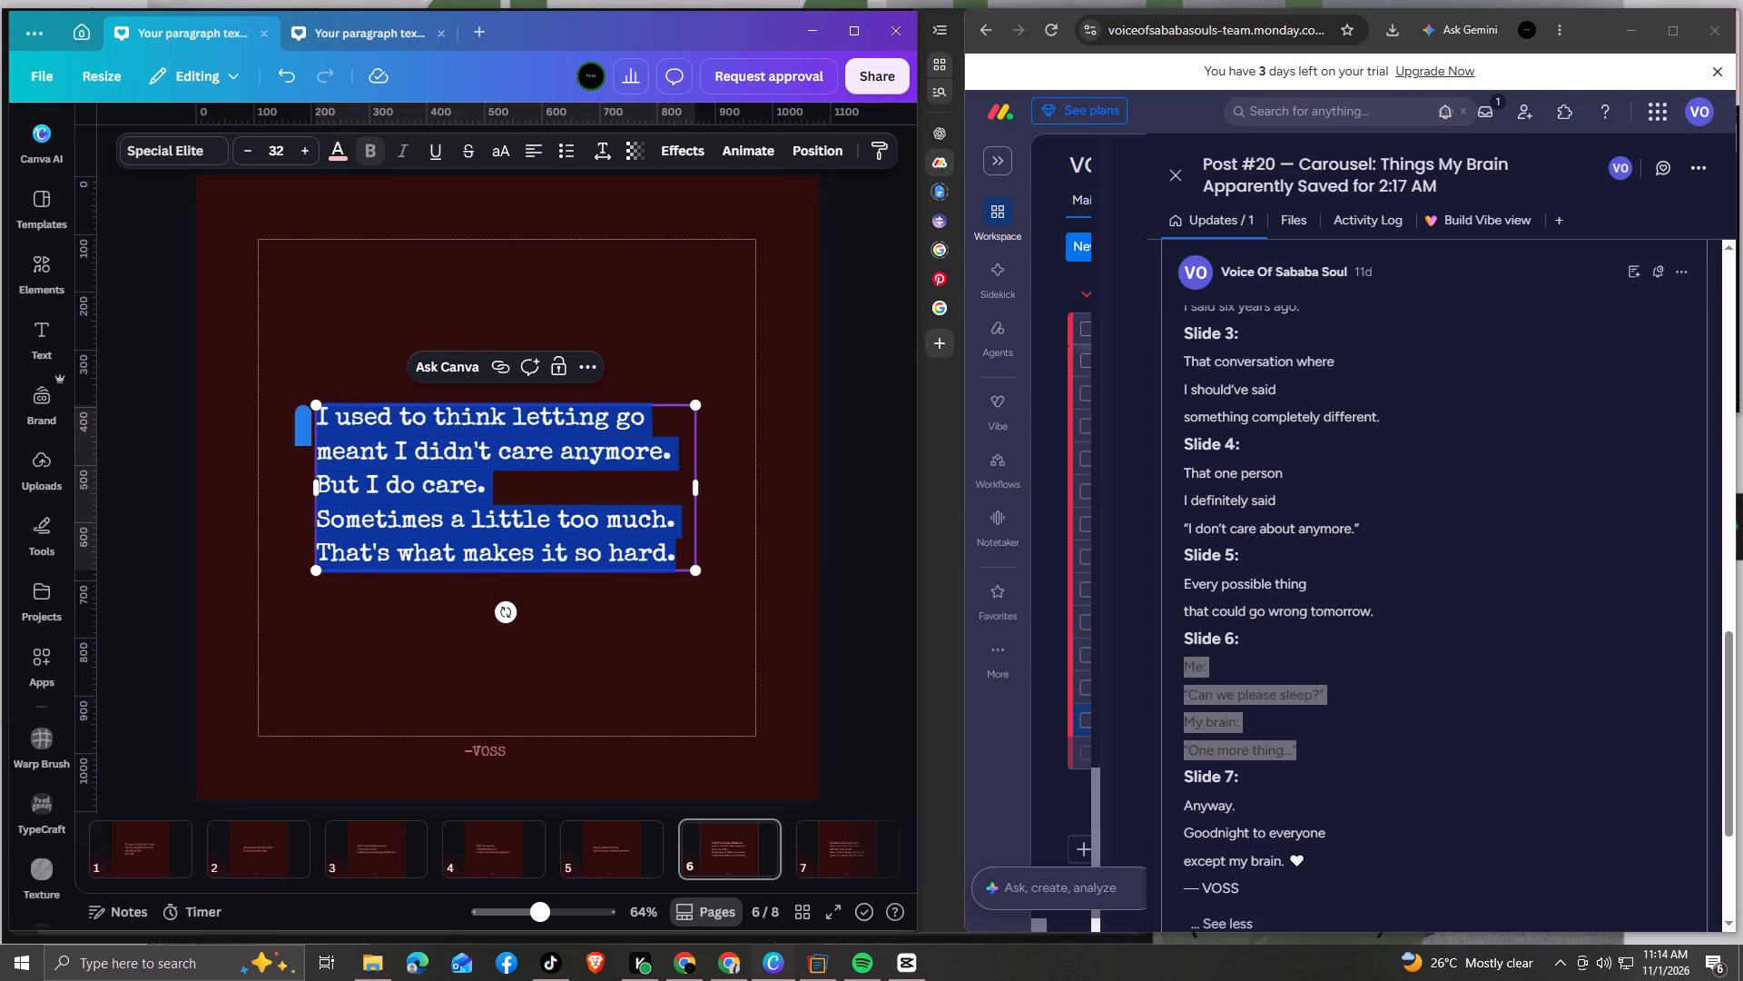
pyautogui.press('BackSpace')
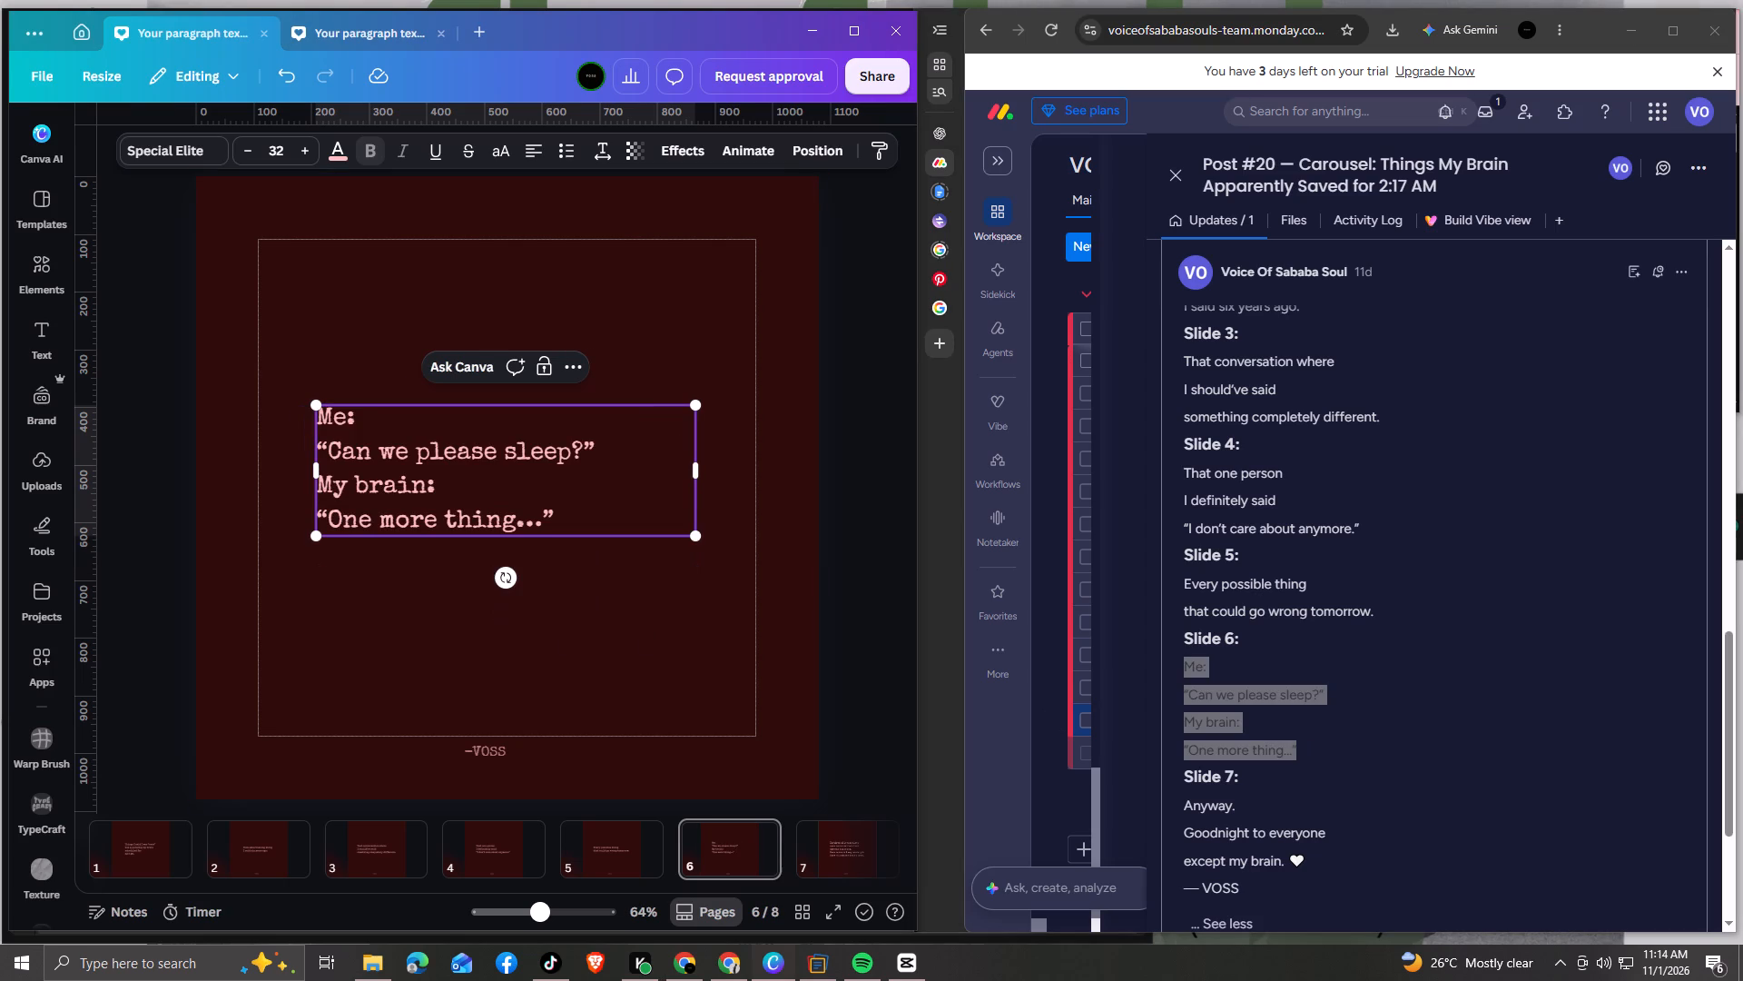
# Narrow the page 6 text box to fit its four lines and centre it on the page.
pyautogui.moveTo(696, 470); pyautogui.dragTo(669, 469)
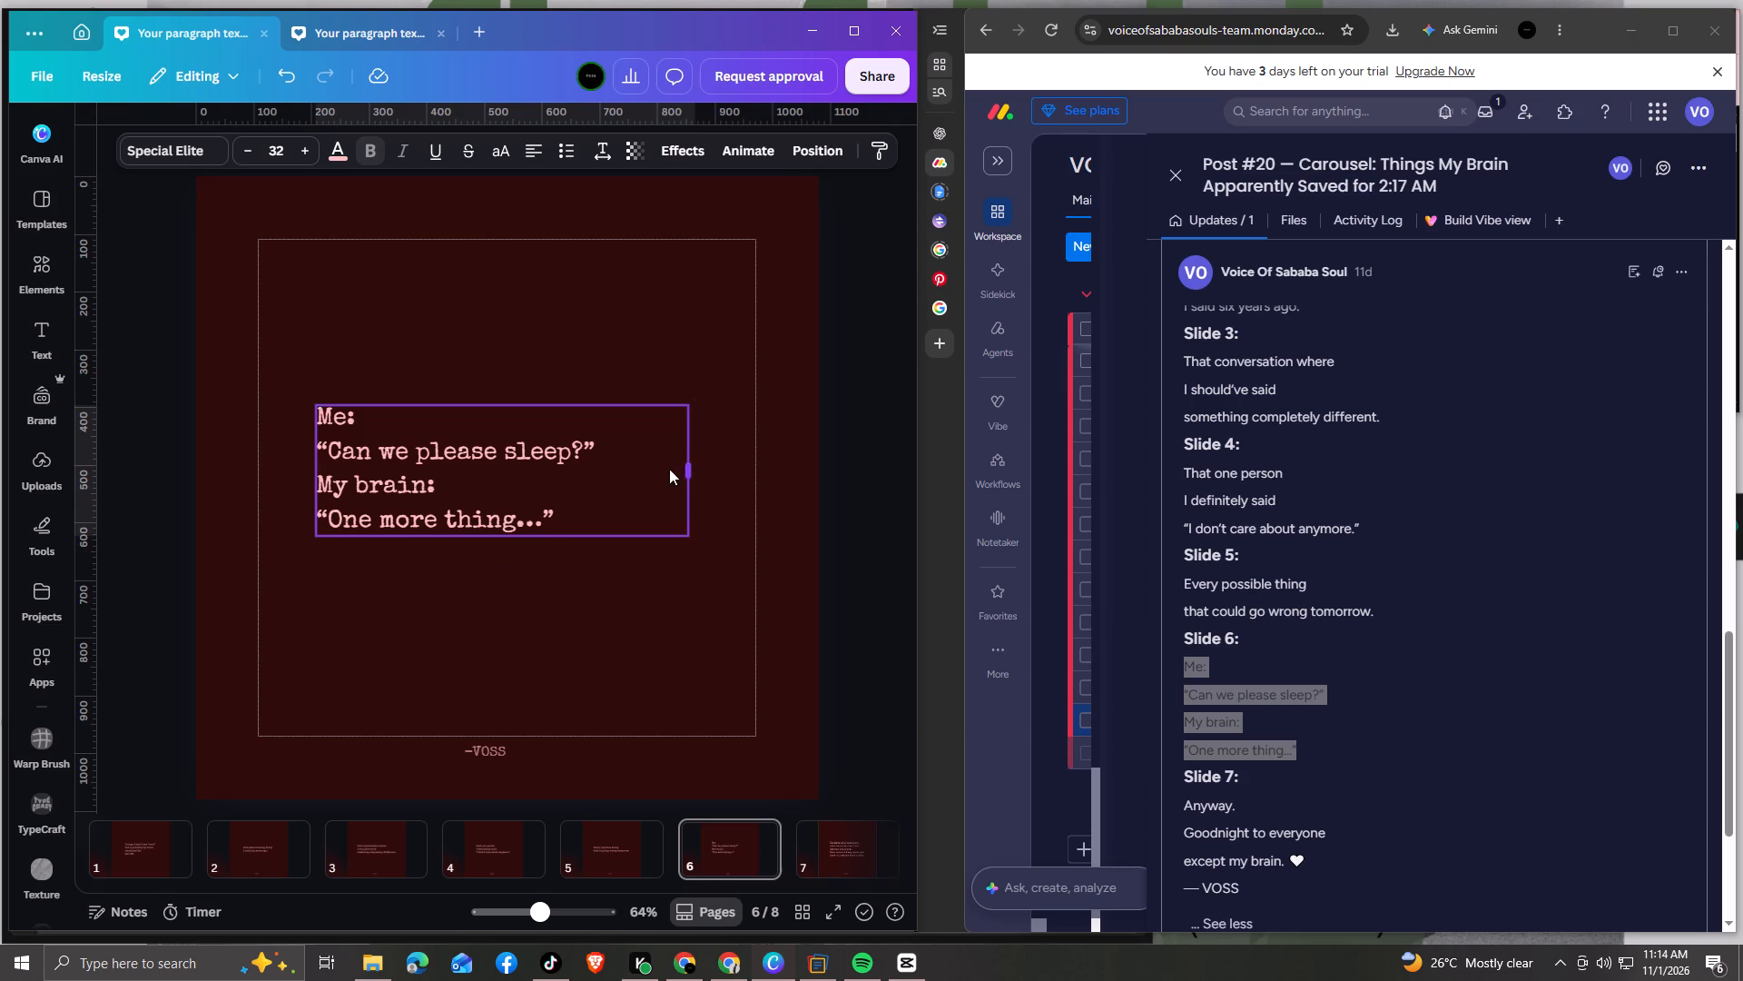
pyautogui.moveTo(669, 469); pyautogui.dragTo(621, 467)
pyautogui.click(503, 535)
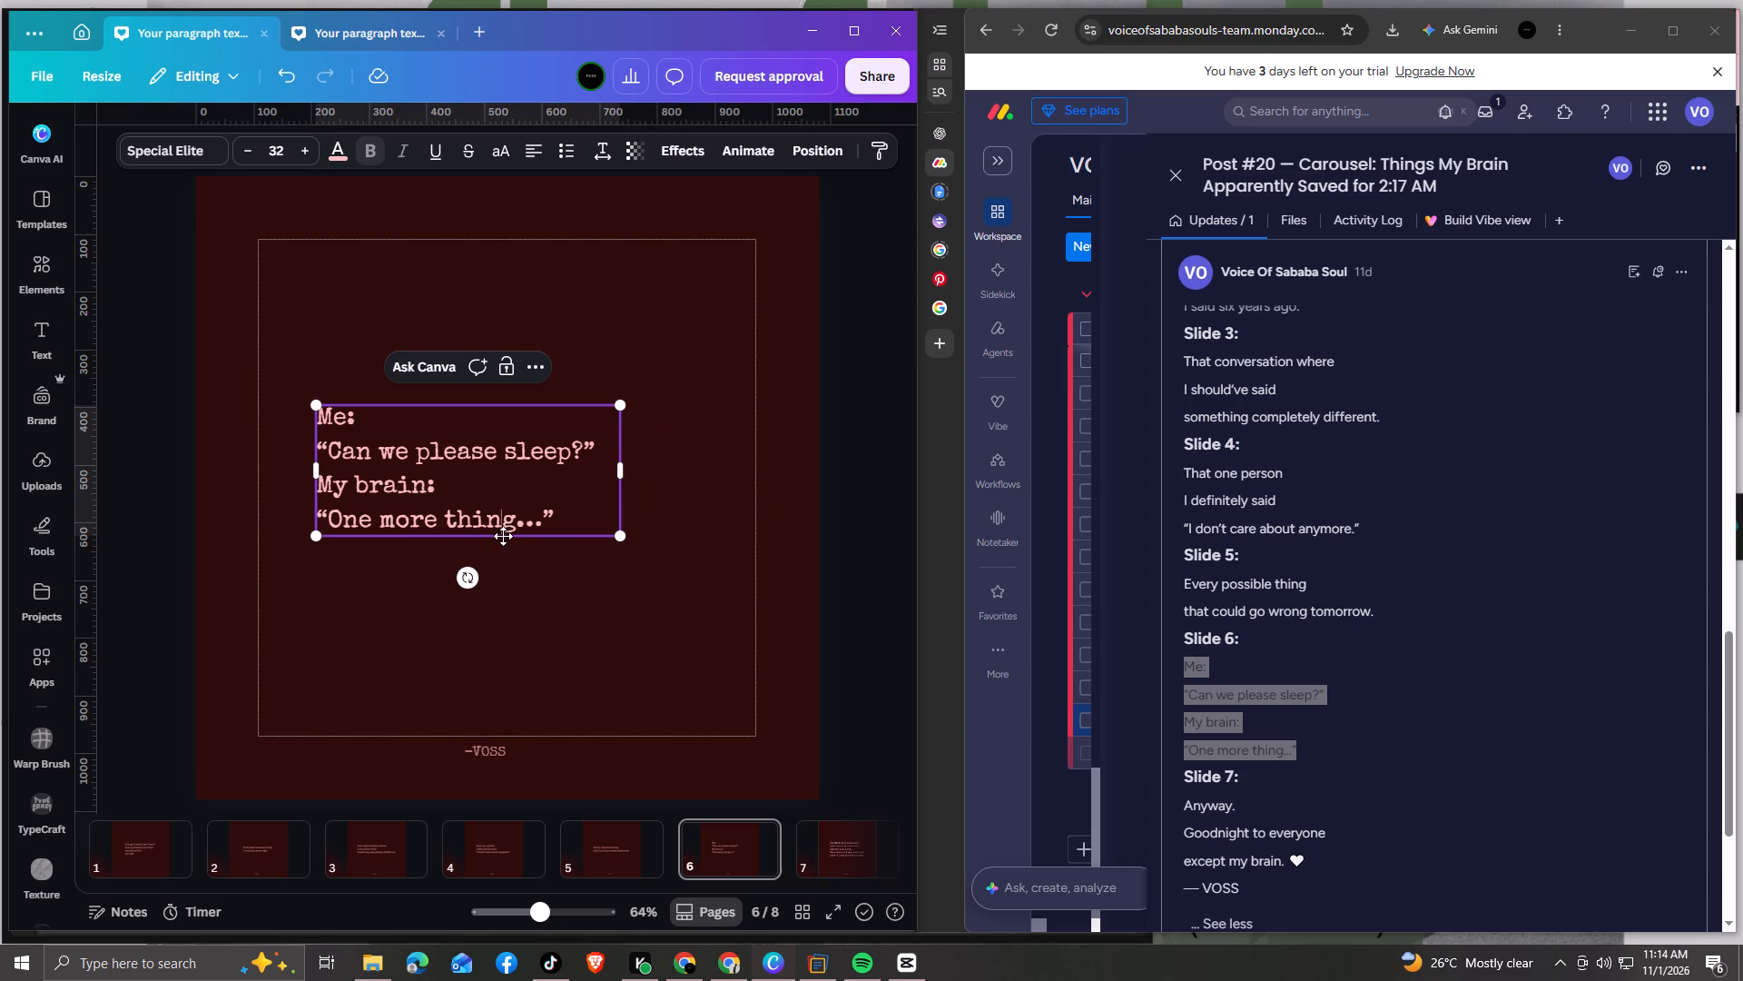
pyautogui.moveTo(504, 542); pyautogui.dragTo(543, 542)
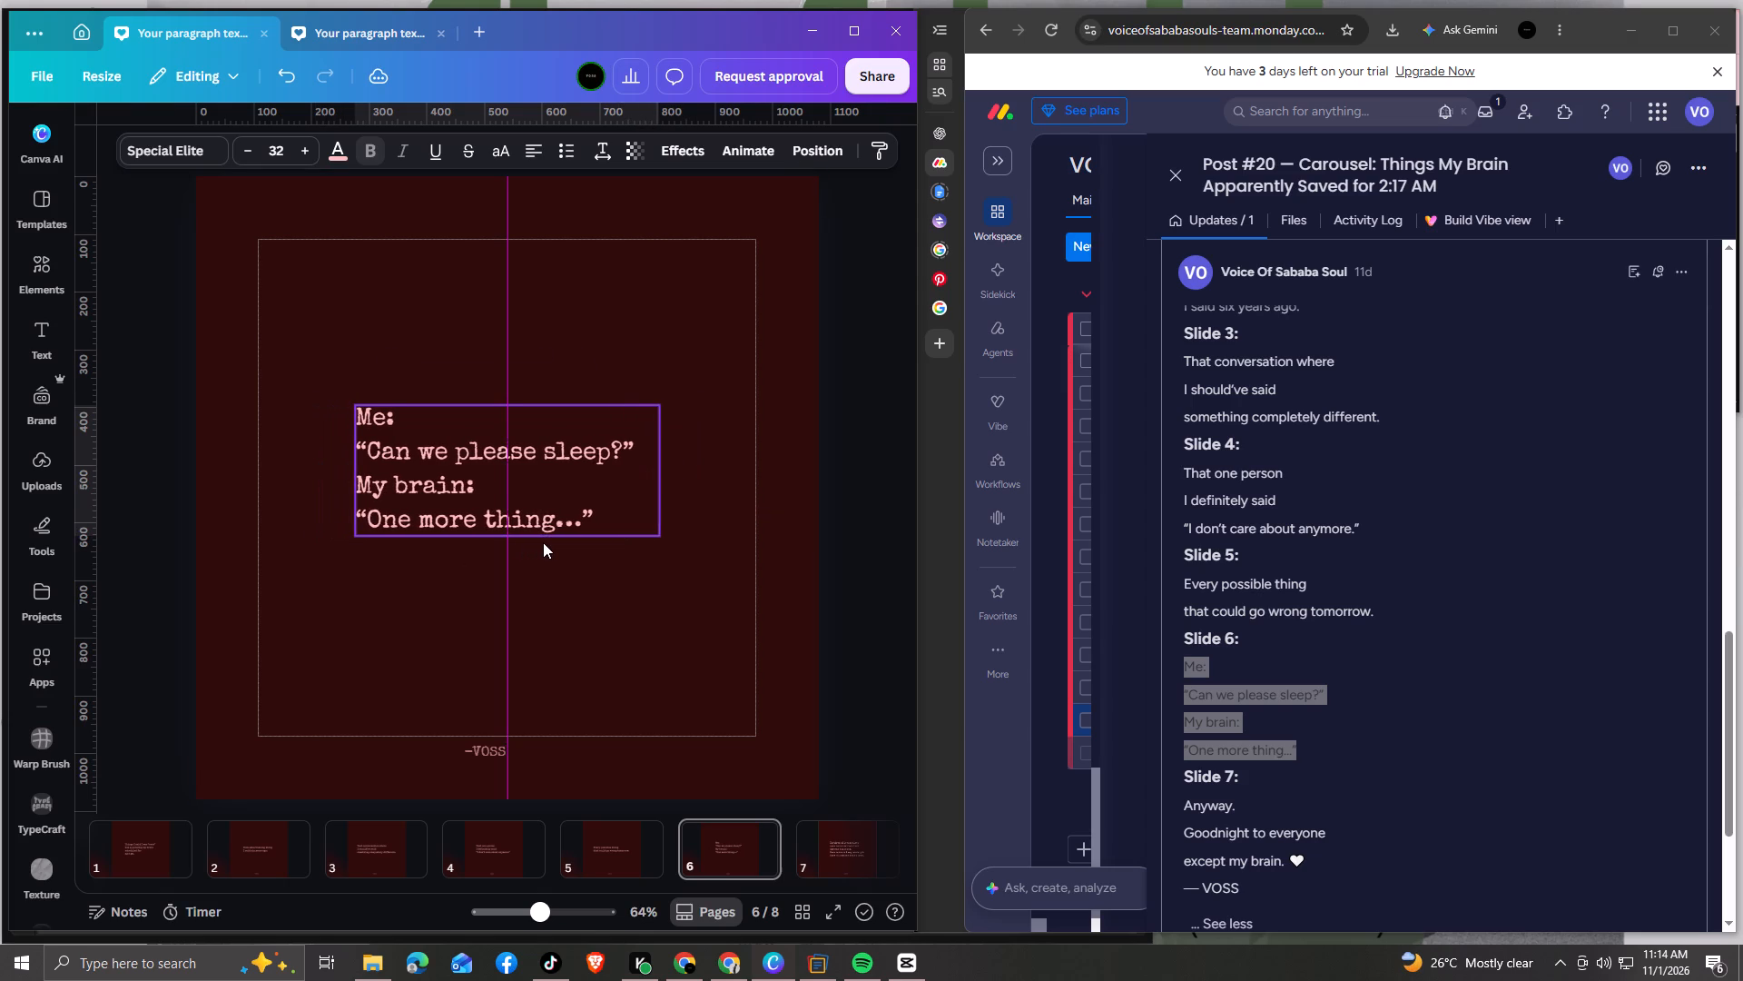
pyautogui.moveTo(543, 542); pyautogui.dragTo(543, 556)
pyautogui.click(630, 609)
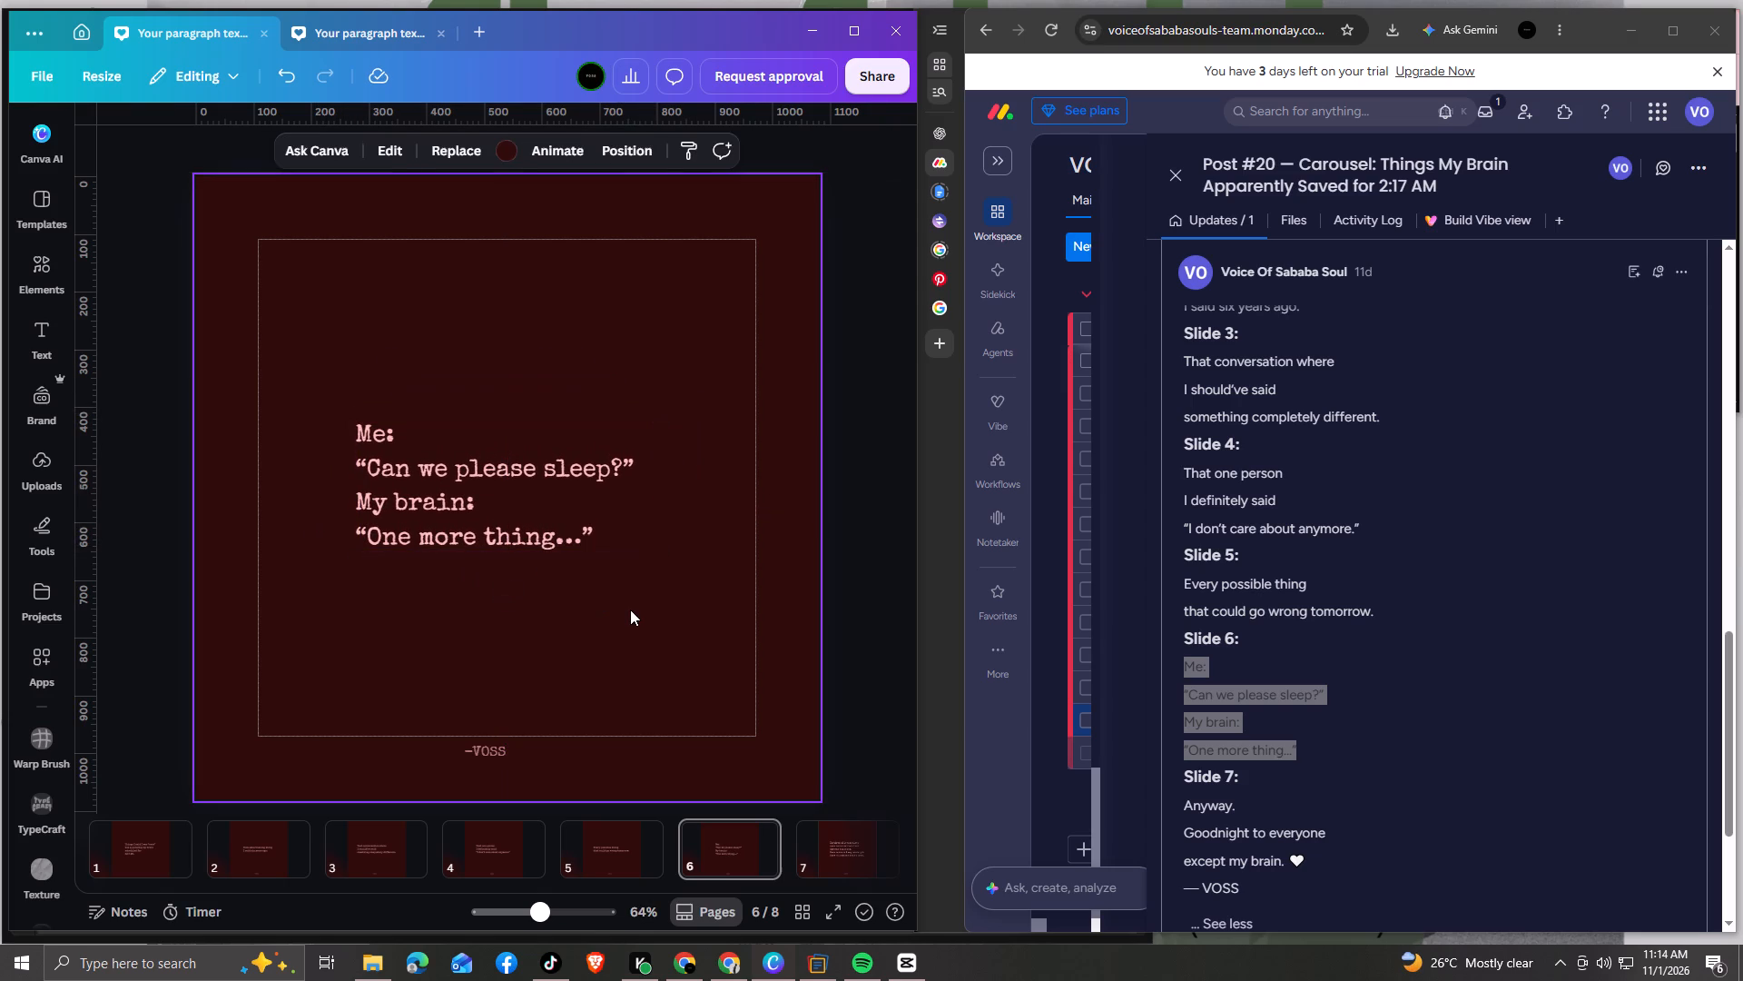
# Replace the page 7 text with a single copy of the Slide 7 text, "Anyway. Goodnight to everyone except my brain. 🤍".
pyautogui.press('Right')
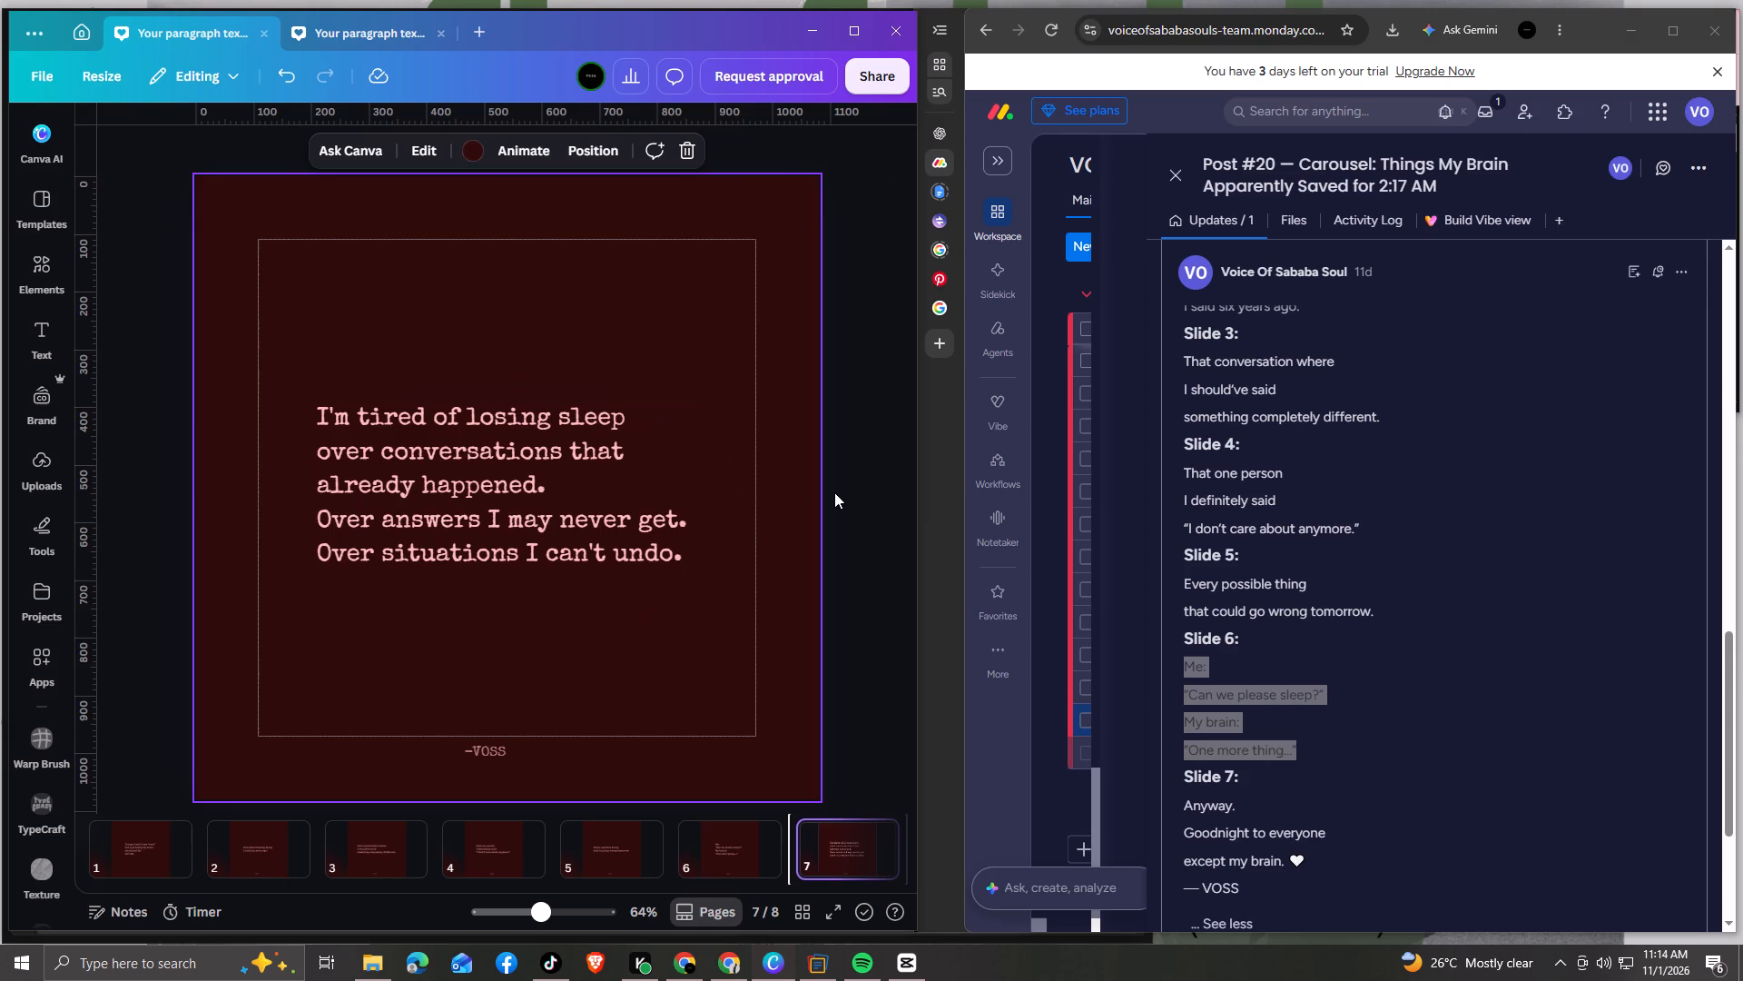
pyautogui.scroll(-2, 1320, 673)
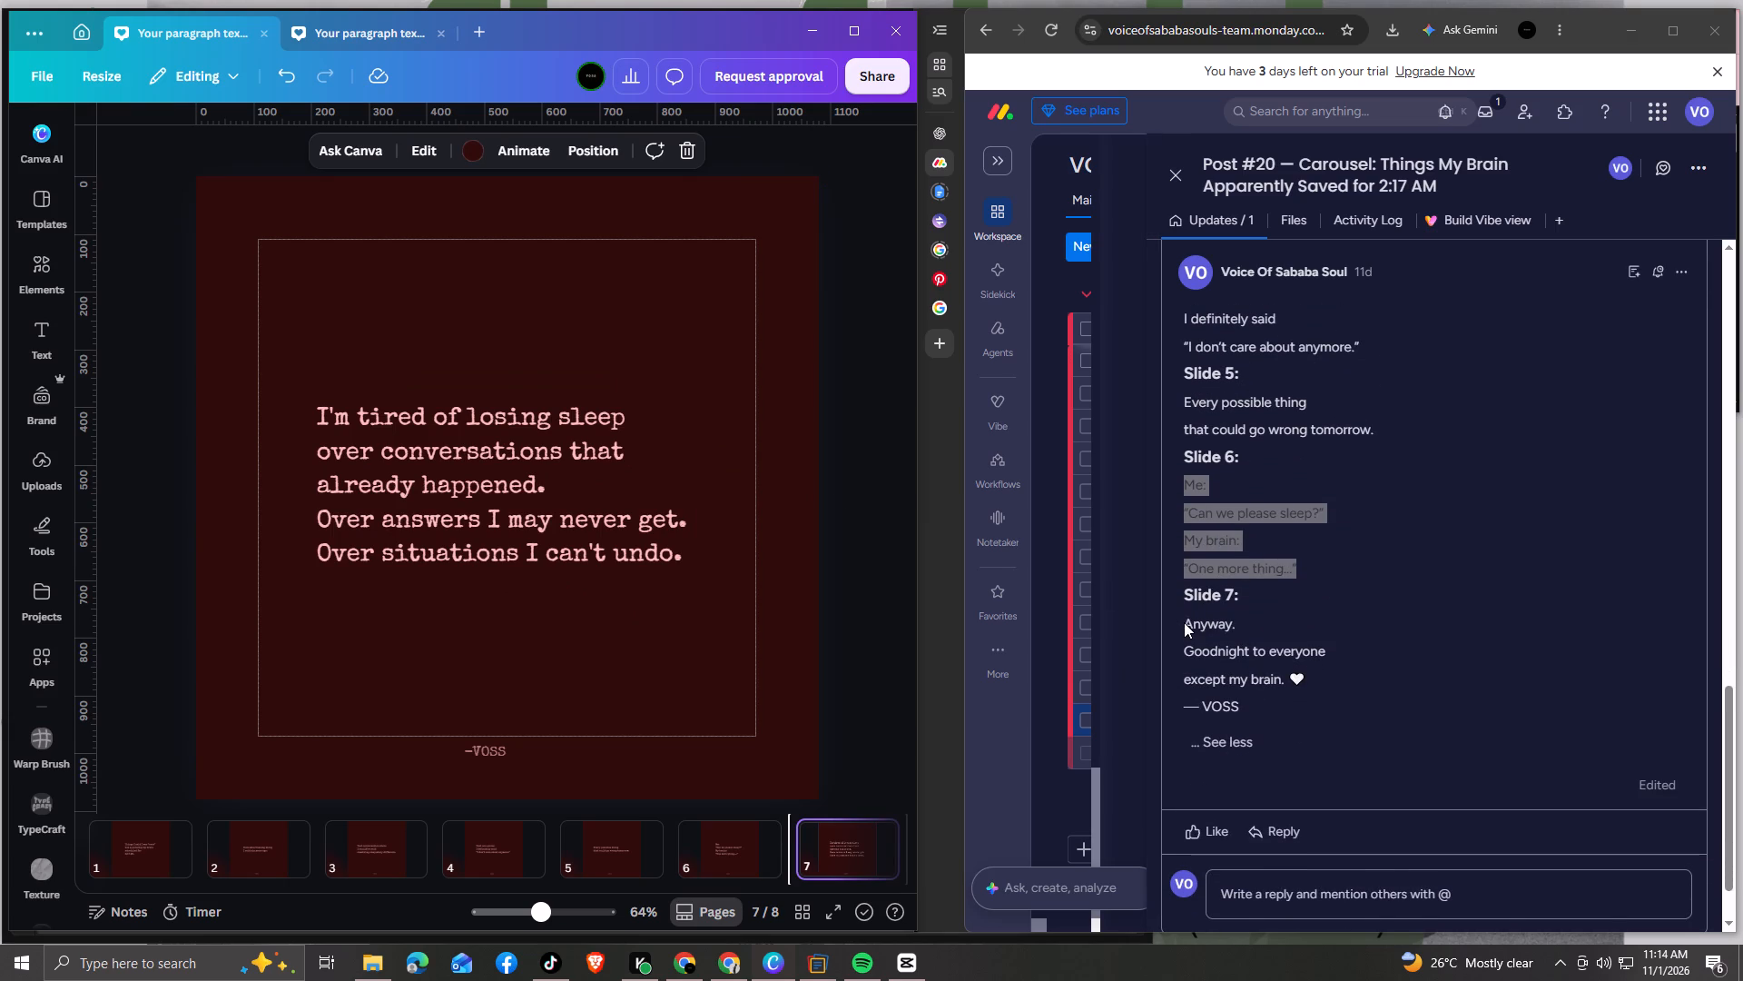
pyautogui.moveTo(1184, 622); pyautogui.dragTo(1311, 678)
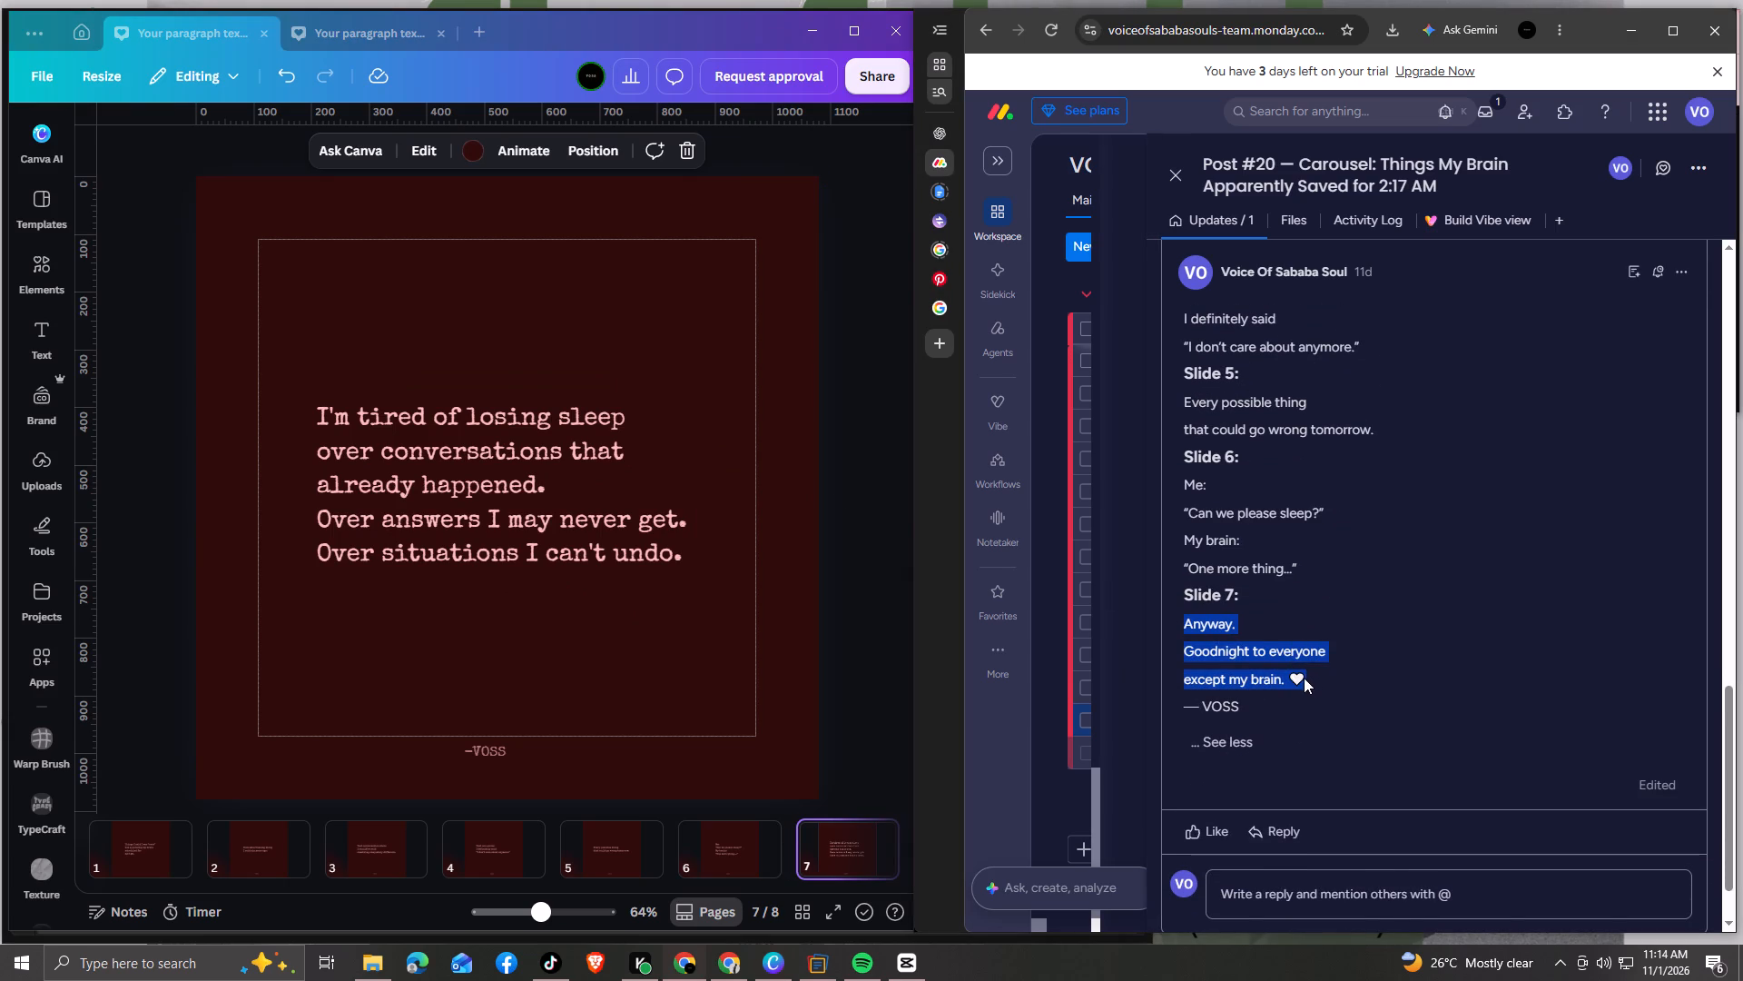
pyautogui.hotkey('ctrl', 'c')
pyautogui.click(556, 530)
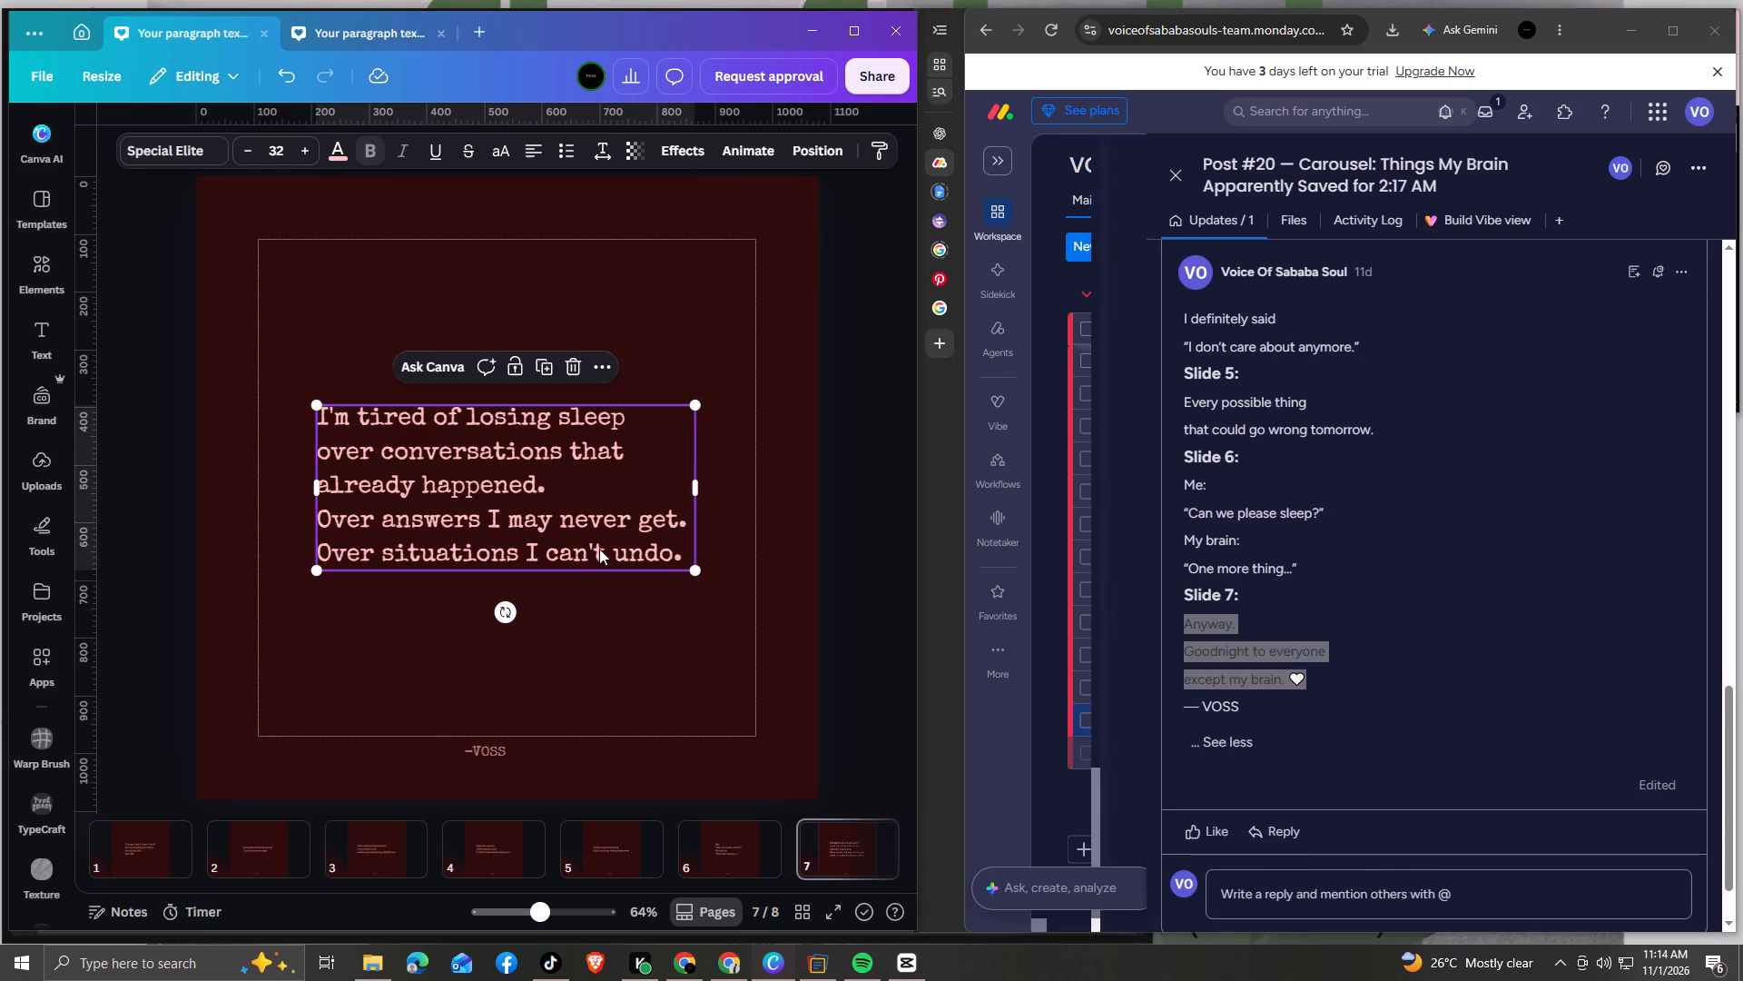
pyautogui.click(680, 547)
pyautogui.moveTo(683, 550); pyautogui.dragTo(503, 509)
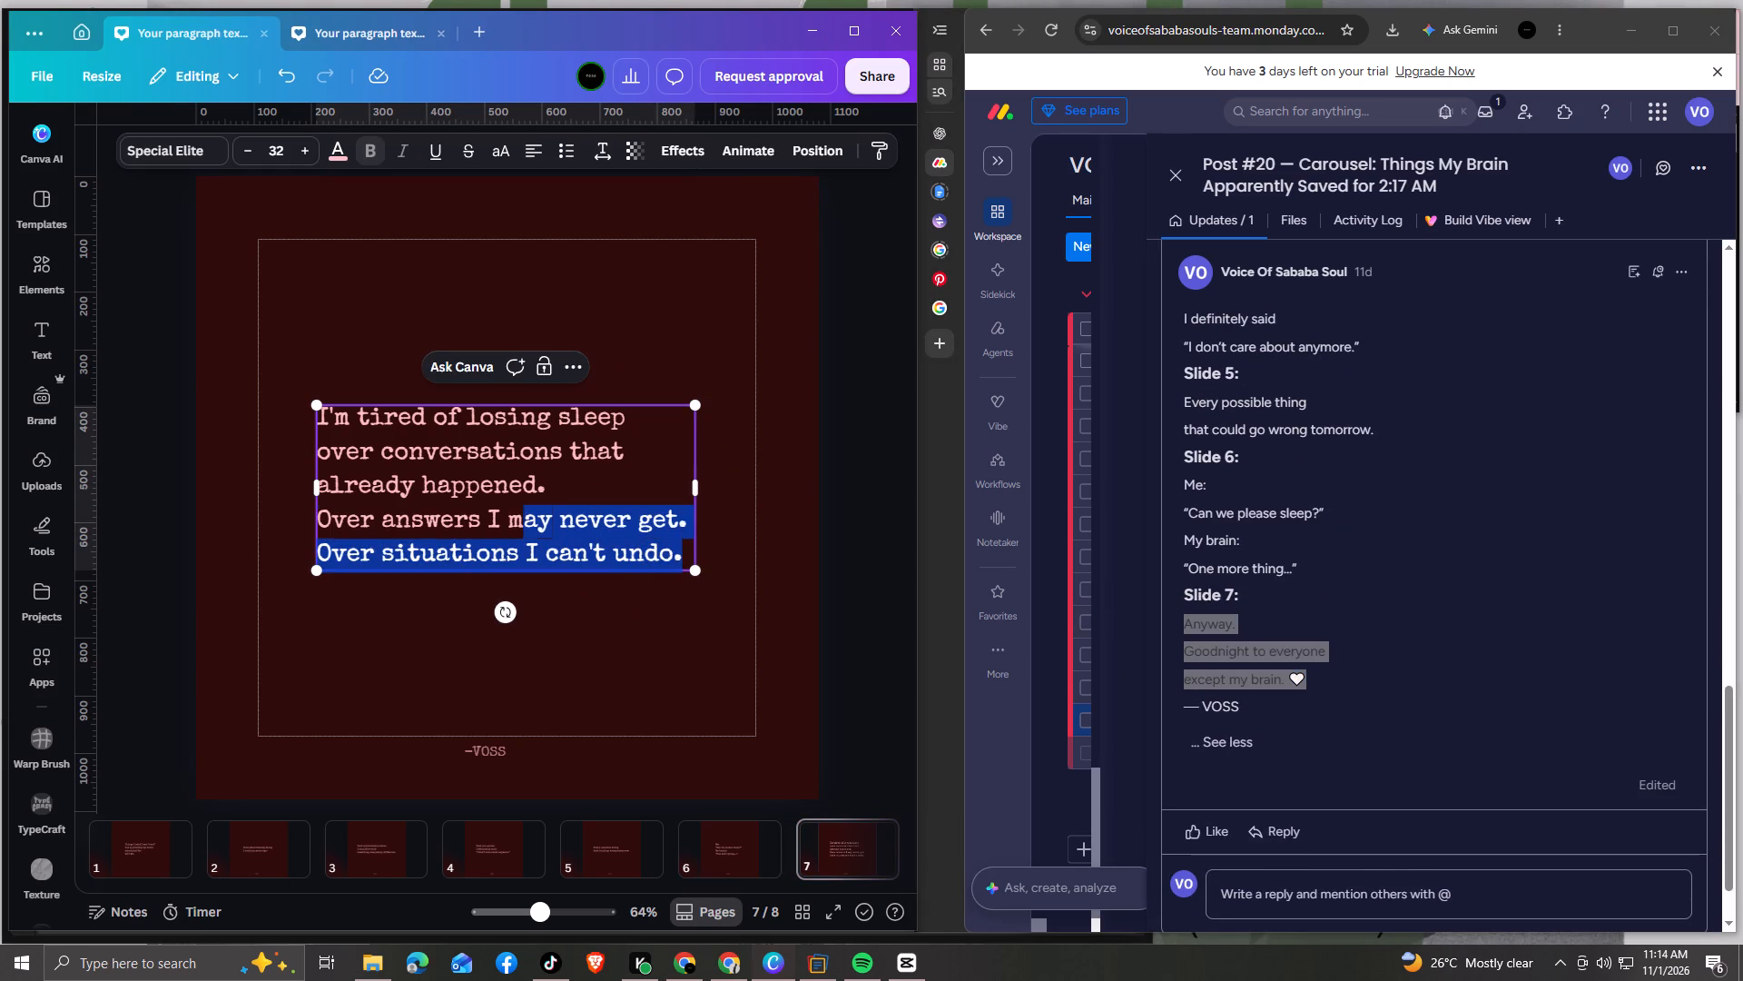
pyautogui.moveTo(503, 509); pyautogui.dragTo(322, 421)
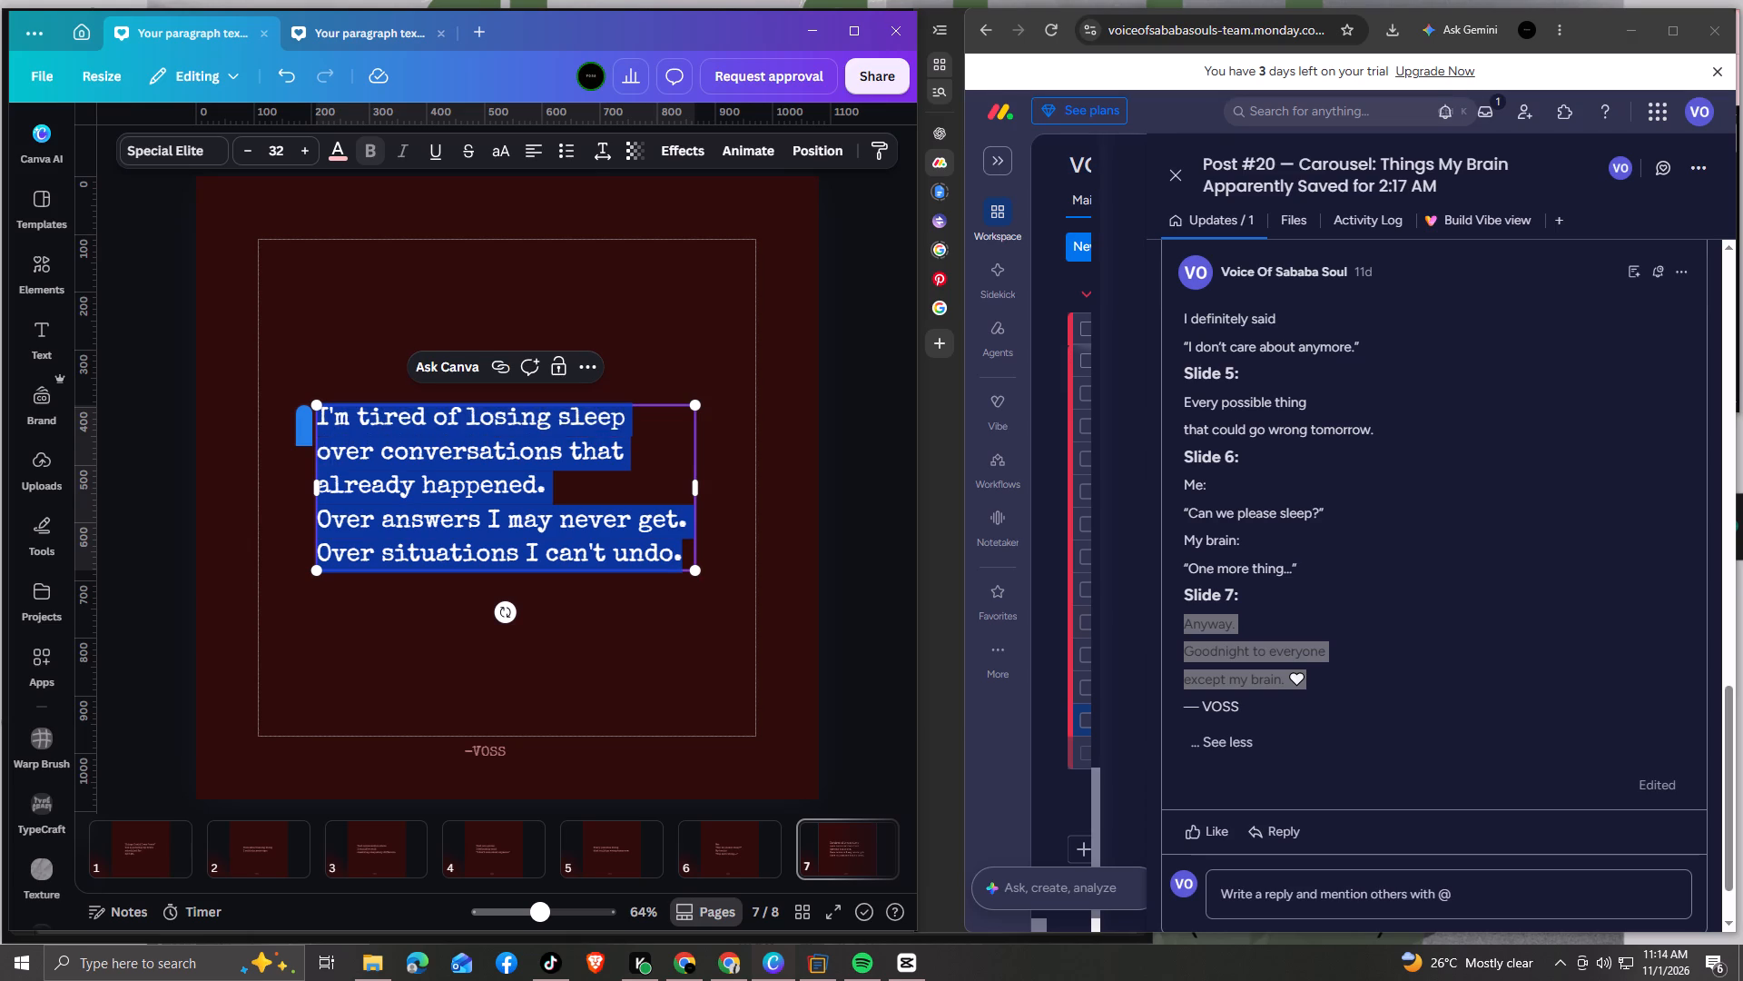
pyautogui.hotkey('ctrl', 'v')
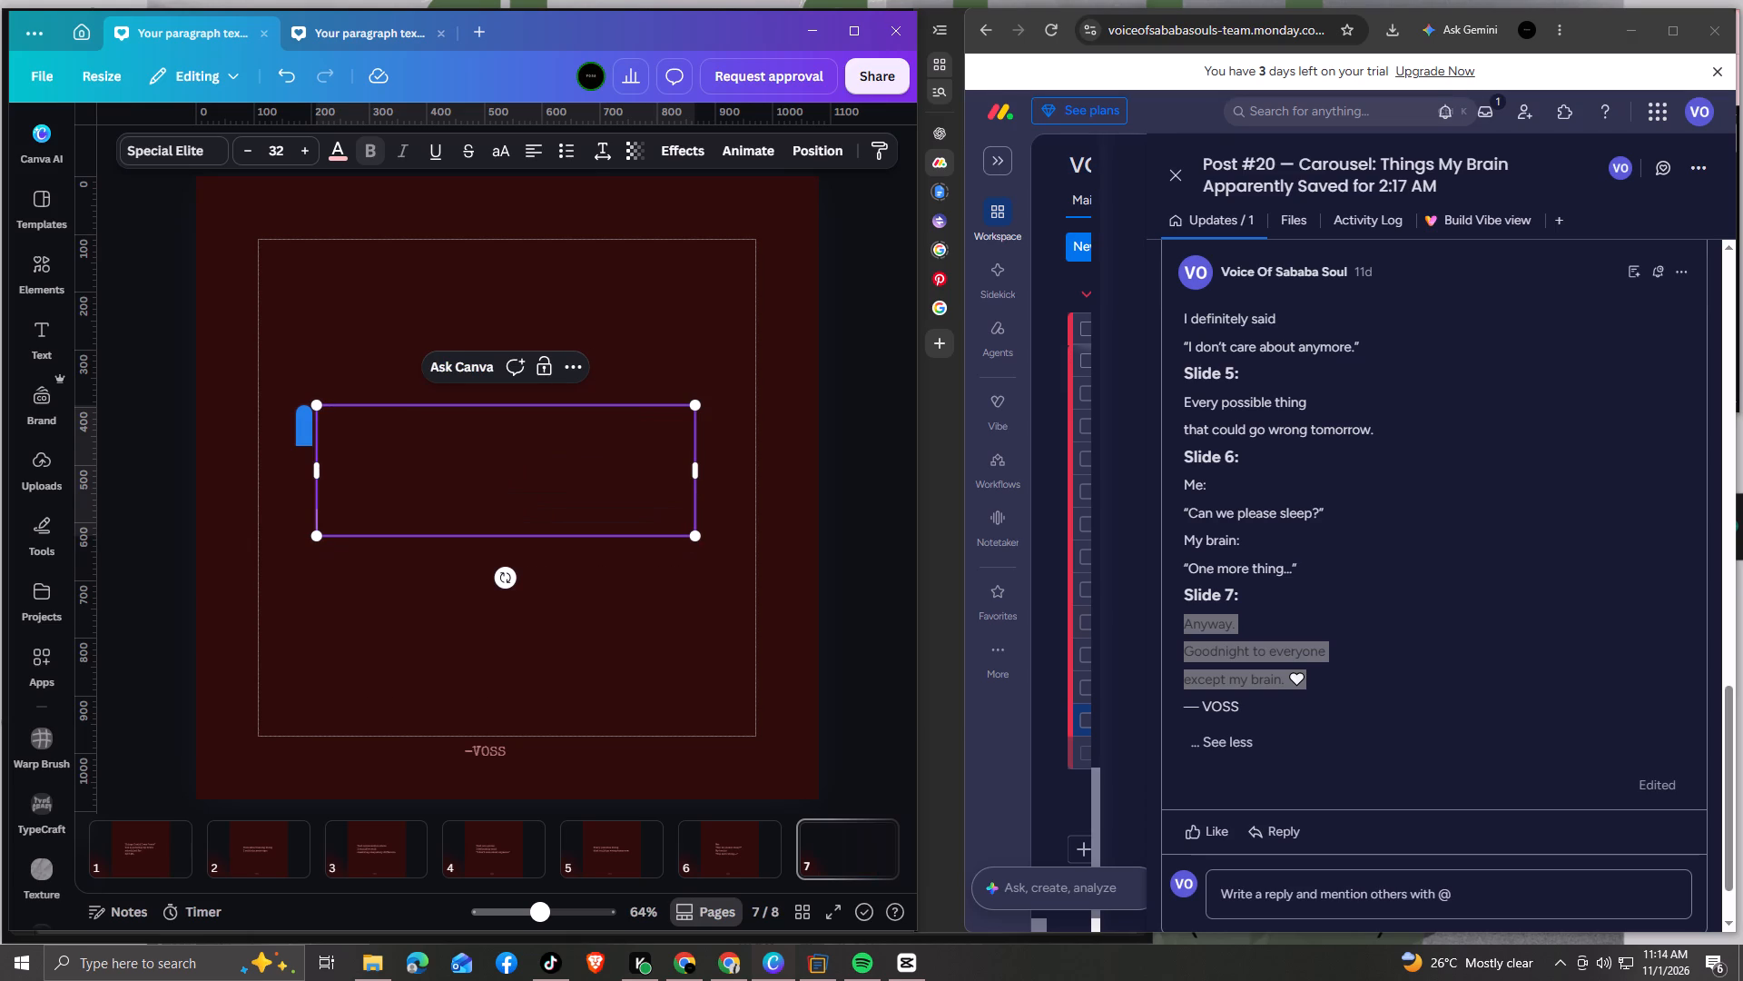
pyautogui.hotkey('ctrl', 'v')
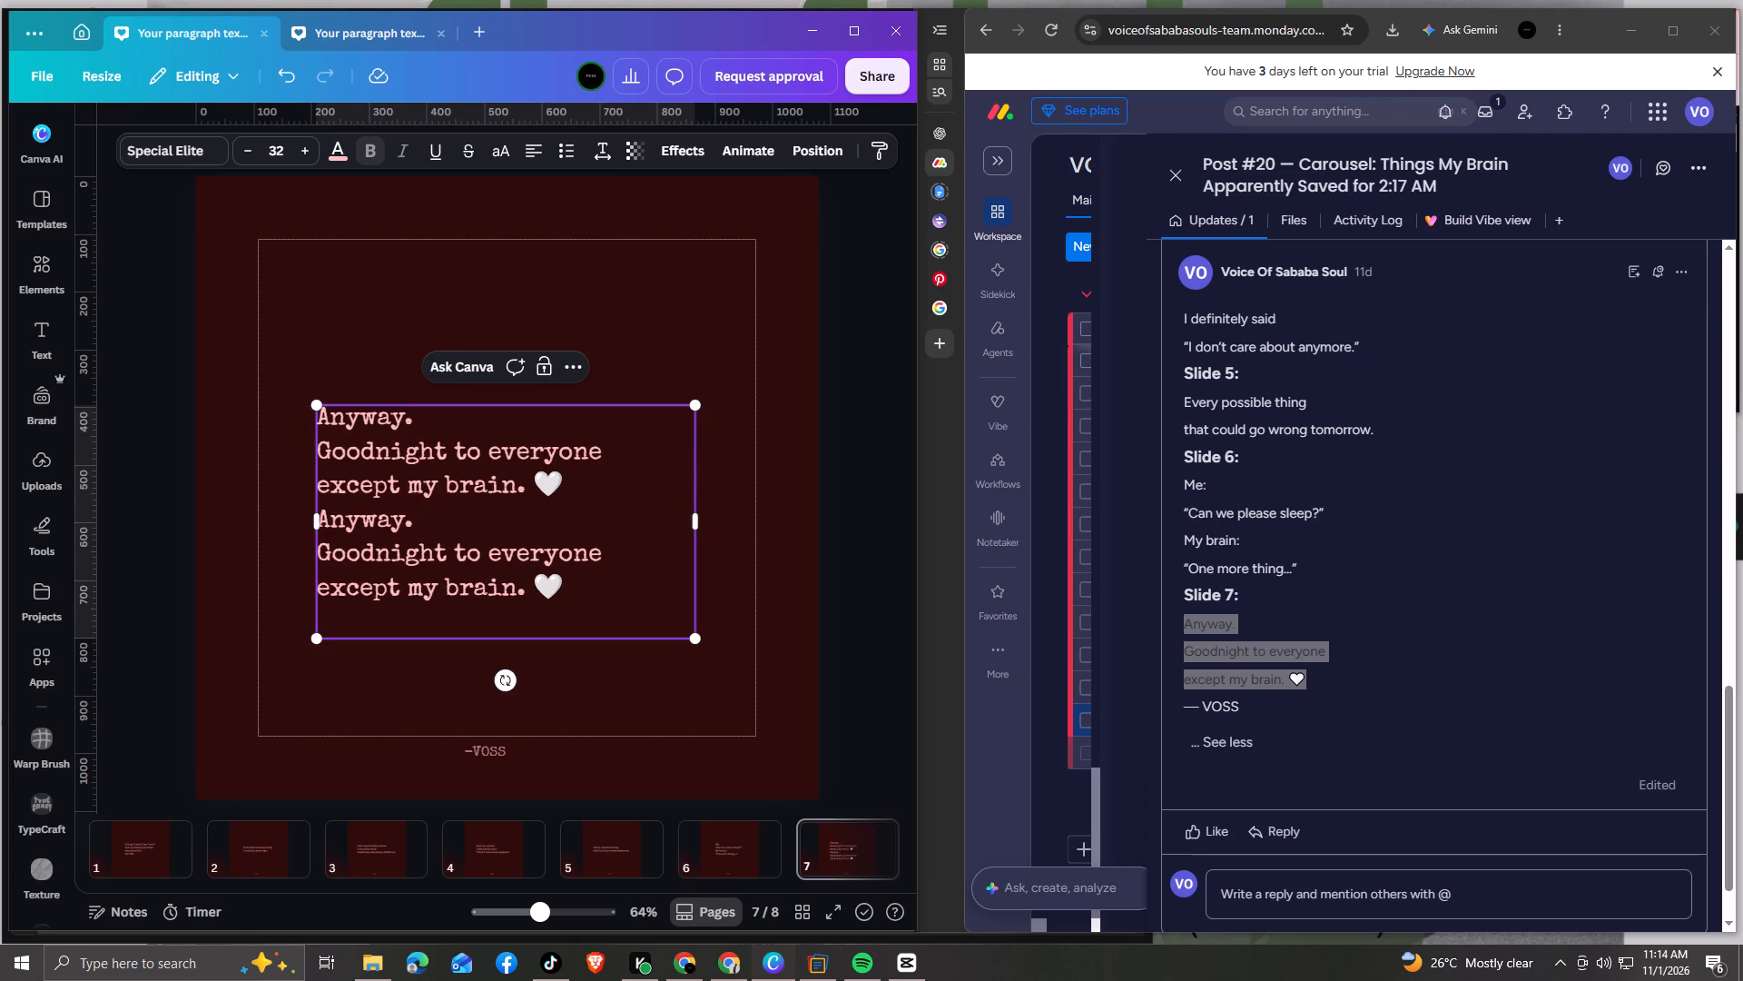
pyautogui.click(278, 84)
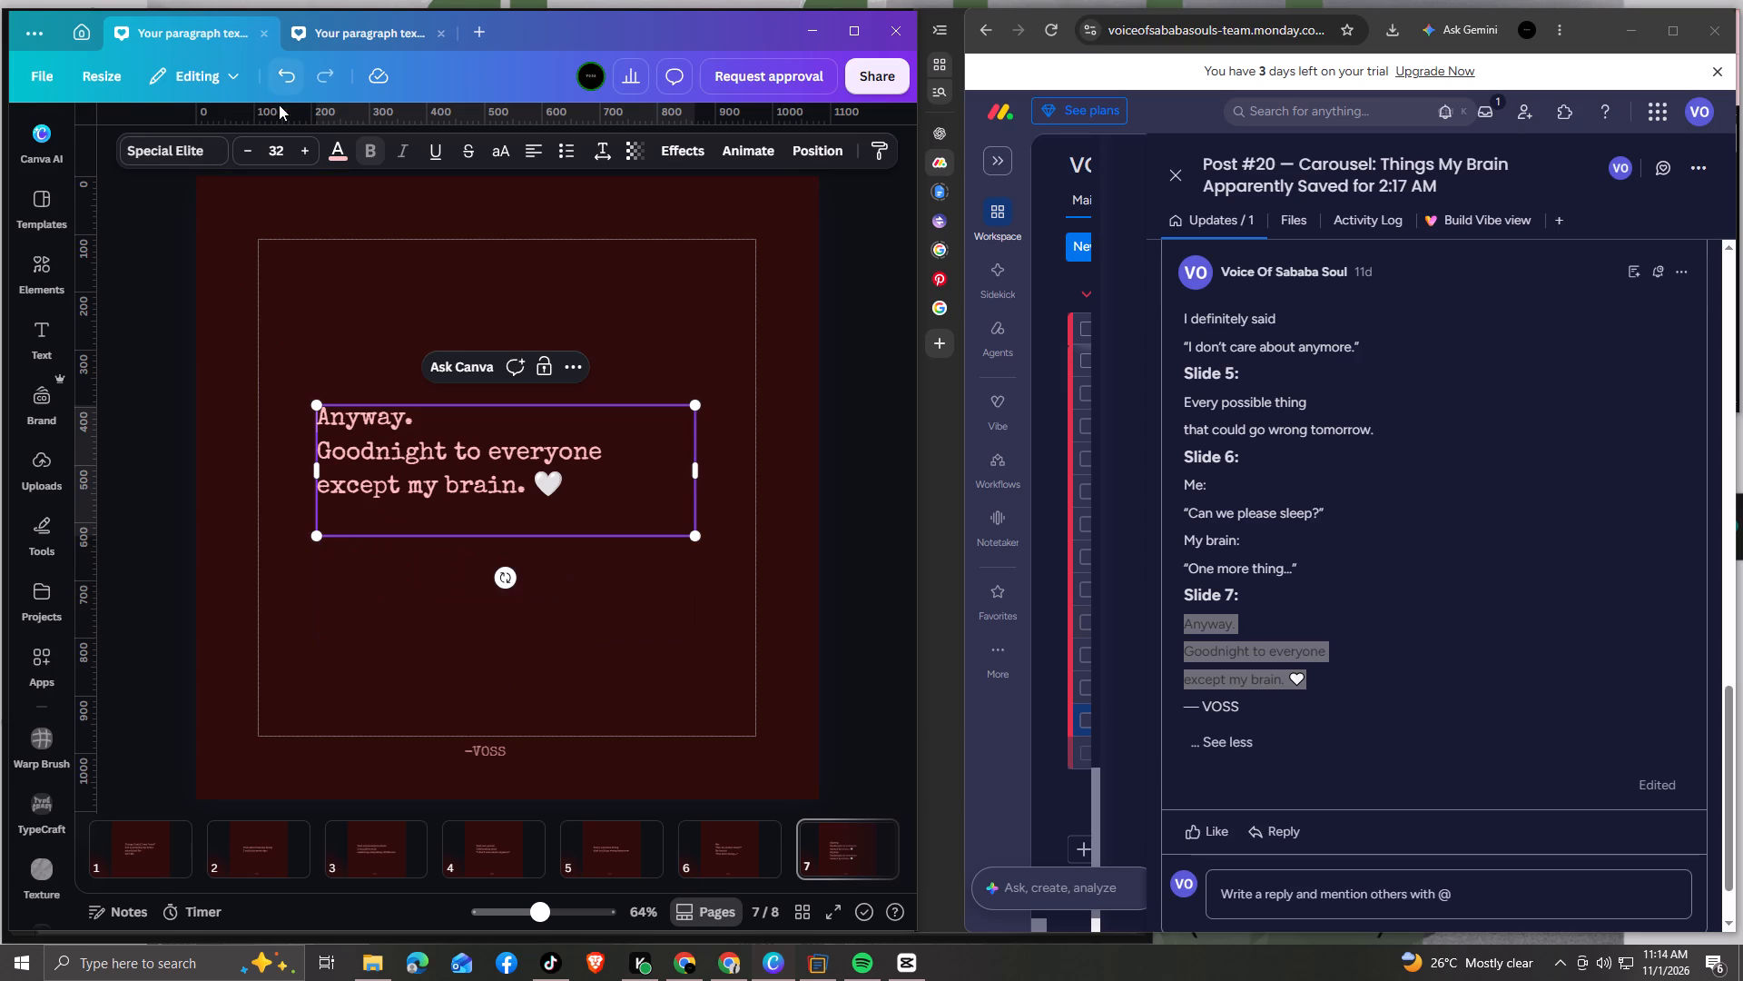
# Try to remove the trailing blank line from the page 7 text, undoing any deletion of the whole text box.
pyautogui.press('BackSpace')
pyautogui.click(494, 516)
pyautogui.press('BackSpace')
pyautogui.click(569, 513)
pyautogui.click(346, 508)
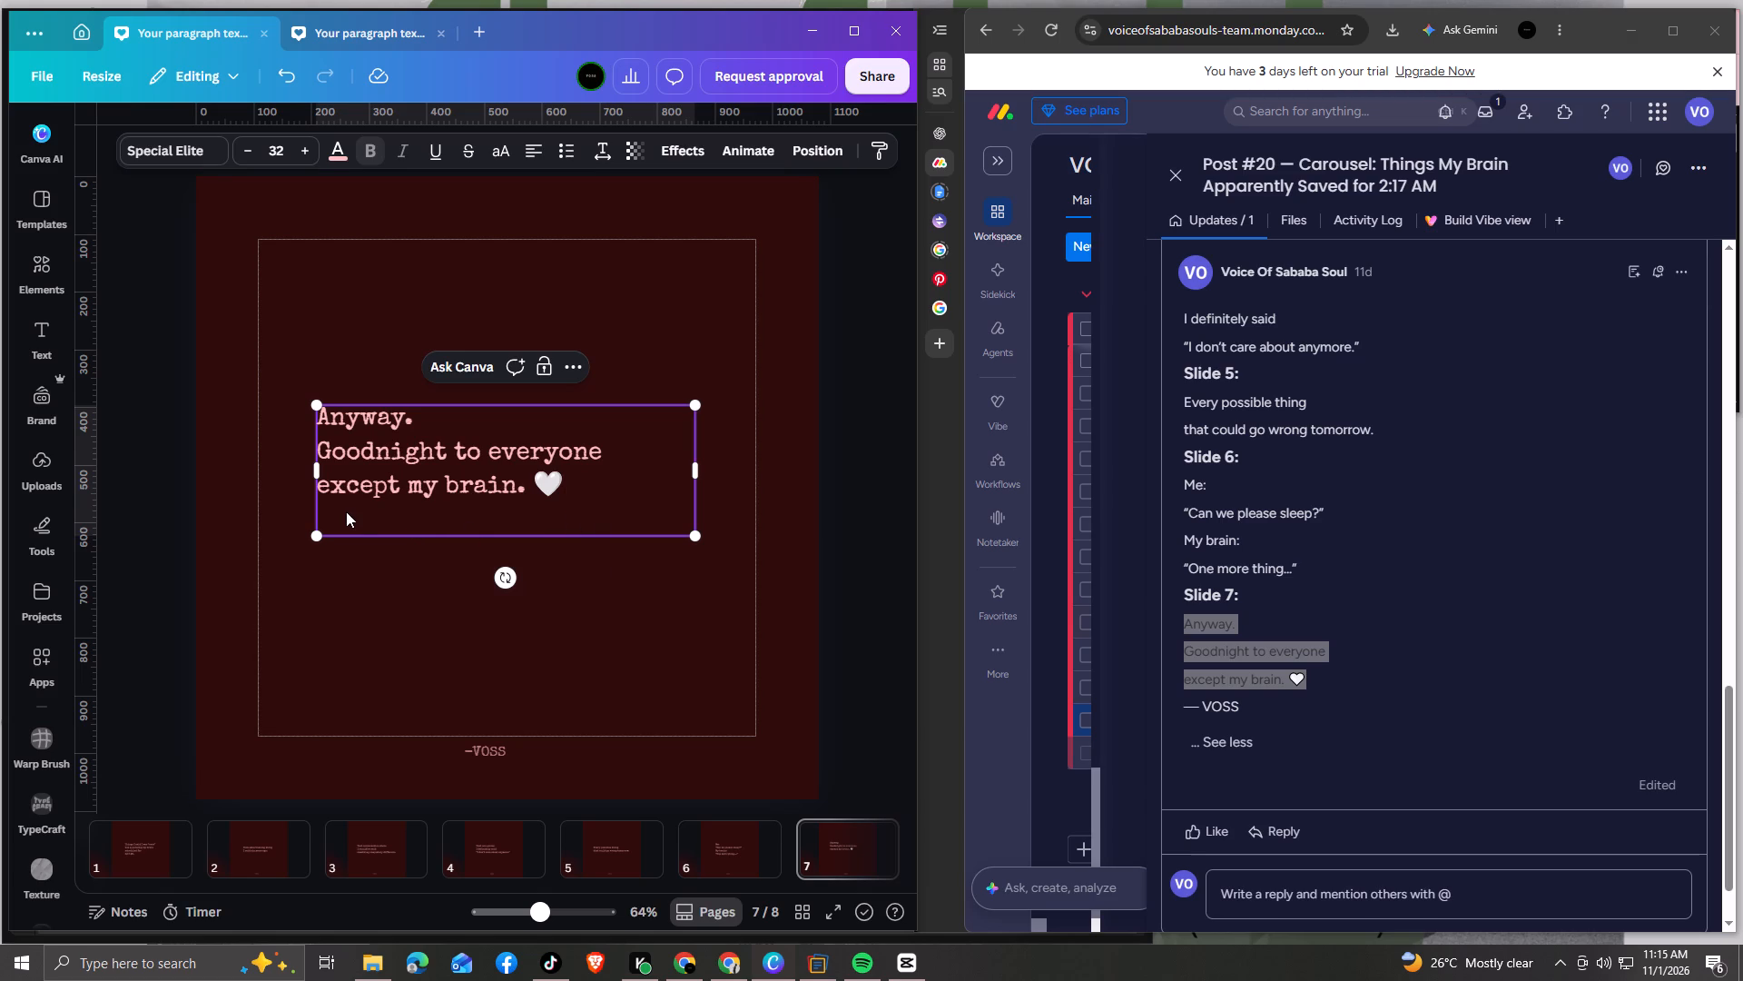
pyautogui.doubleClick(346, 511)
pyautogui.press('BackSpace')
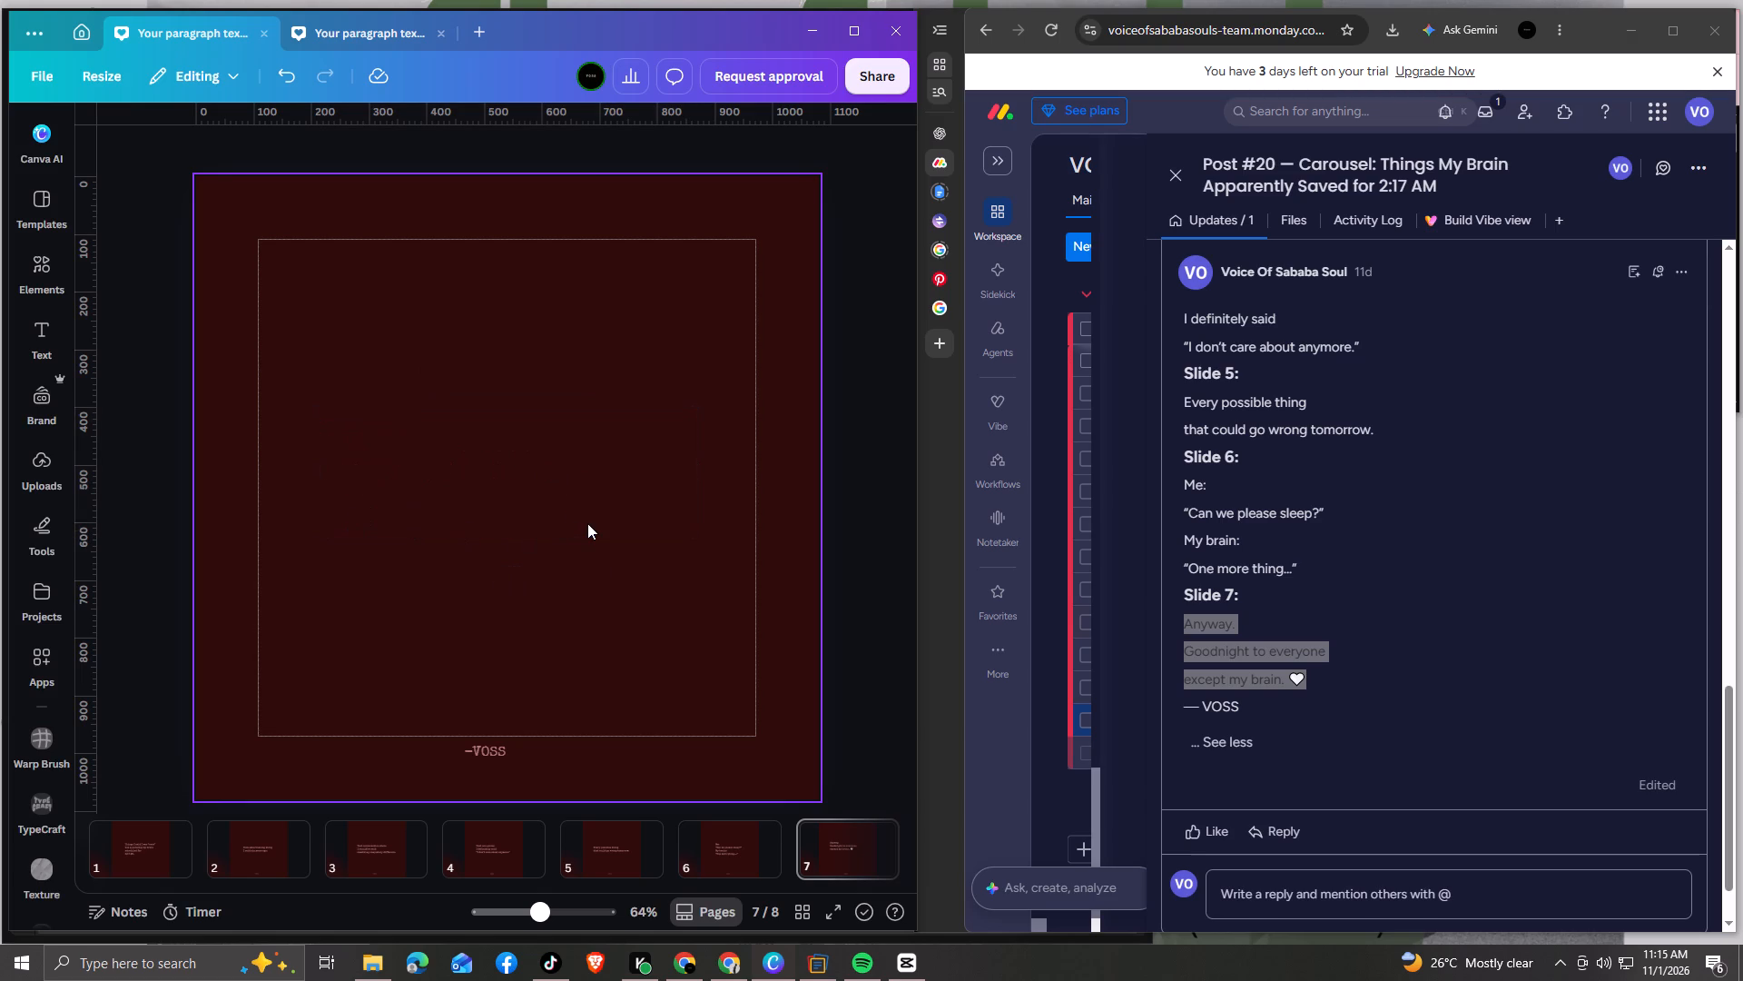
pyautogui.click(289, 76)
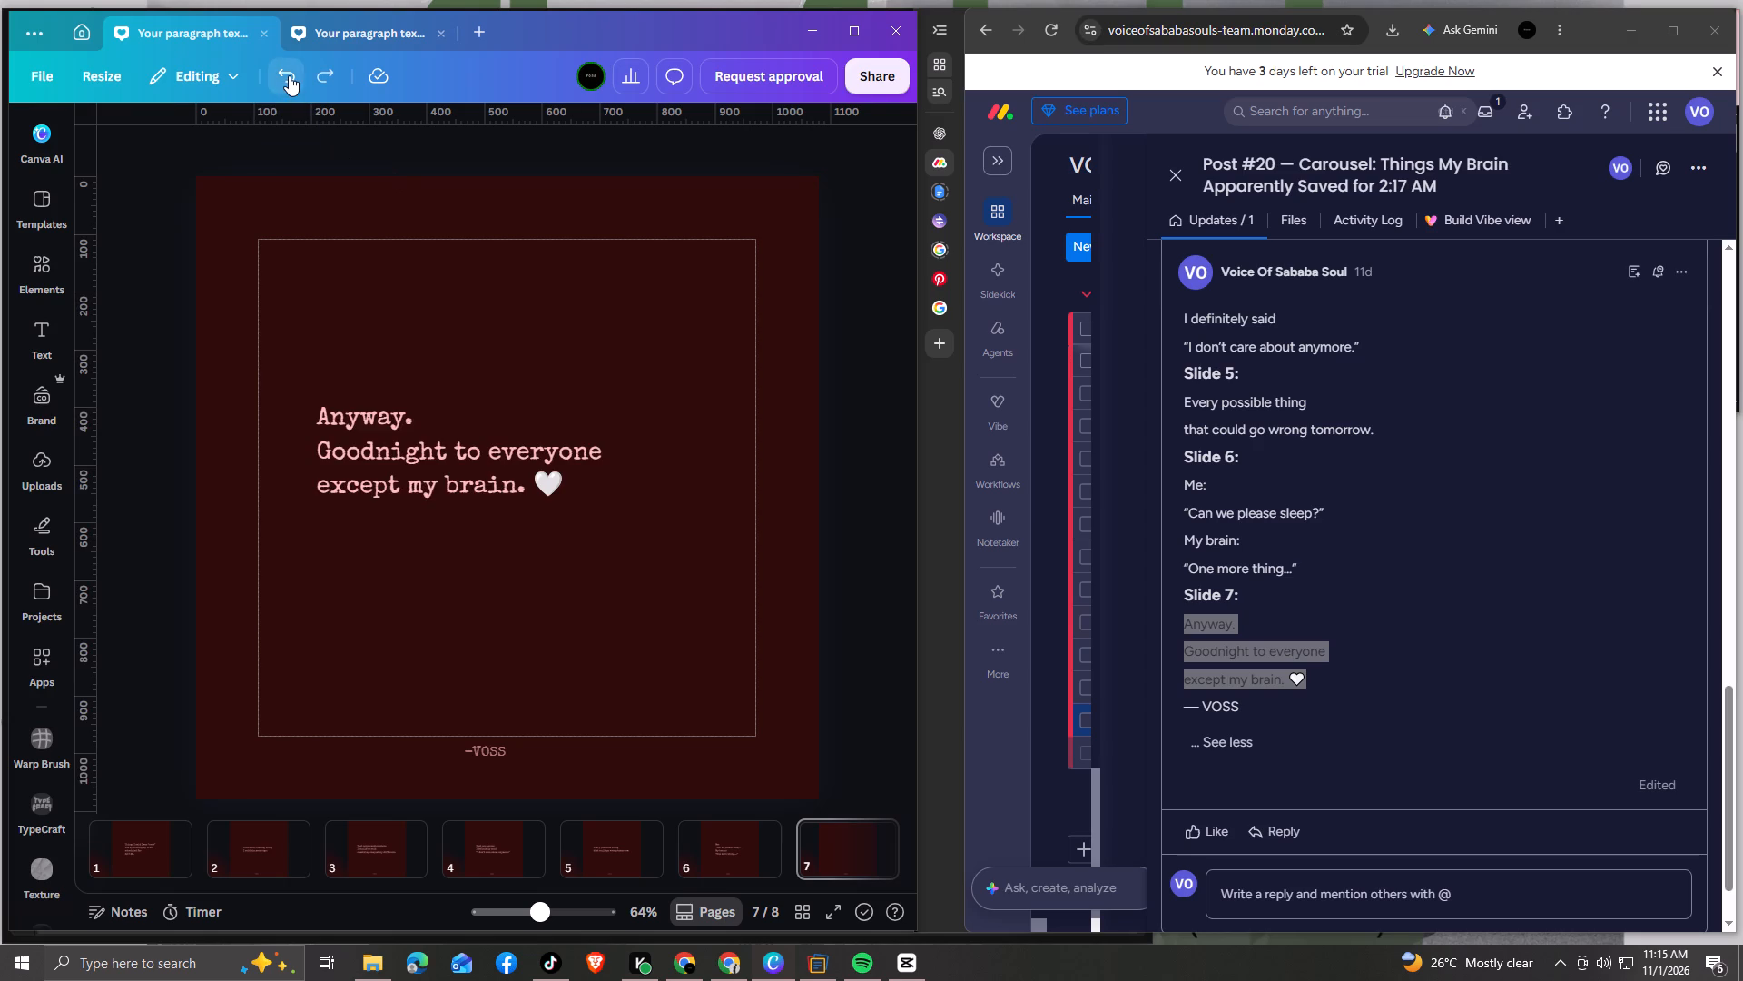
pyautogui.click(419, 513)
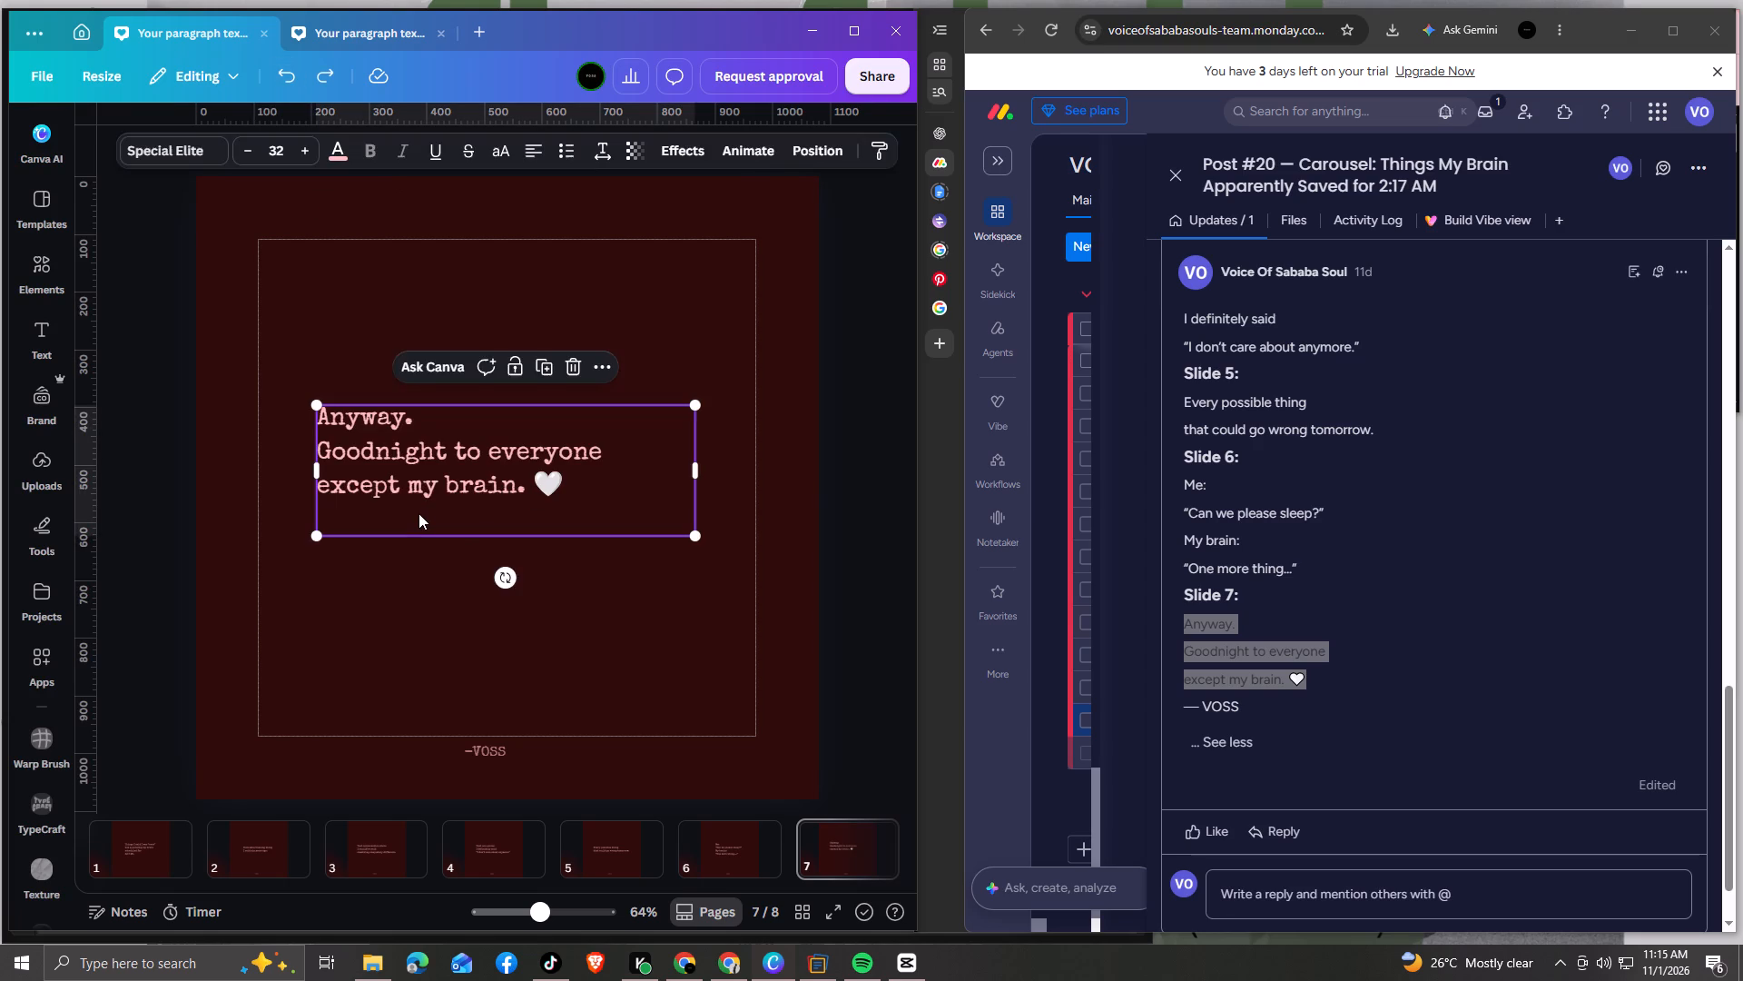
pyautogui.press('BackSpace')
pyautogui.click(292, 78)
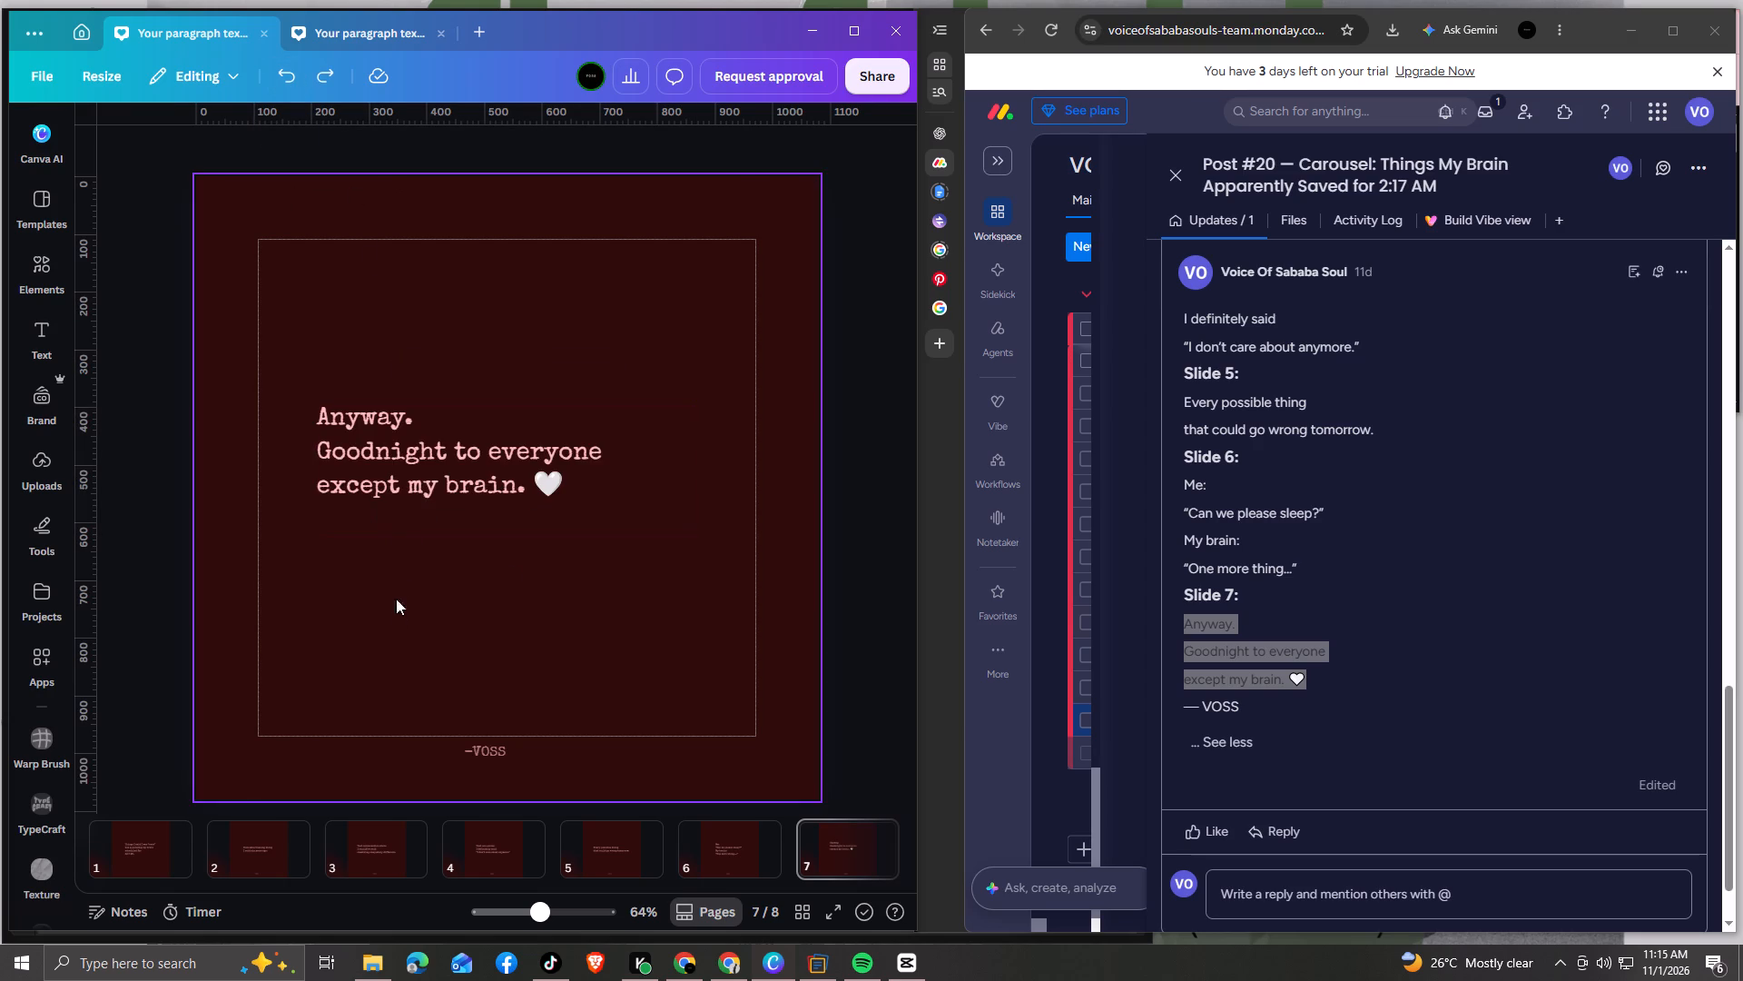
# Remove the trailing blank line below the heart in the page 7 text.
pyautogui.click(396, 521)
pyautogui.click(396, 520)
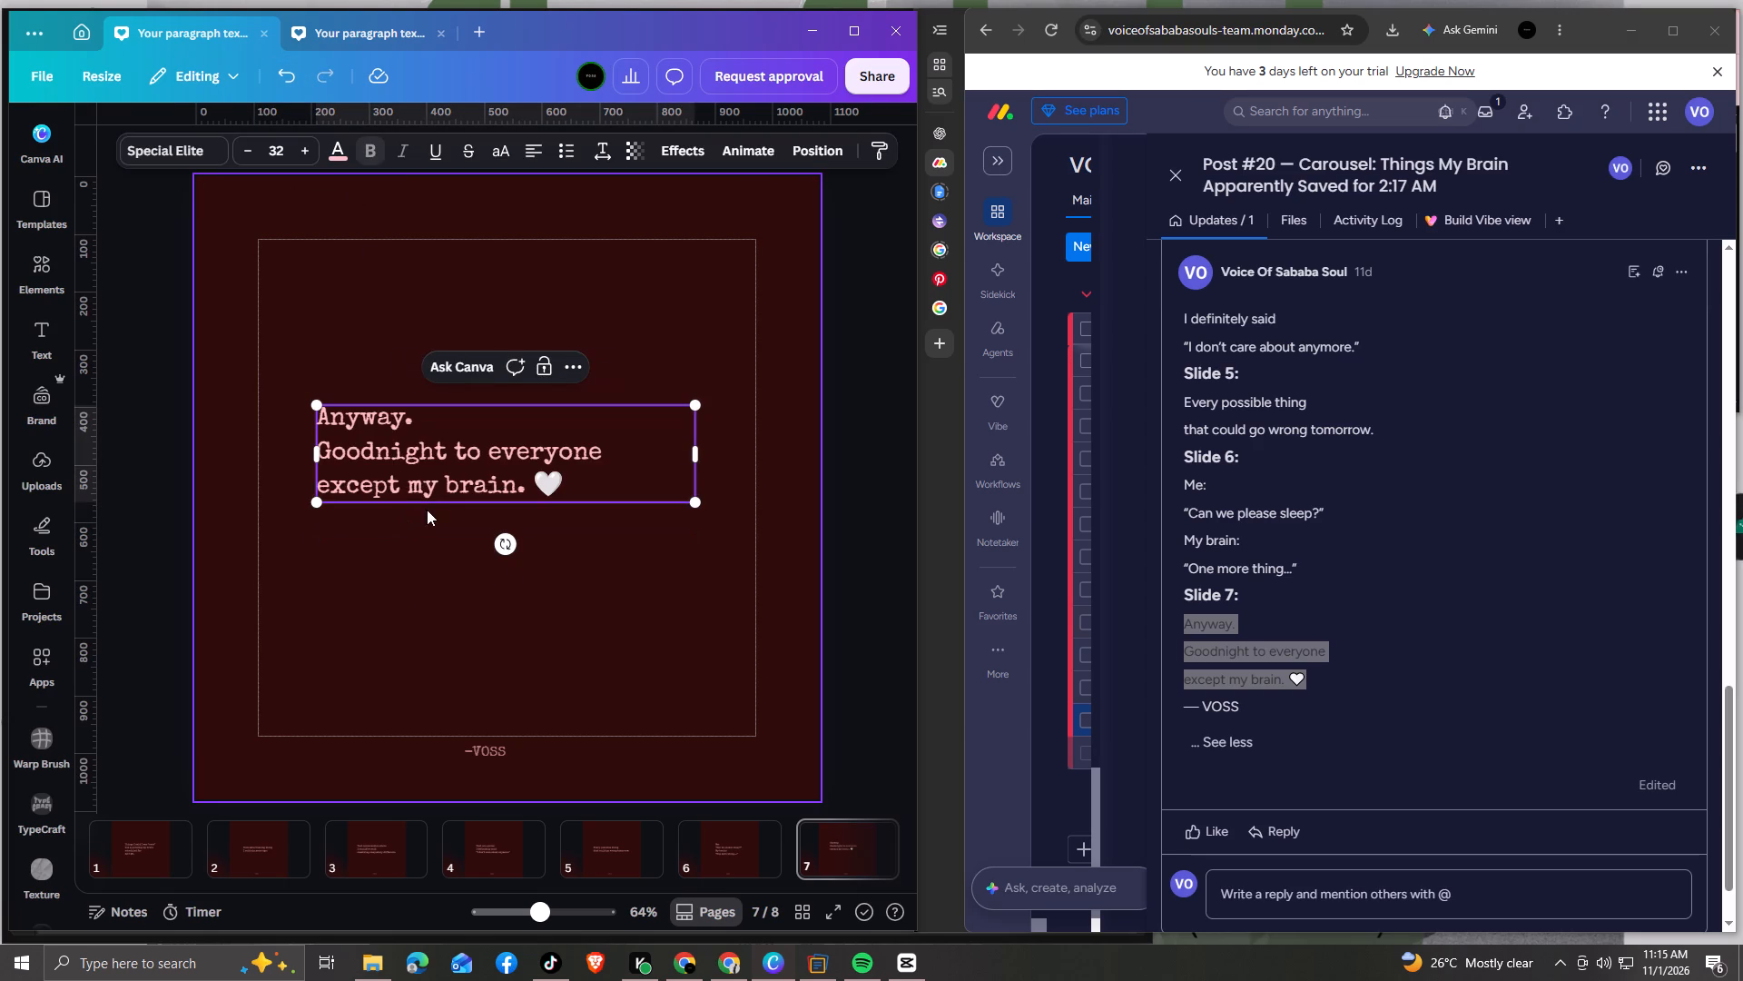
# Narrow the page 7 text box to fit its three lines and centre it on the page.
pyautogui.moveTo(696, 454); pyautogui.dragTo(629, 441)
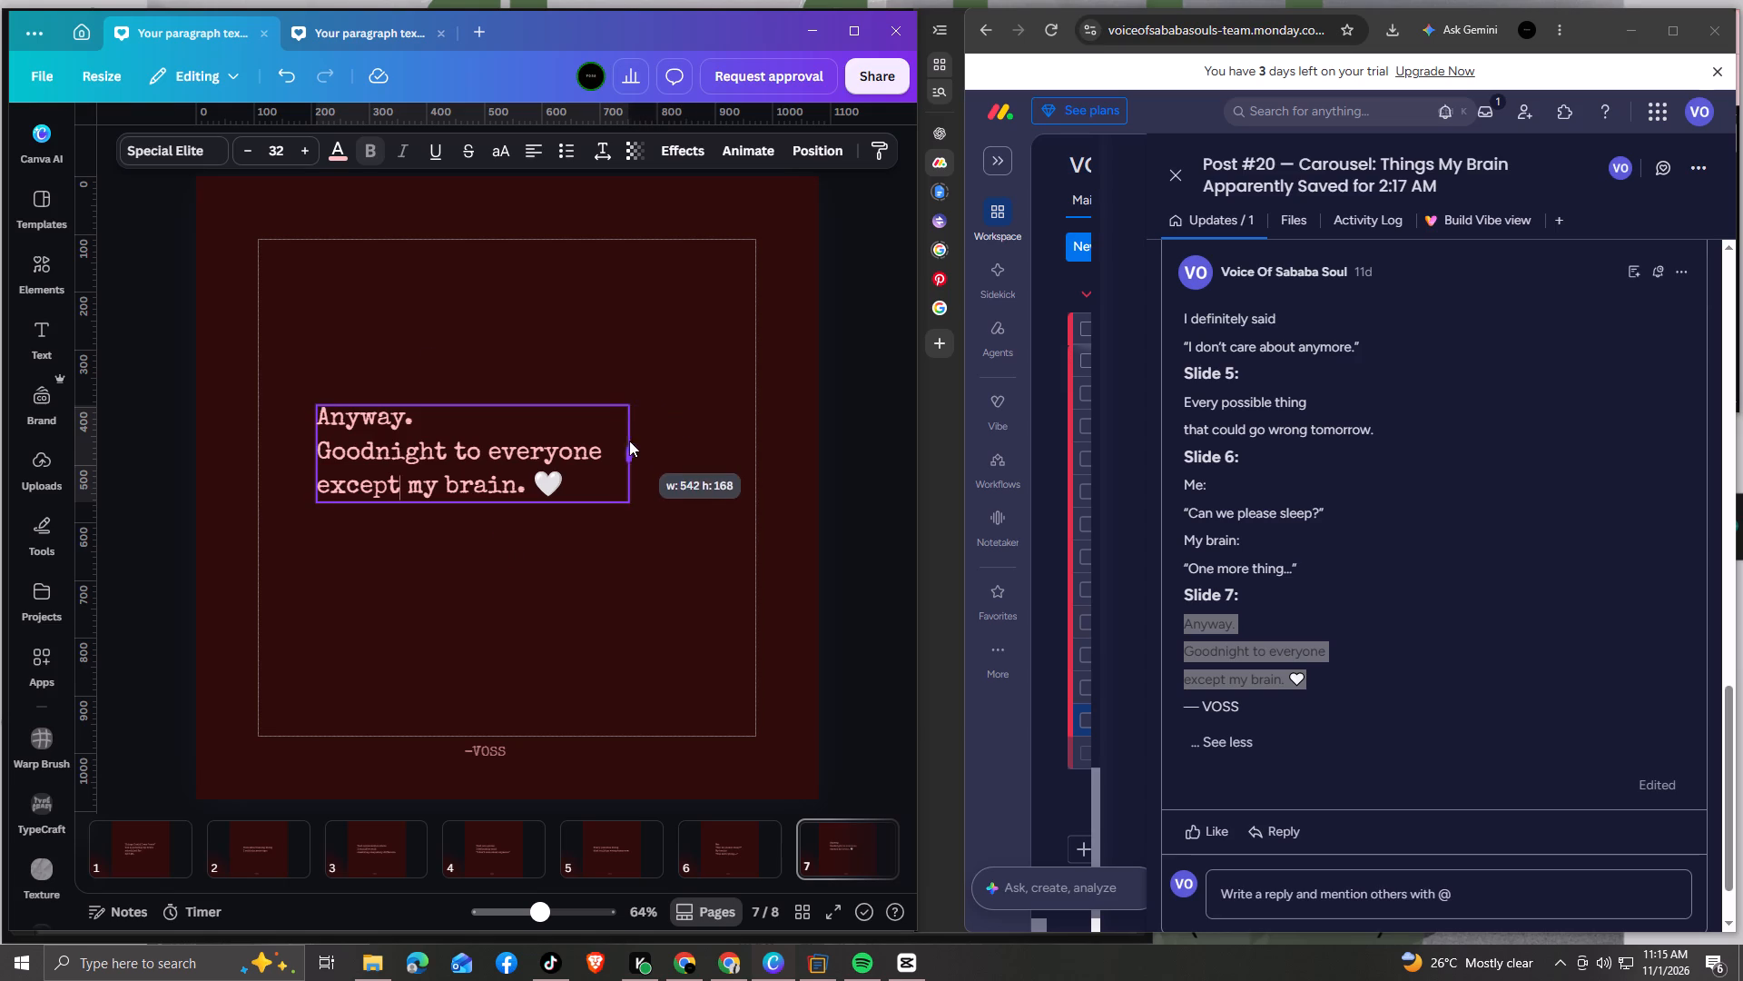
pyautogui.moveTo(629, 441); pyautogui.dragTo(620, 441)
pyautogui.moveTo(497, 502); pyautogui.dragTo(546, 505)
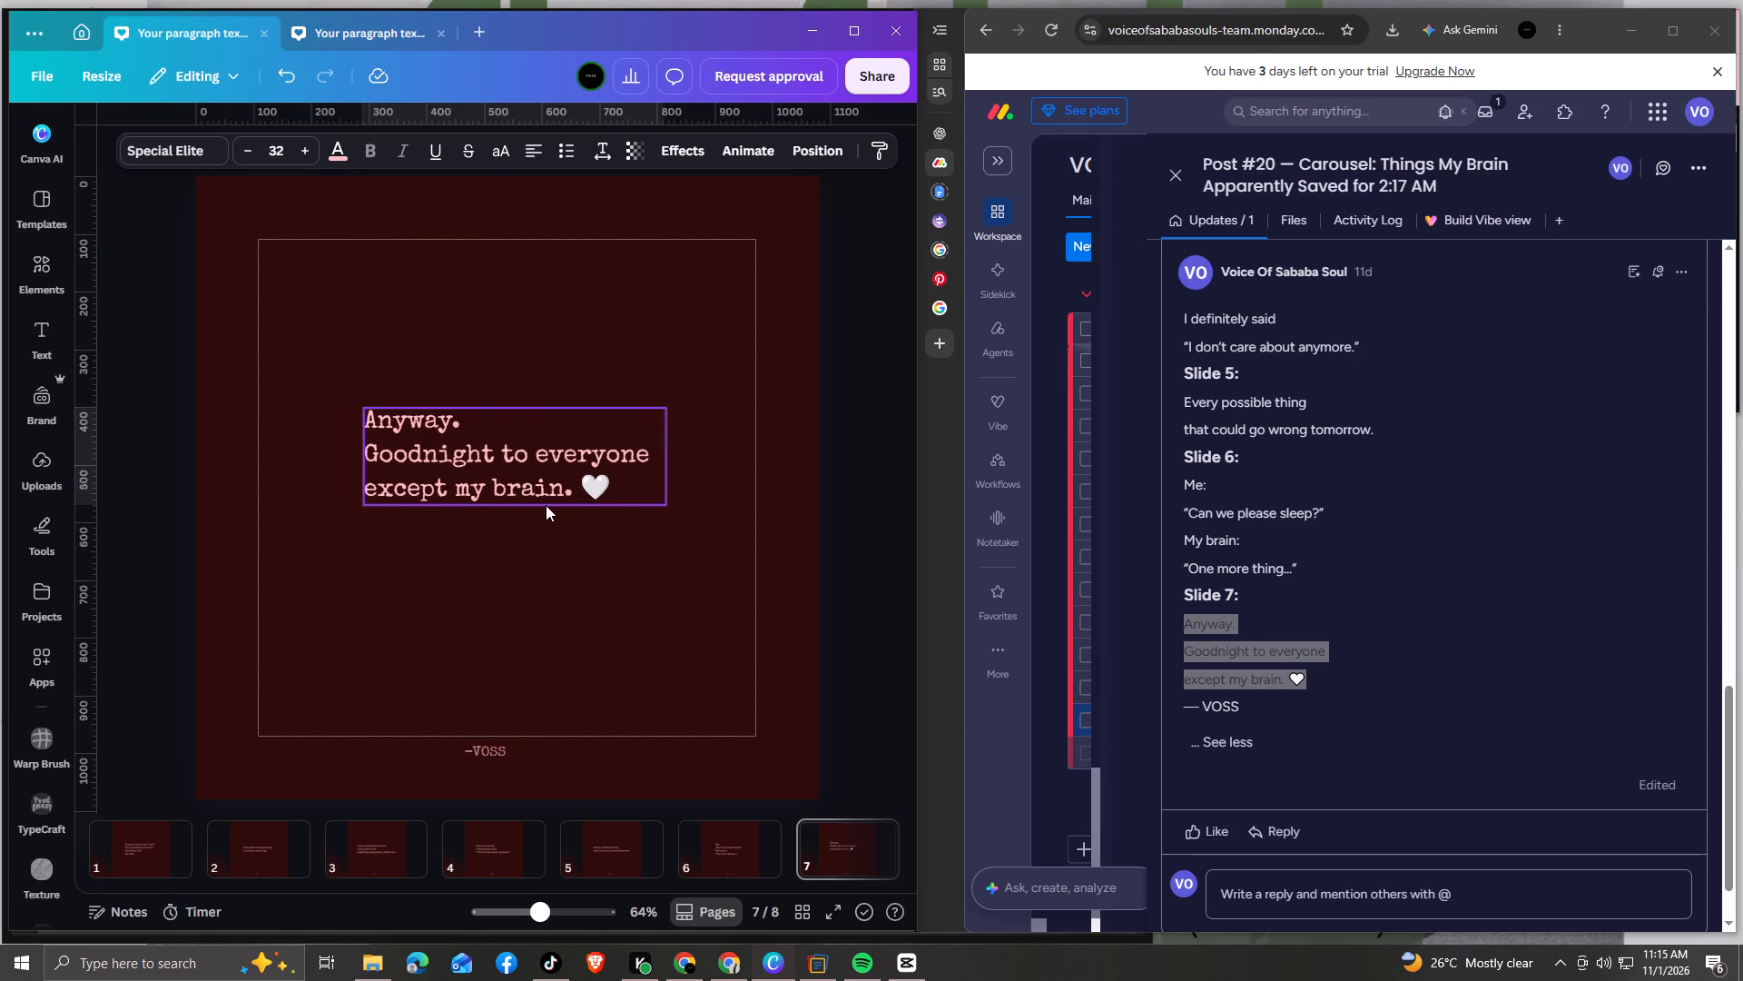
pyautogui.moveTo(546, 505); pyautogui.dragTo(537, 528)
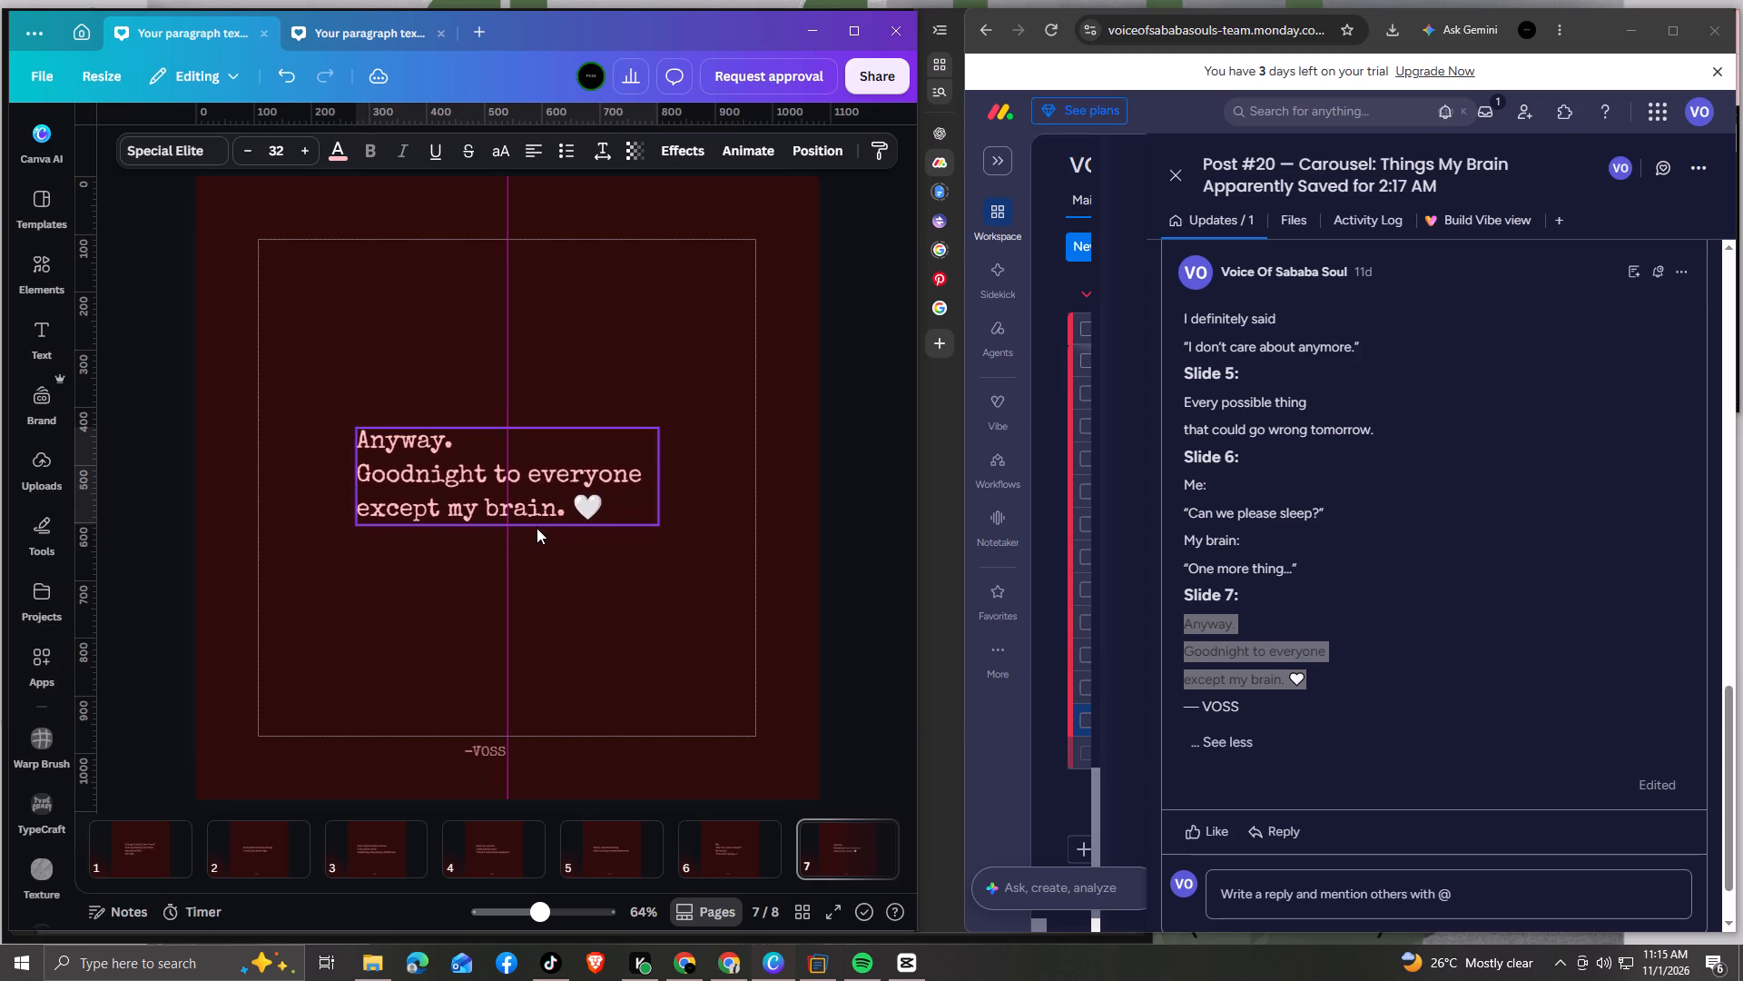
pyautogui.moveTo(537, 528); pyautogui.dragTo(537, 534)
pyautogui.click(547, 565)
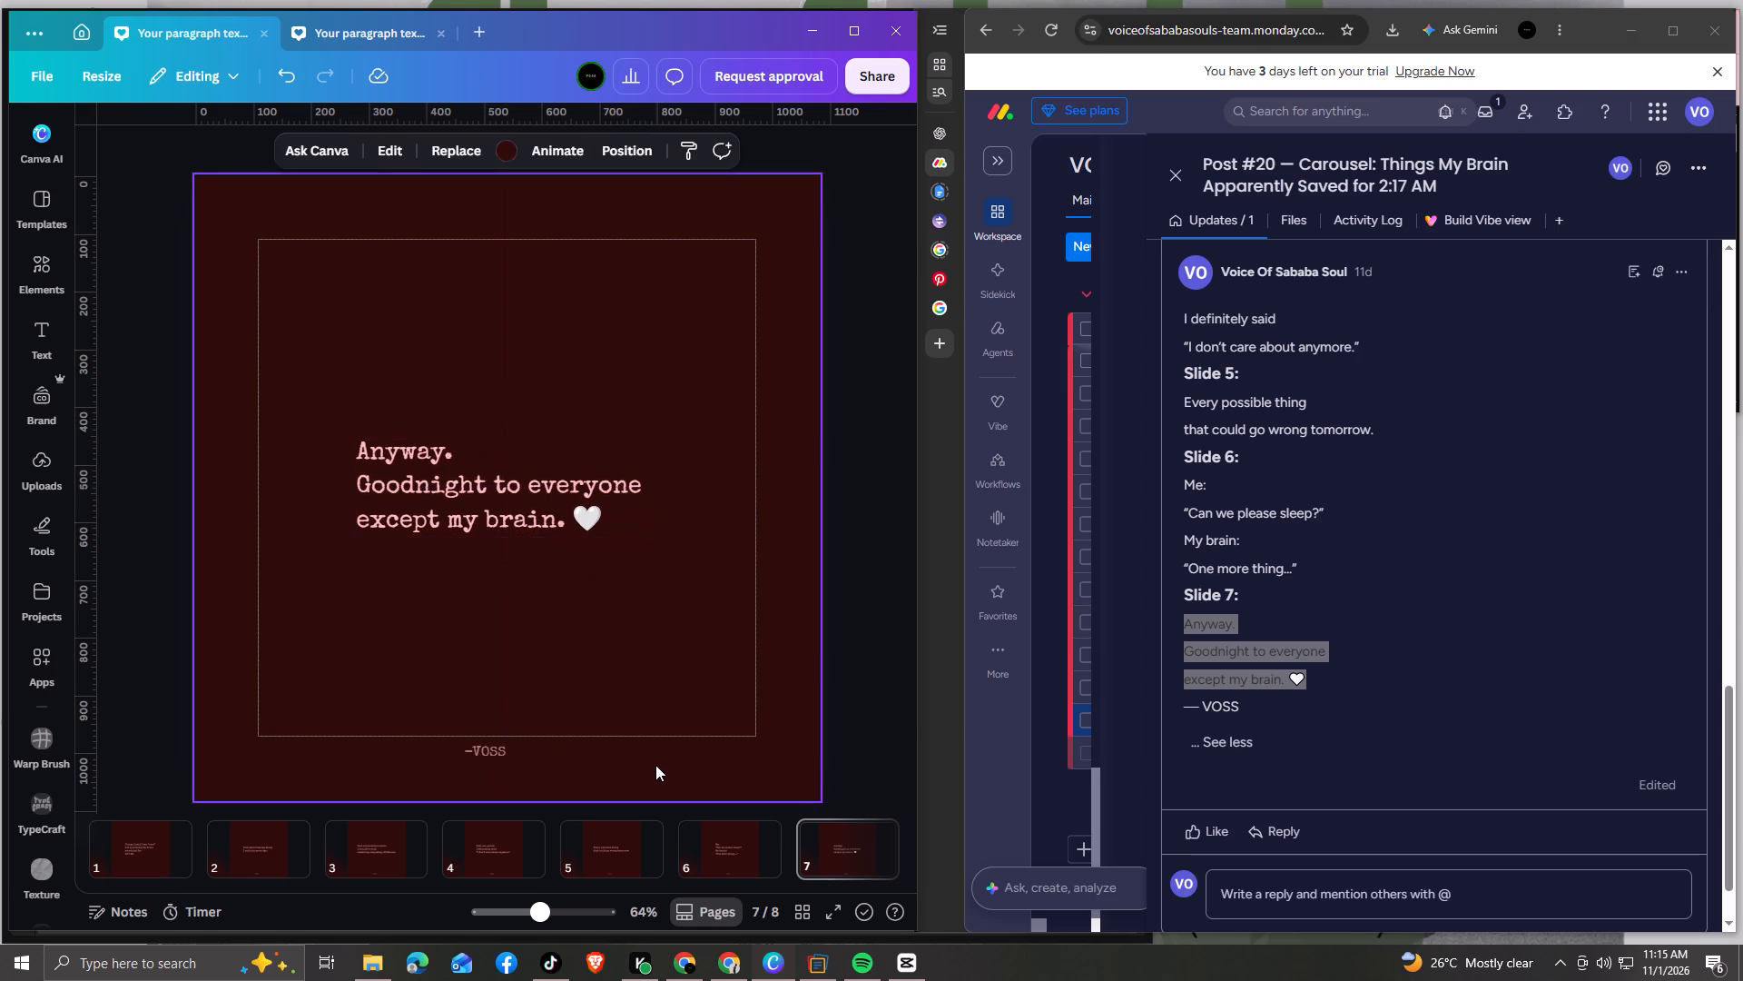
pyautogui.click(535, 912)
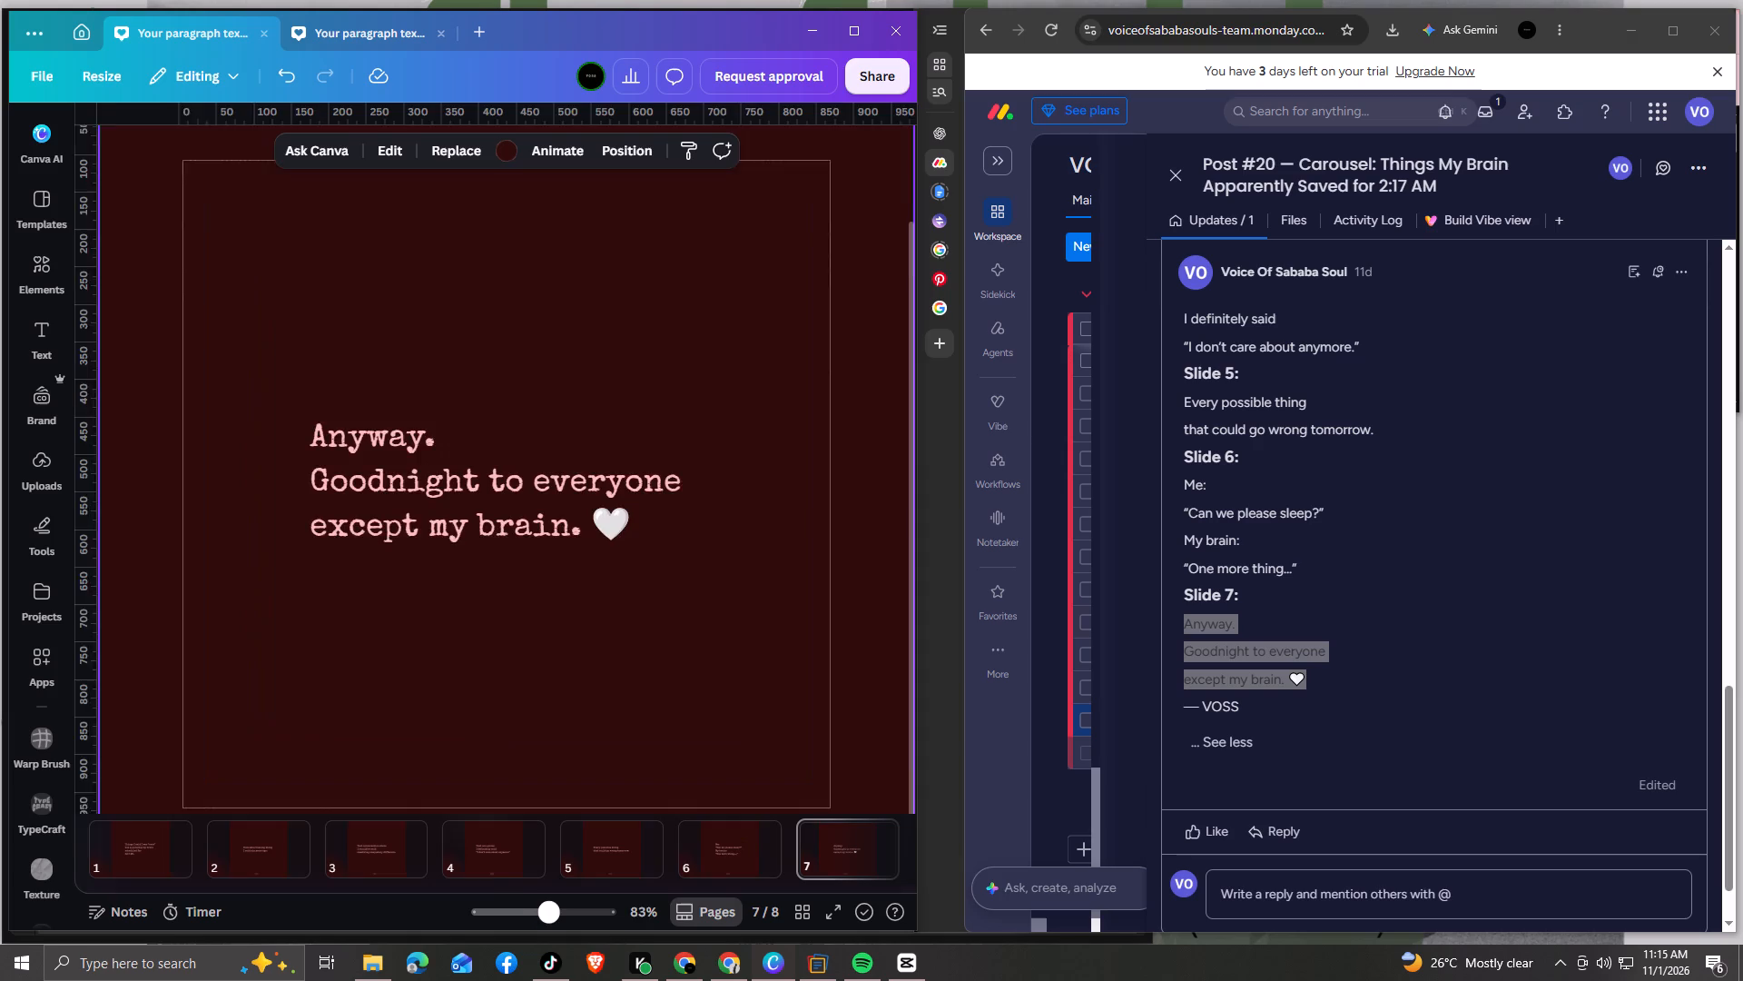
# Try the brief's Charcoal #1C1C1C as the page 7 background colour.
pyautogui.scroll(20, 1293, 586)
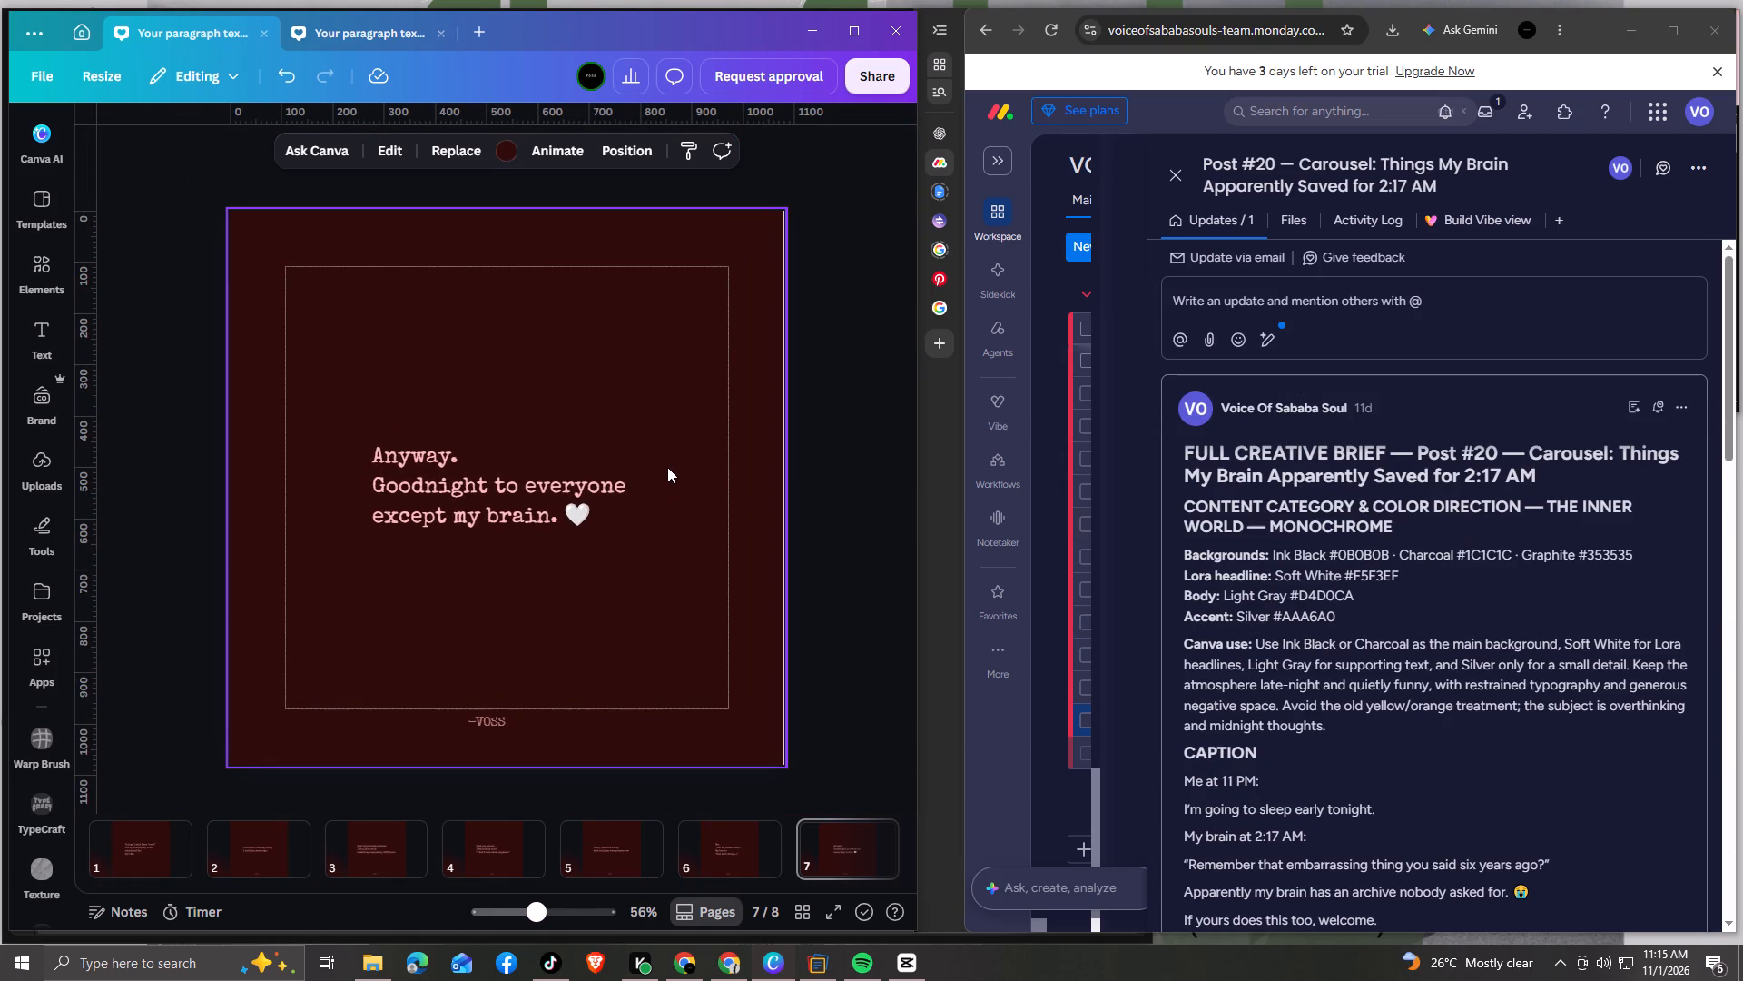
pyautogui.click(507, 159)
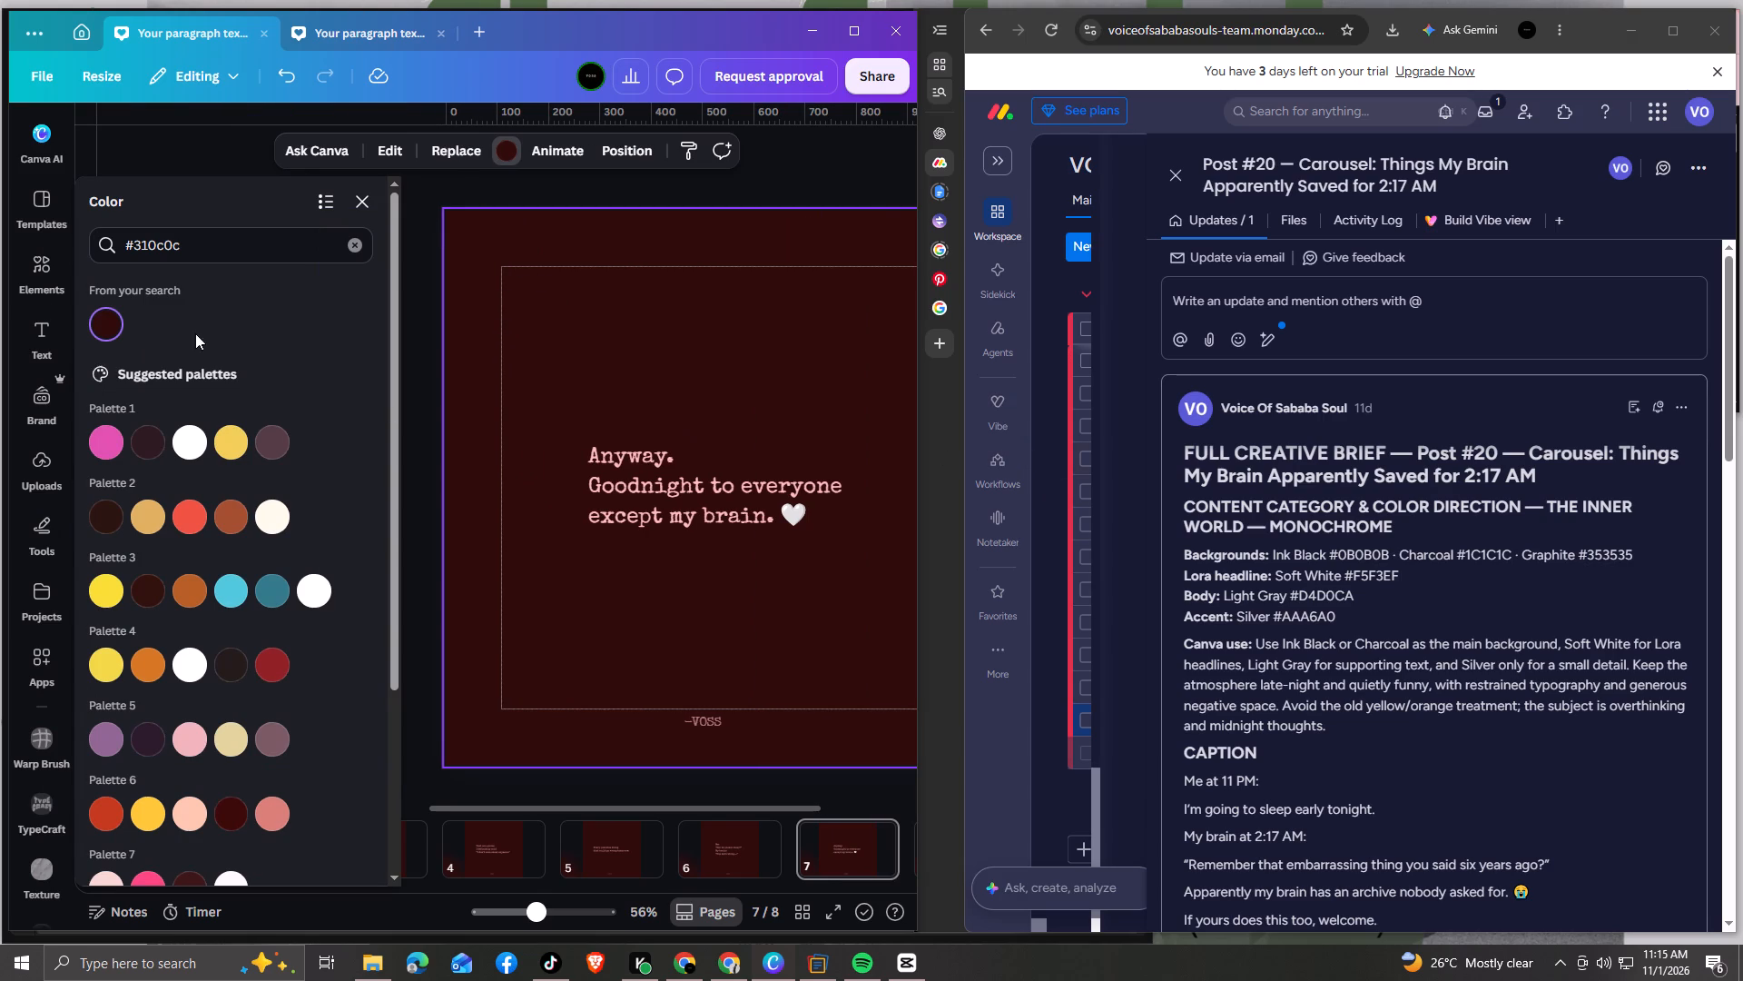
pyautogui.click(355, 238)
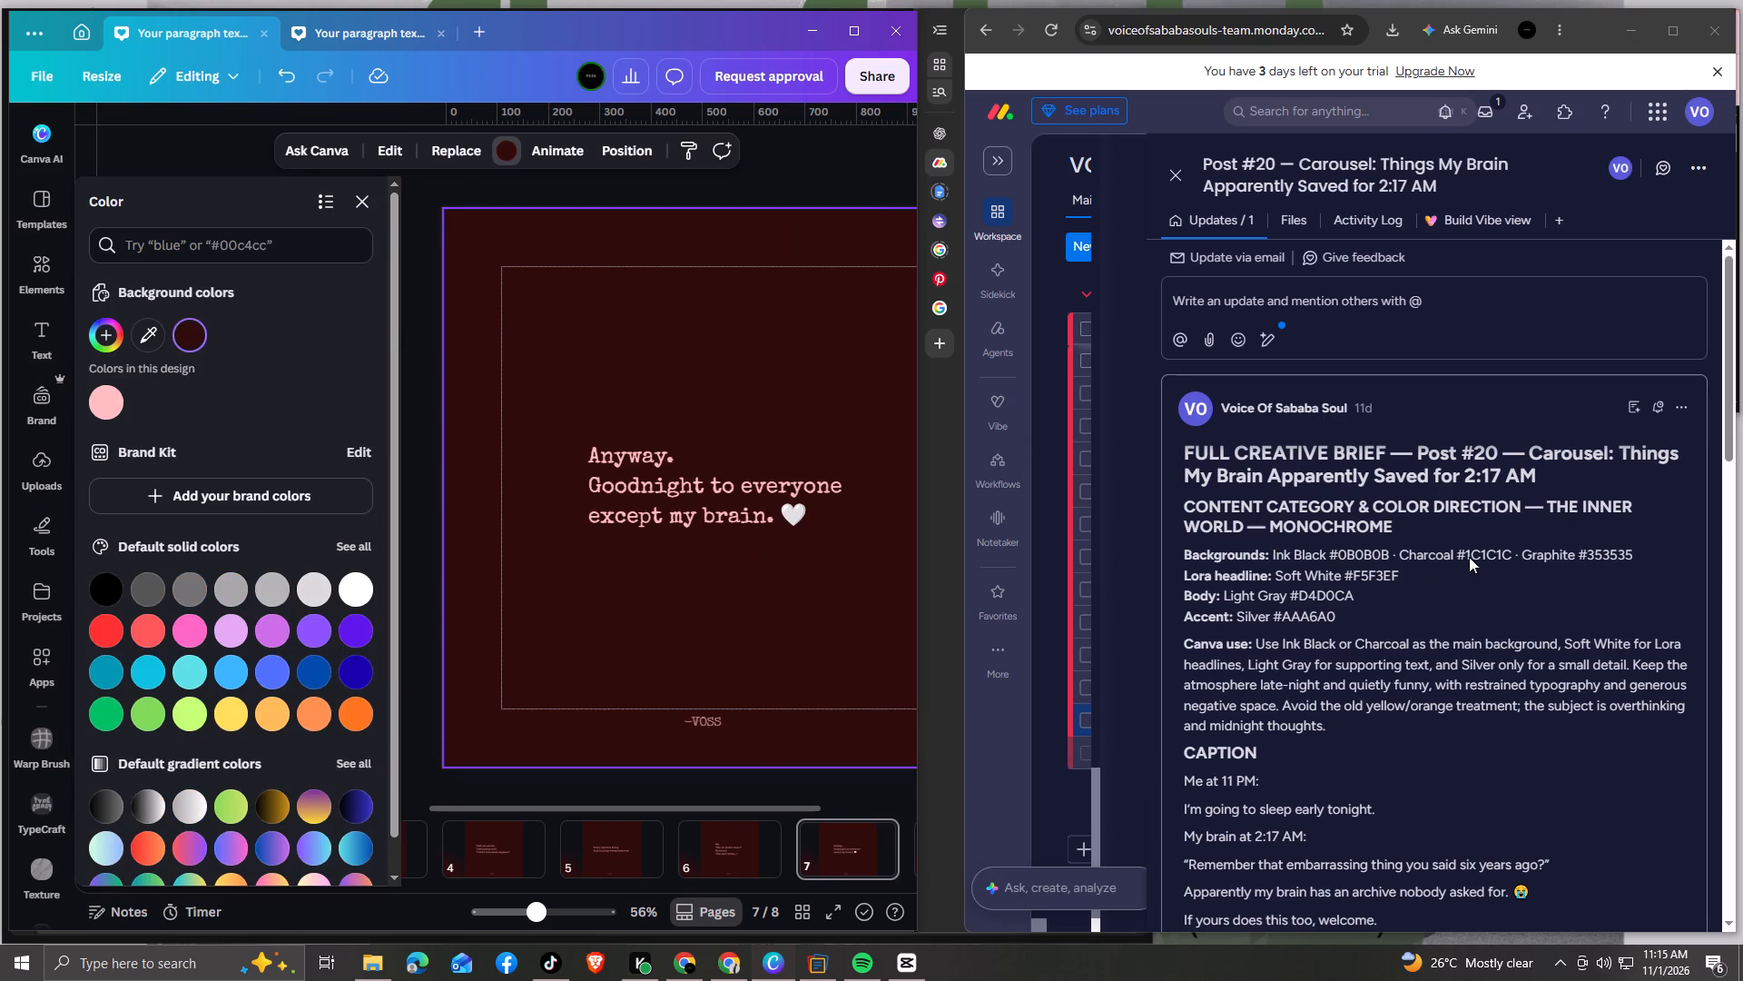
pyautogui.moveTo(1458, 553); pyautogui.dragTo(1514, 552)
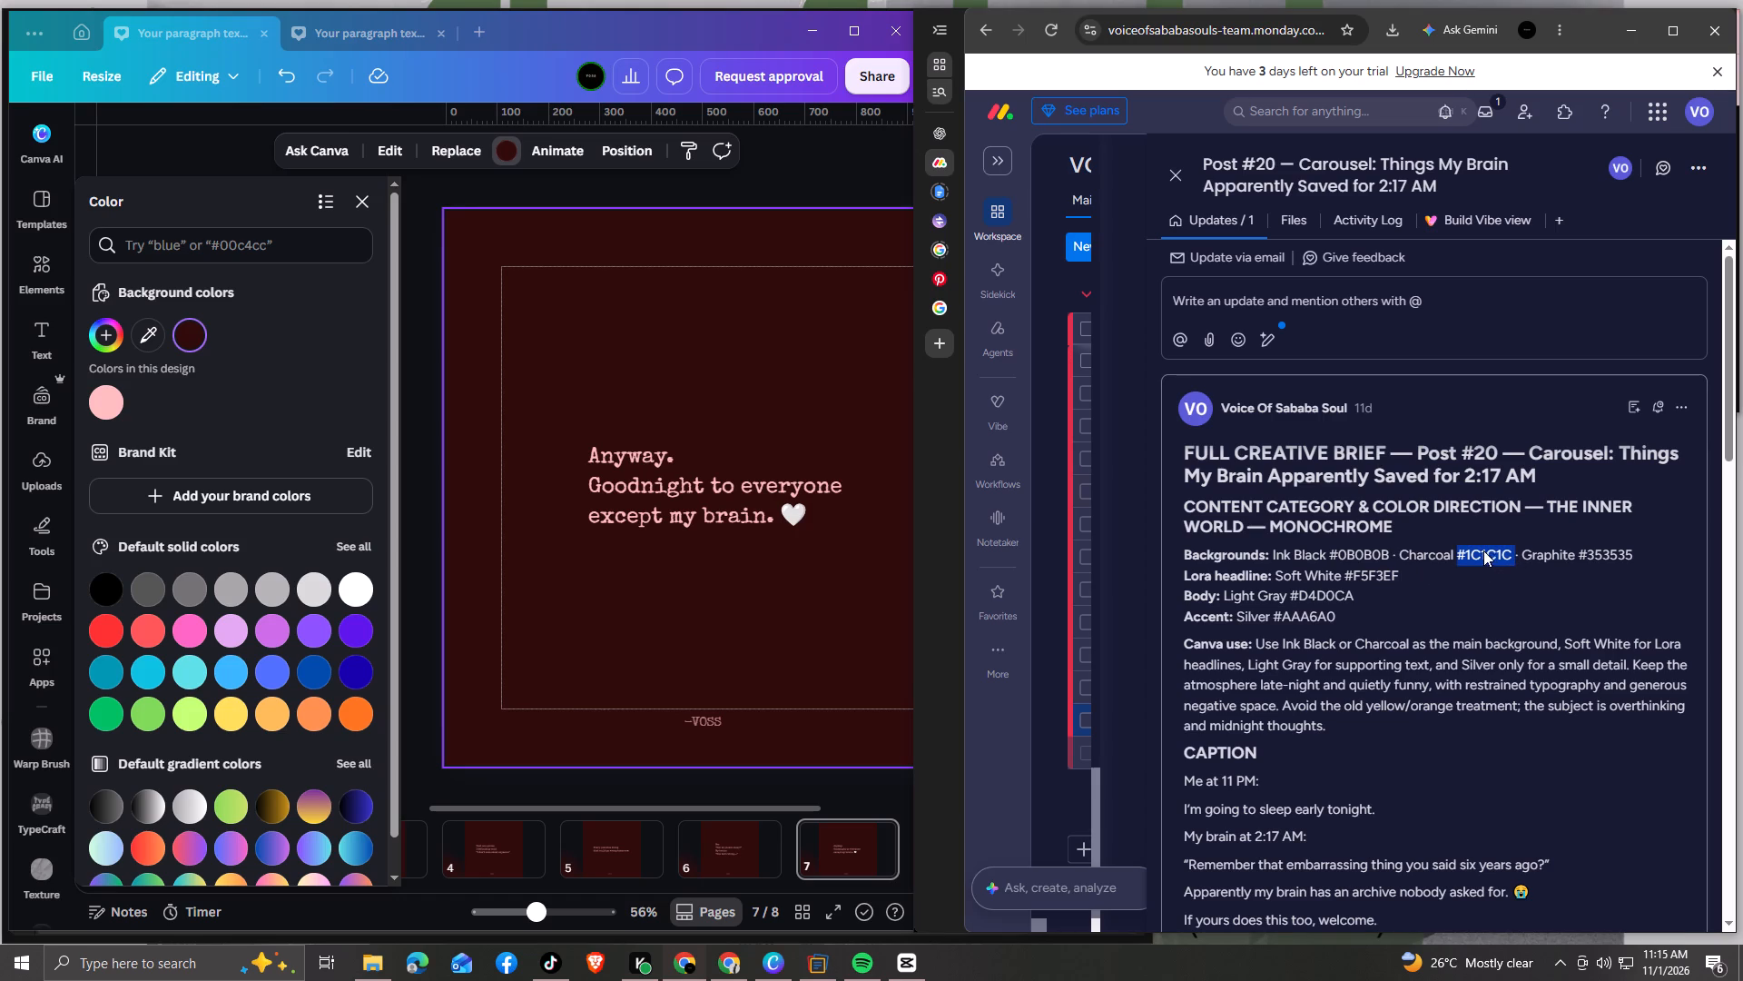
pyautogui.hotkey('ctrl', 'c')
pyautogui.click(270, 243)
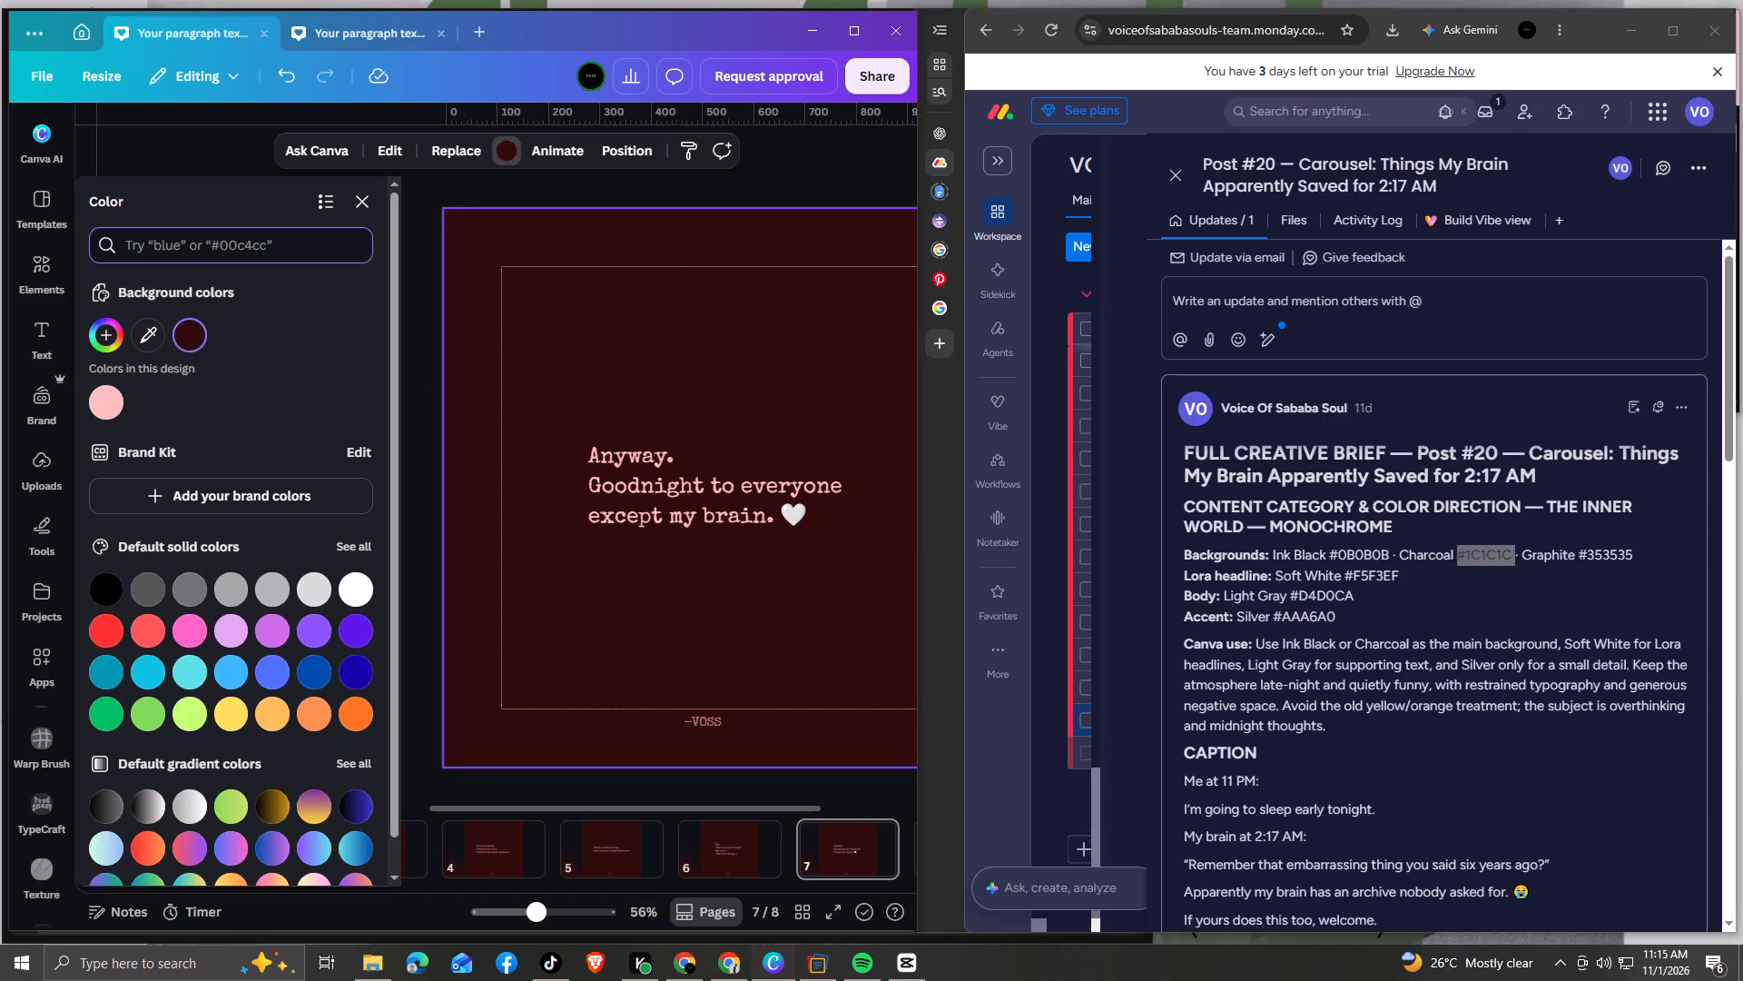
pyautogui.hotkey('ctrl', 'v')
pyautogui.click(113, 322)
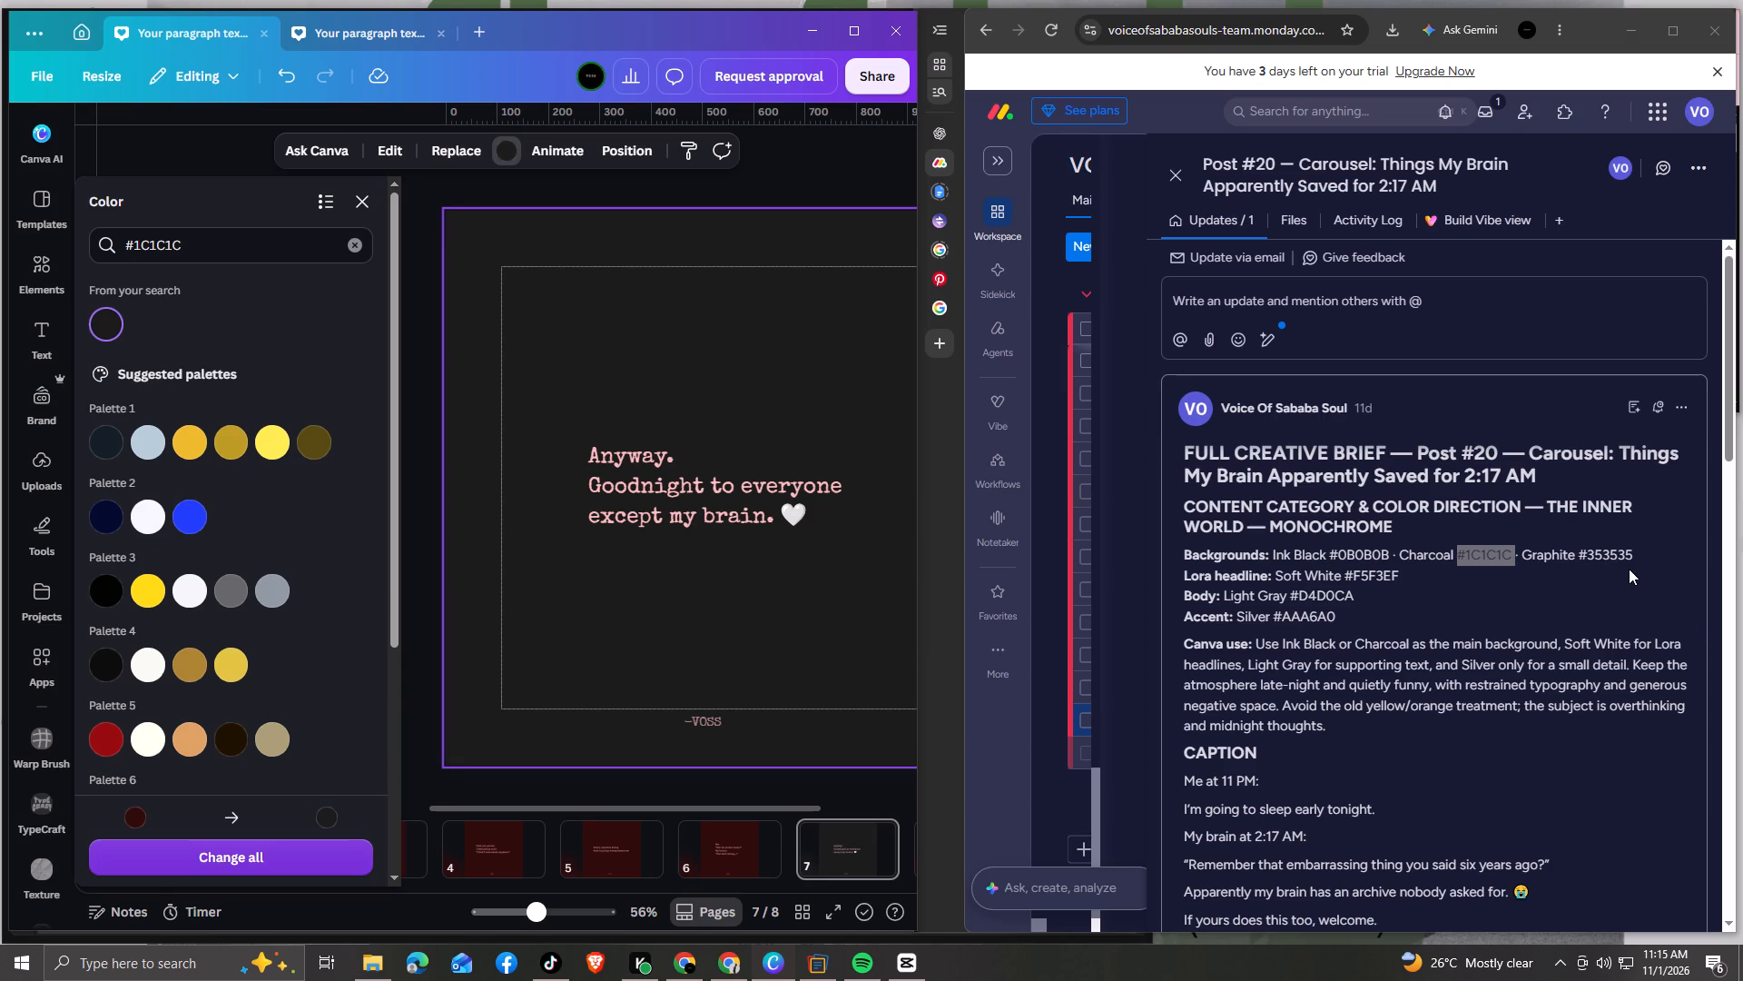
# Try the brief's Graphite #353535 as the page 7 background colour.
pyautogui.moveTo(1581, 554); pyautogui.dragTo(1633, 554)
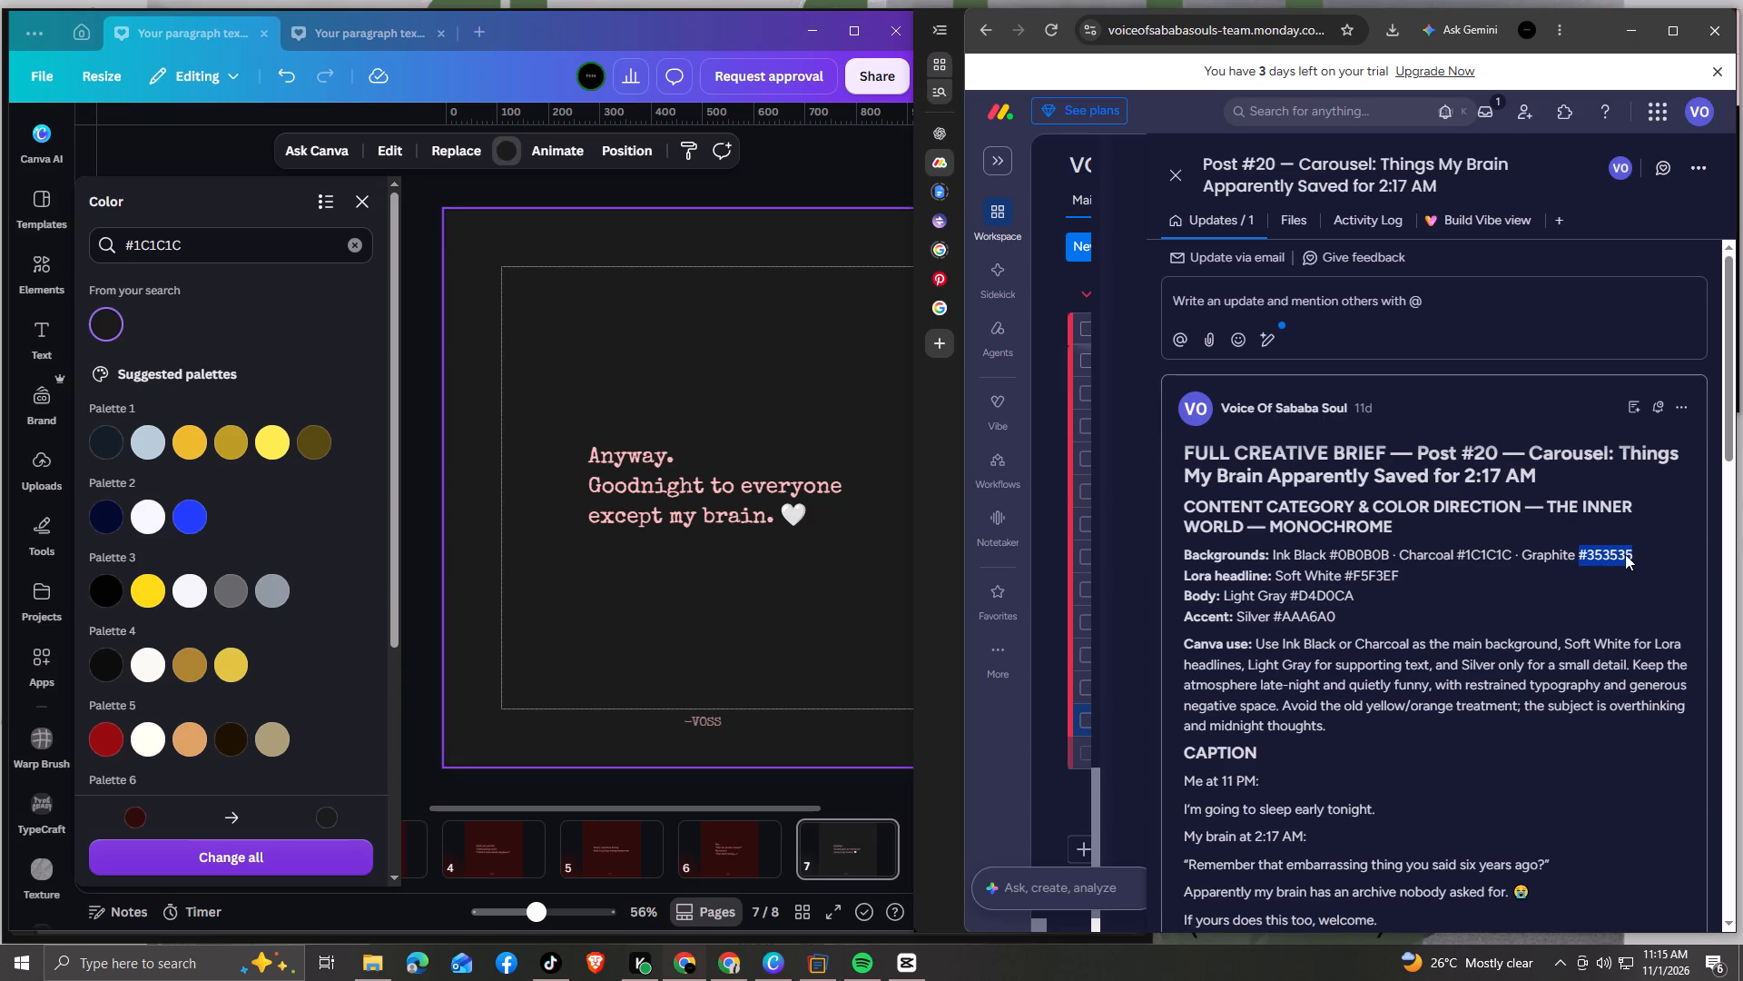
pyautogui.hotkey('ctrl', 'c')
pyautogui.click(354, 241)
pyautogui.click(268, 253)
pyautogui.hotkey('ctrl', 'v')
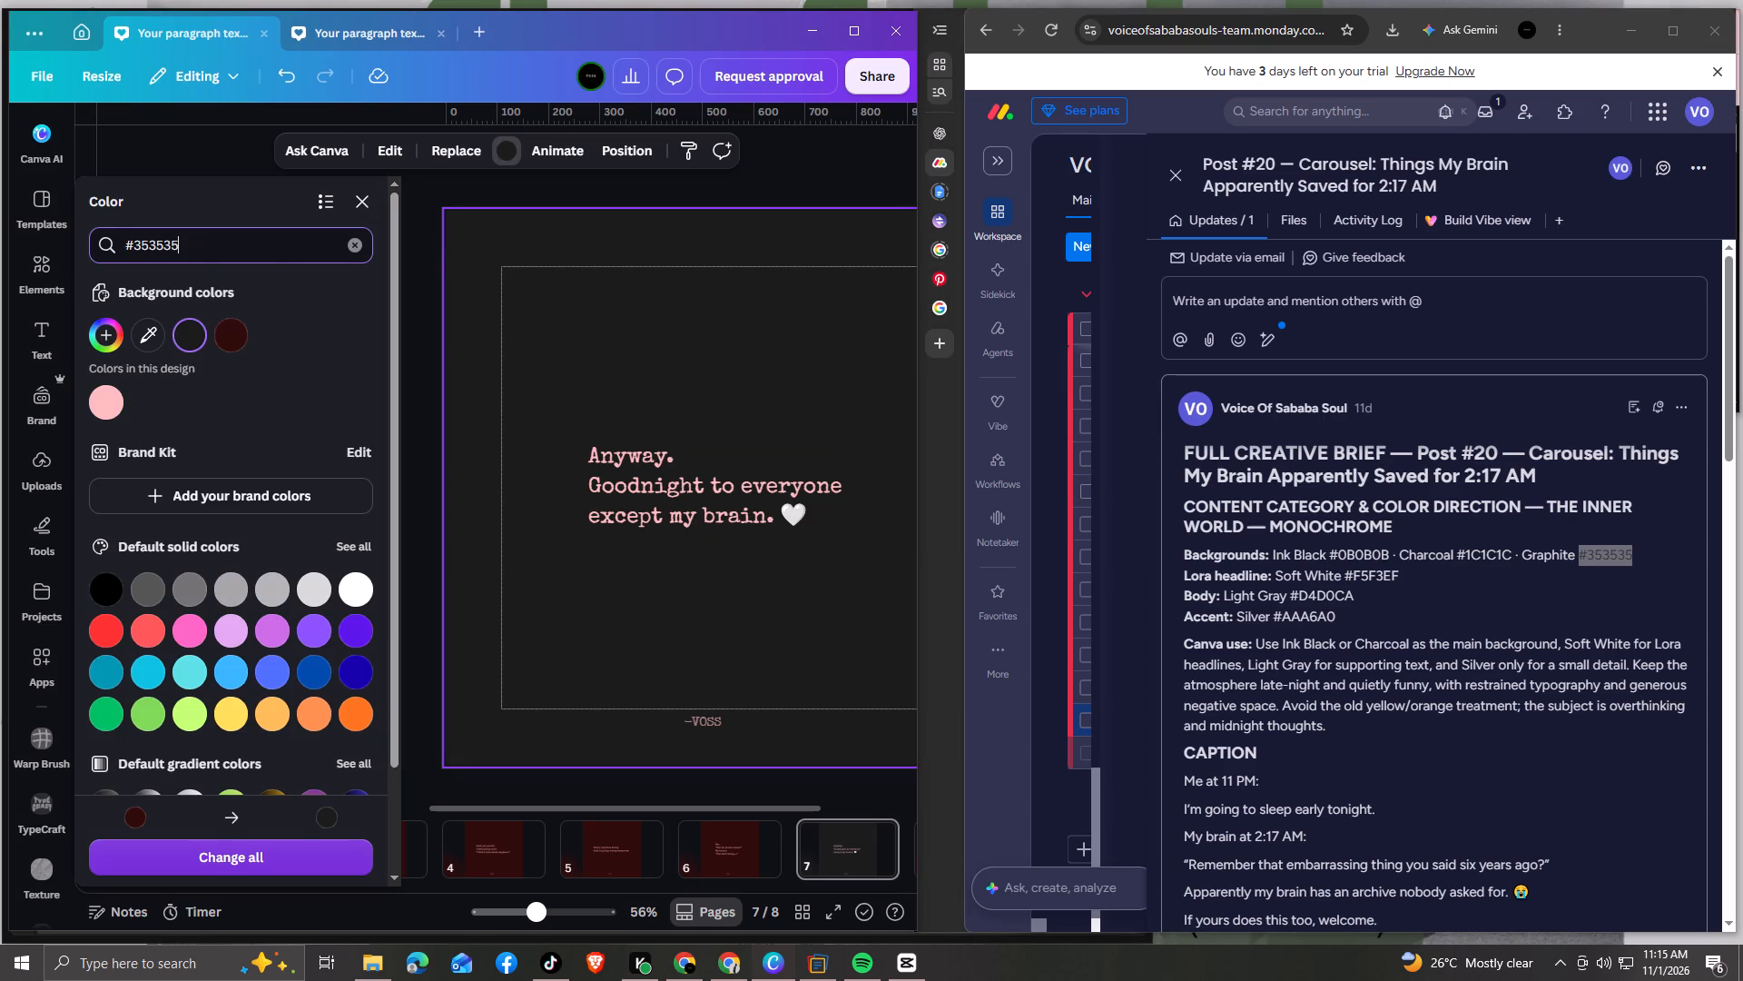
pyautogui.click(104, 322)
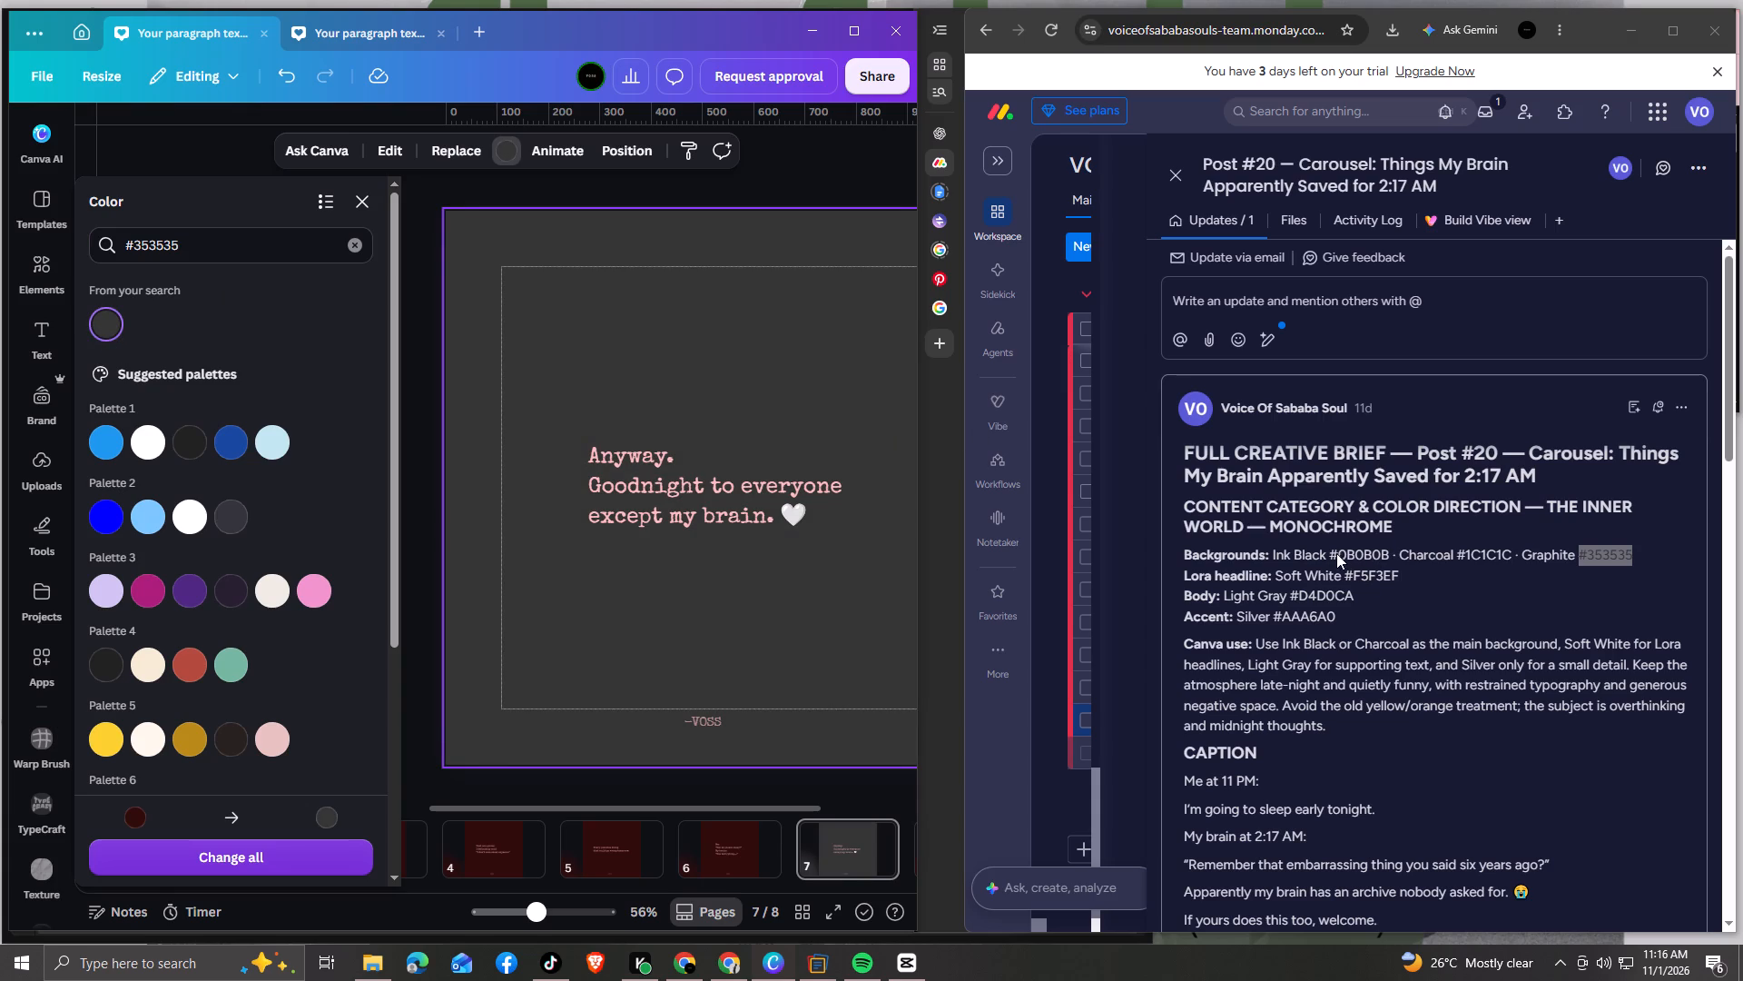
# Set the page 7 background to the brief's Ink Black #0B0B0B and apply the change to all pages.
pyautogui.moveTo(1326, 552); pyautogui.dragTo(1388, 548)
pyautogui.hotkey('ctrl', 'c')
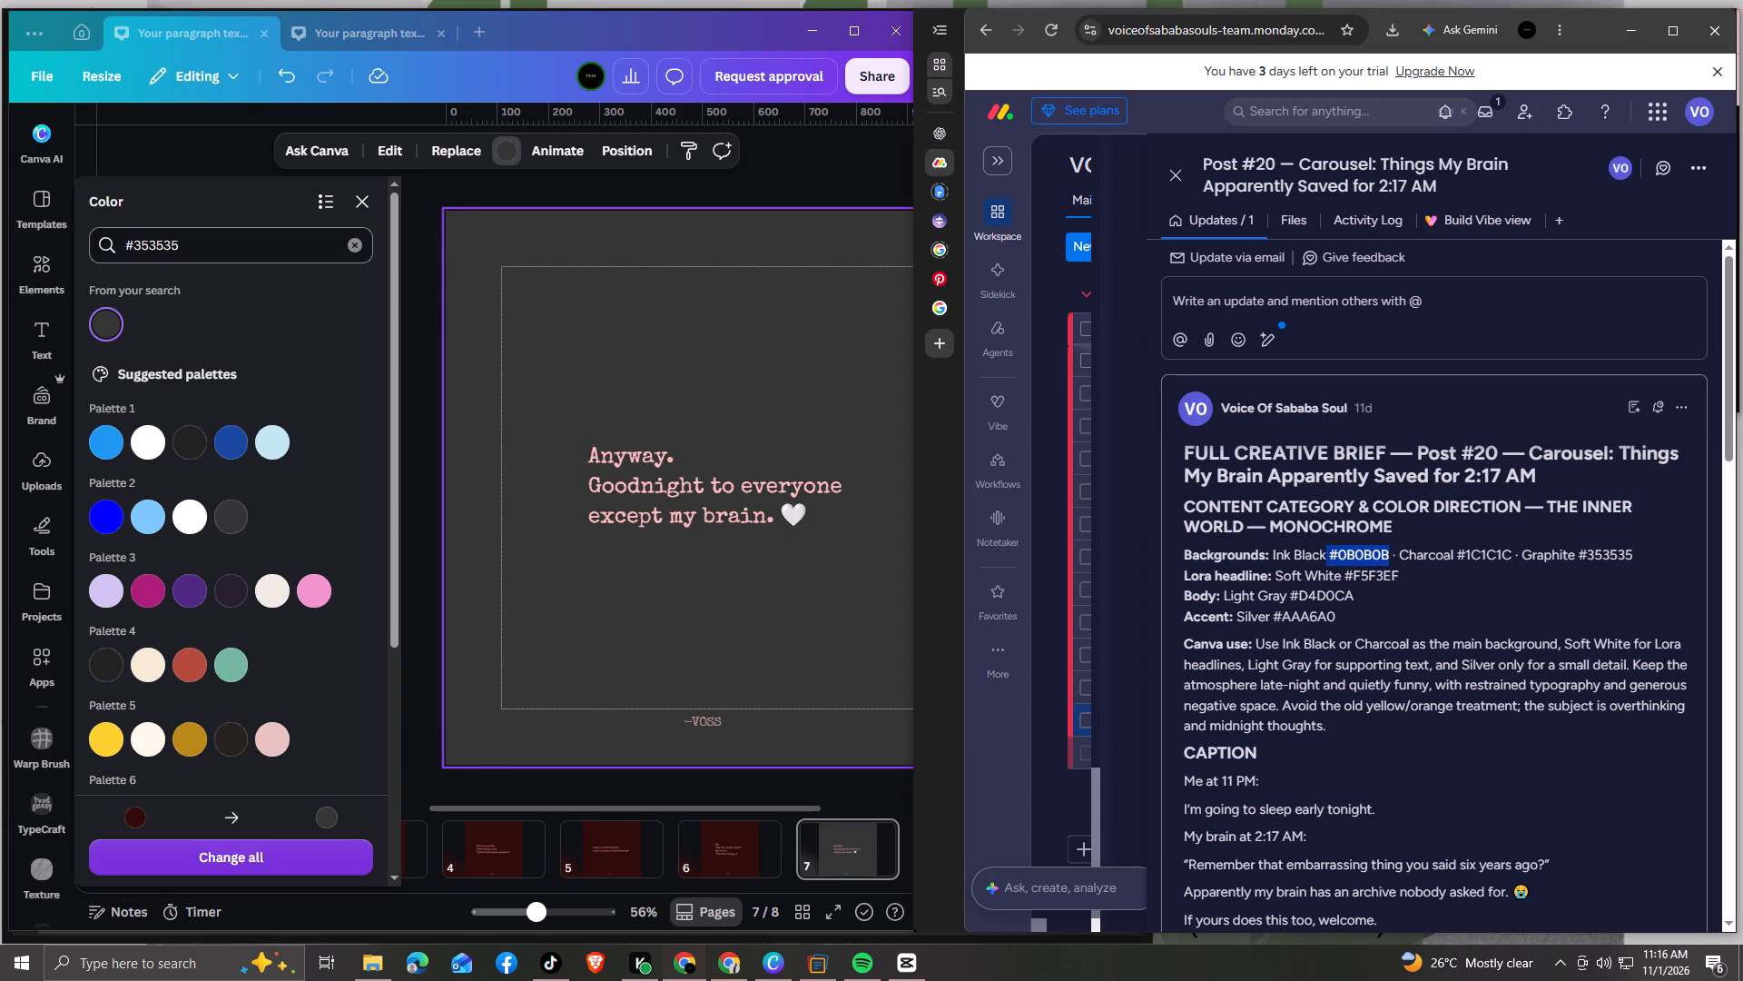
pyautogui.click(360, 248)
pyautogui.click(275, 249)
pyautogui.hotkey('ctrl', 'v')
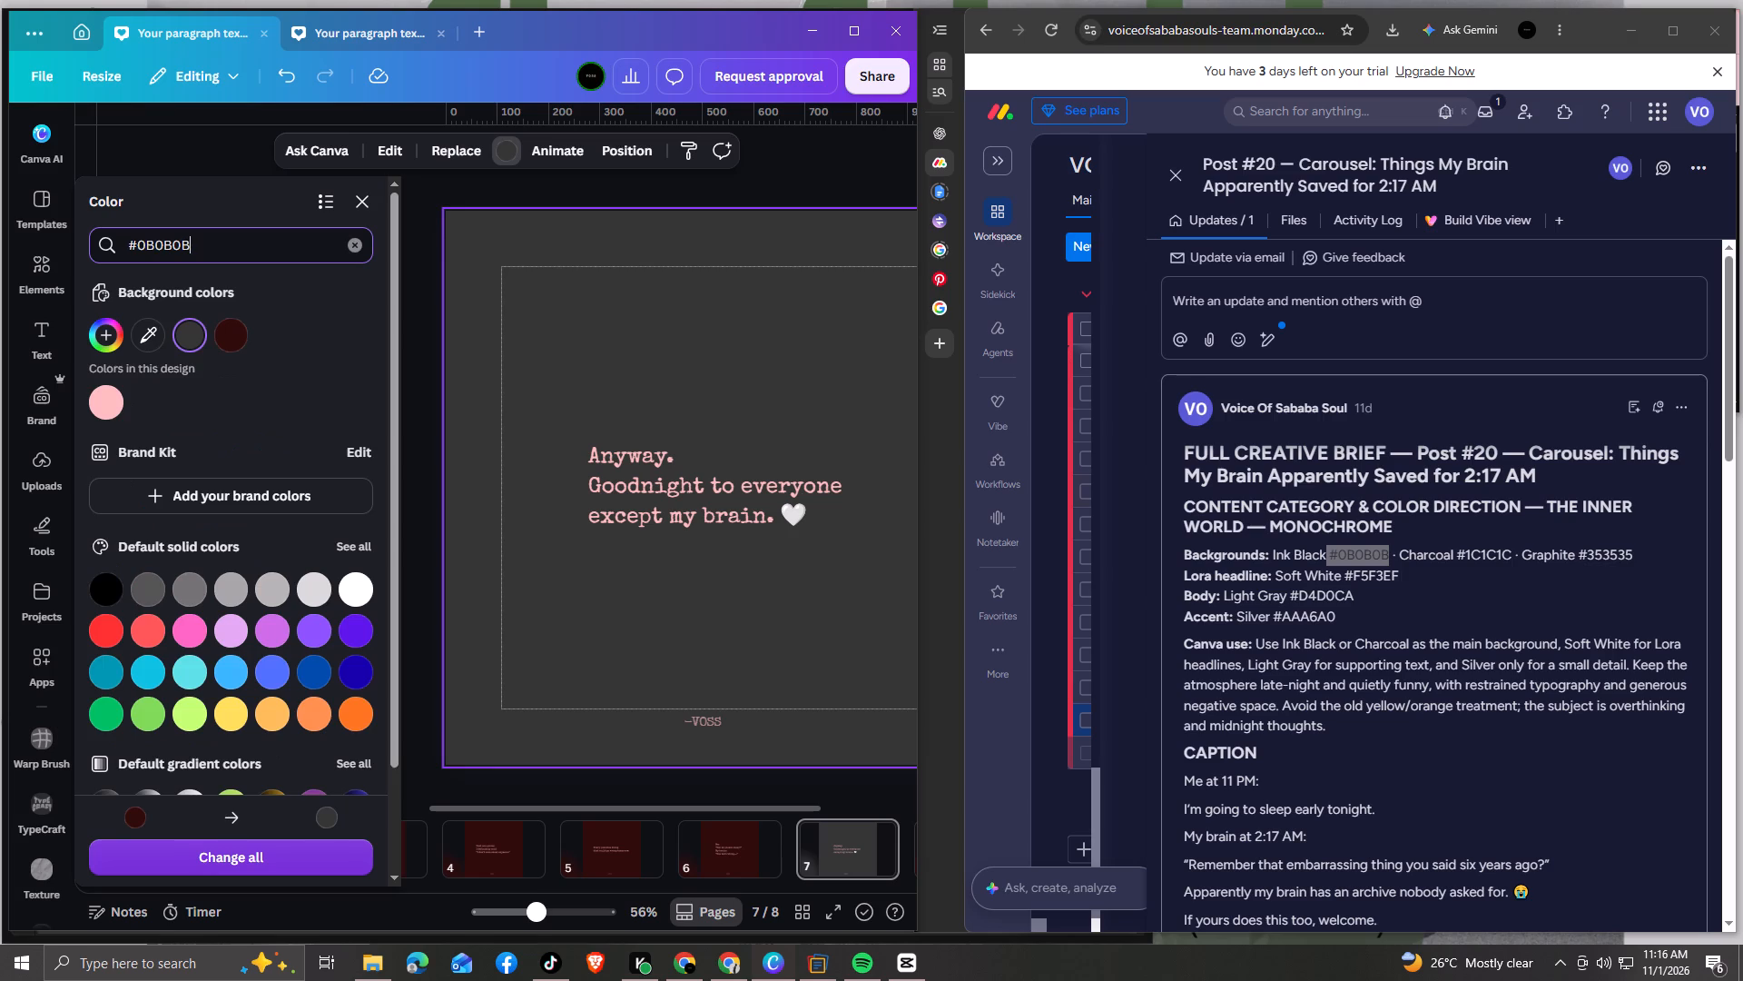
pyautogui.click(112, 326)
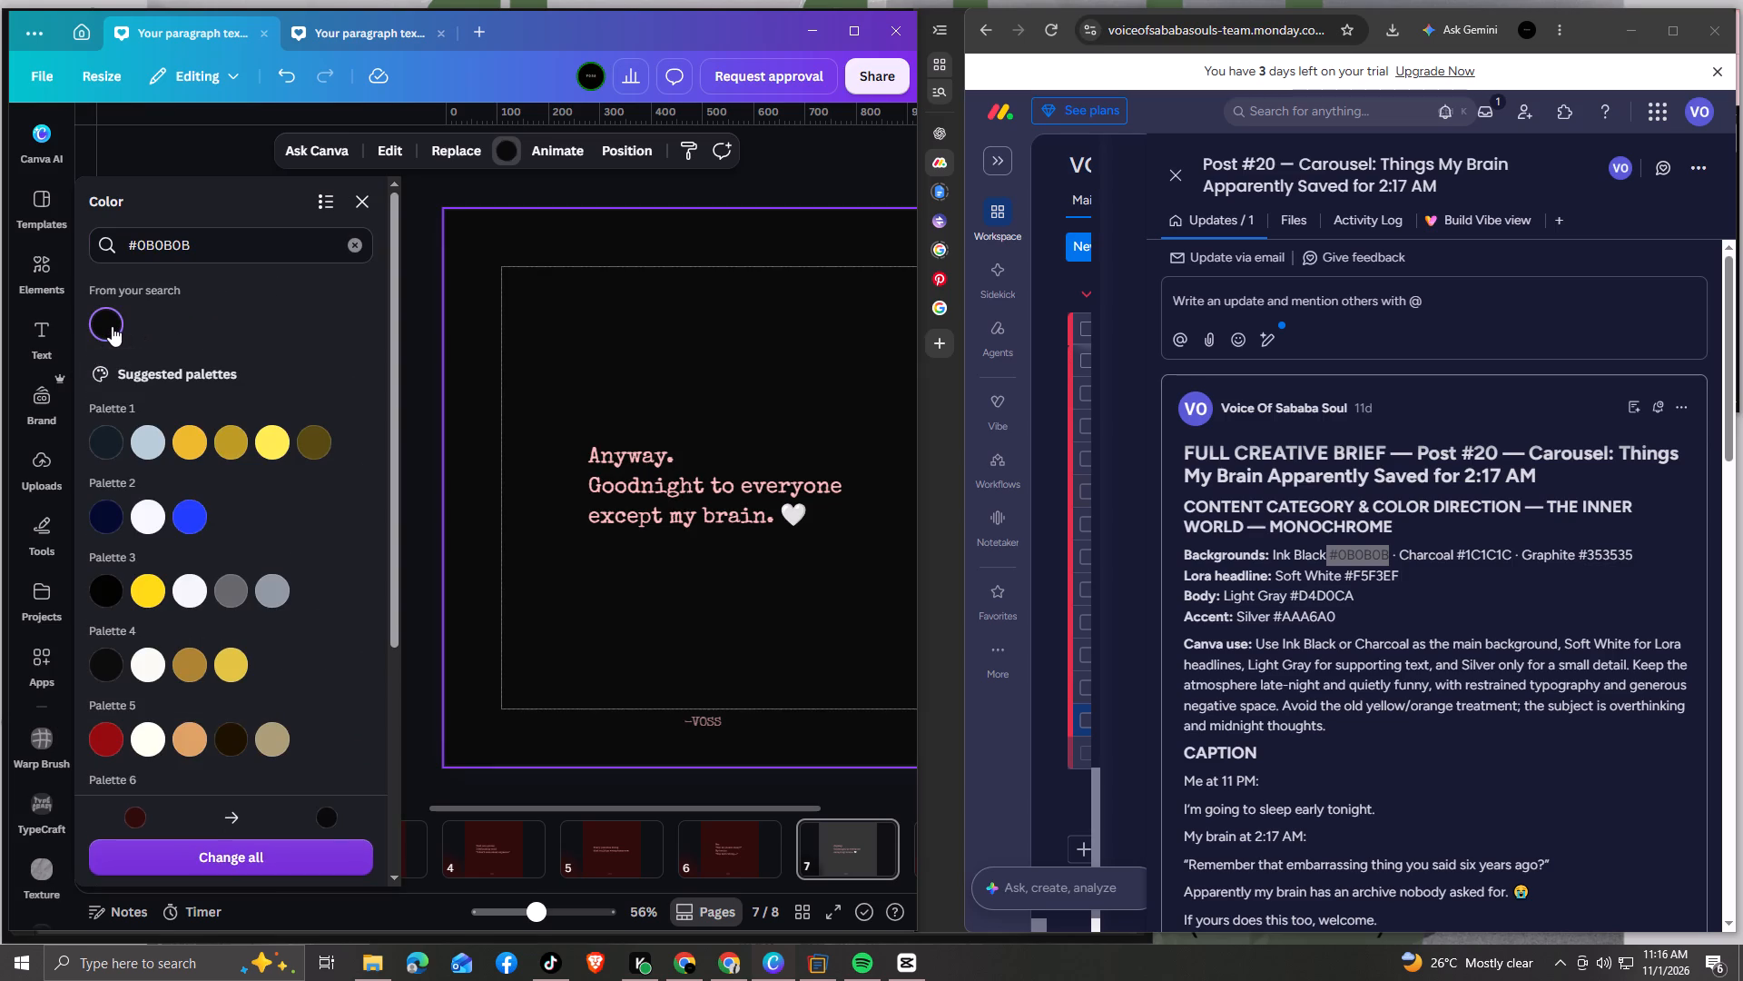
pyautogui.click(236, 852)
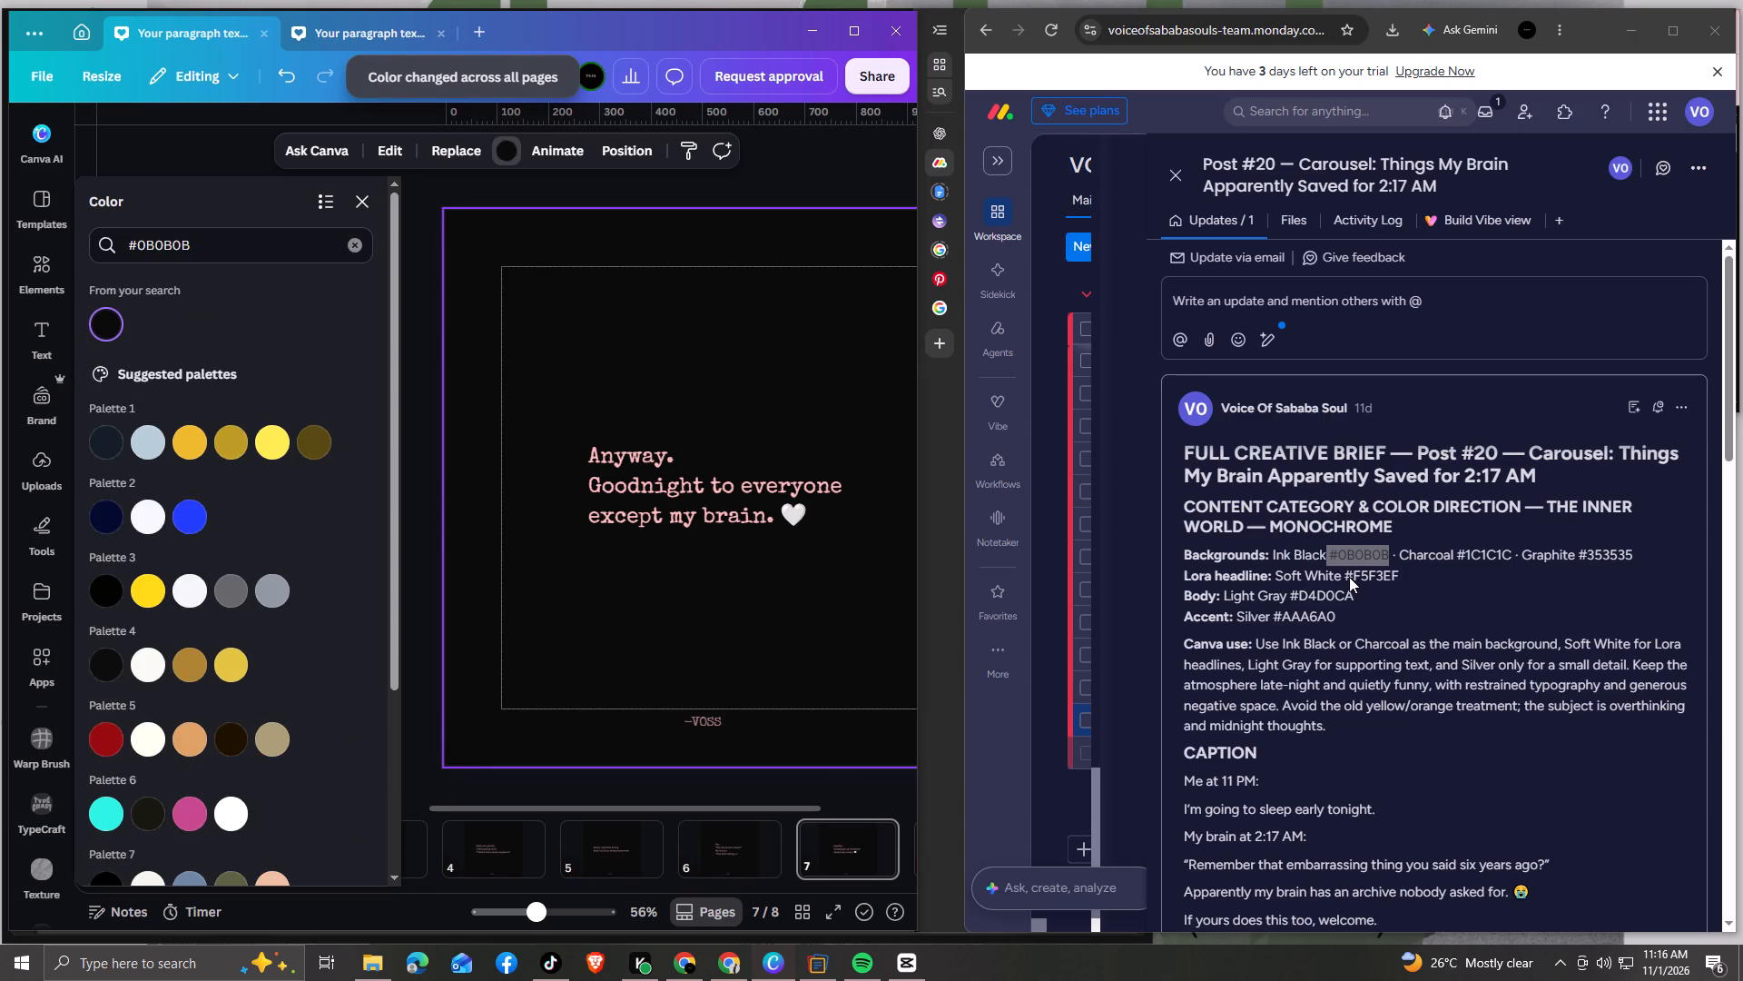
# Recolour the page 7 text to the brief's Soft White #F5F3EF, apply it across all pages, and deselect the text.
pyautogui.moveTo(1346, 578); pyautogui.dragTo(1394, 575)
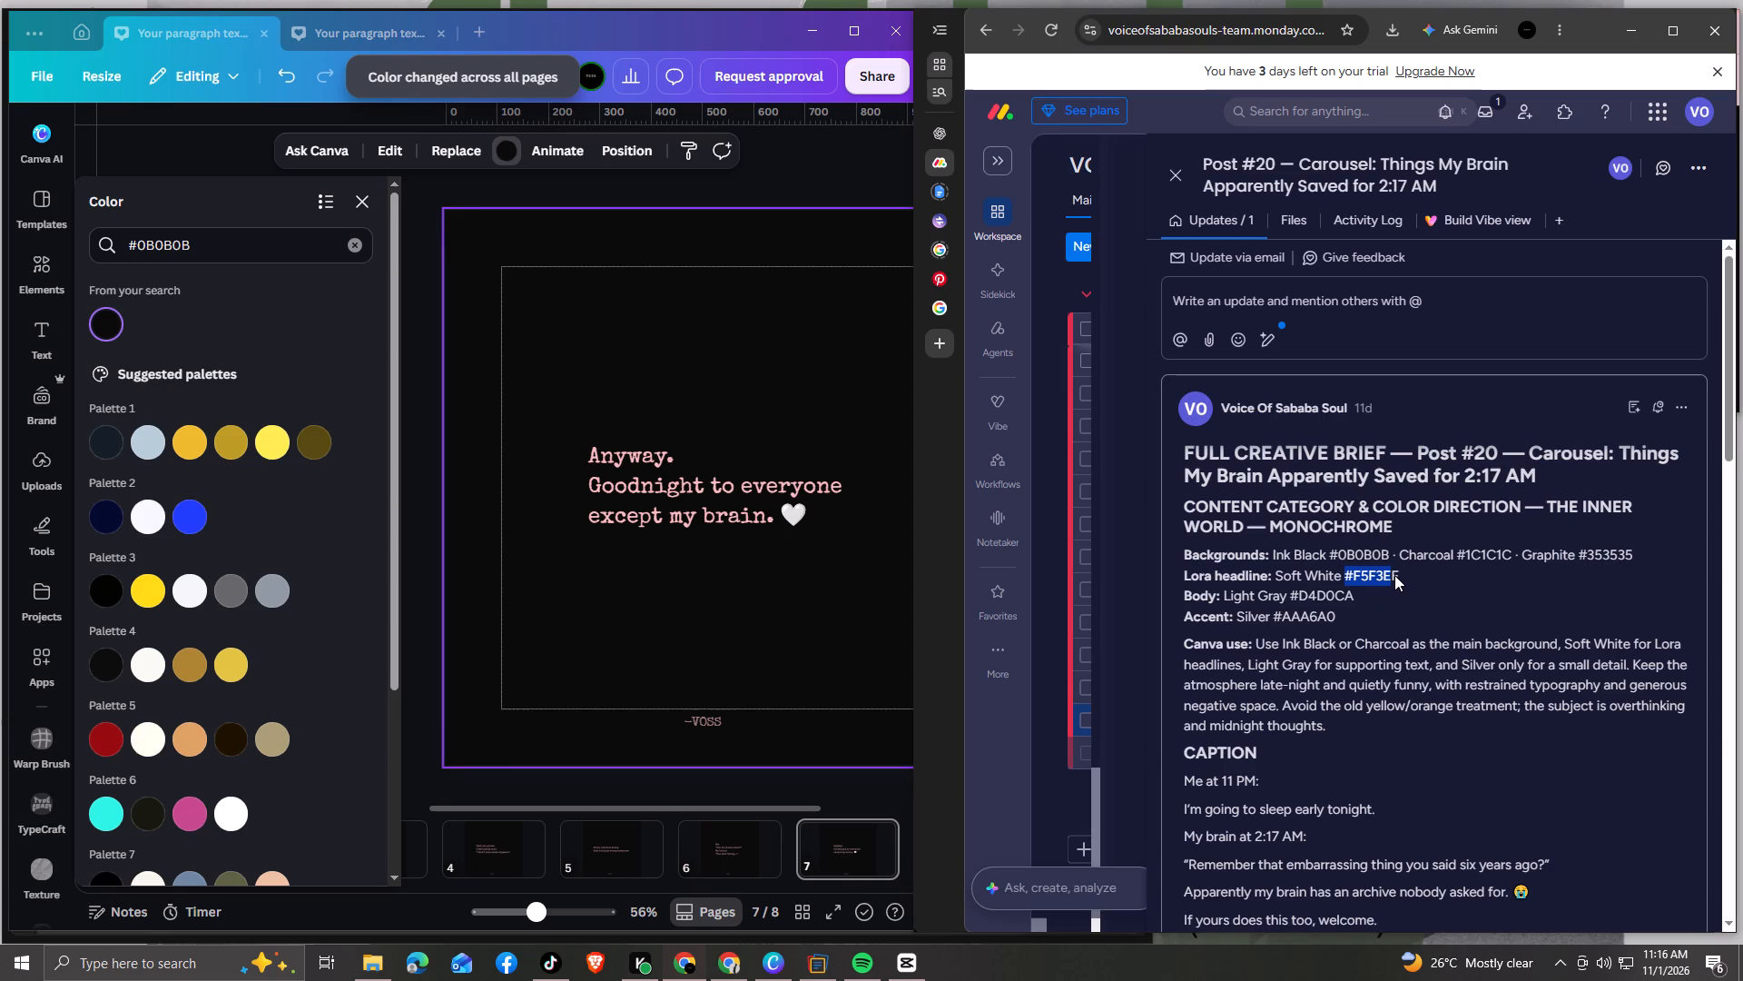
pyautogui.moveTo(1394, 575); pyautogui.dragTo(1402, 576)
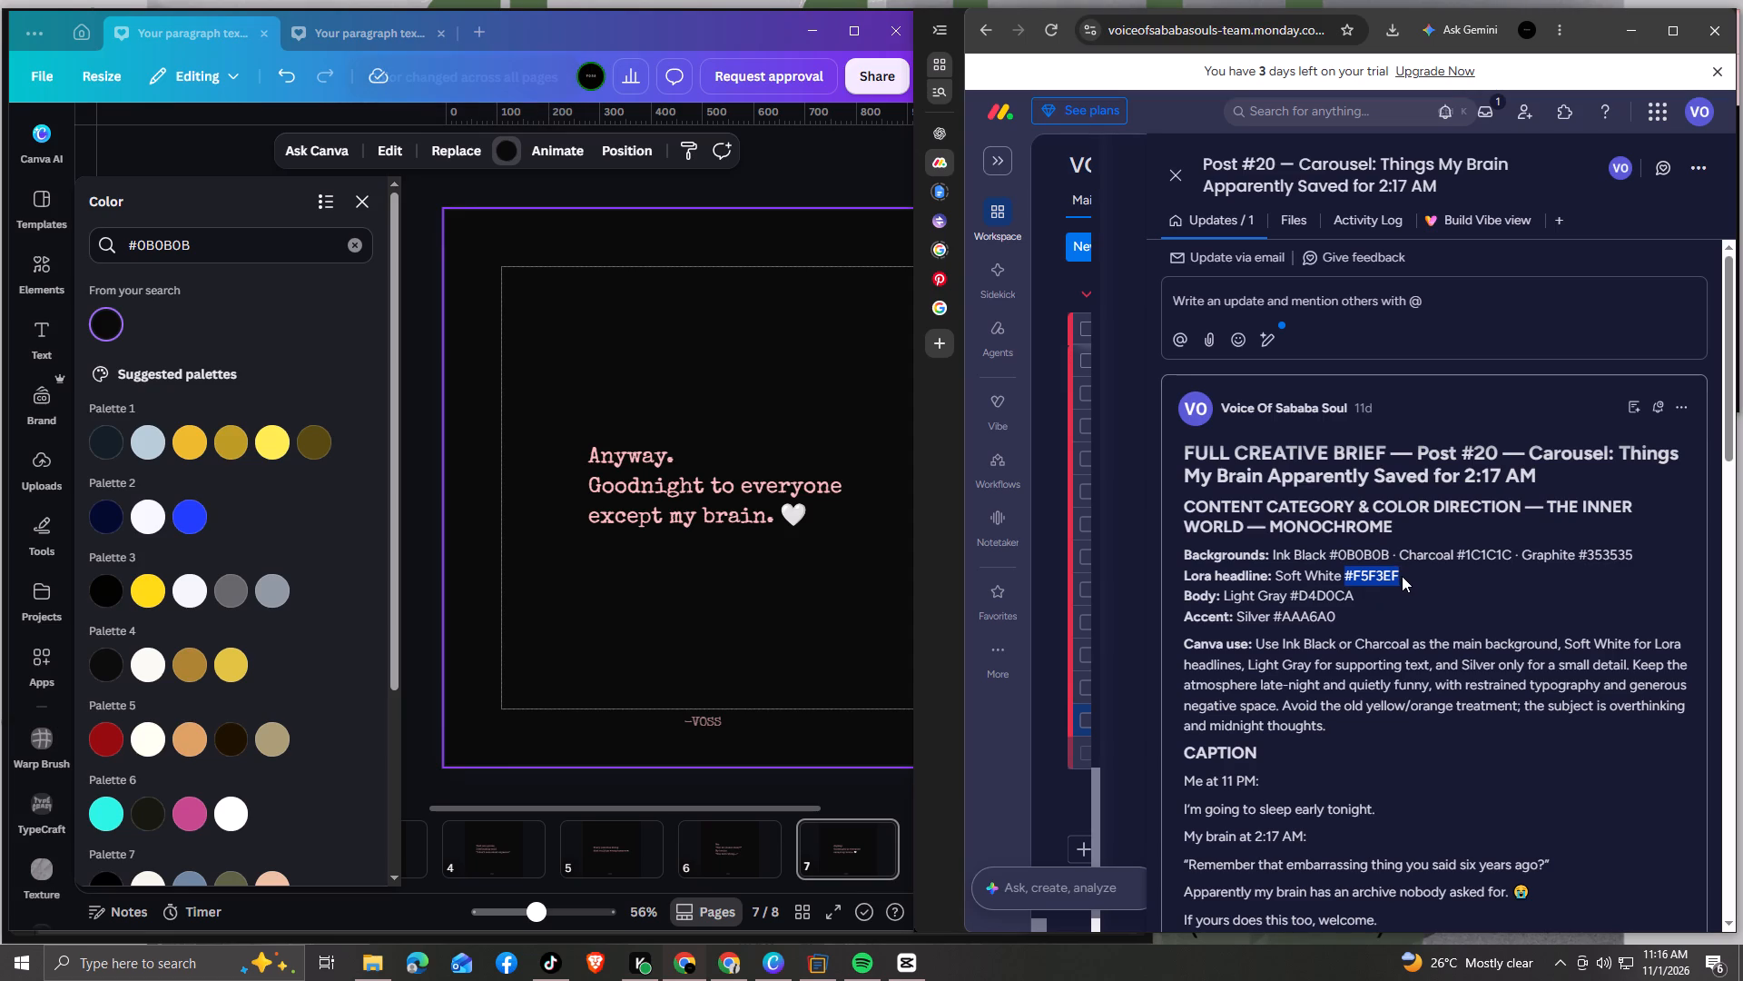
pyautogui.hotkey('ctrl', 'c')
pyautogui.click(801, 509)
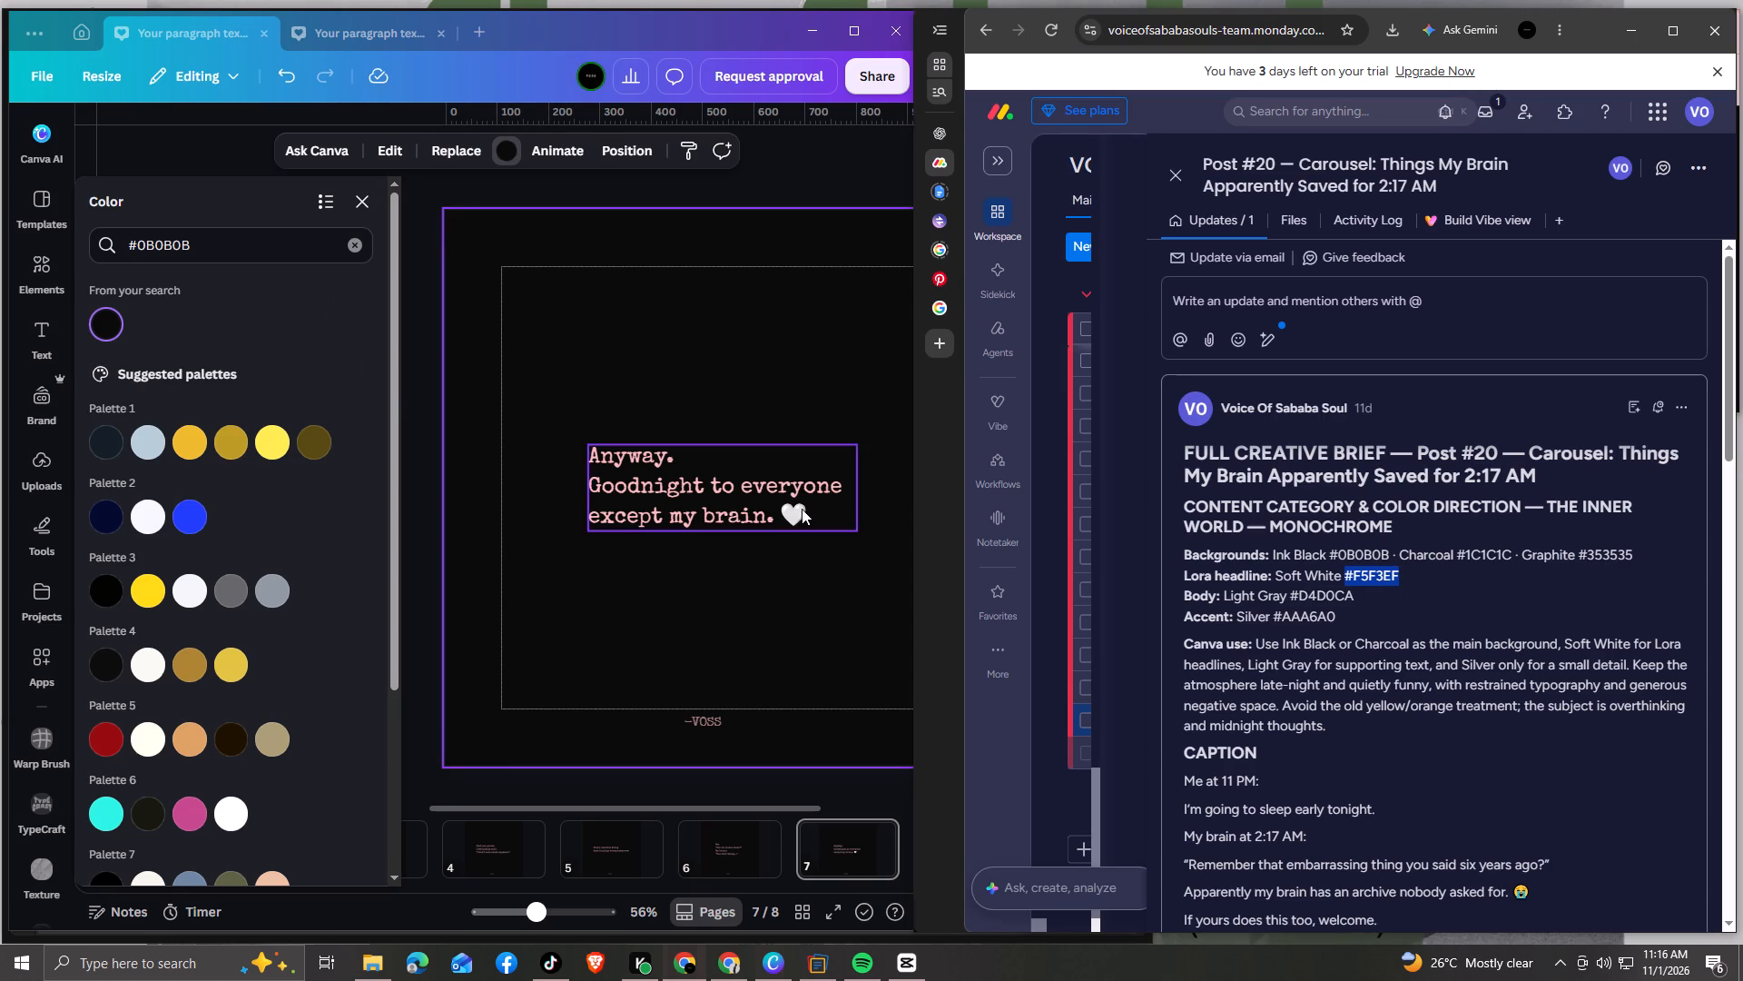
pyautogui.click(351, 150)
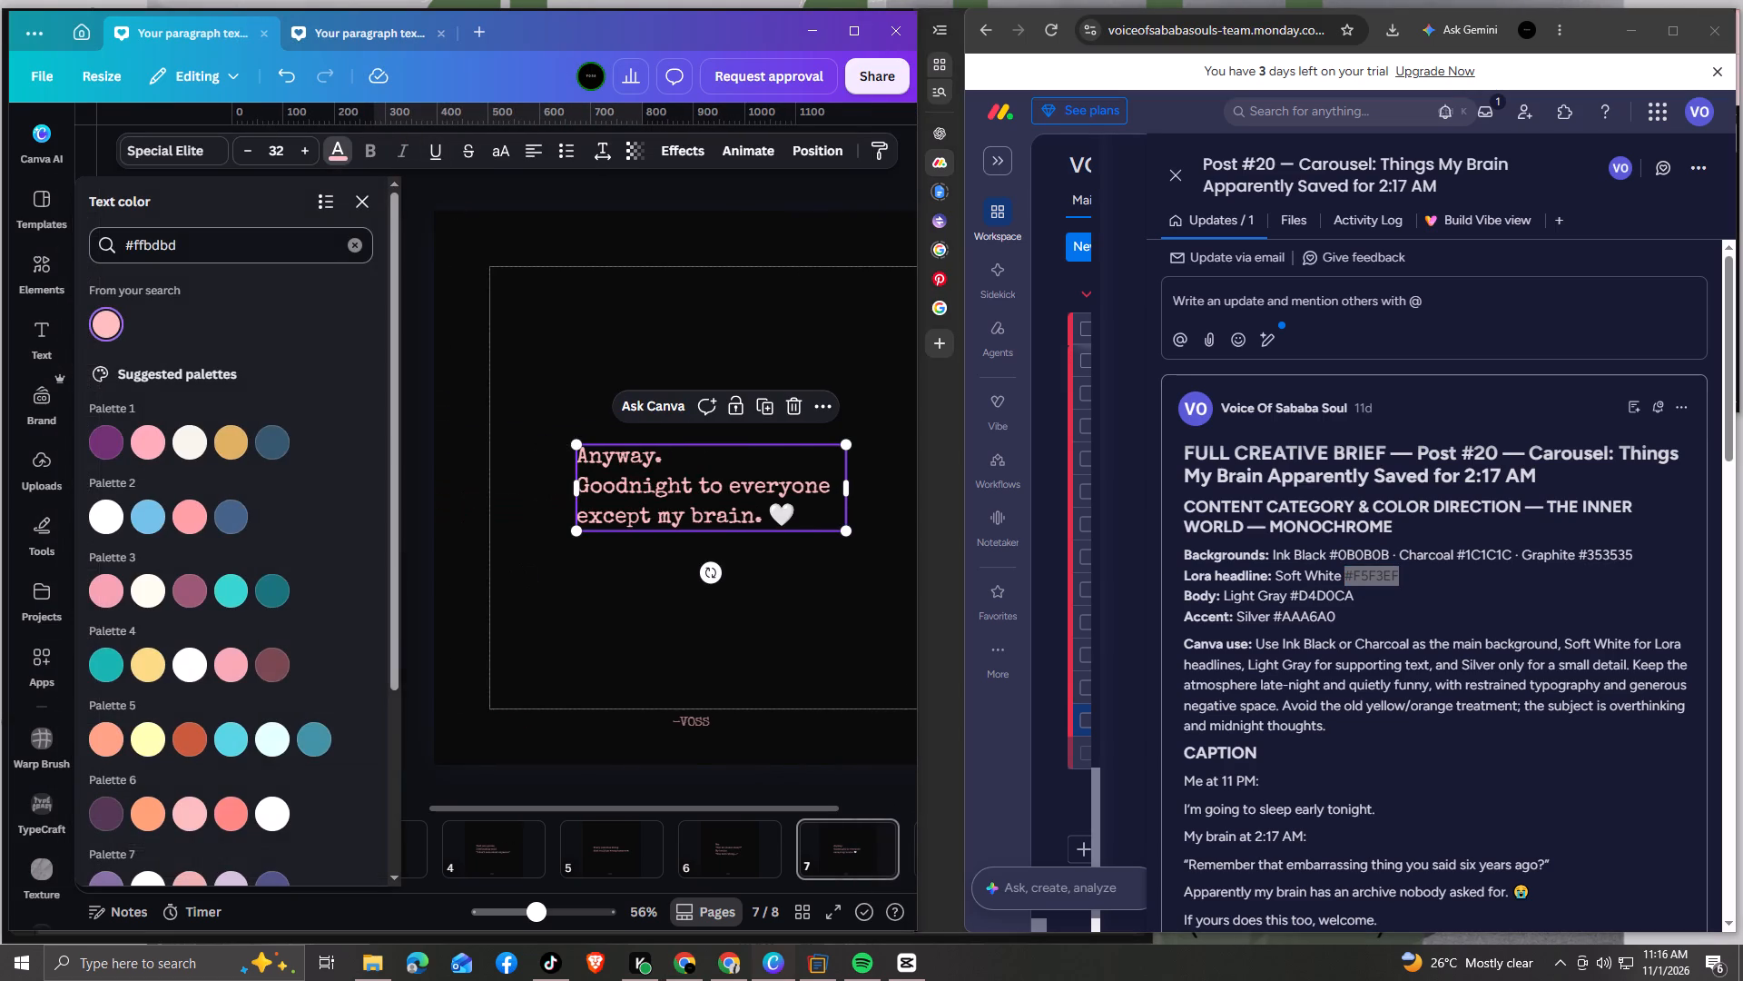
pyautogui.click(350, 241)
pyautogui.click(290, 239)
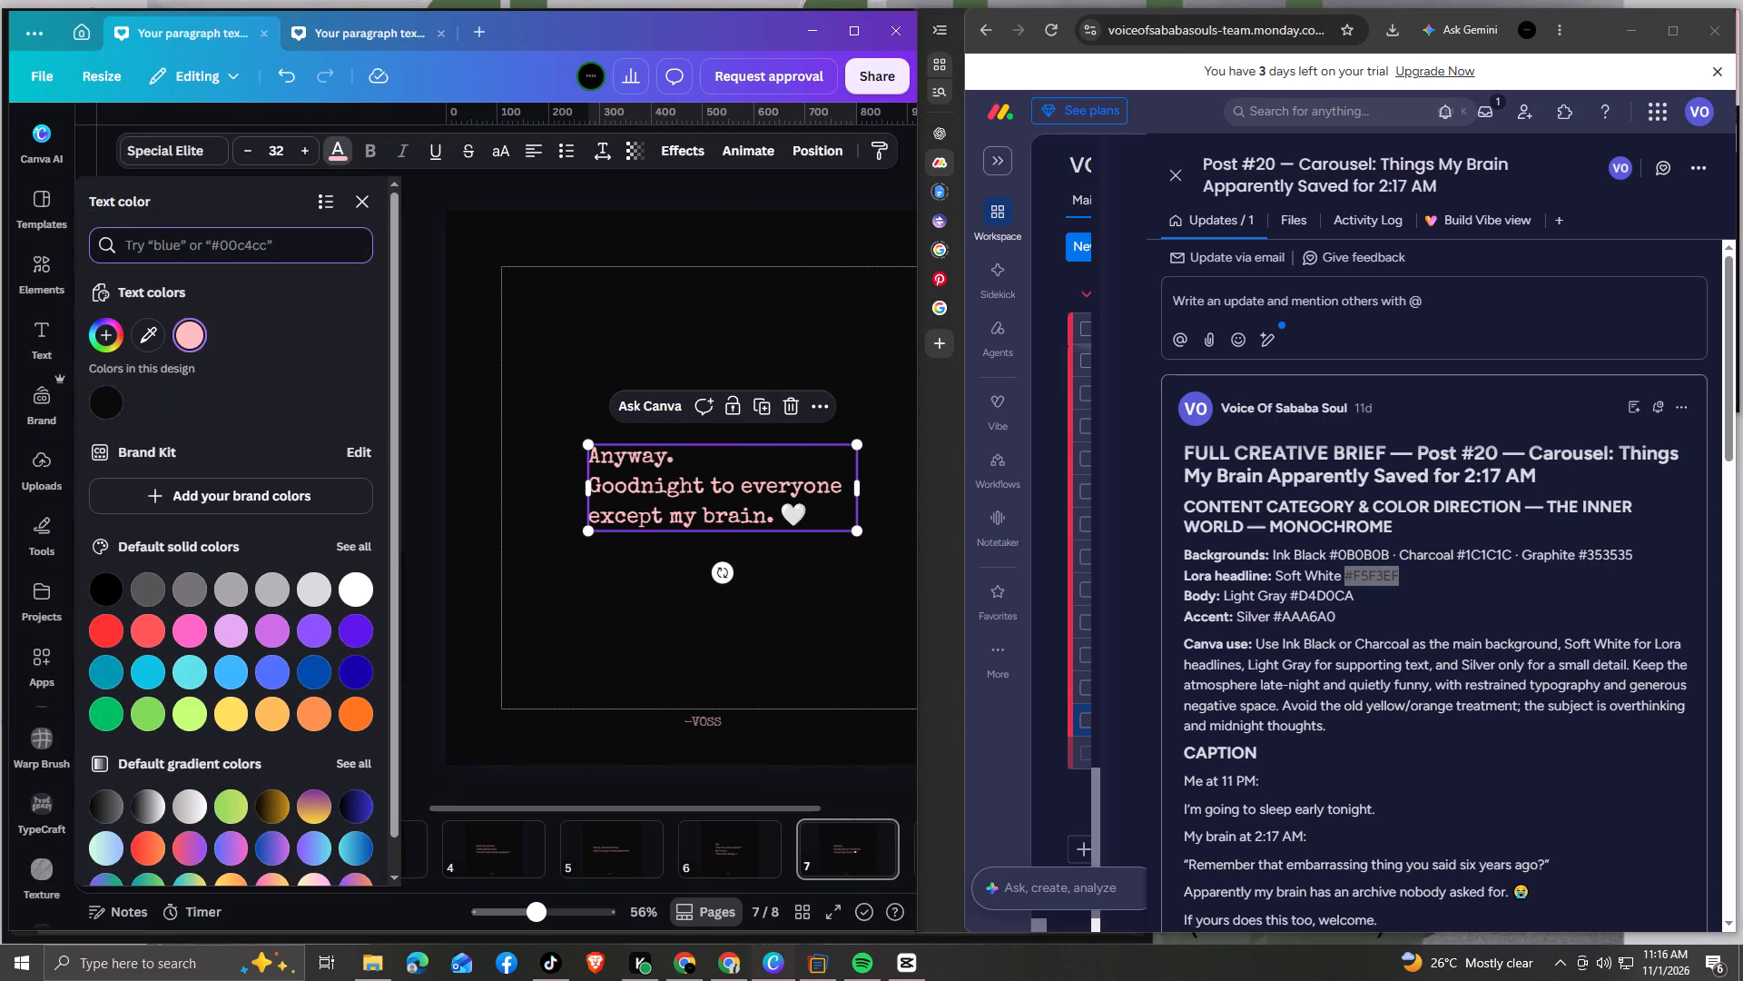
pyautogui.hotkey('ctrl', 'v')
pyautogui.click(103, 317)
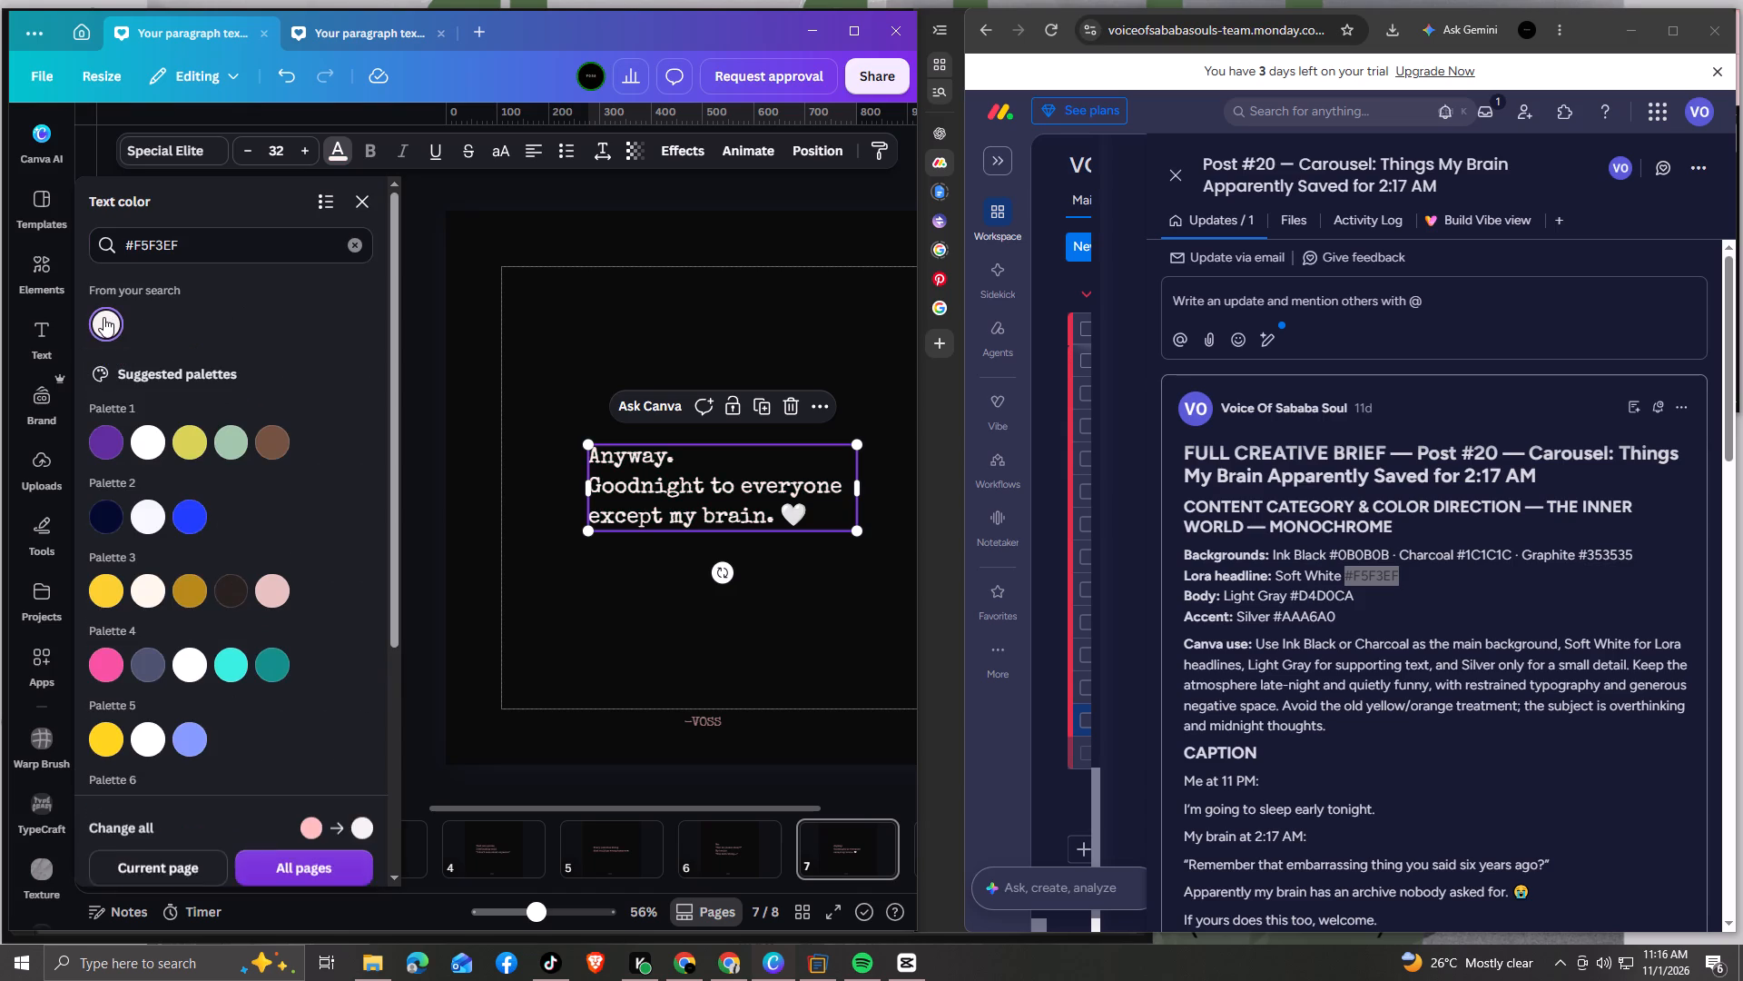
pyautogui.click(322, 866)
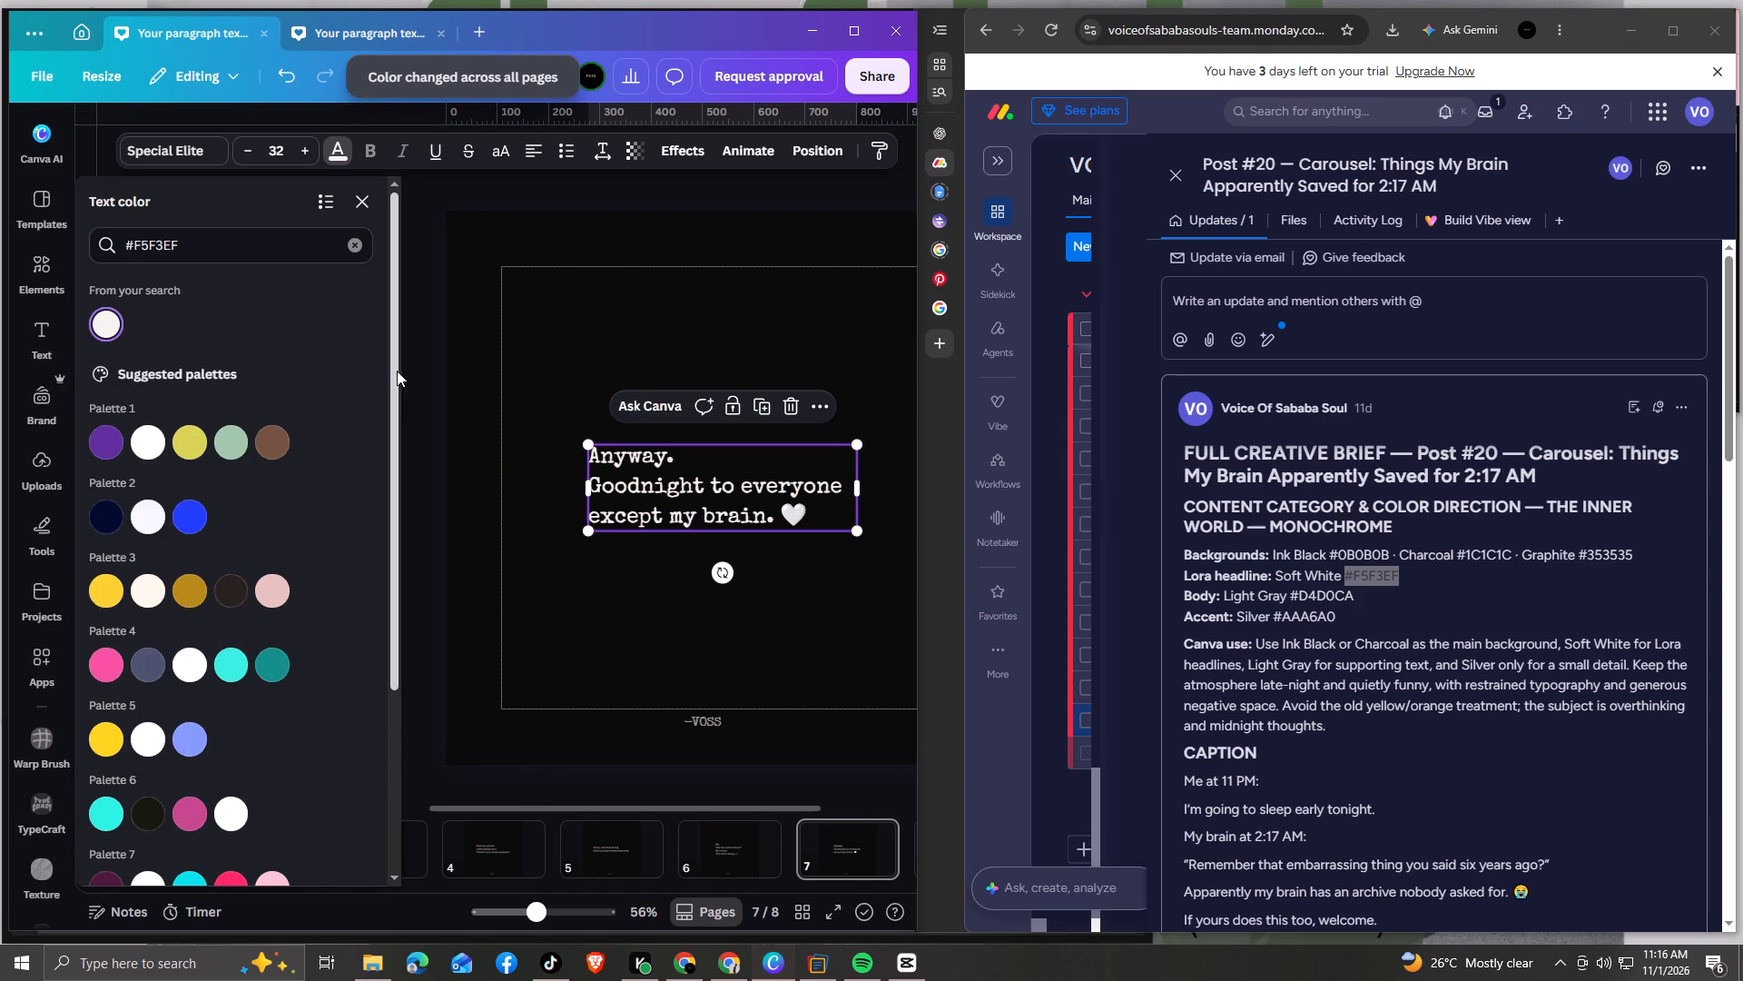
pyautogui.click(423, 375)
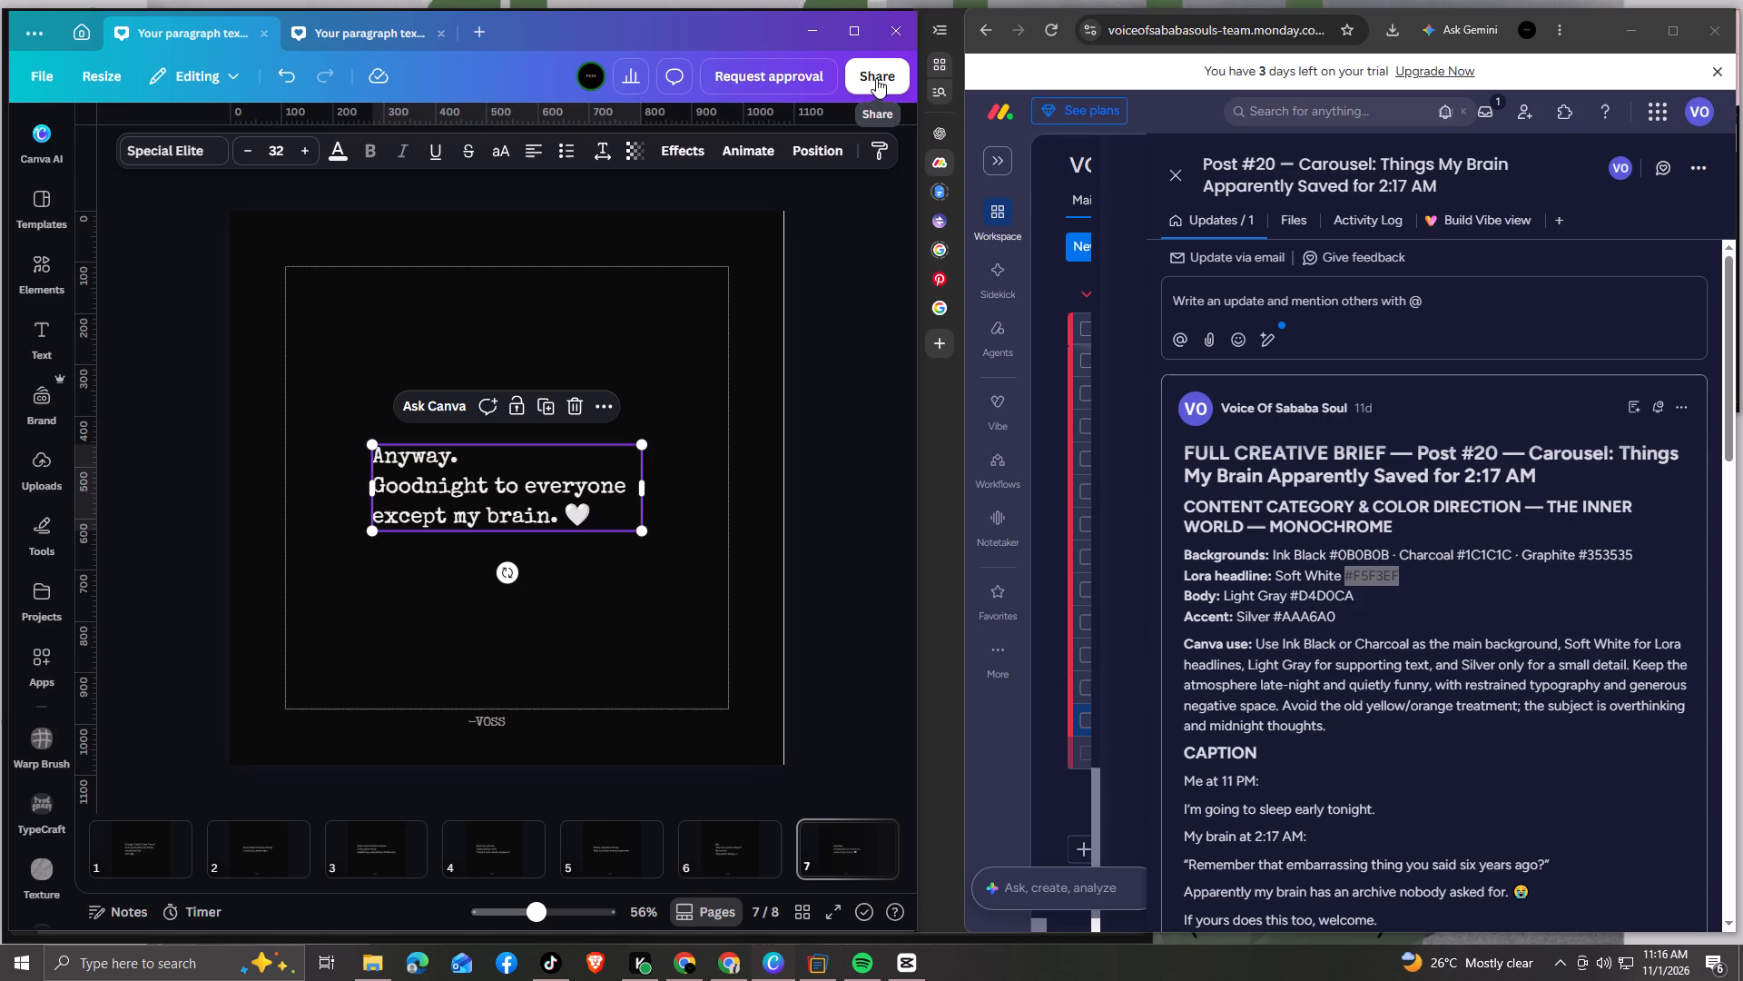
pyautogui.click(739, 308)
# Edit the Post #20 brief to remove Charcoal and Graphite from Backgrounds, leaving only Ink Black #0B0B0B, and save the update.
pyautogui.click(503, 143)
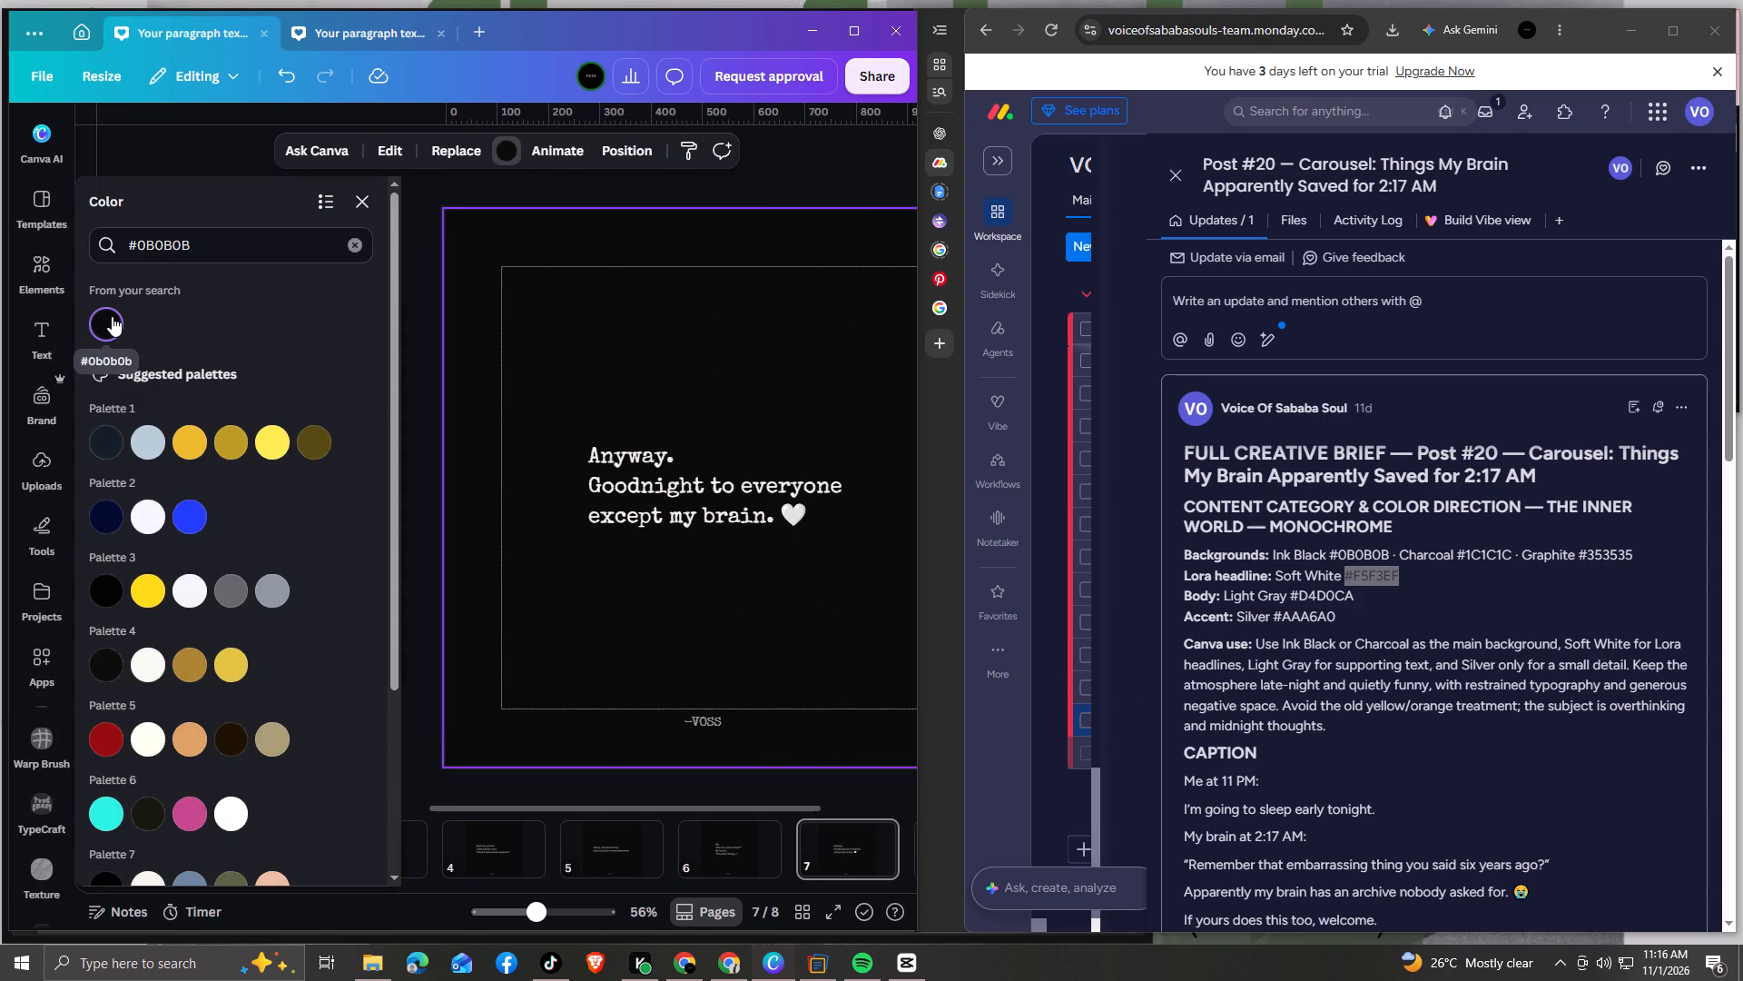
pyautogui.click(1512, 570)
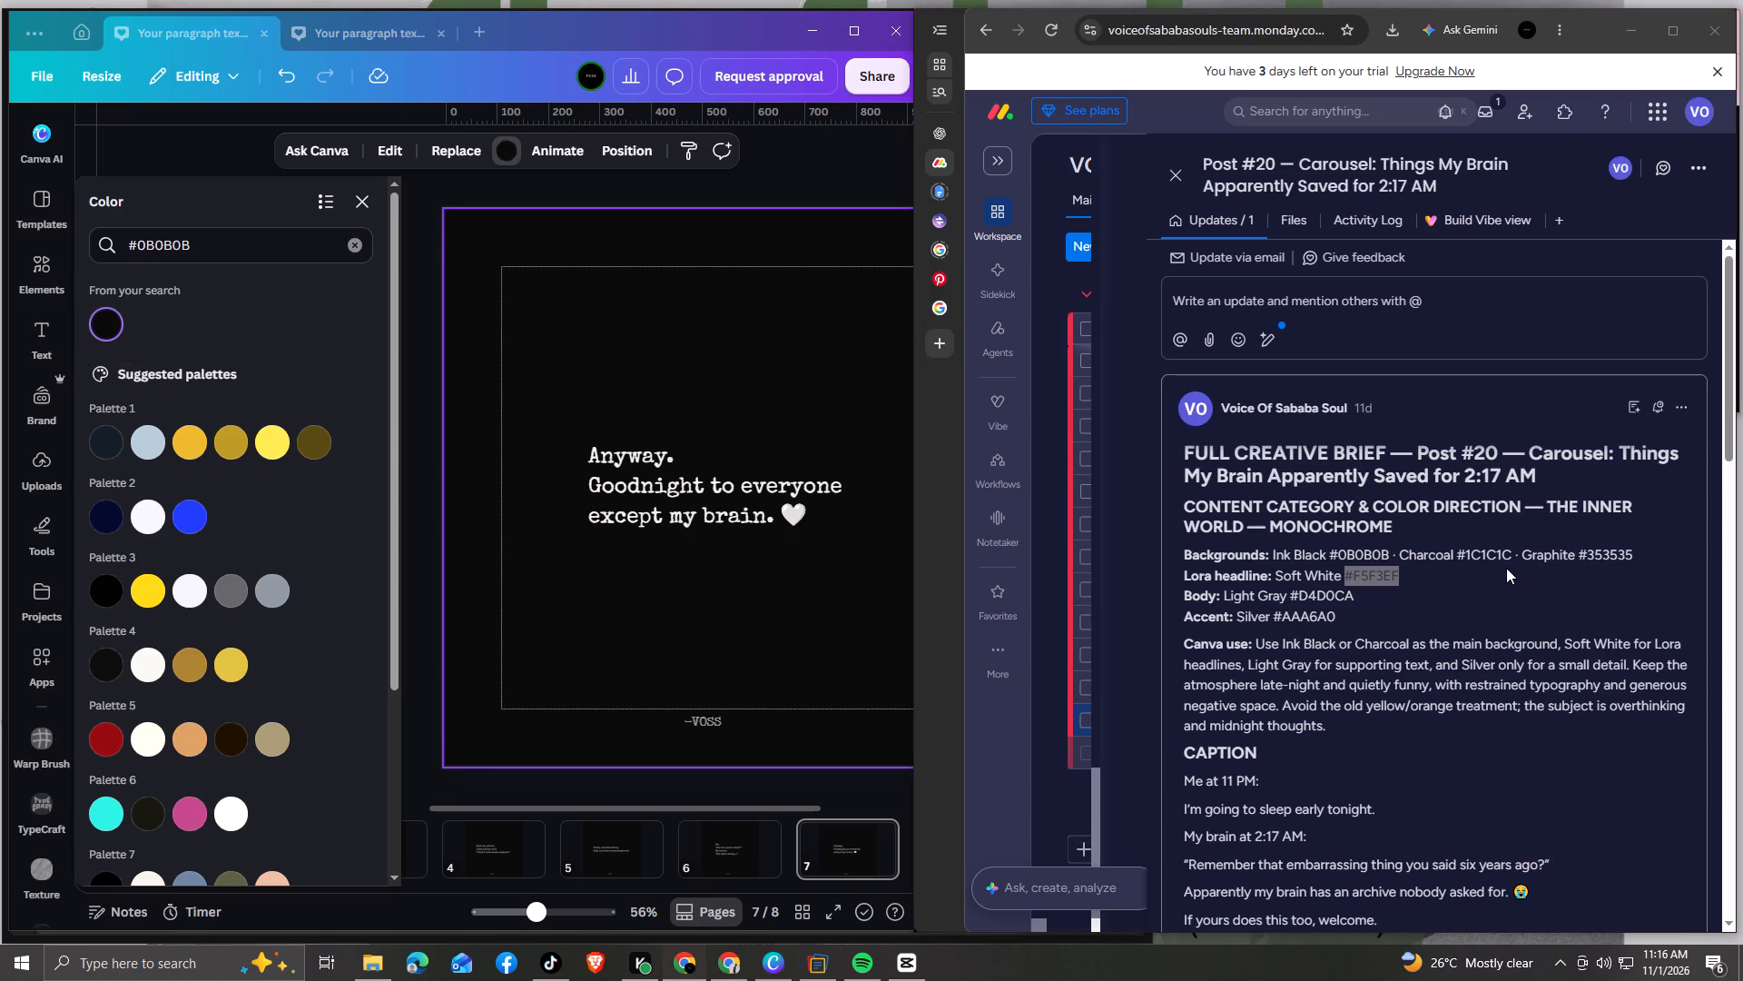
pyautogui.click(1402, 551)
pyautogui.click(1394, 550)
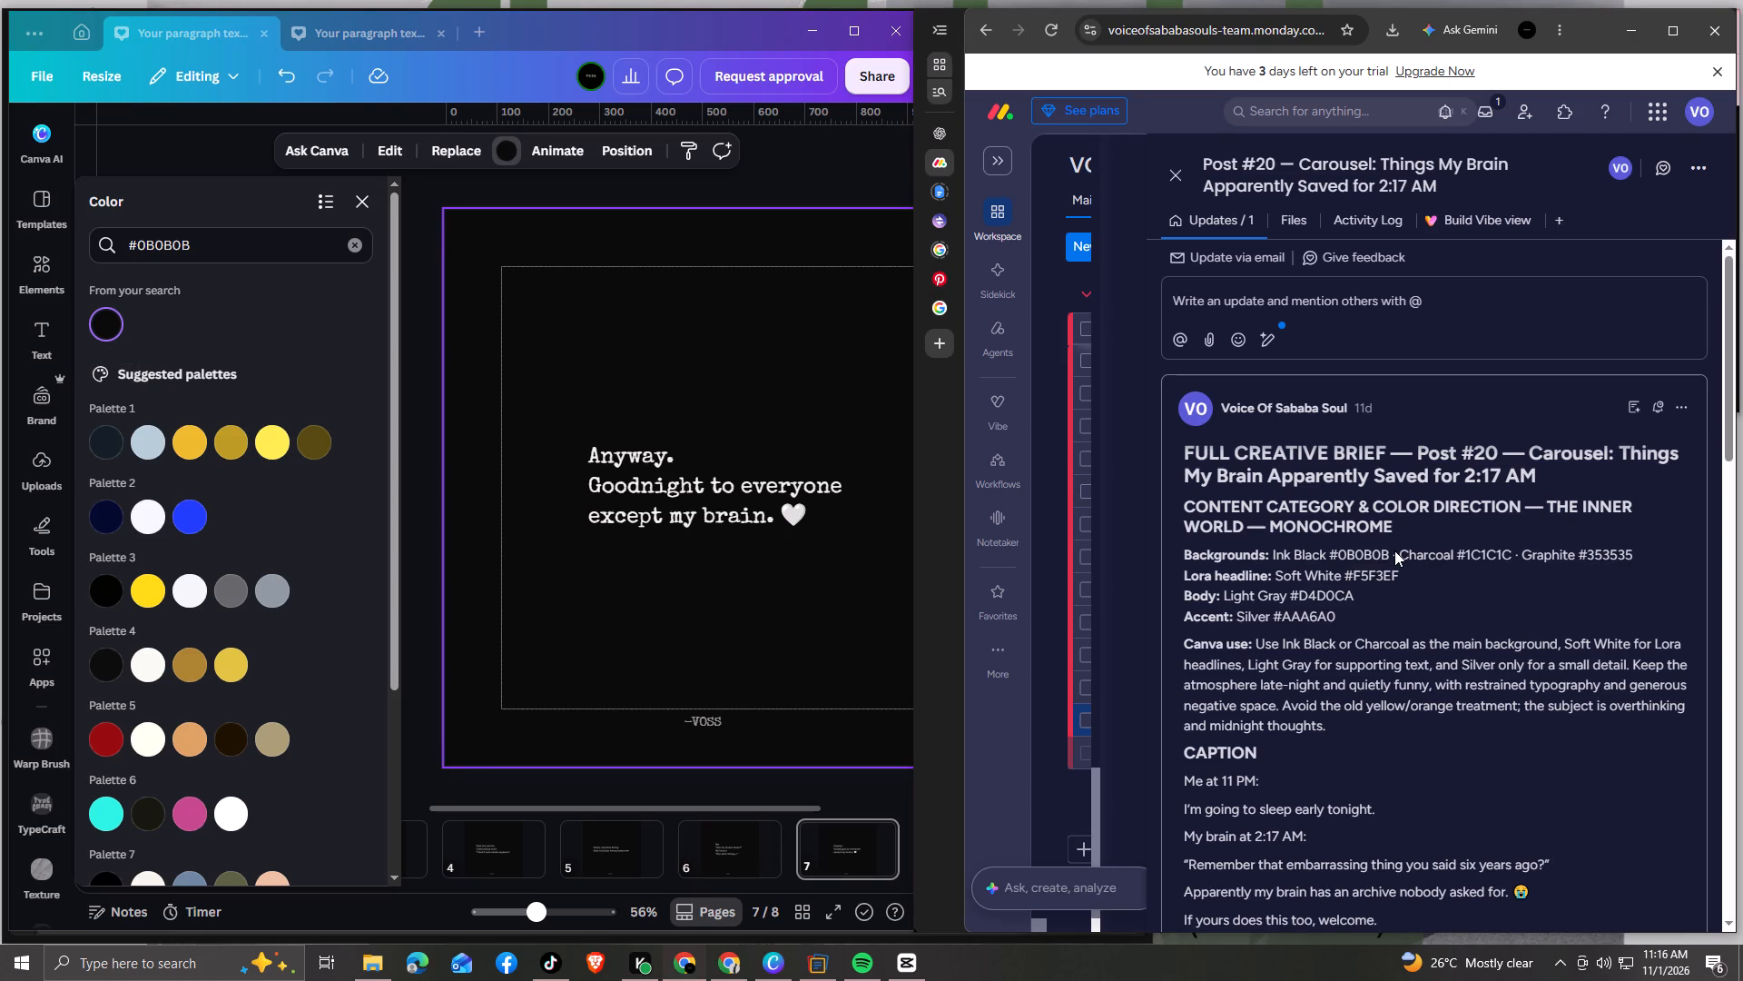
pyautogui.click(1394, 552)
pyautogui.click(1688, 417)
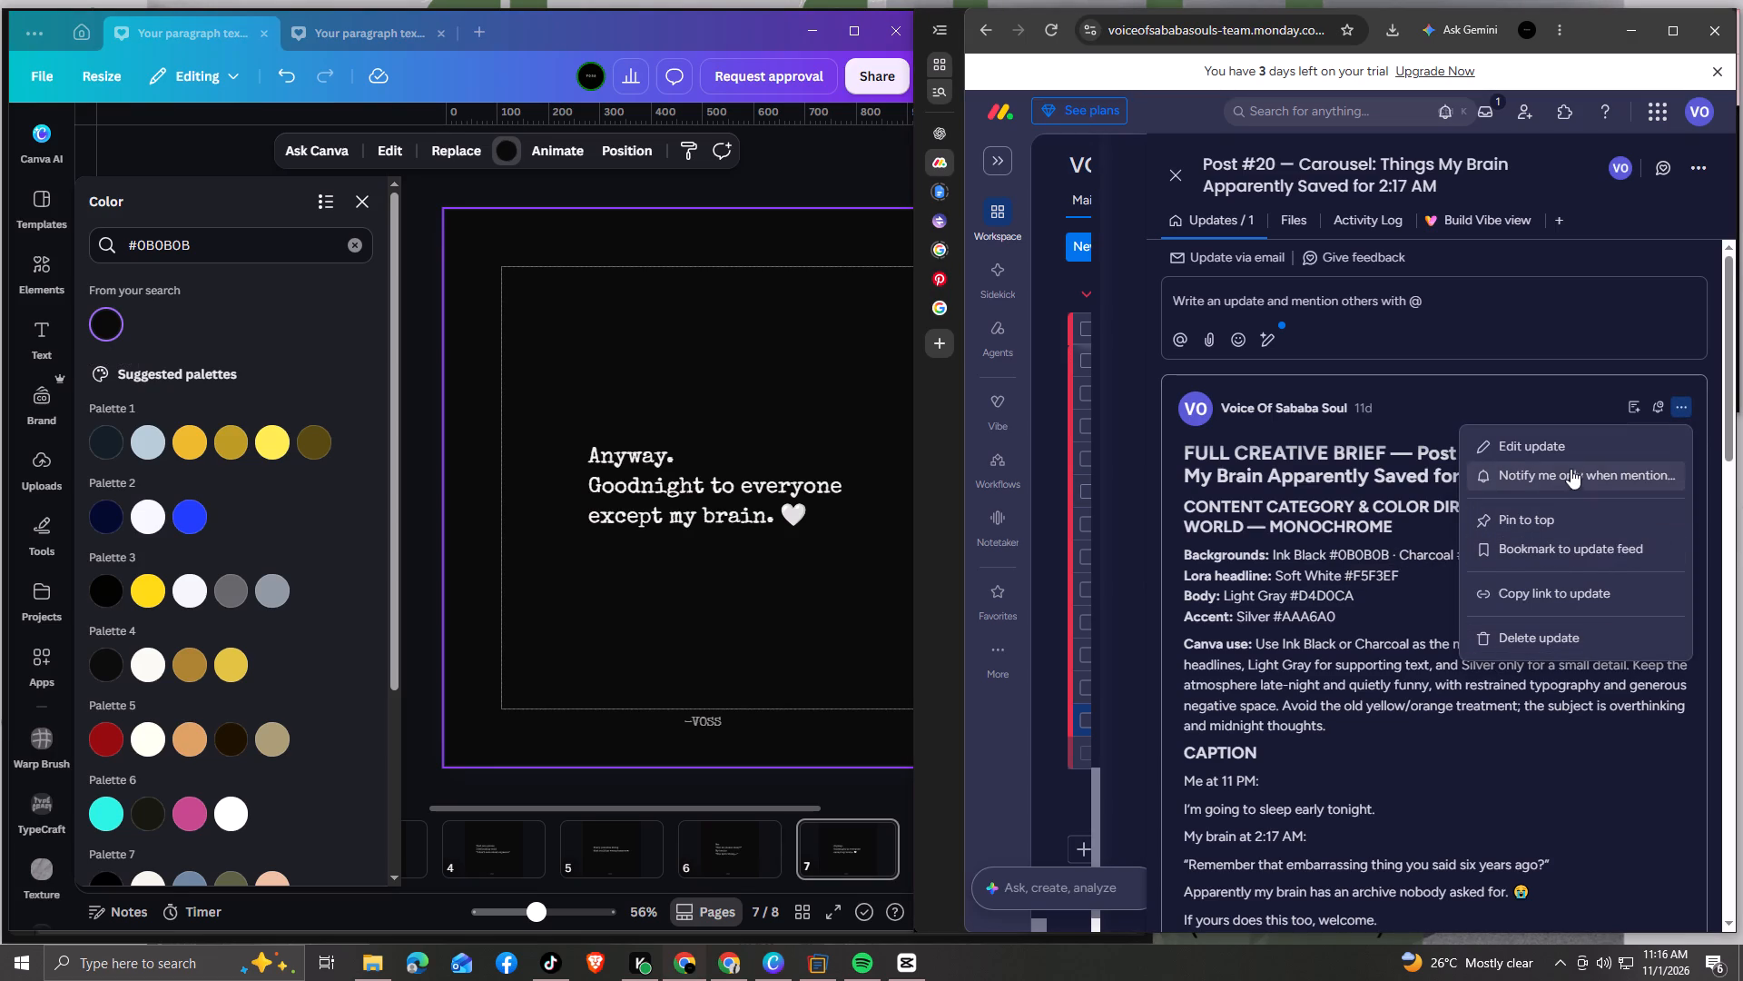
pyautogui.click(1570, 447)
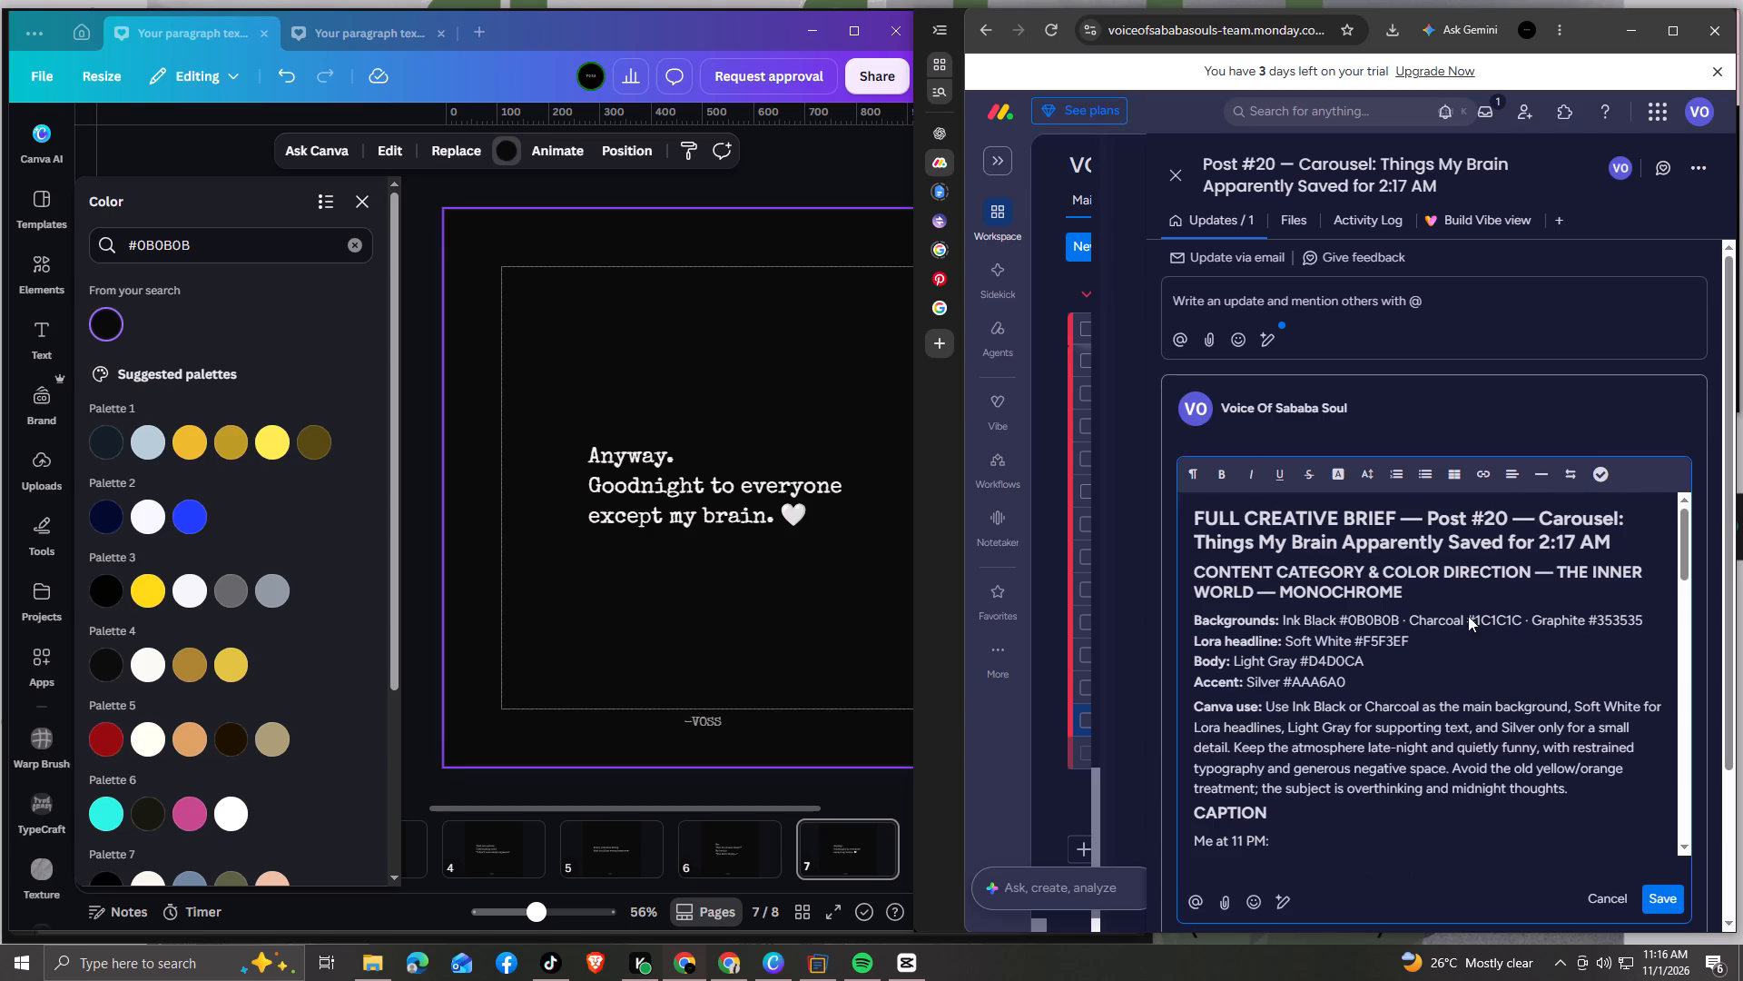
pyautogui.moveTo(1402, 619); pyautogui.dragTo(1646, 620)
pyautogui.press('BackSpace')
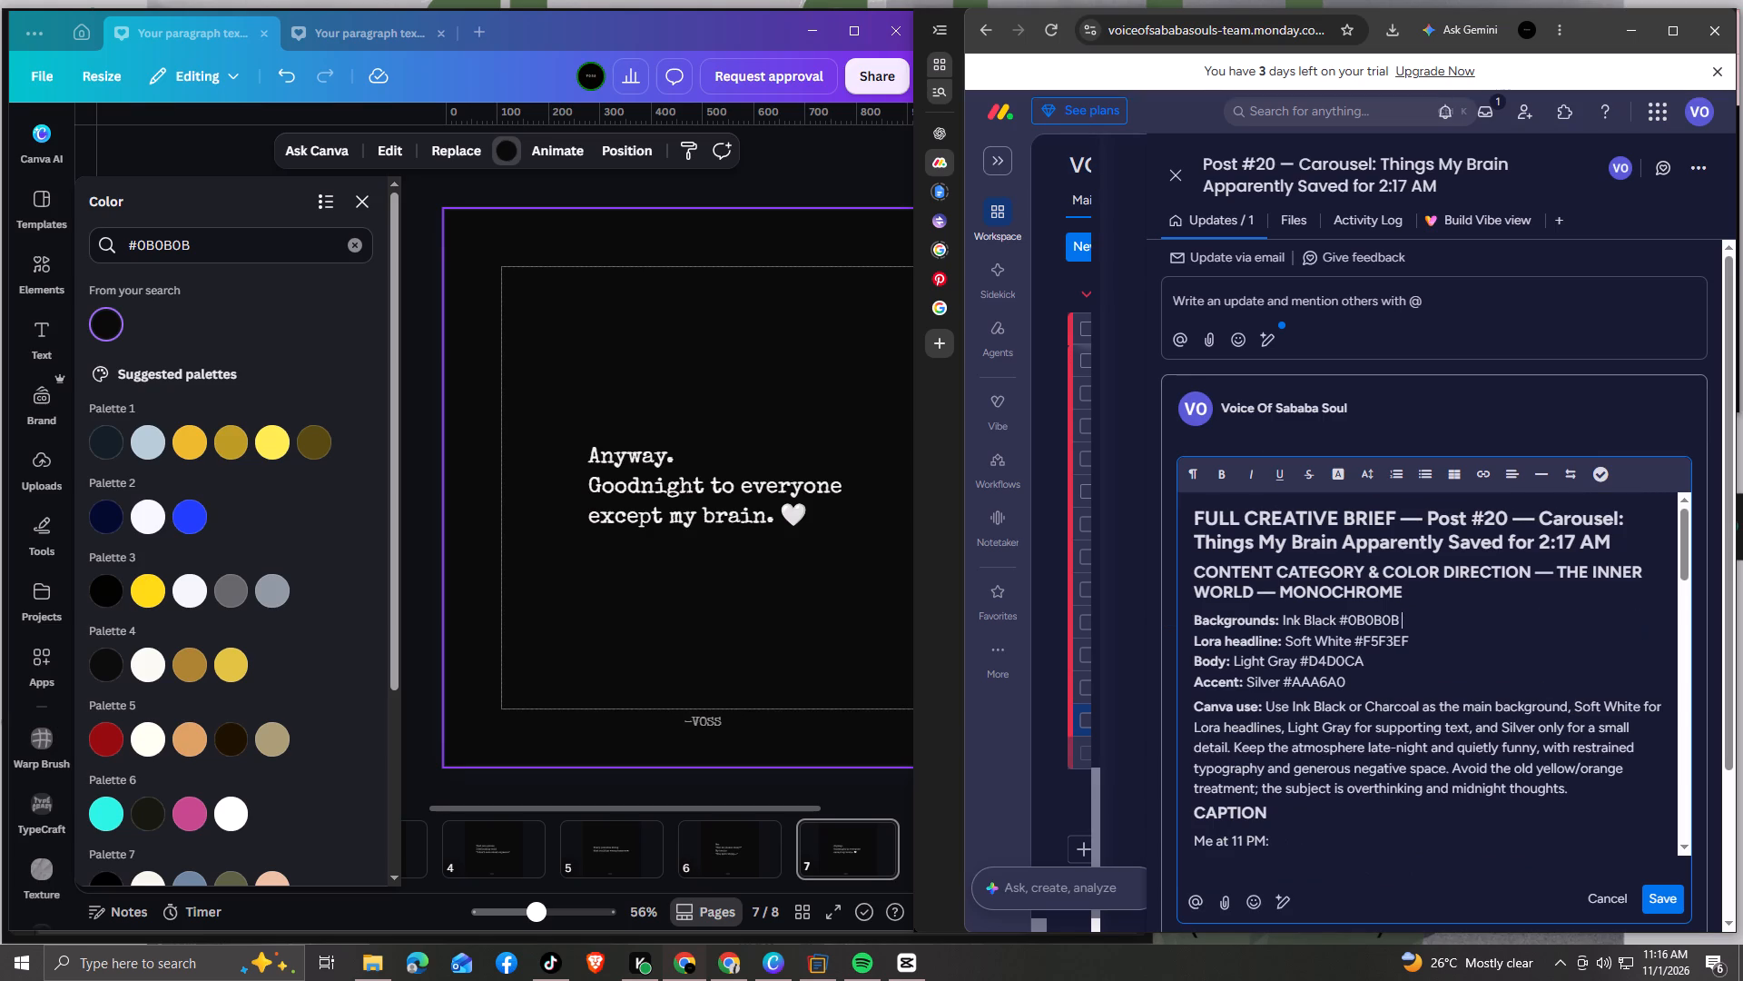
pyautogui.click(1675, 894)
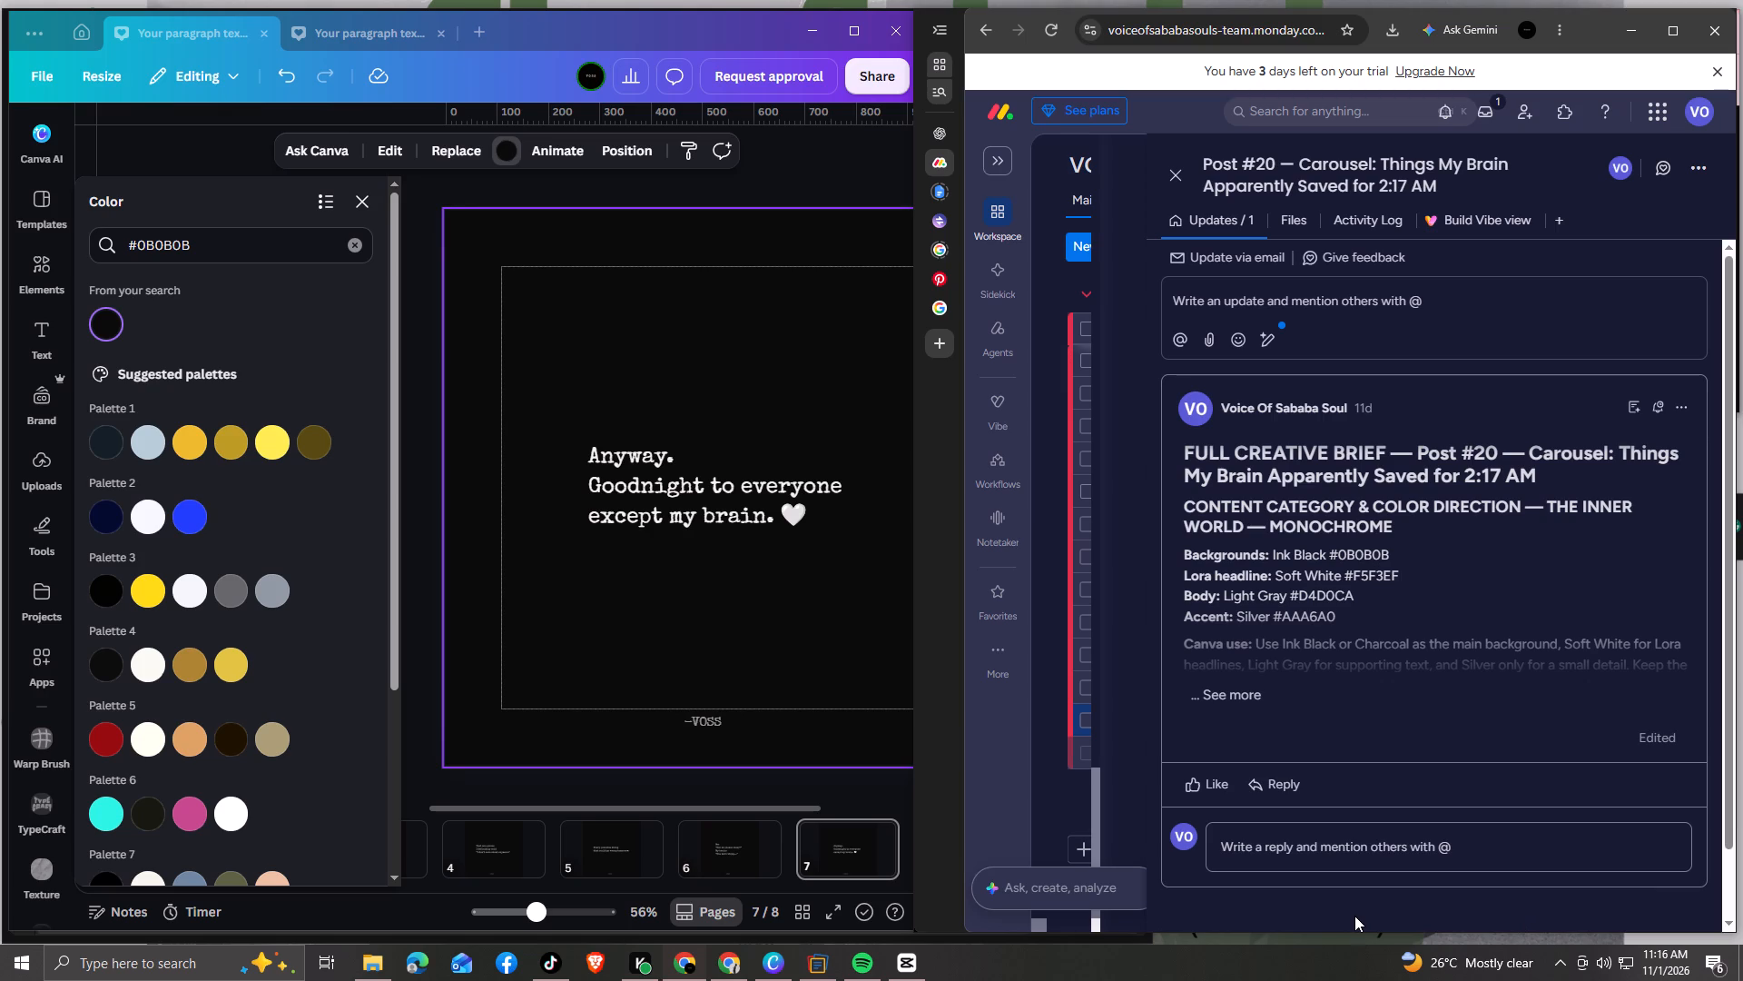
# Download pages 1–7 of the Canva design as PNG, leaving out page 8.
pyautogui.click(864, 78)
pyautogui.click(595, 495)
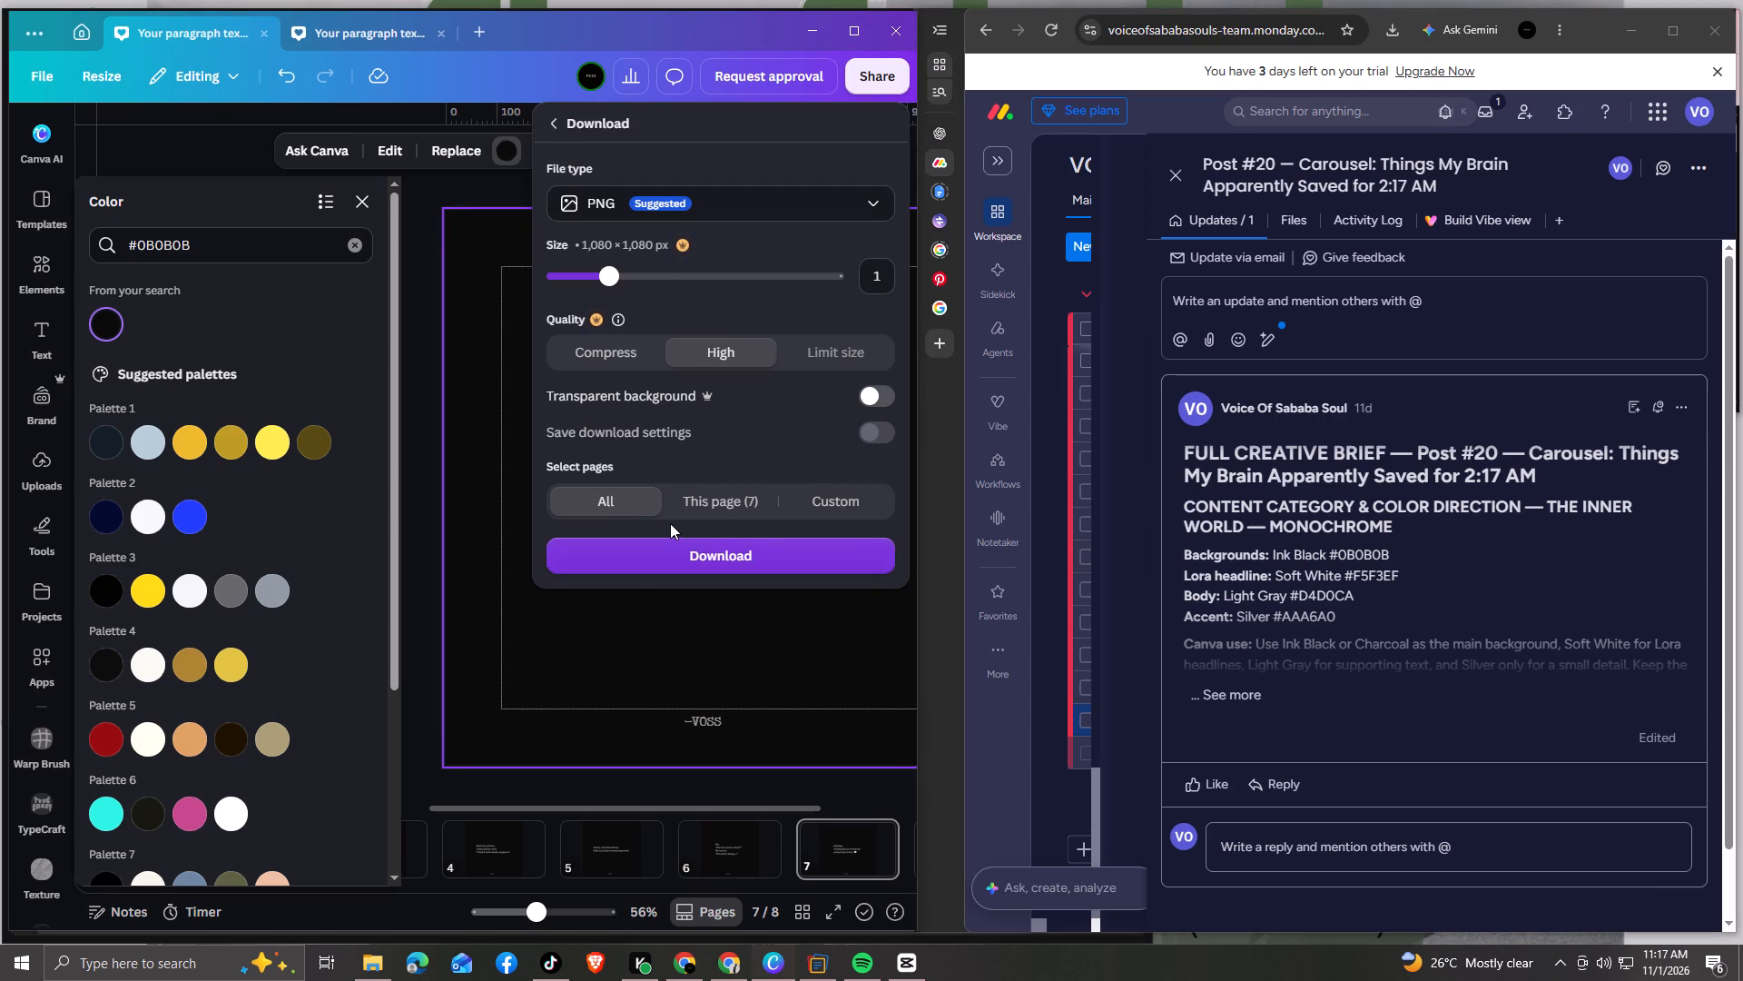
pyautogui.click(839, 500)
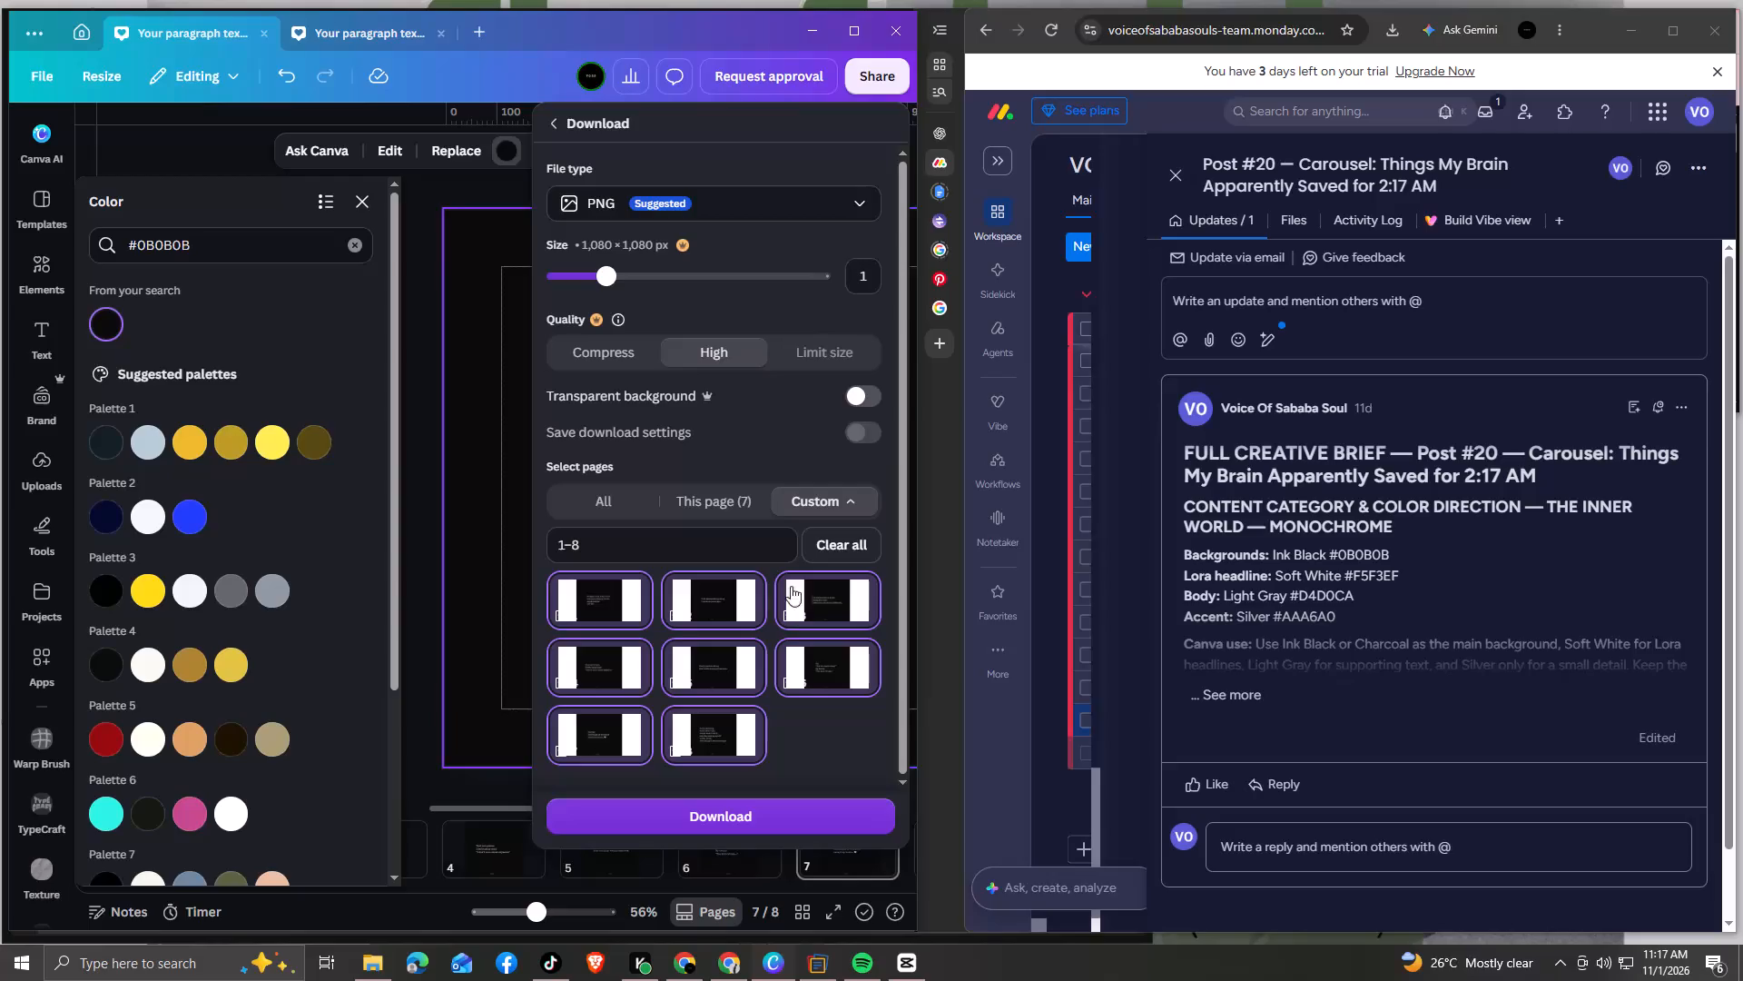
pyautogui.click(728, 743)
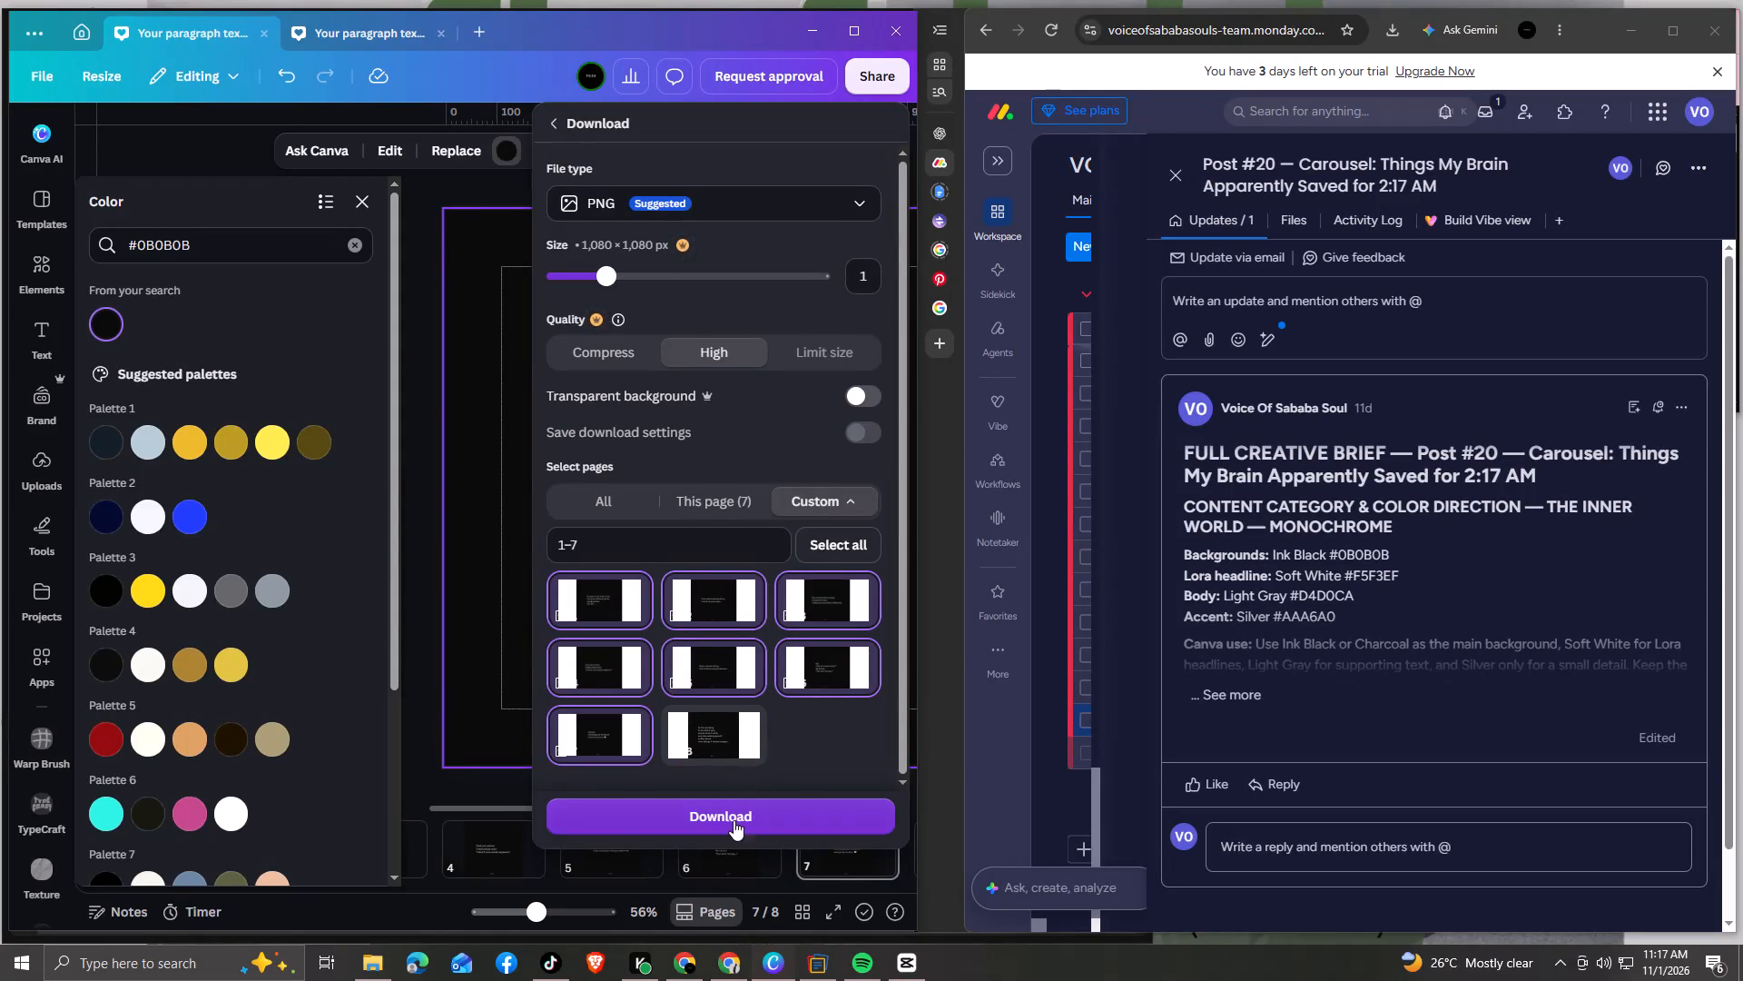
pyautogui.click(724, 819)
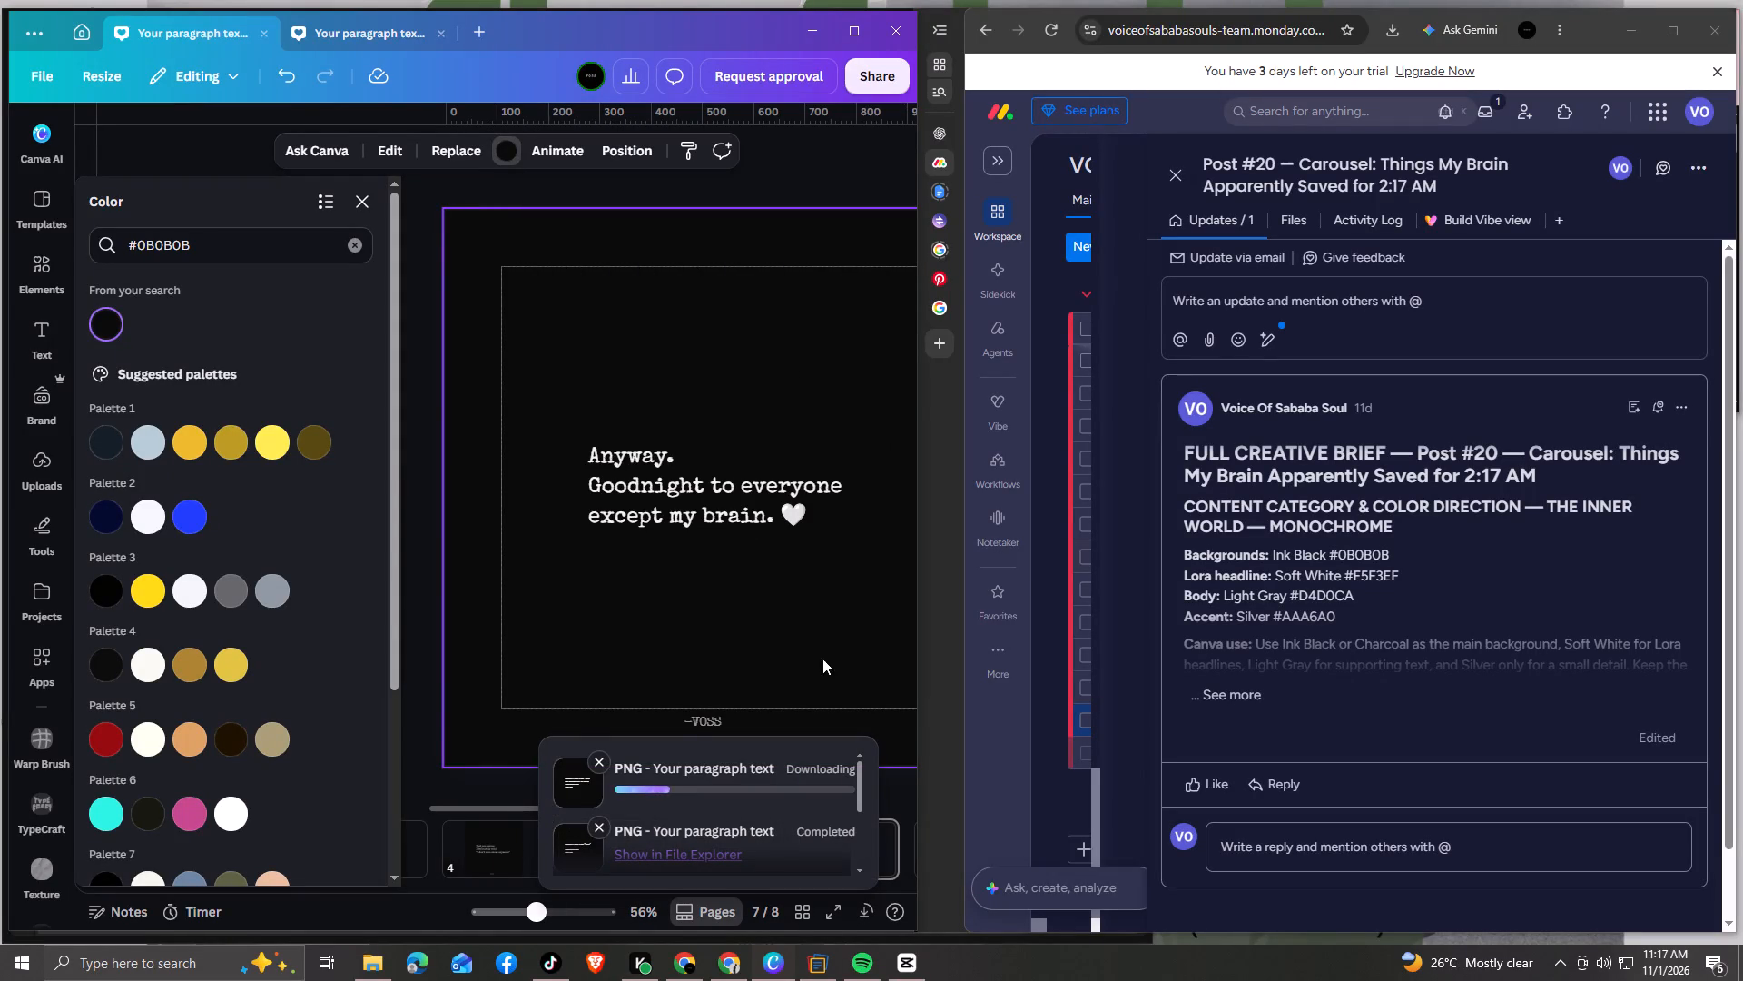
# Copy the title of the Post #20 task from its brief.
pyautogui.click(1342, 175)
pyautogui.click(1342, 175)
pyautogui.click(1342, 175)
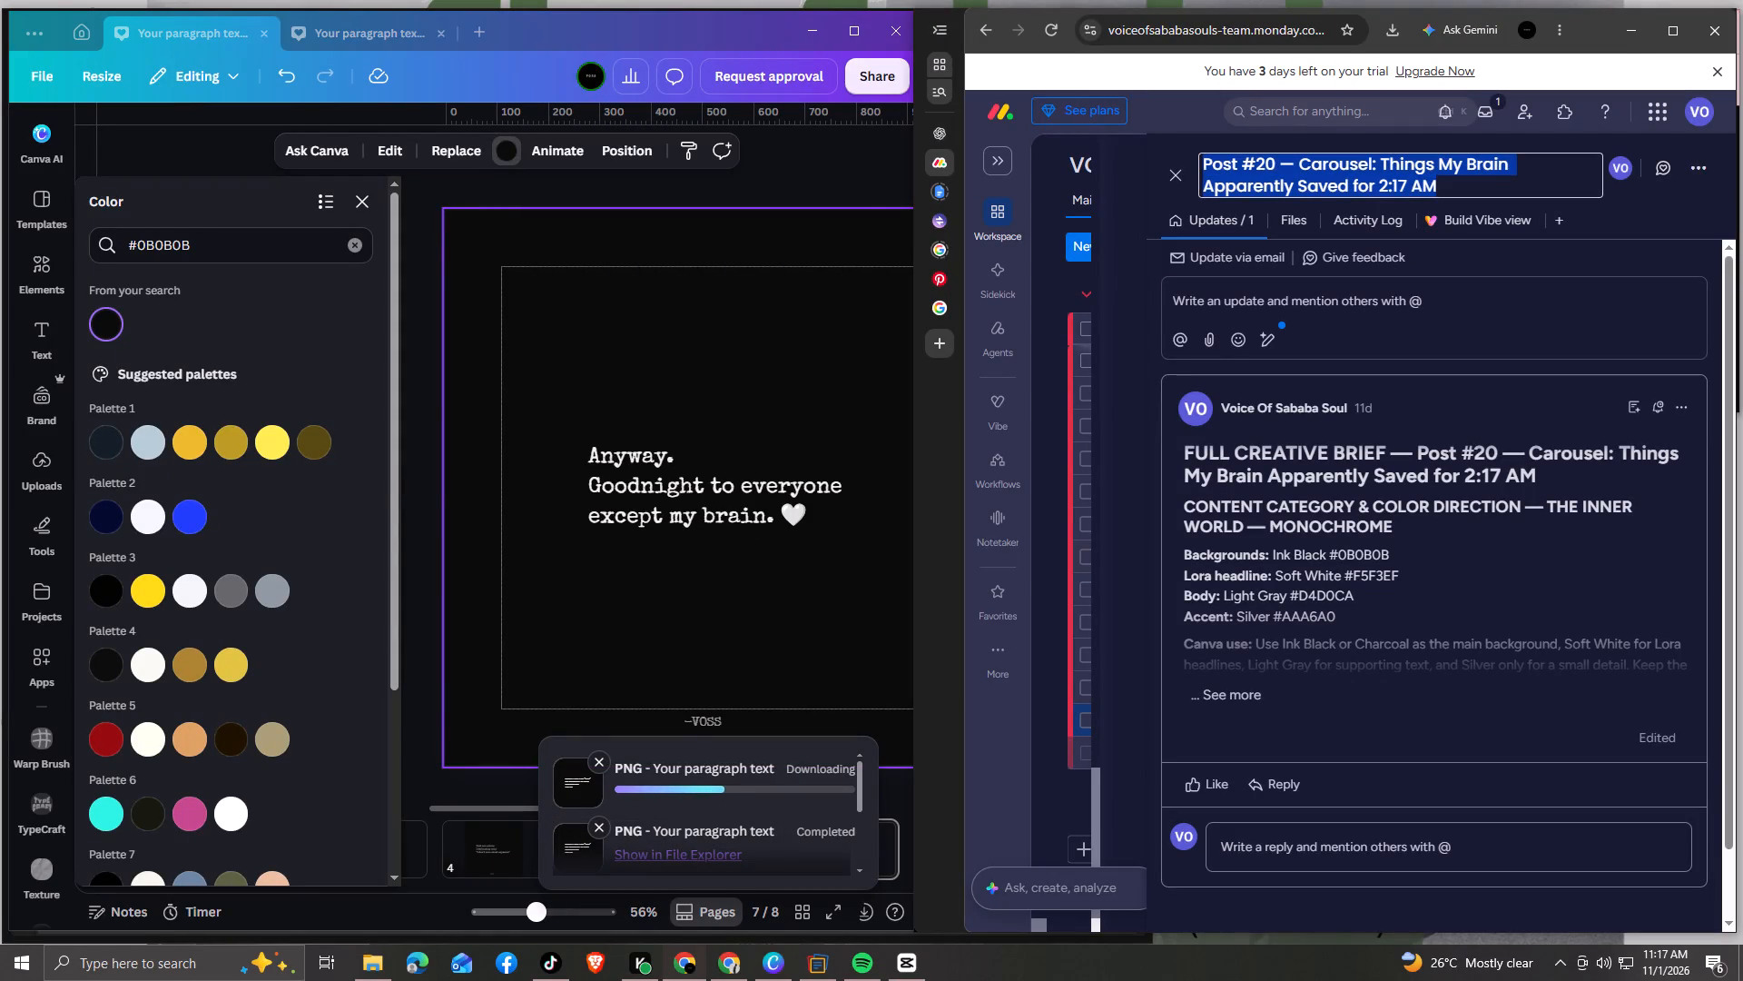
pyautogui.hotkey('ctrl', 'c')
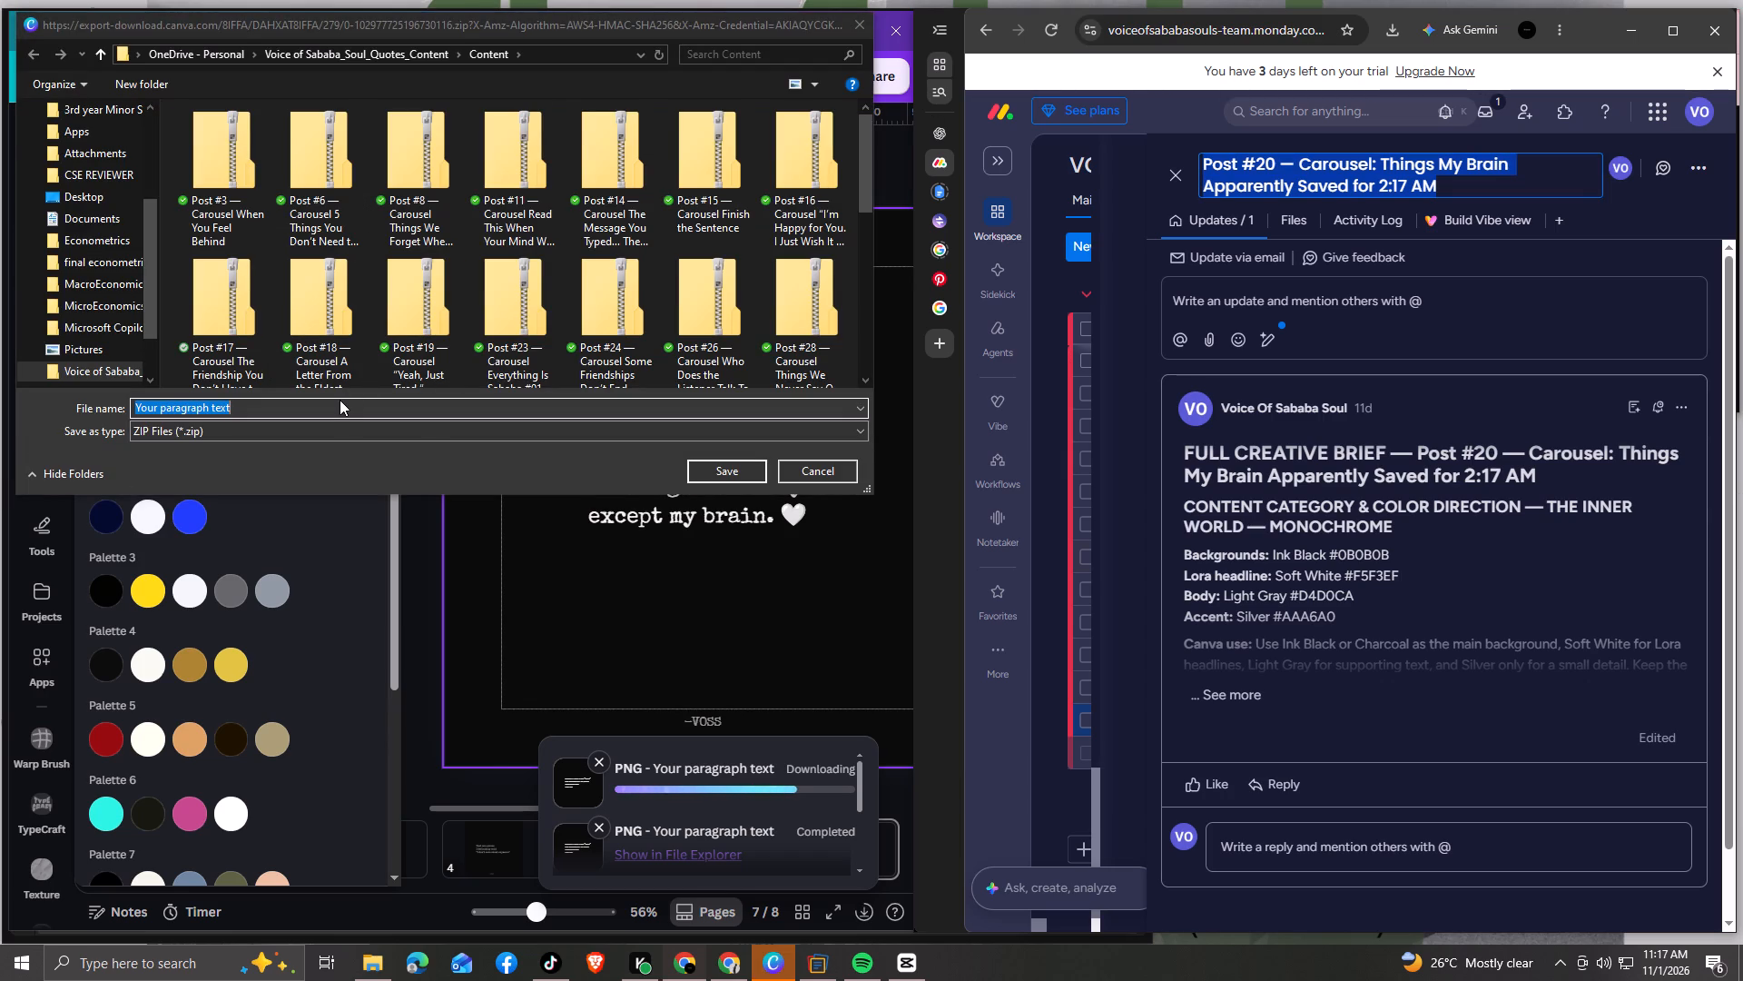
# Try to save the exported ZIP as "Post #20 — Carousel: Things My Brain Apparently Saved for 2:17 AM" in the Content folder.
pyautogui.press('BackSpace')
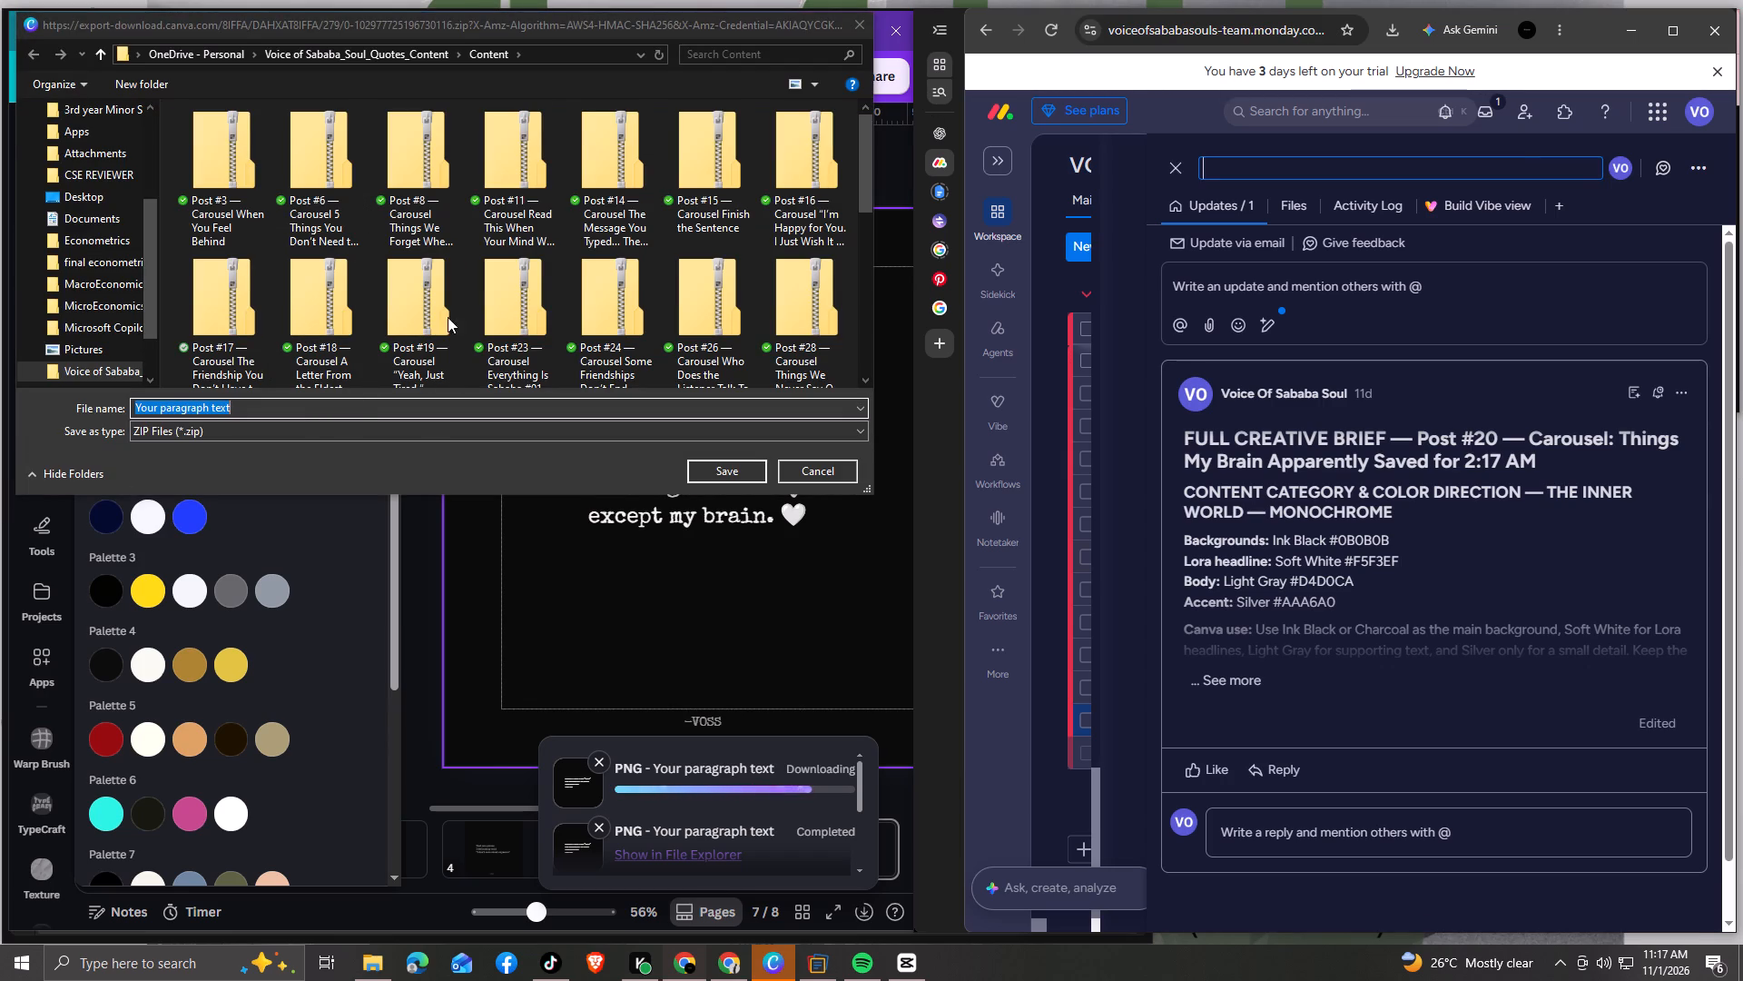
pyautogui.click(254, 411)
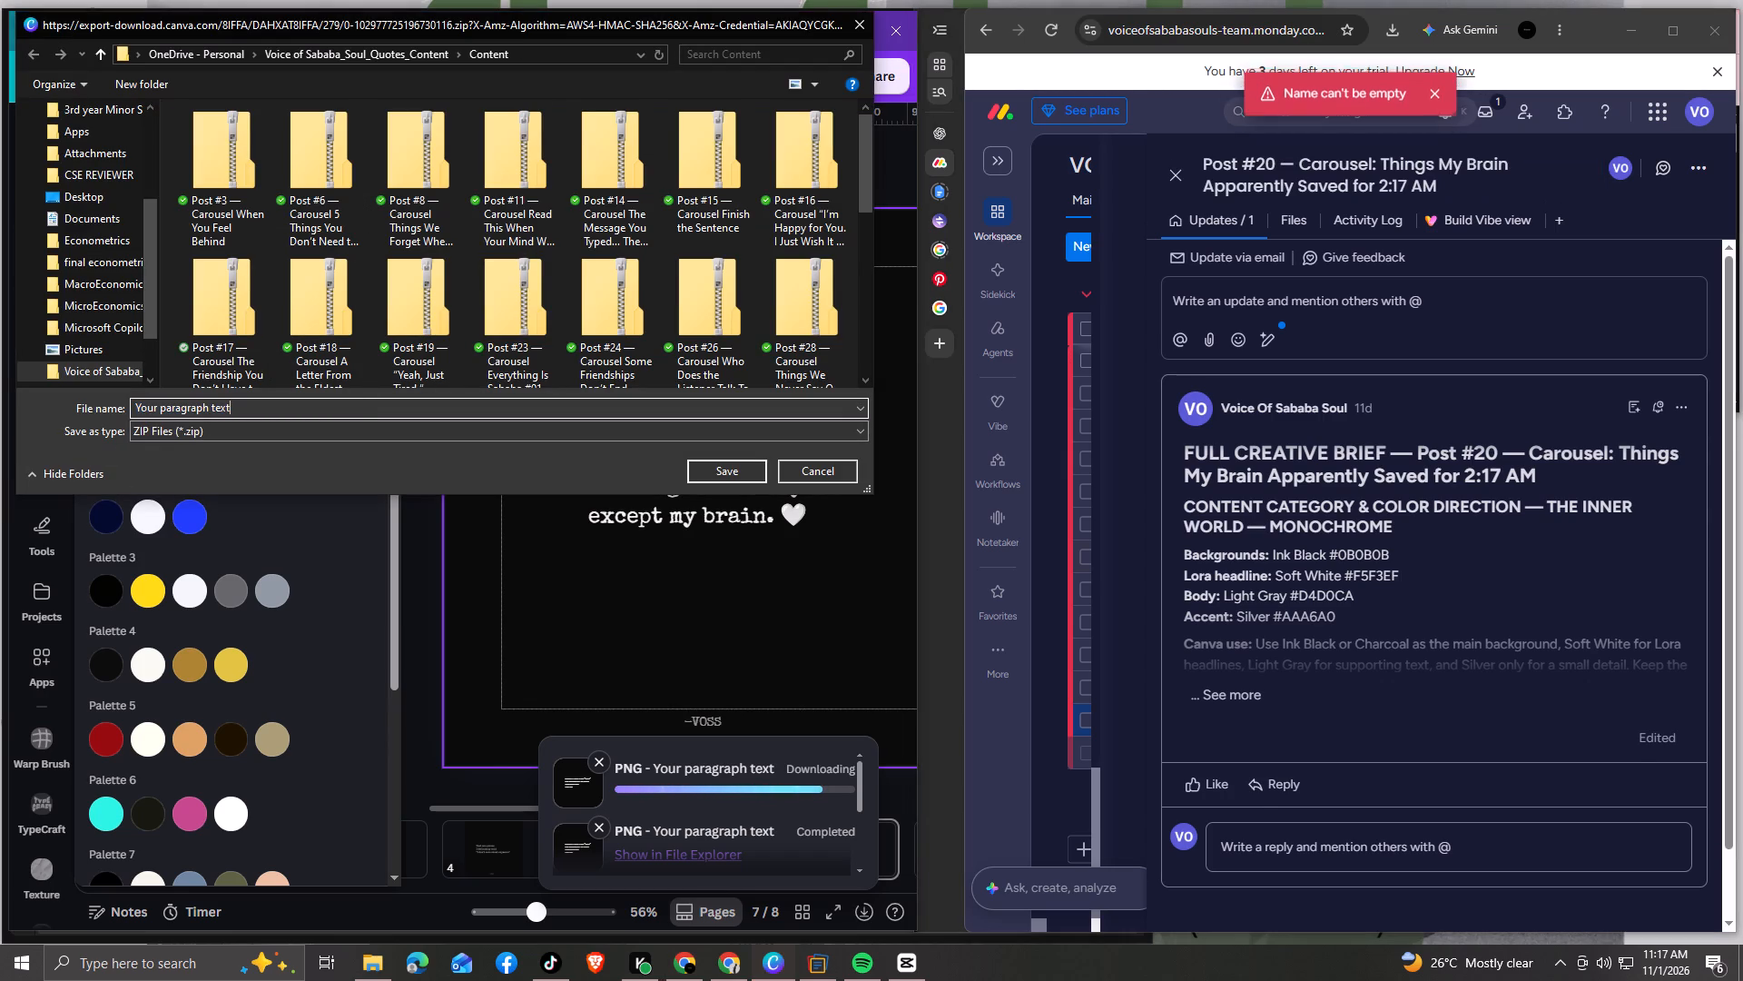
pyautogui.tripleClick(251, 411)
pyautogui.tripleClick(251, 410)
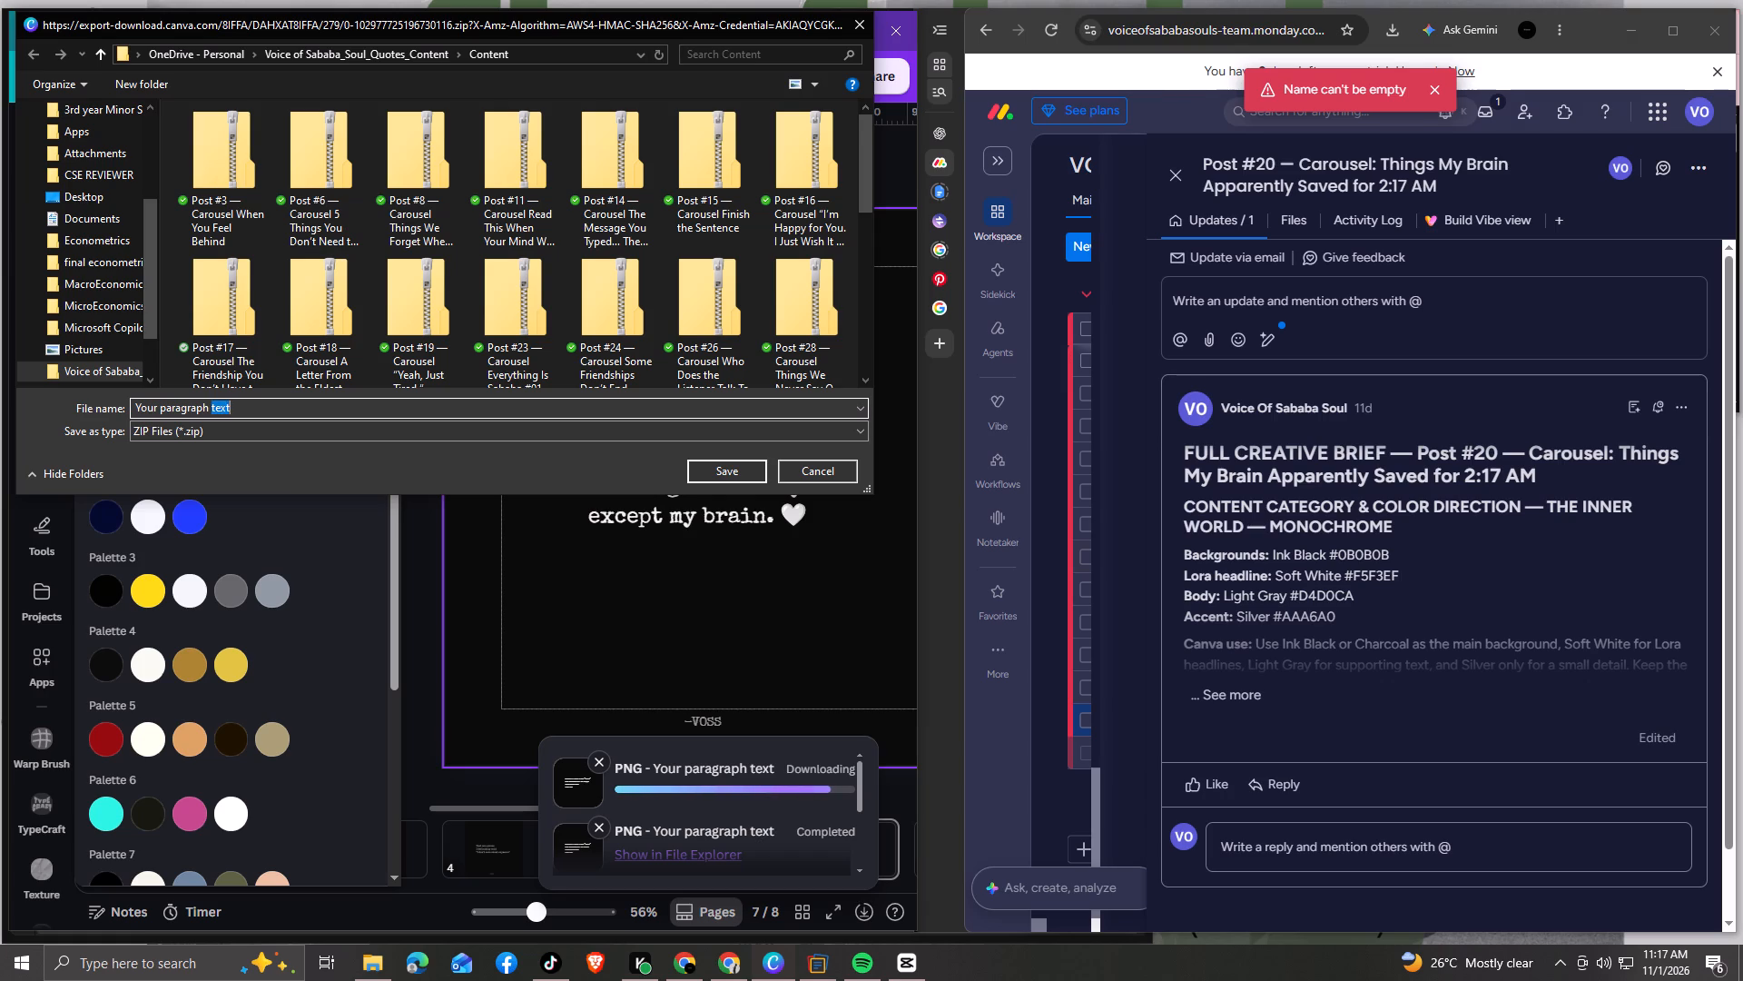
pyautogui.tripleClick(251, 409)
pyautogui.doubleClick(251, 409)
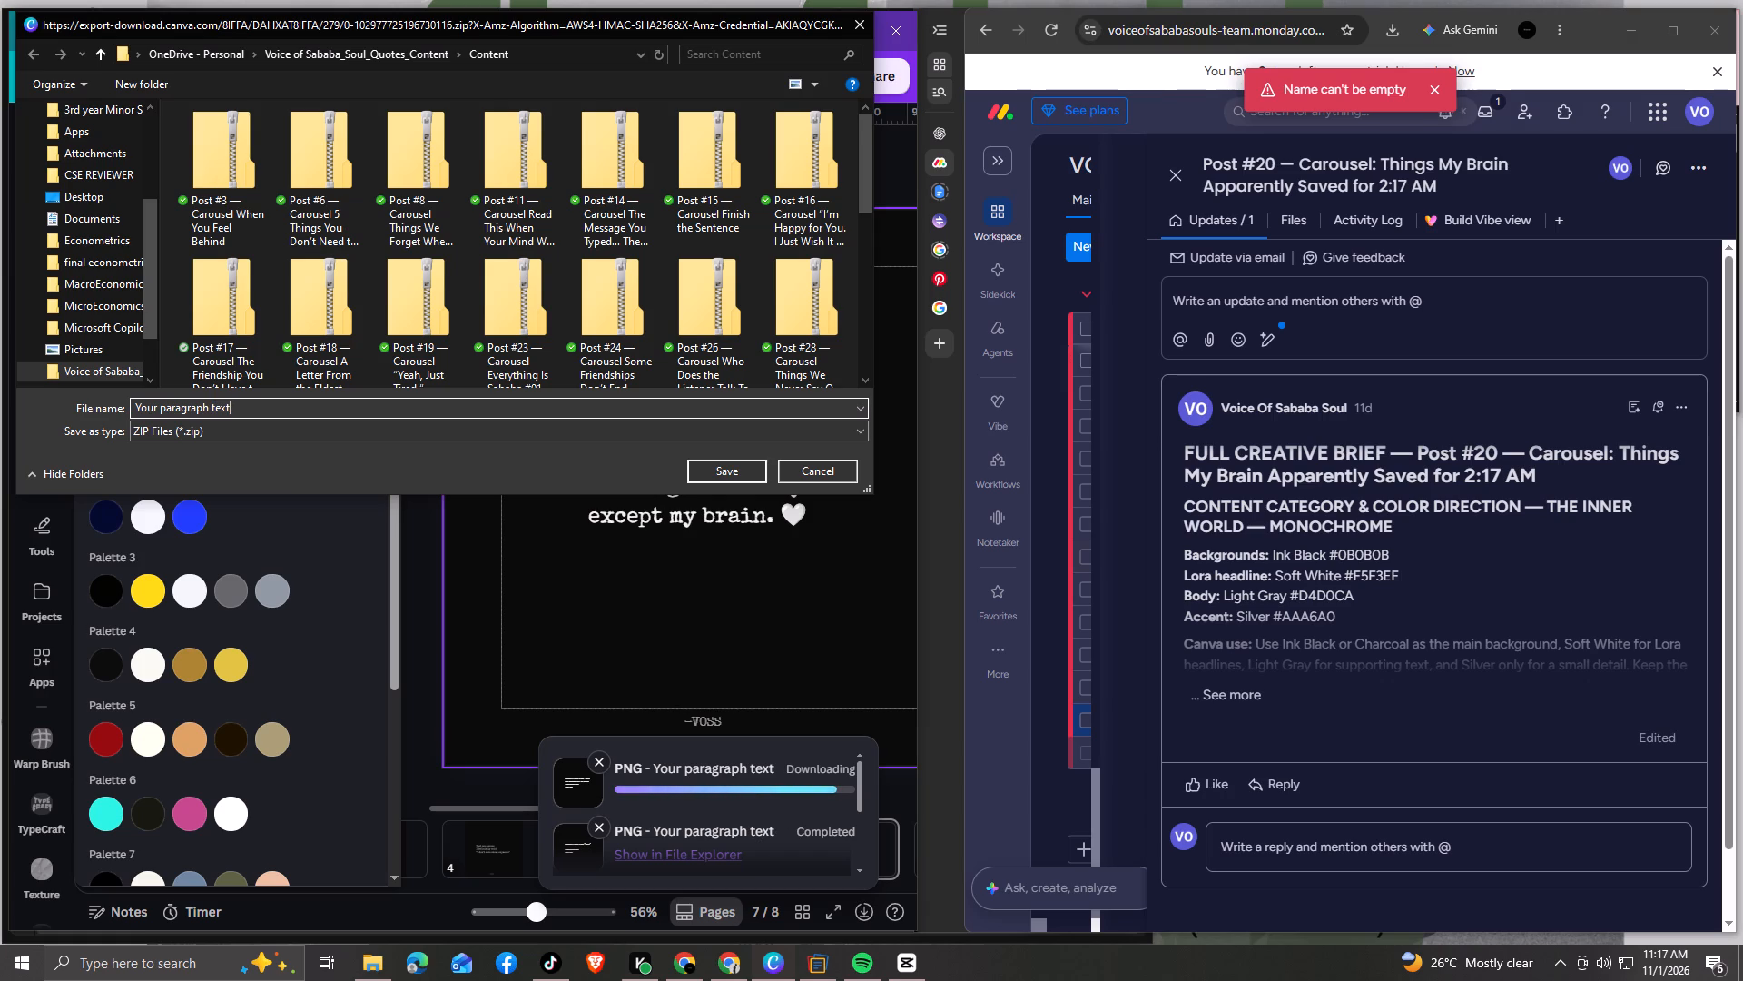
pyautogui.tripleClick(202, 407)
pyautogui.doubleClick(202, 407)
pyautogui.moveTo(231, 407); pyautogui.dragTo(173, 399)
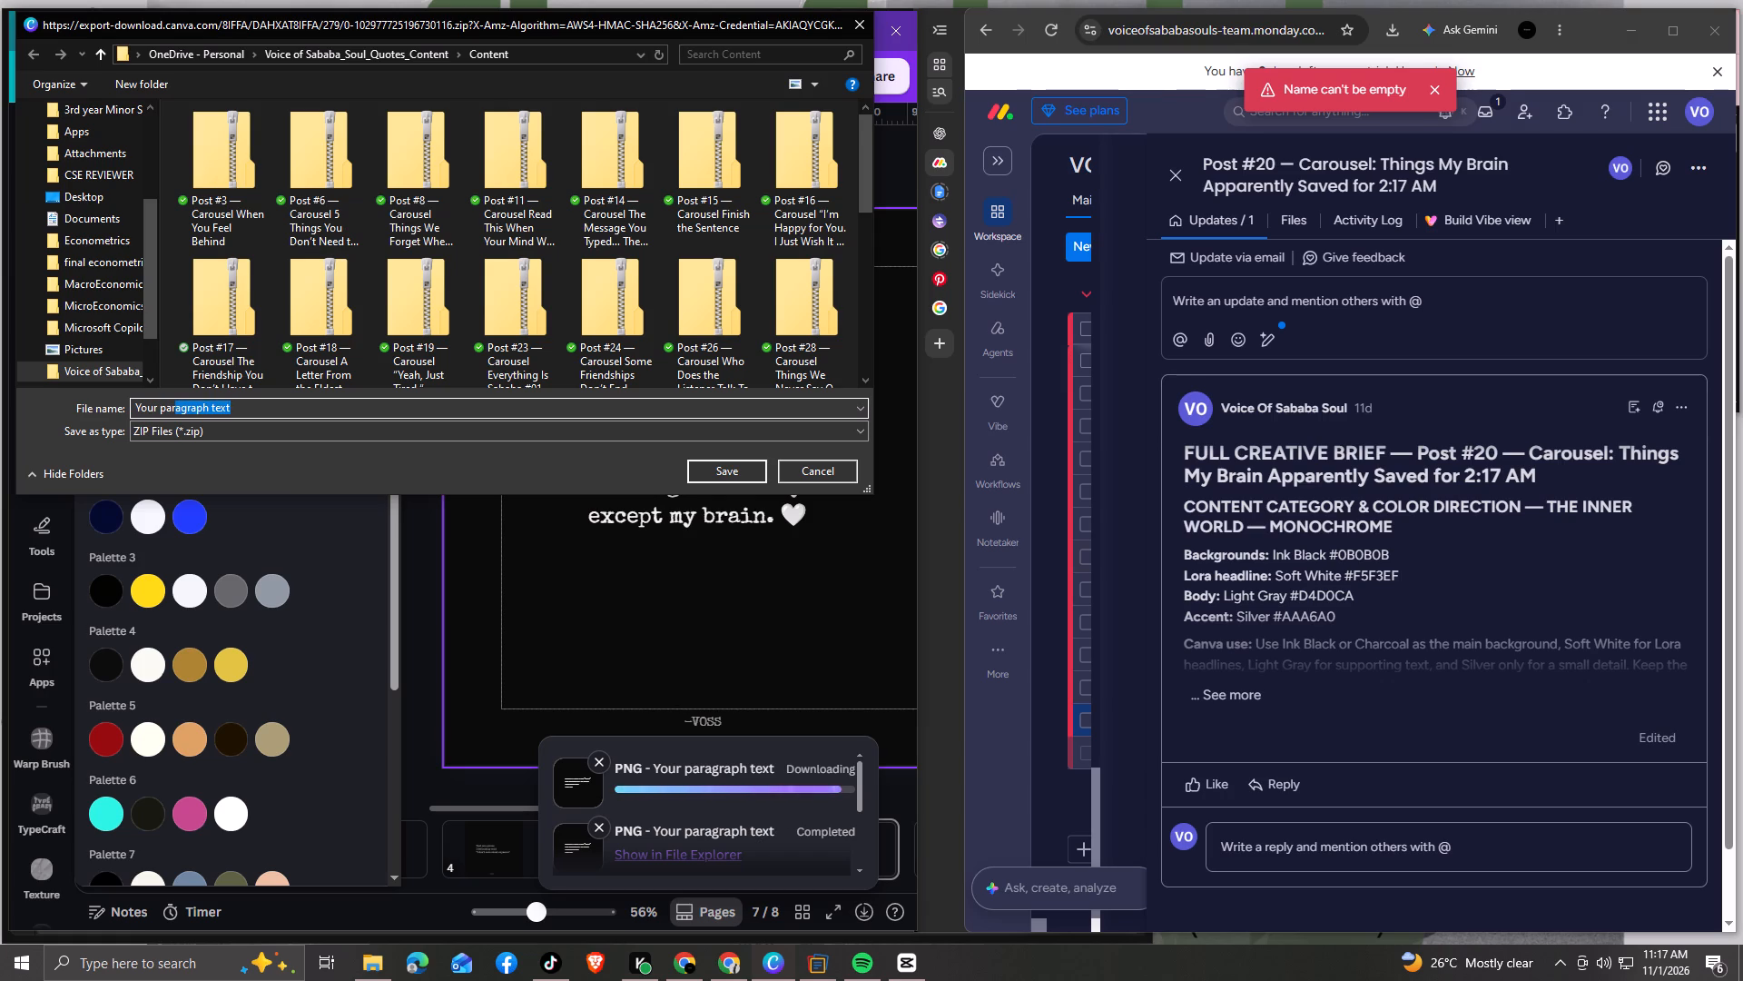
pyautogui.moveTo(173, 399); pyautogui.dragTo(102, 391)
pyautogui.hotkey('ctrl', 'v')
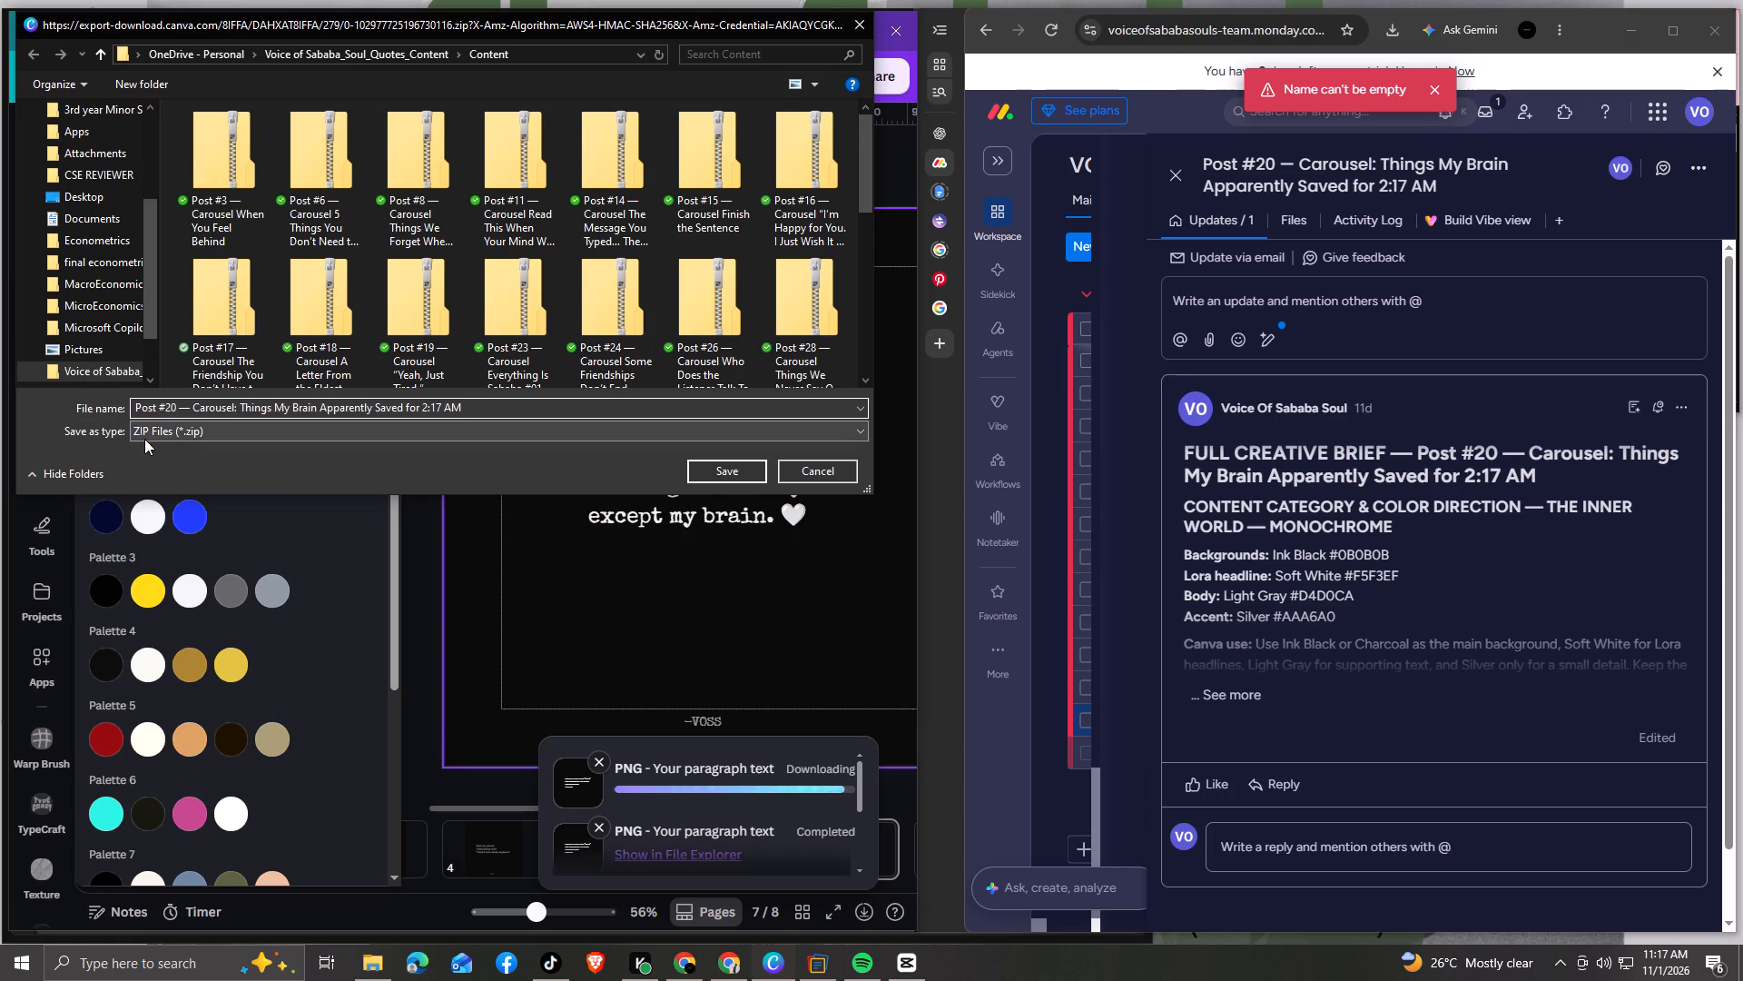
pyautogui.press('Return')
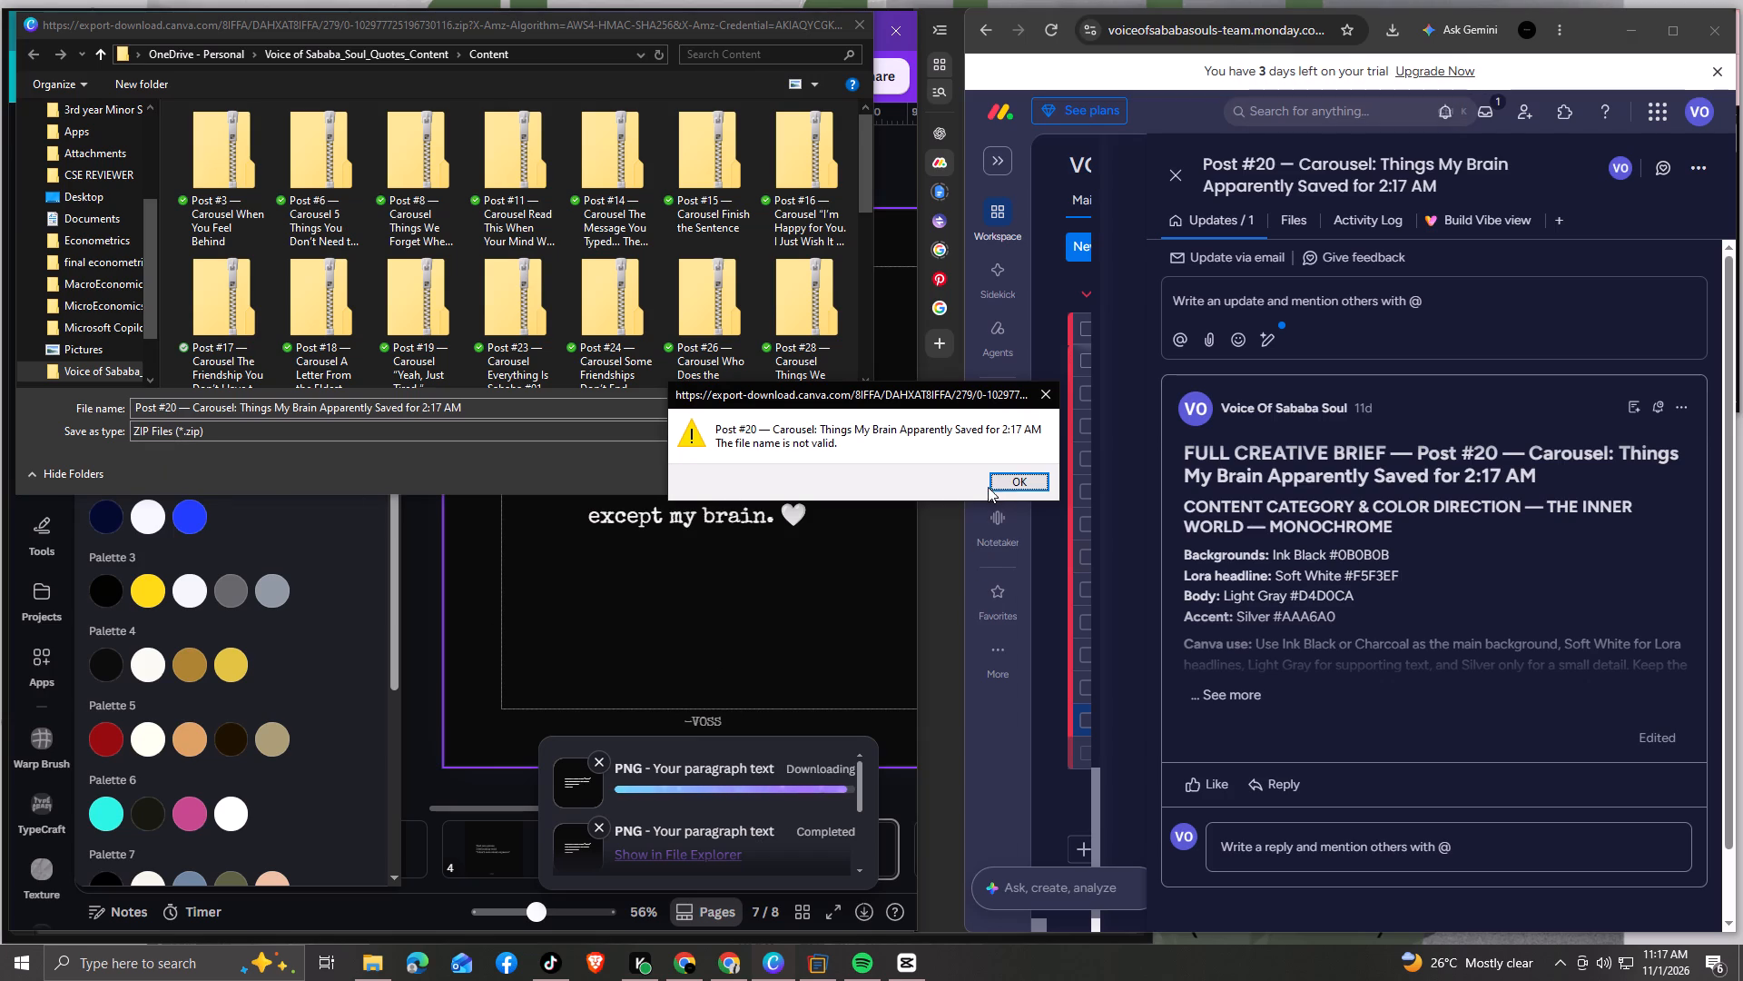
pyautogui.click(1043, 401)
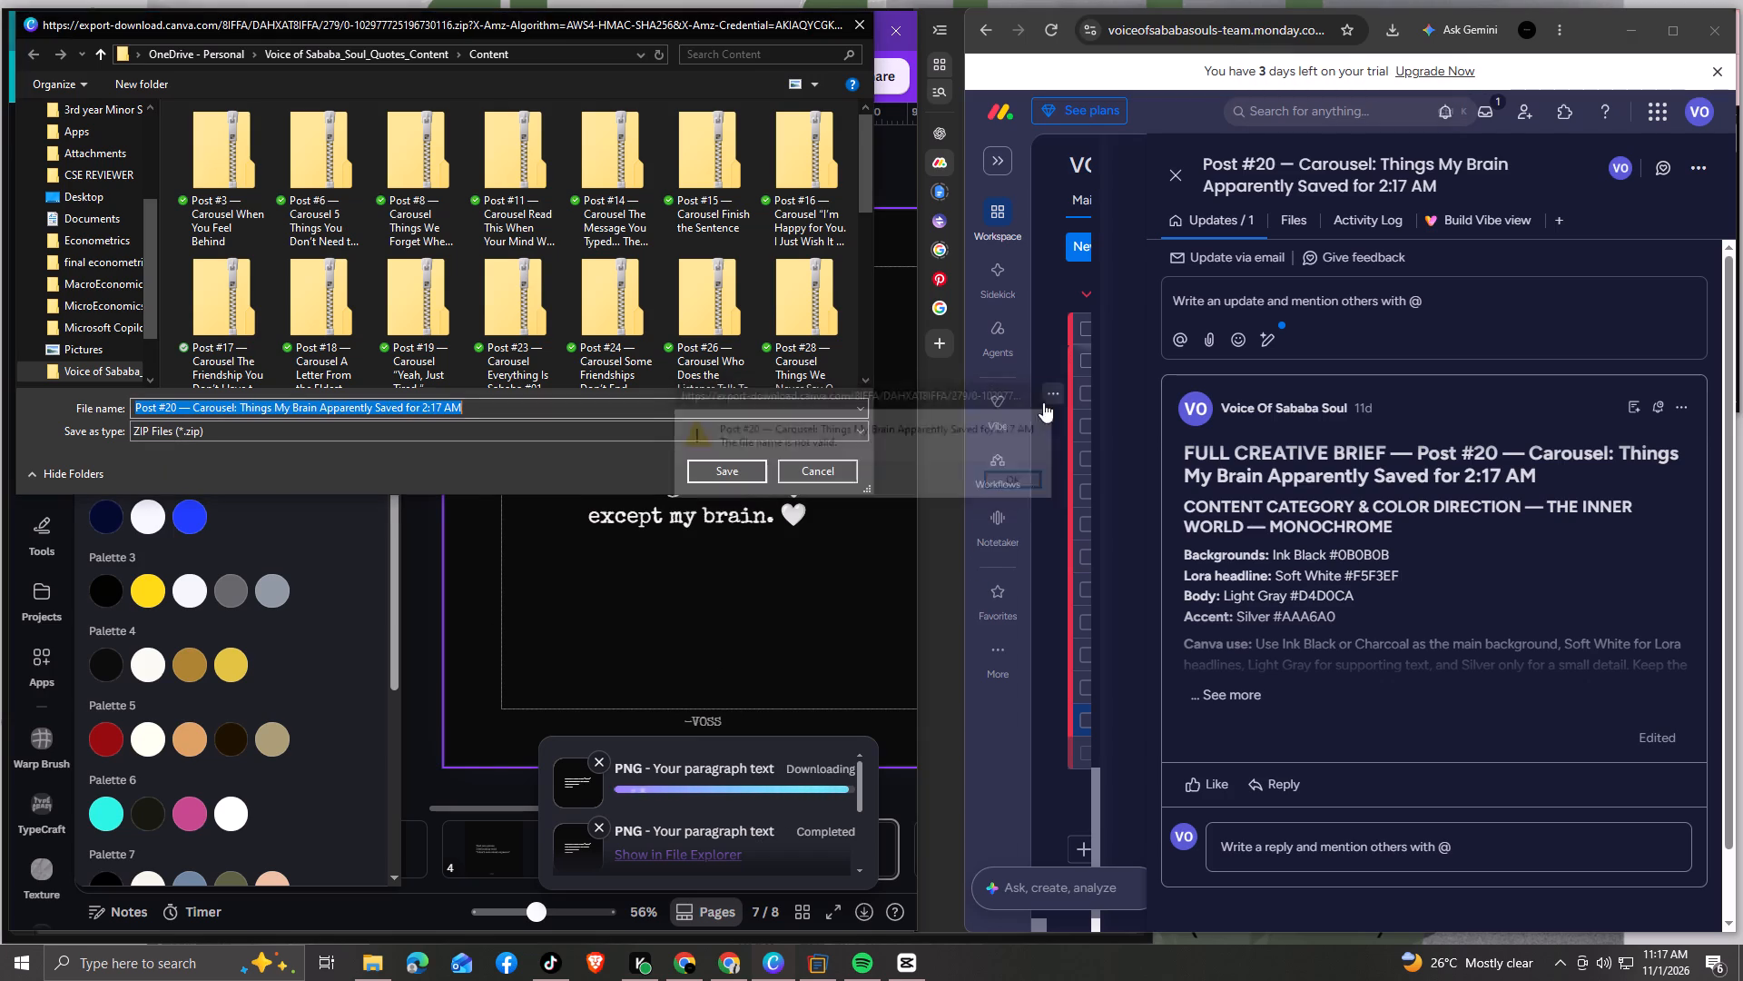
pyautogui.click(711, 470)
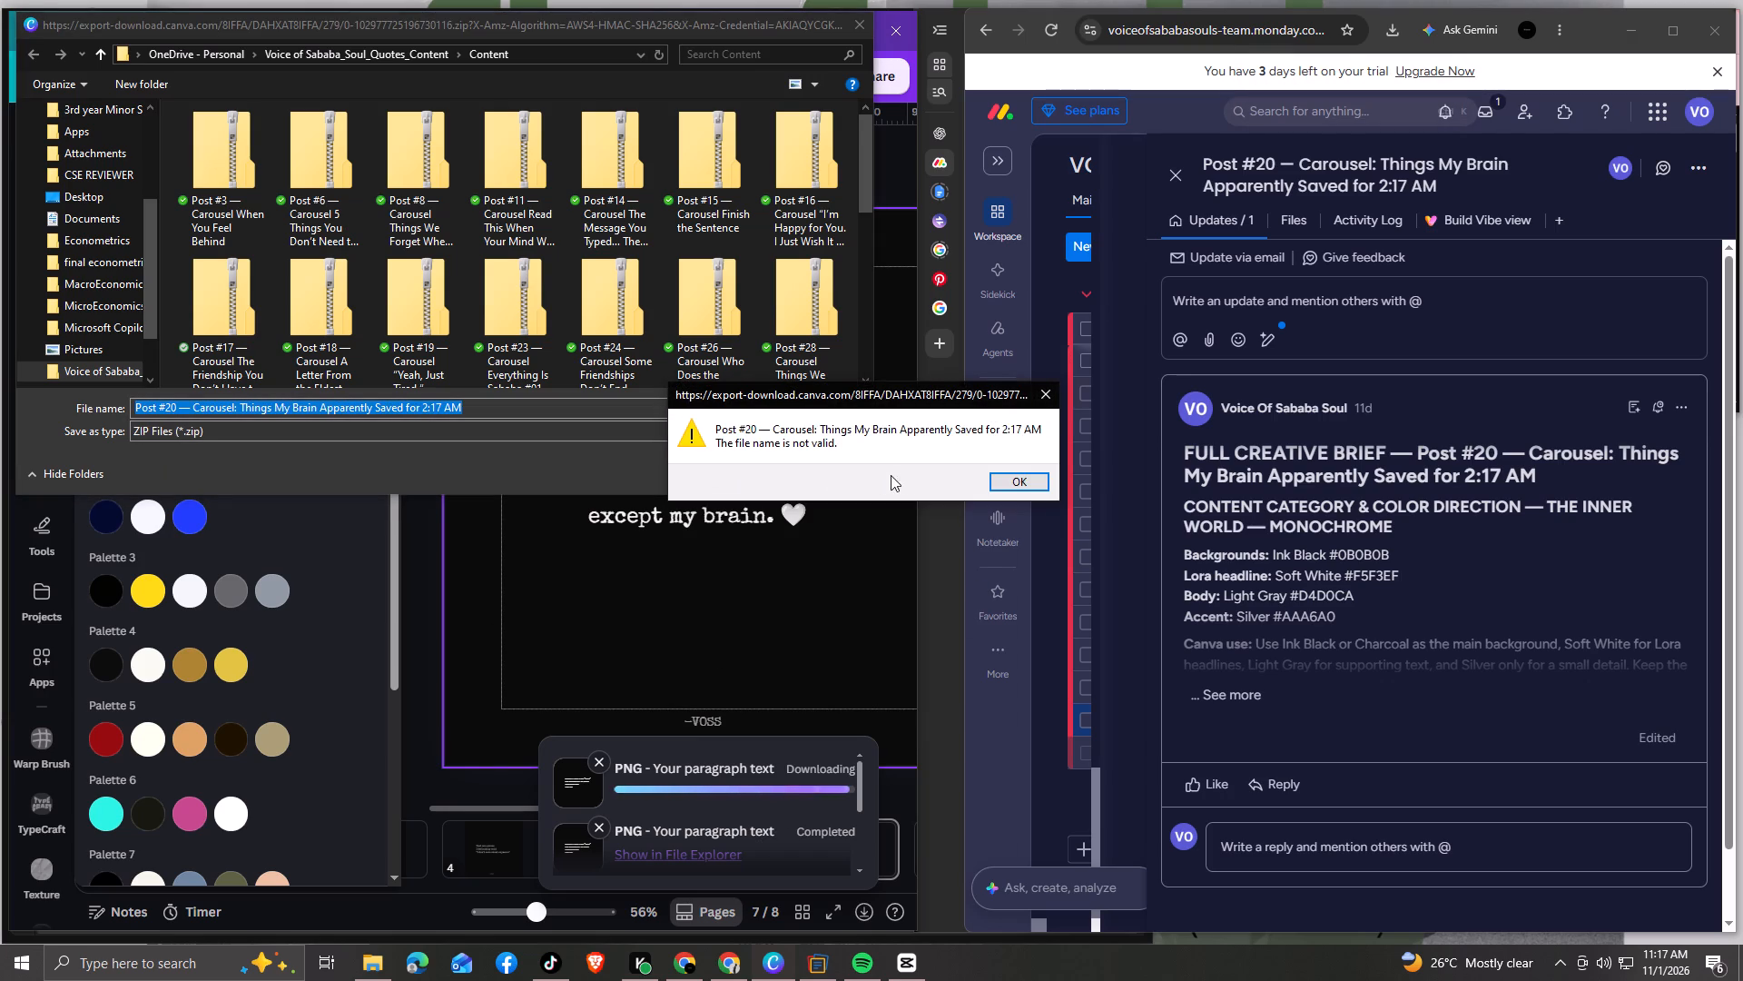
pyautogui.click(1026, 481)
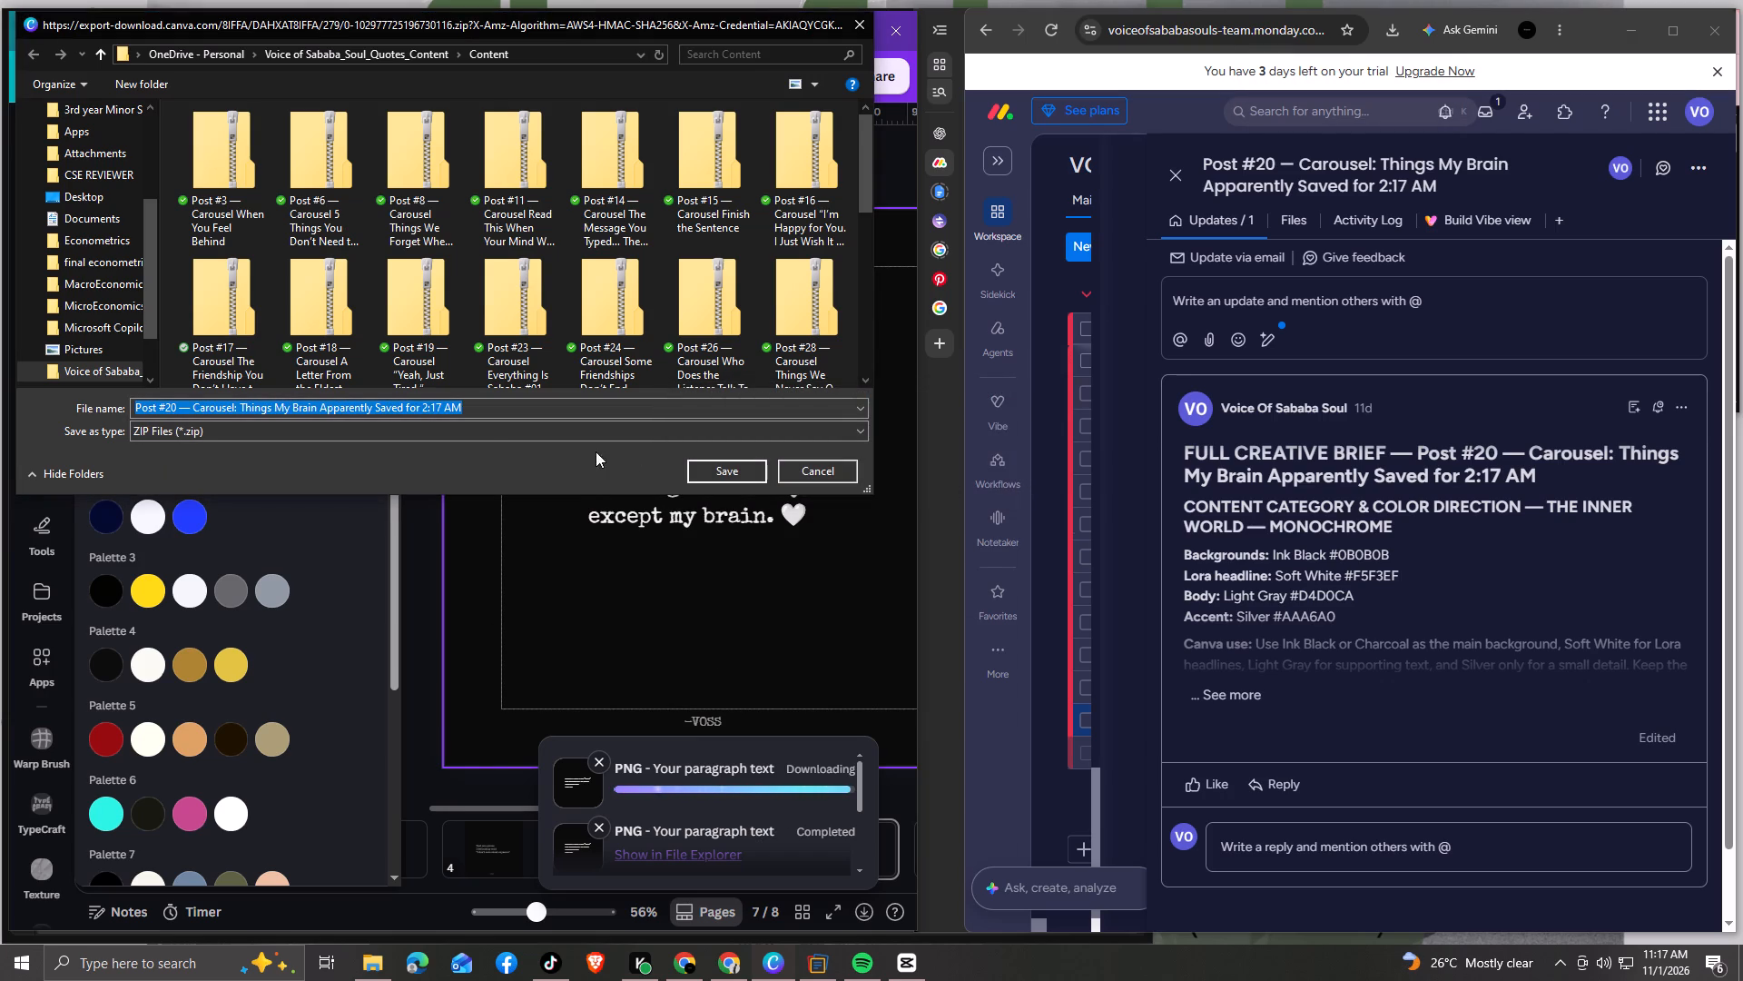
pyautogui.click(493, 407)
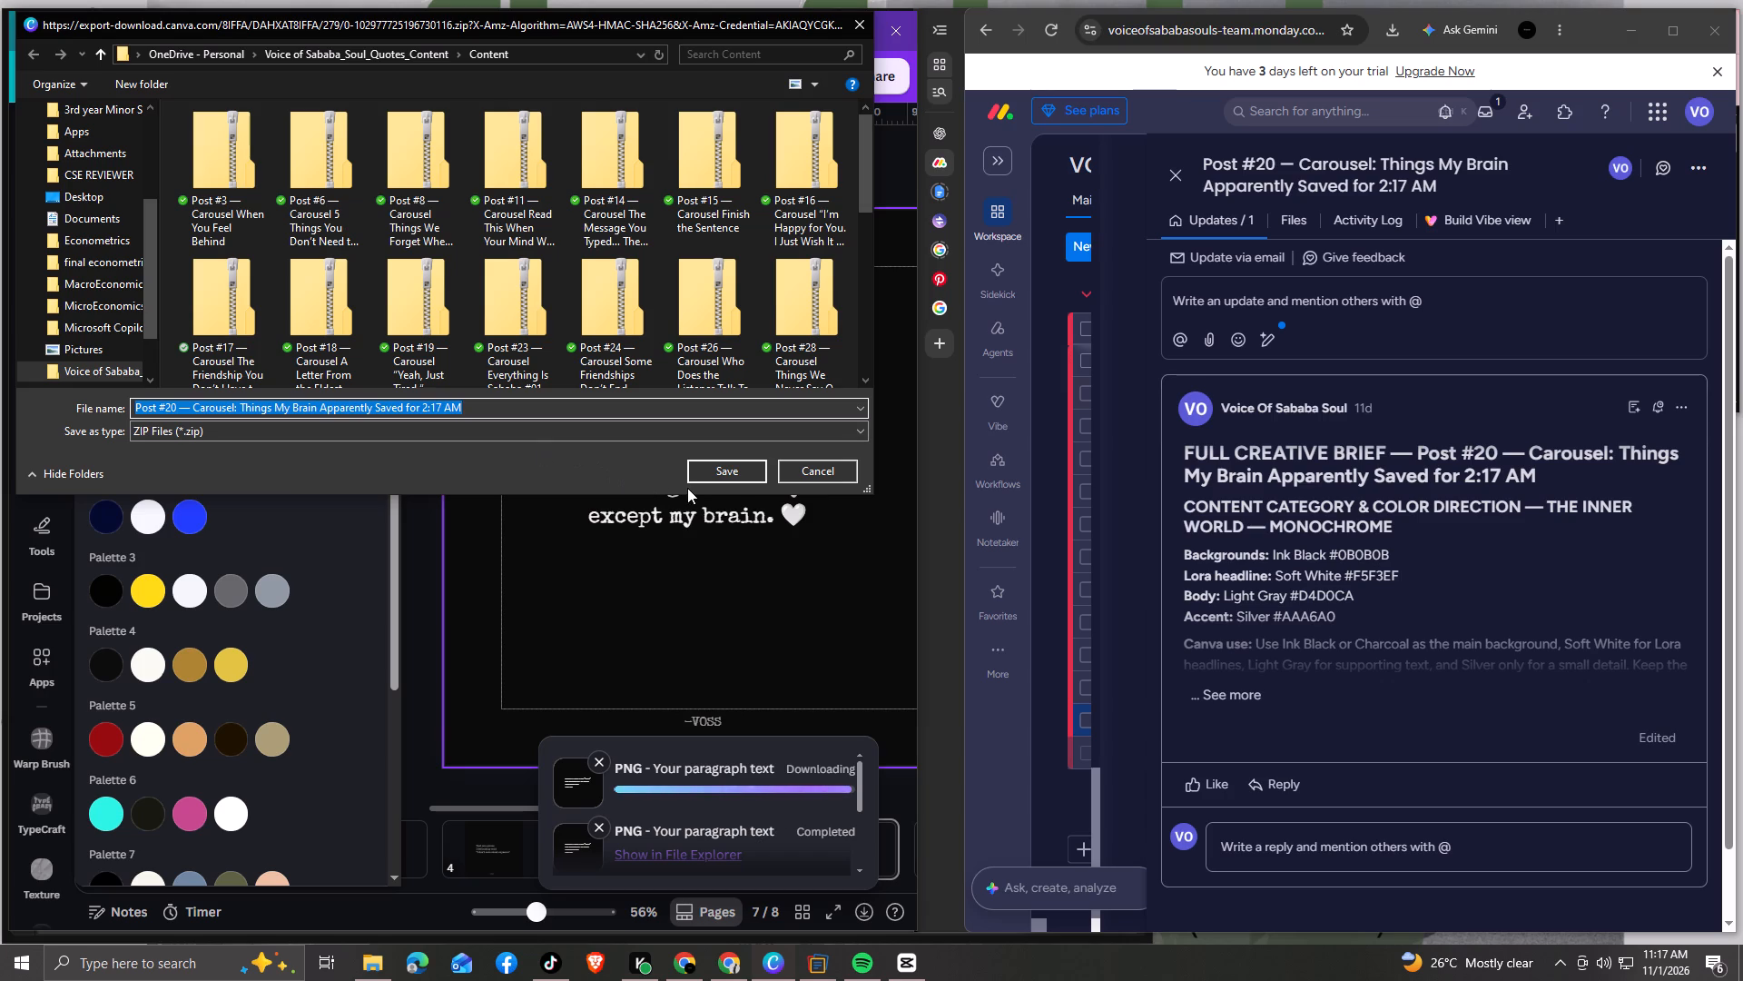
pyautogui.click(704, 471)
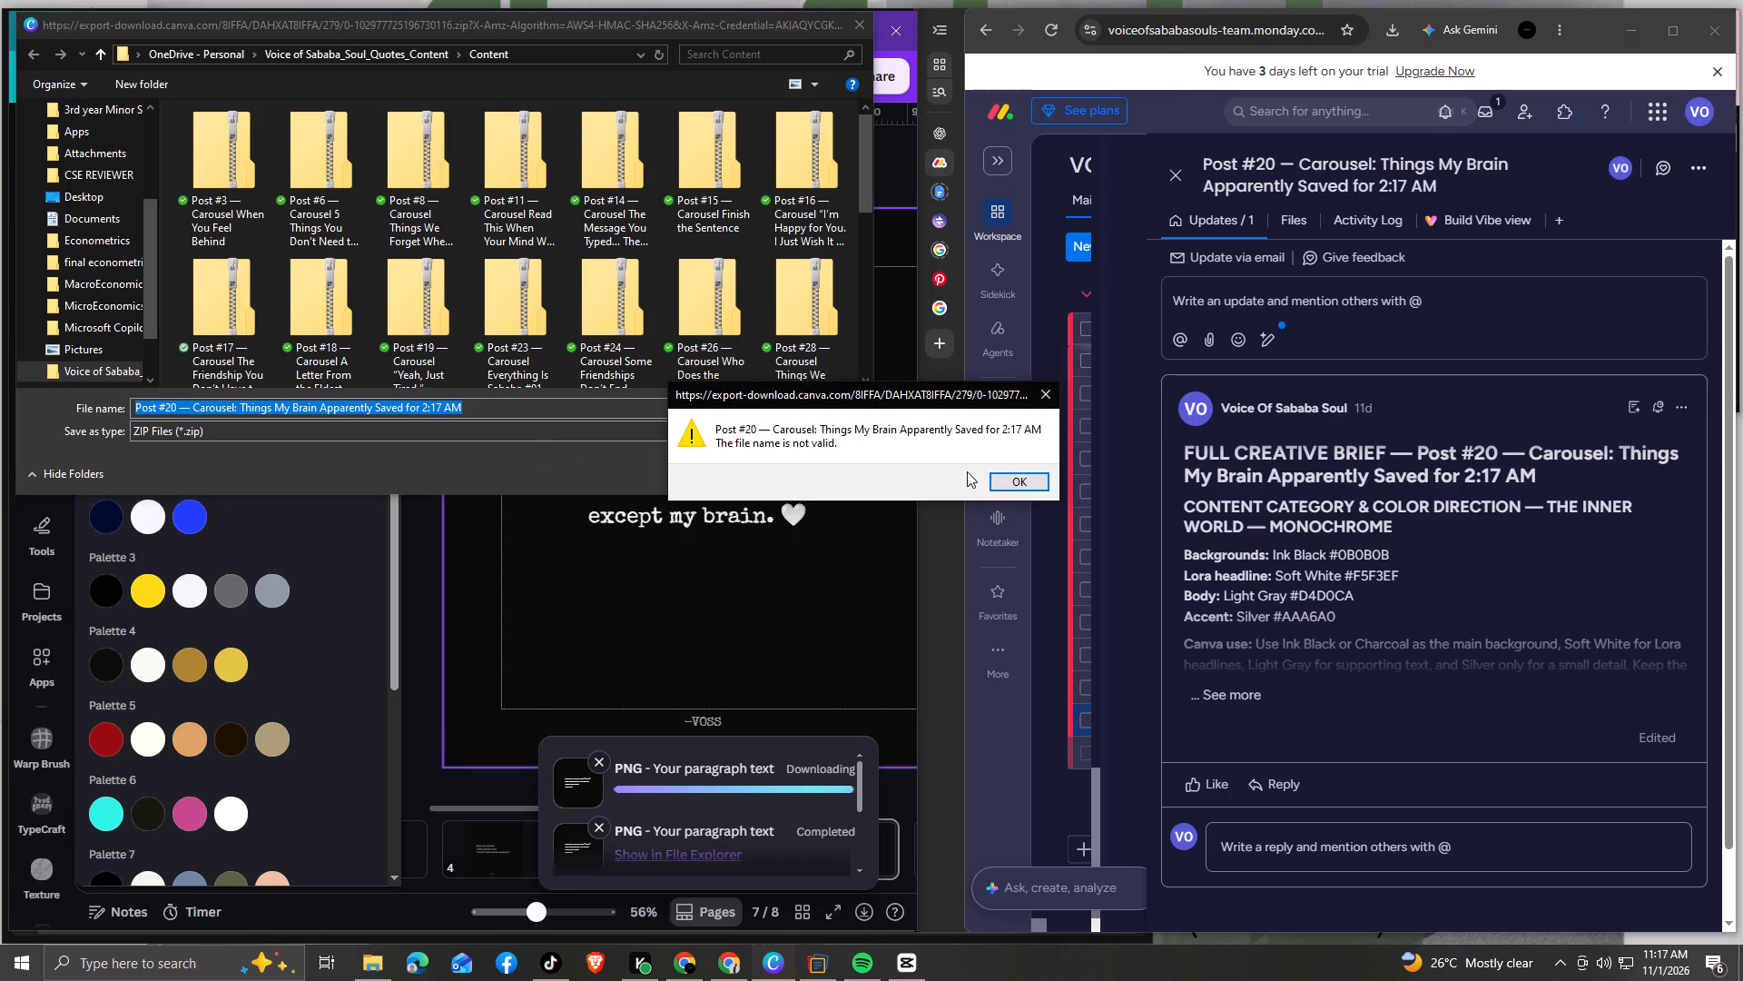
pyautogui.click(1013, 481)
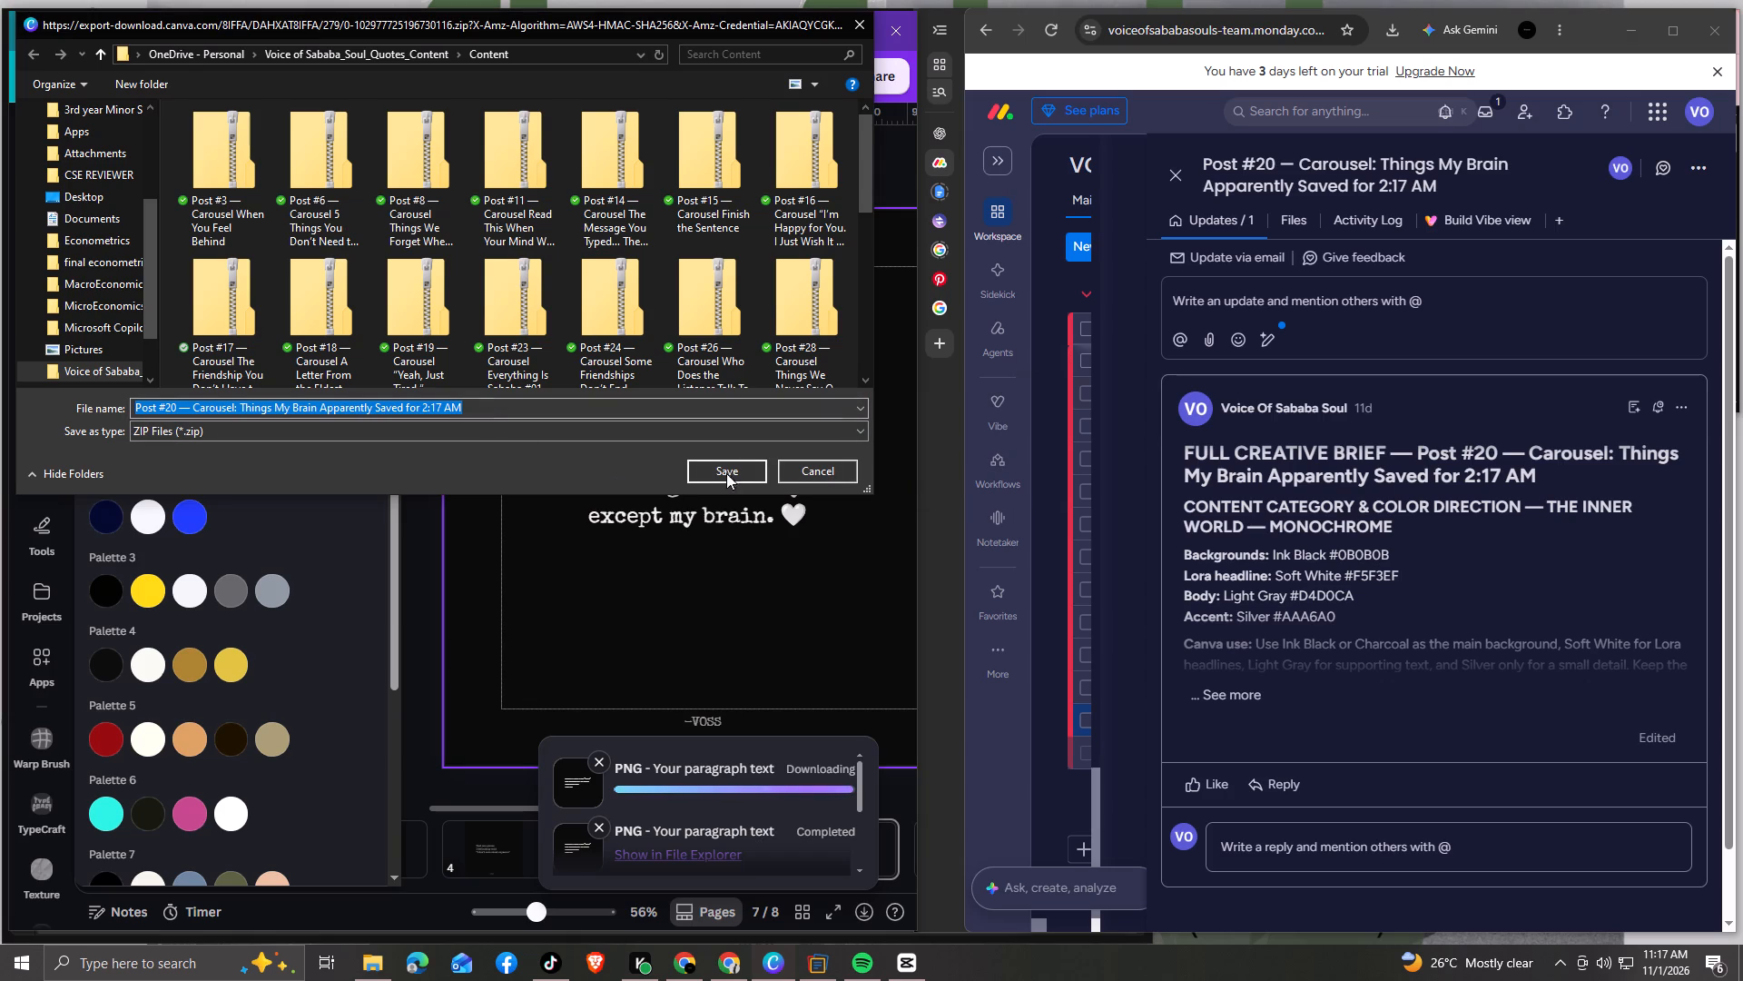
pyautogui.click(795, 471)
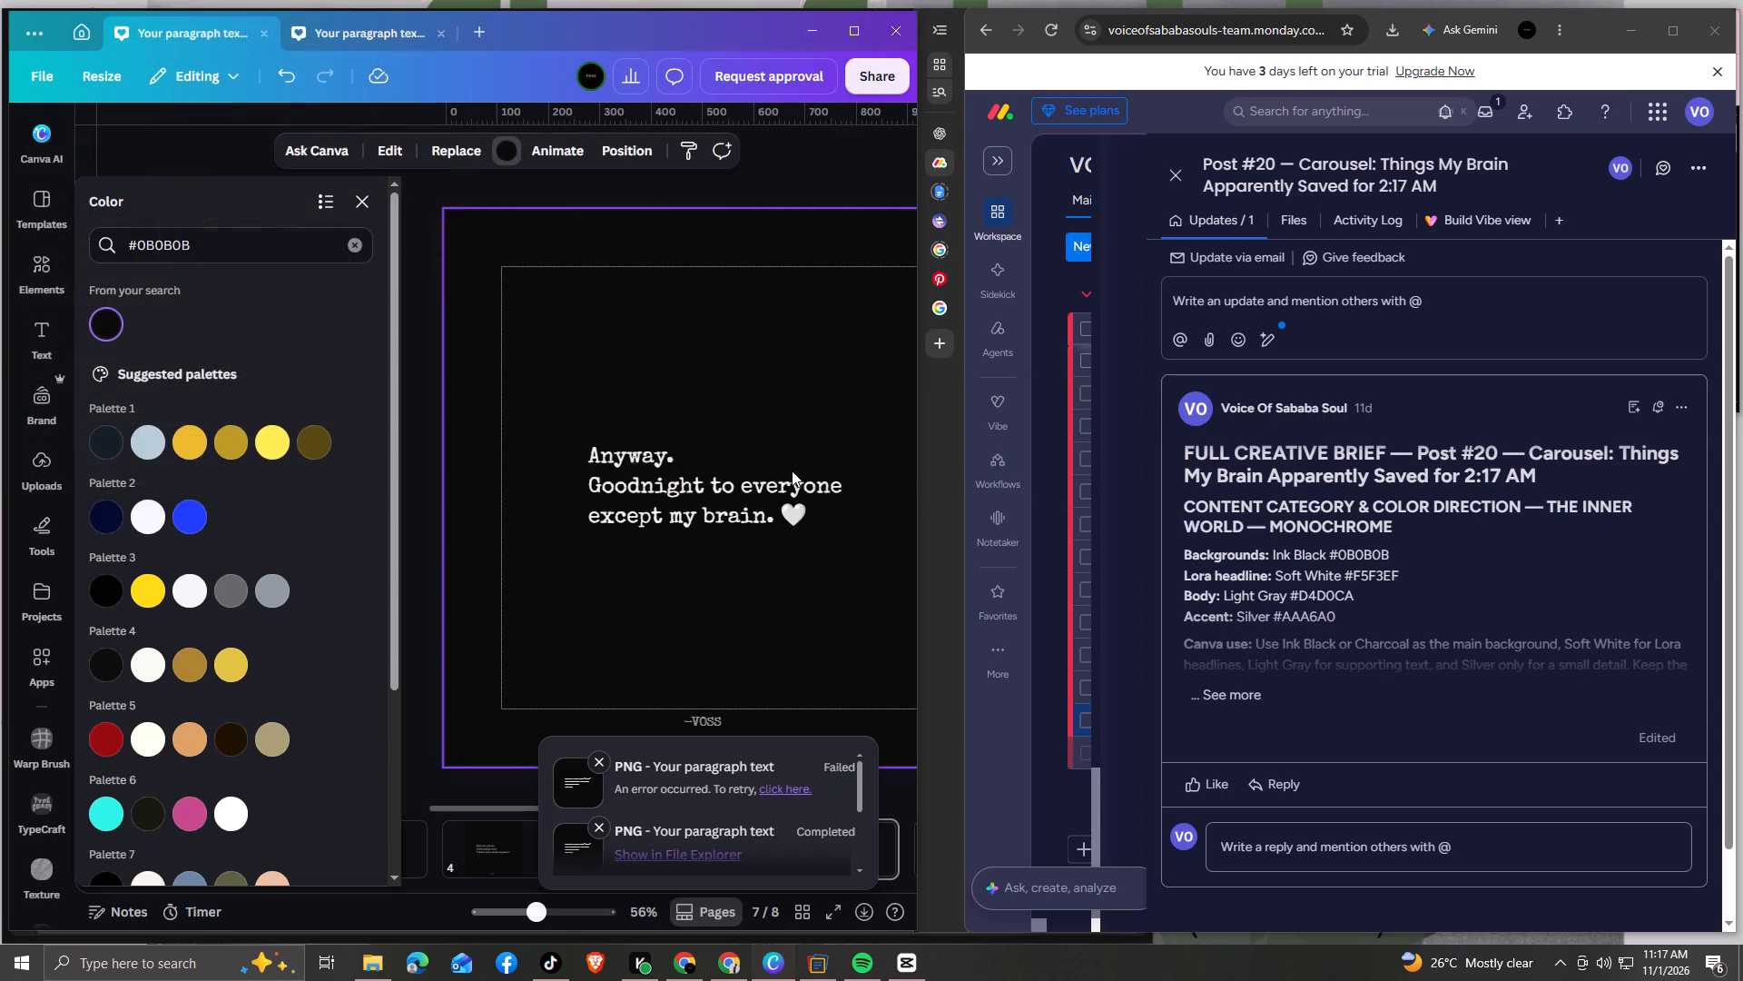
# Retry the PNG download and save the ZIP in the Content folder under the default name "Your paragraph text".
pyautogui.click(777, 787)
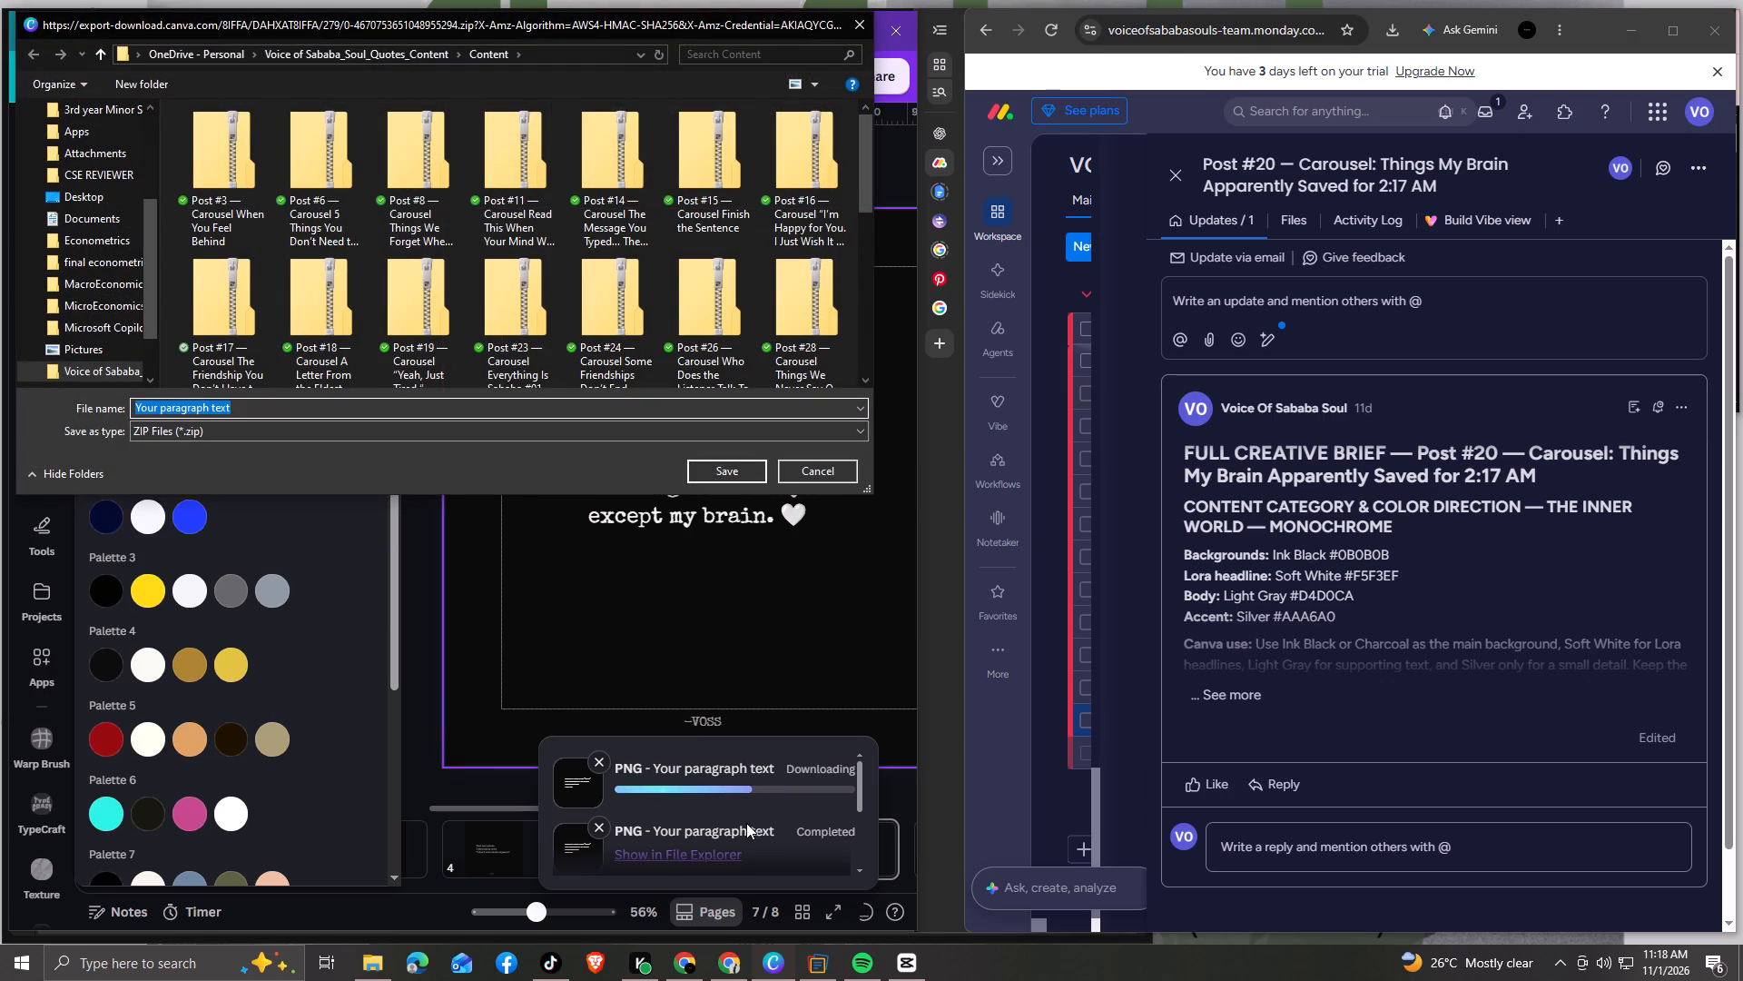
pyautogui.click(376, 971)
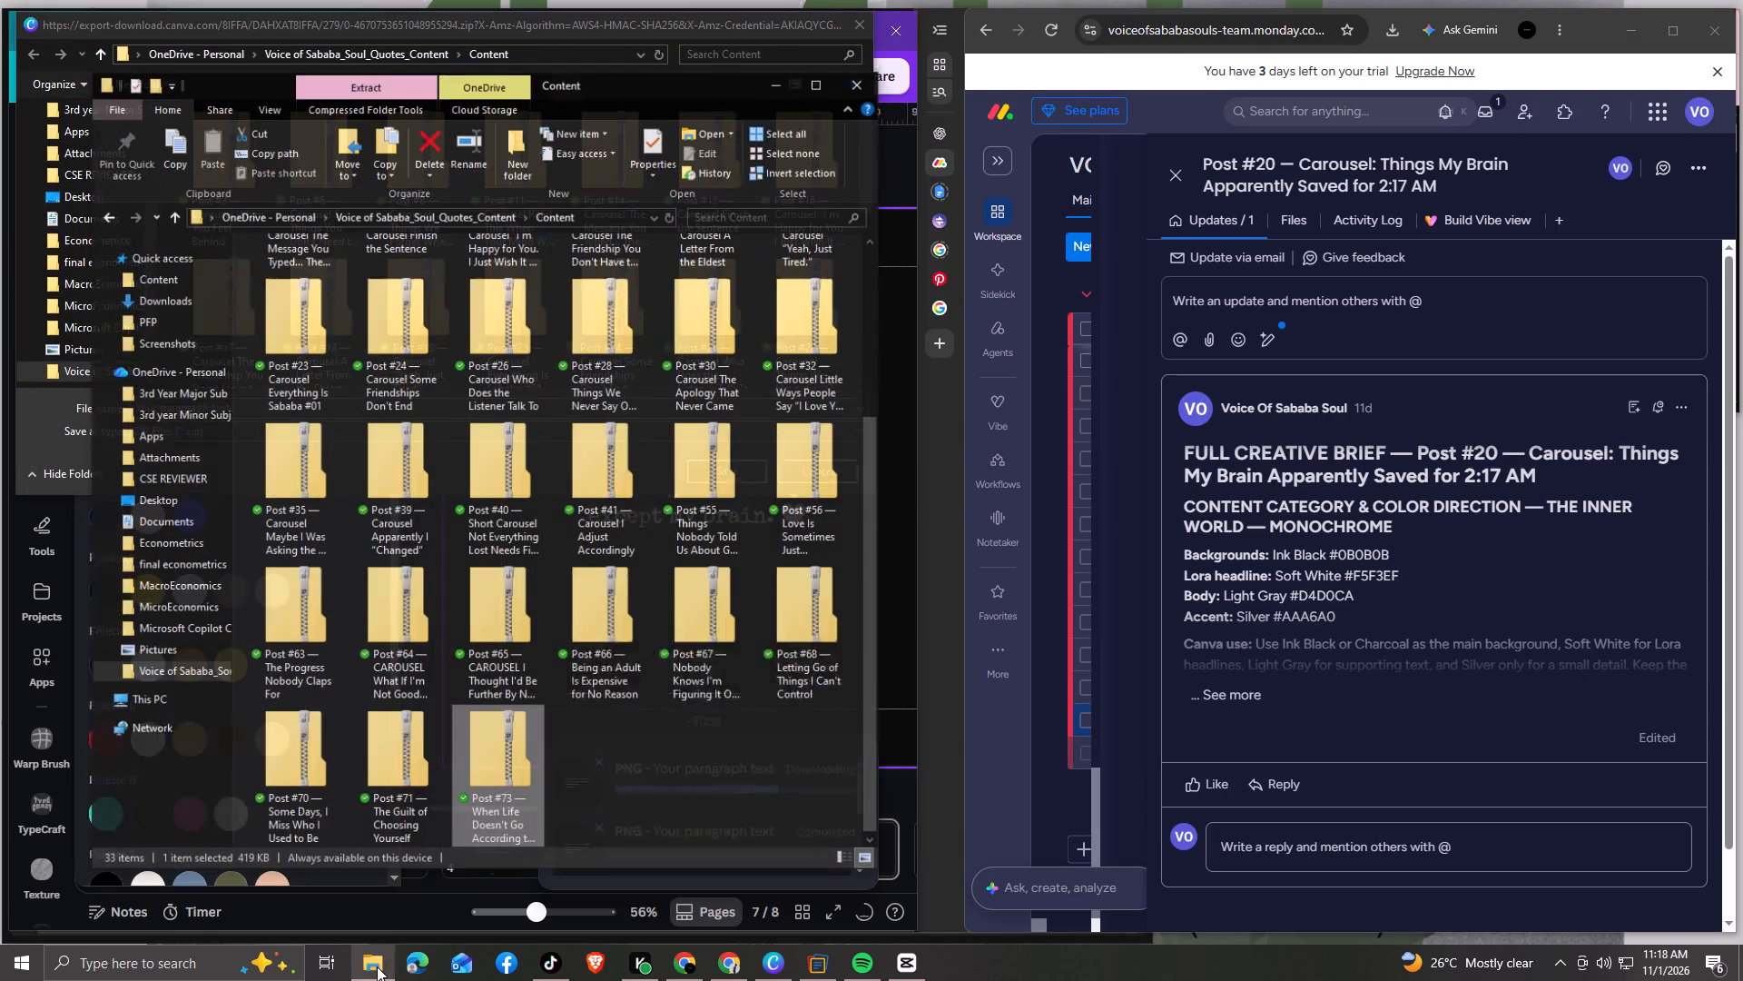
pyautogui.scroll(-5, 570, 451)
pyautogui.scroll(4, 568, 584)
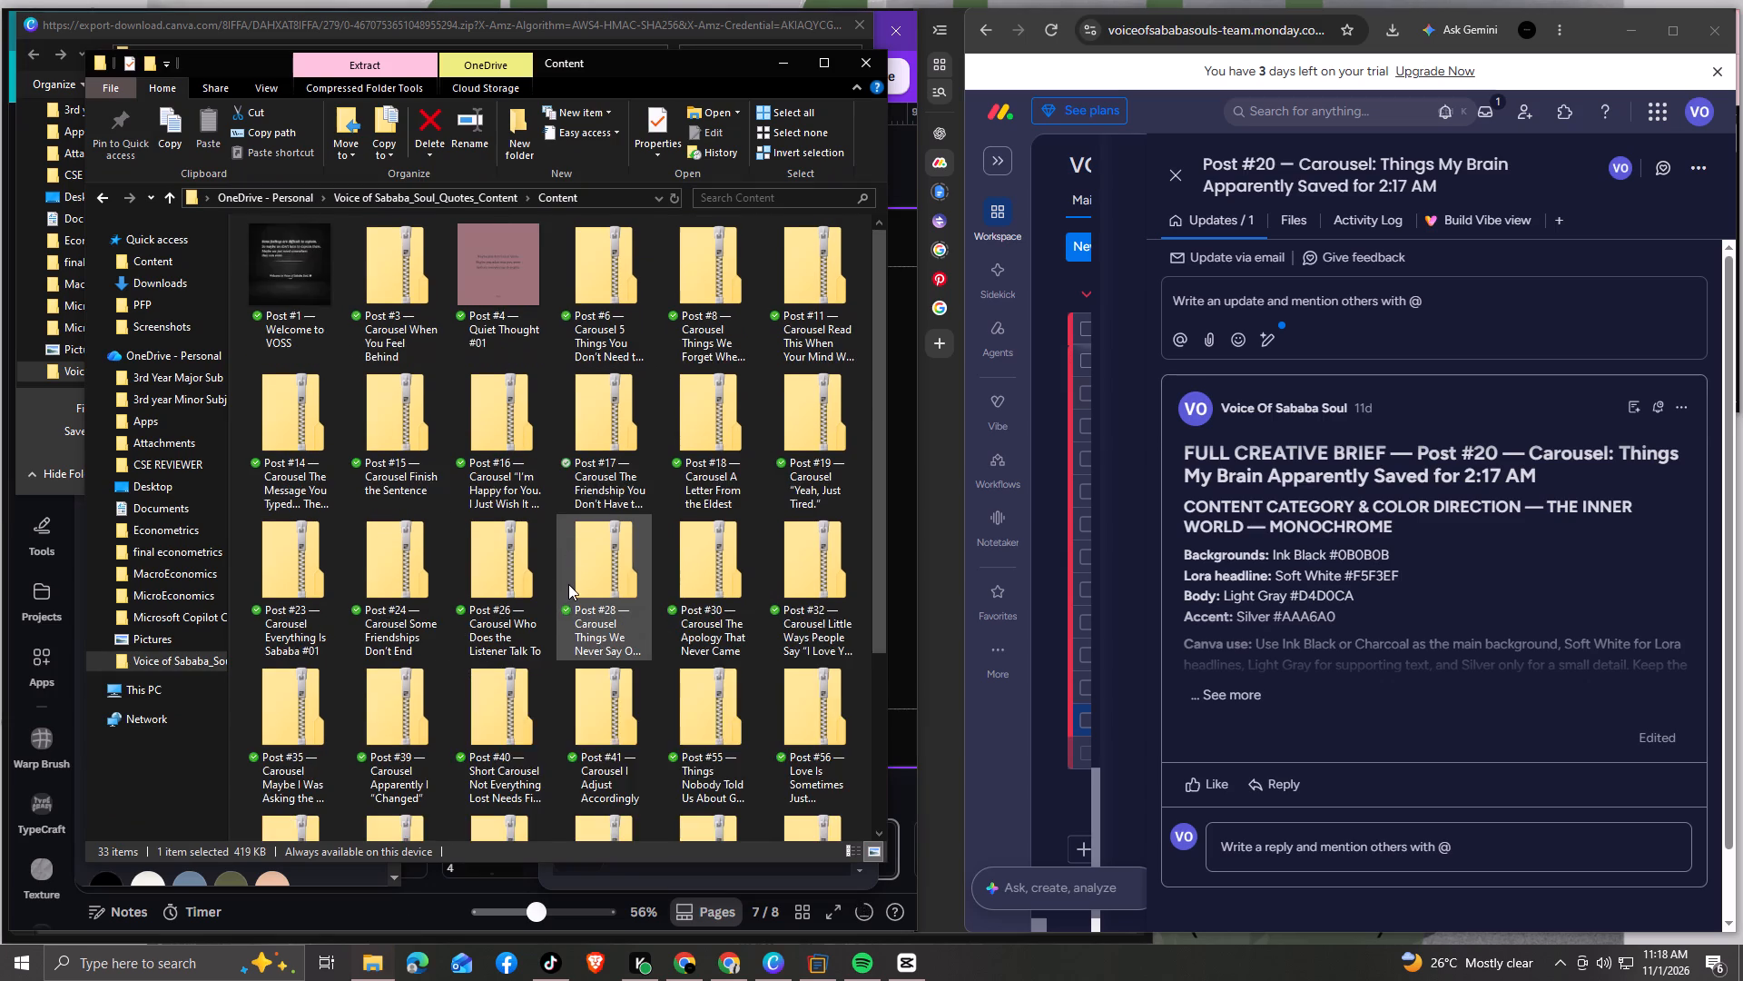
pyautogui.scroll(-10, 568, 584)
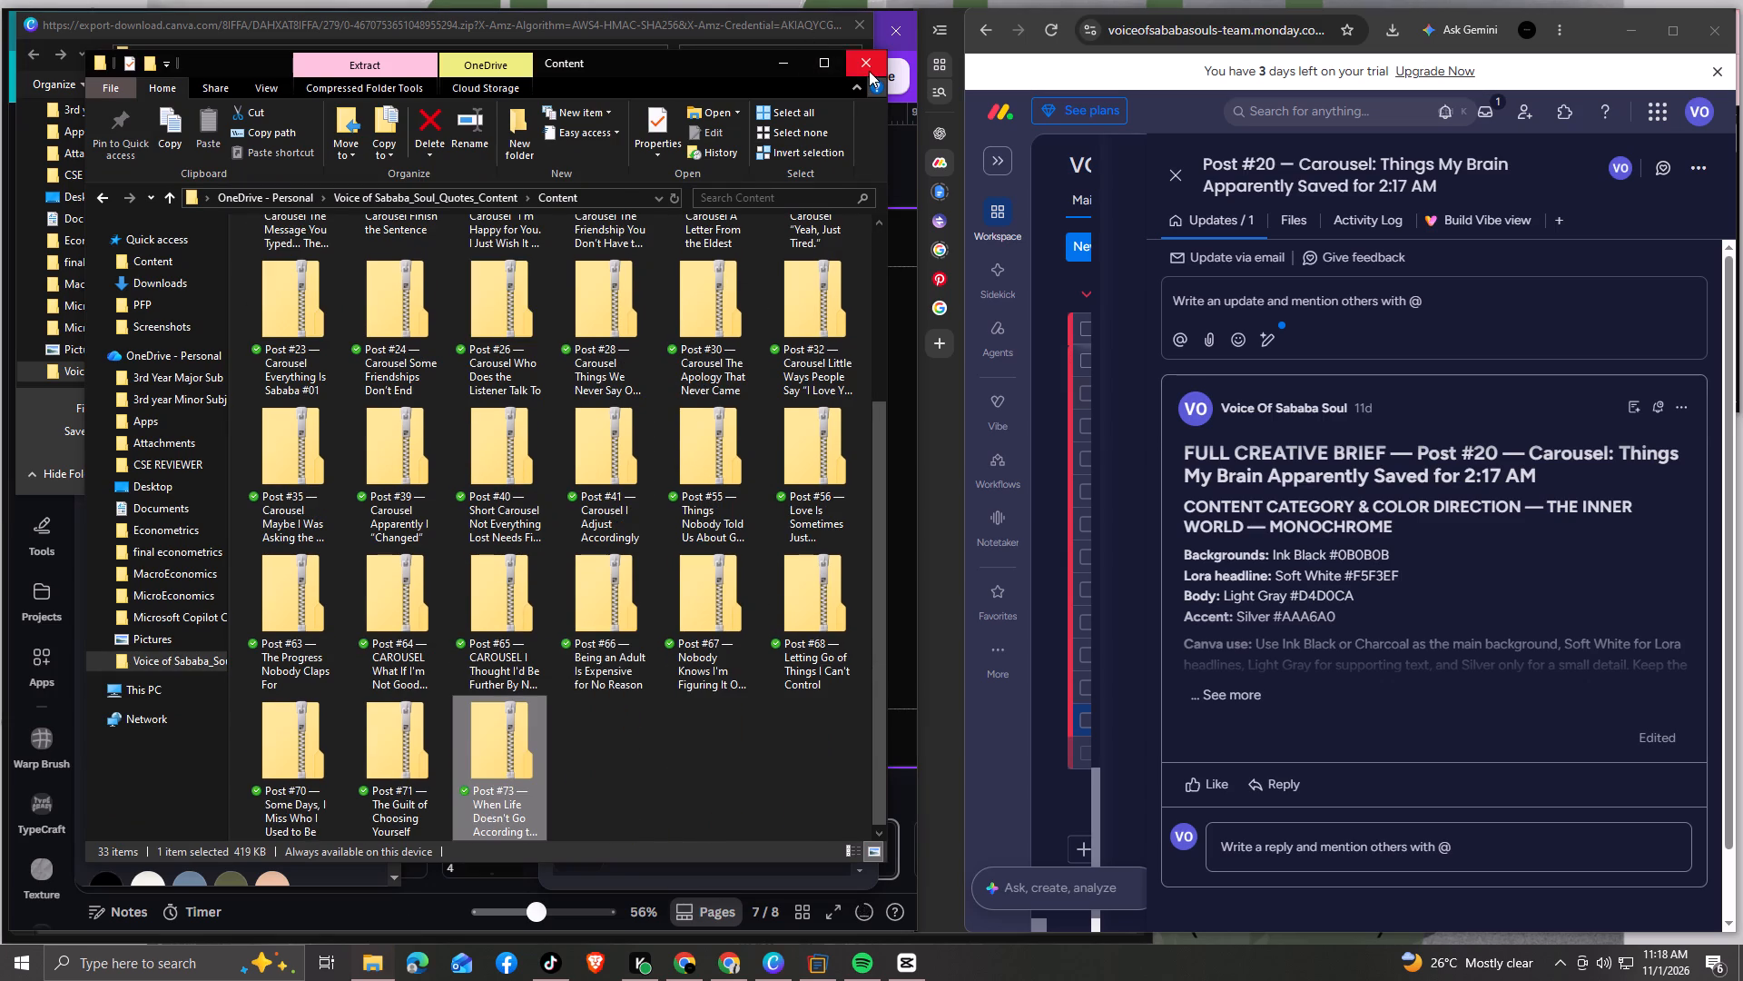
pyautogui.click(869, 71)
pyautogui.scroll(-2, 716, 817)
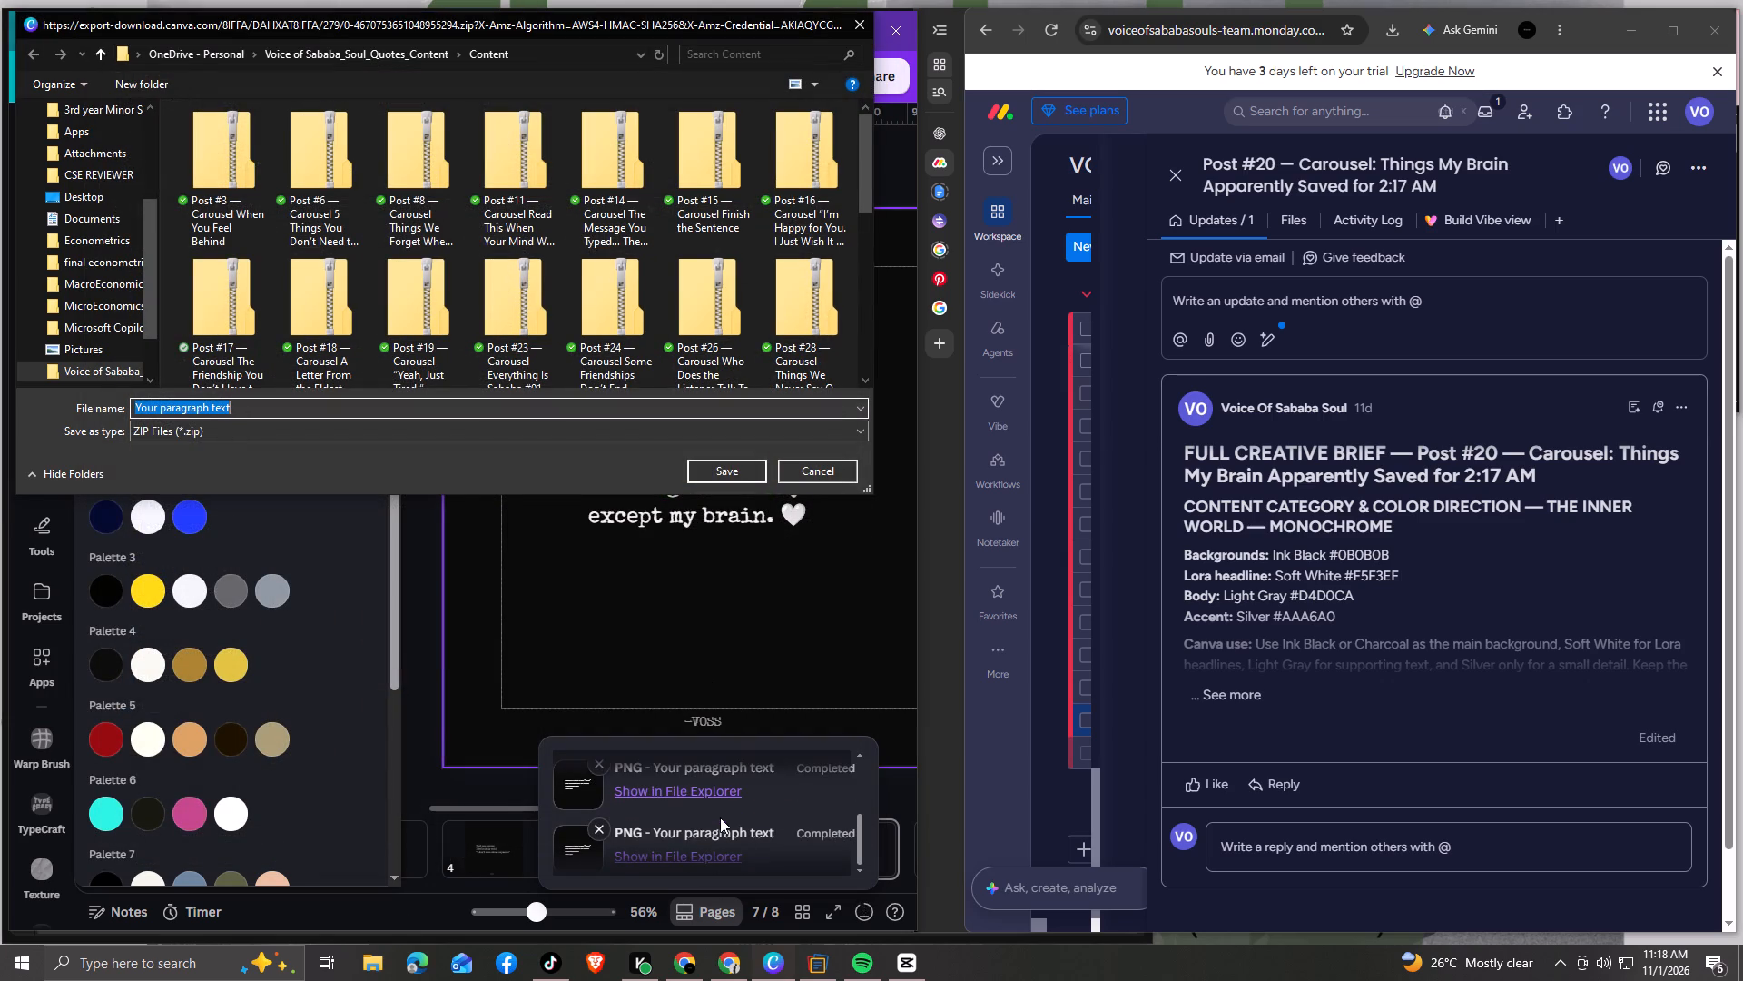
pyautogui.scroll(1, 717, 802)
pyautogui.scroll(-4, 717, 797)
pyautogui.scroll(9, 724, 790)
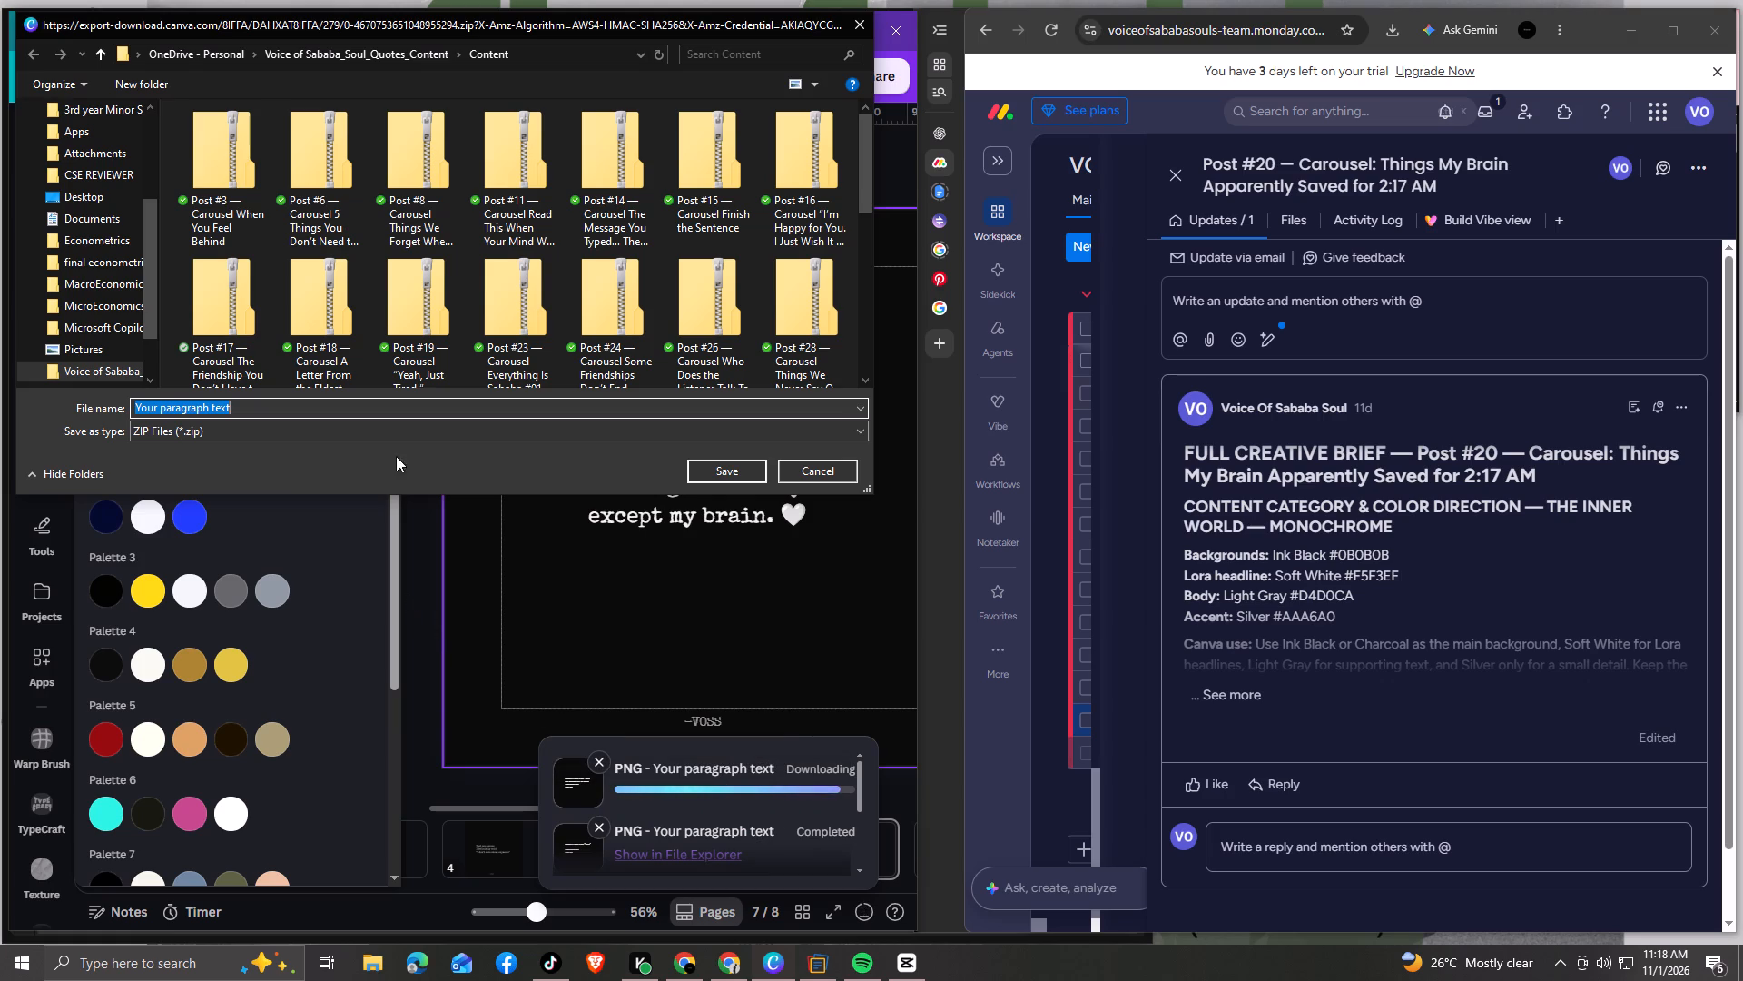
pyautogui.click(709, 473)
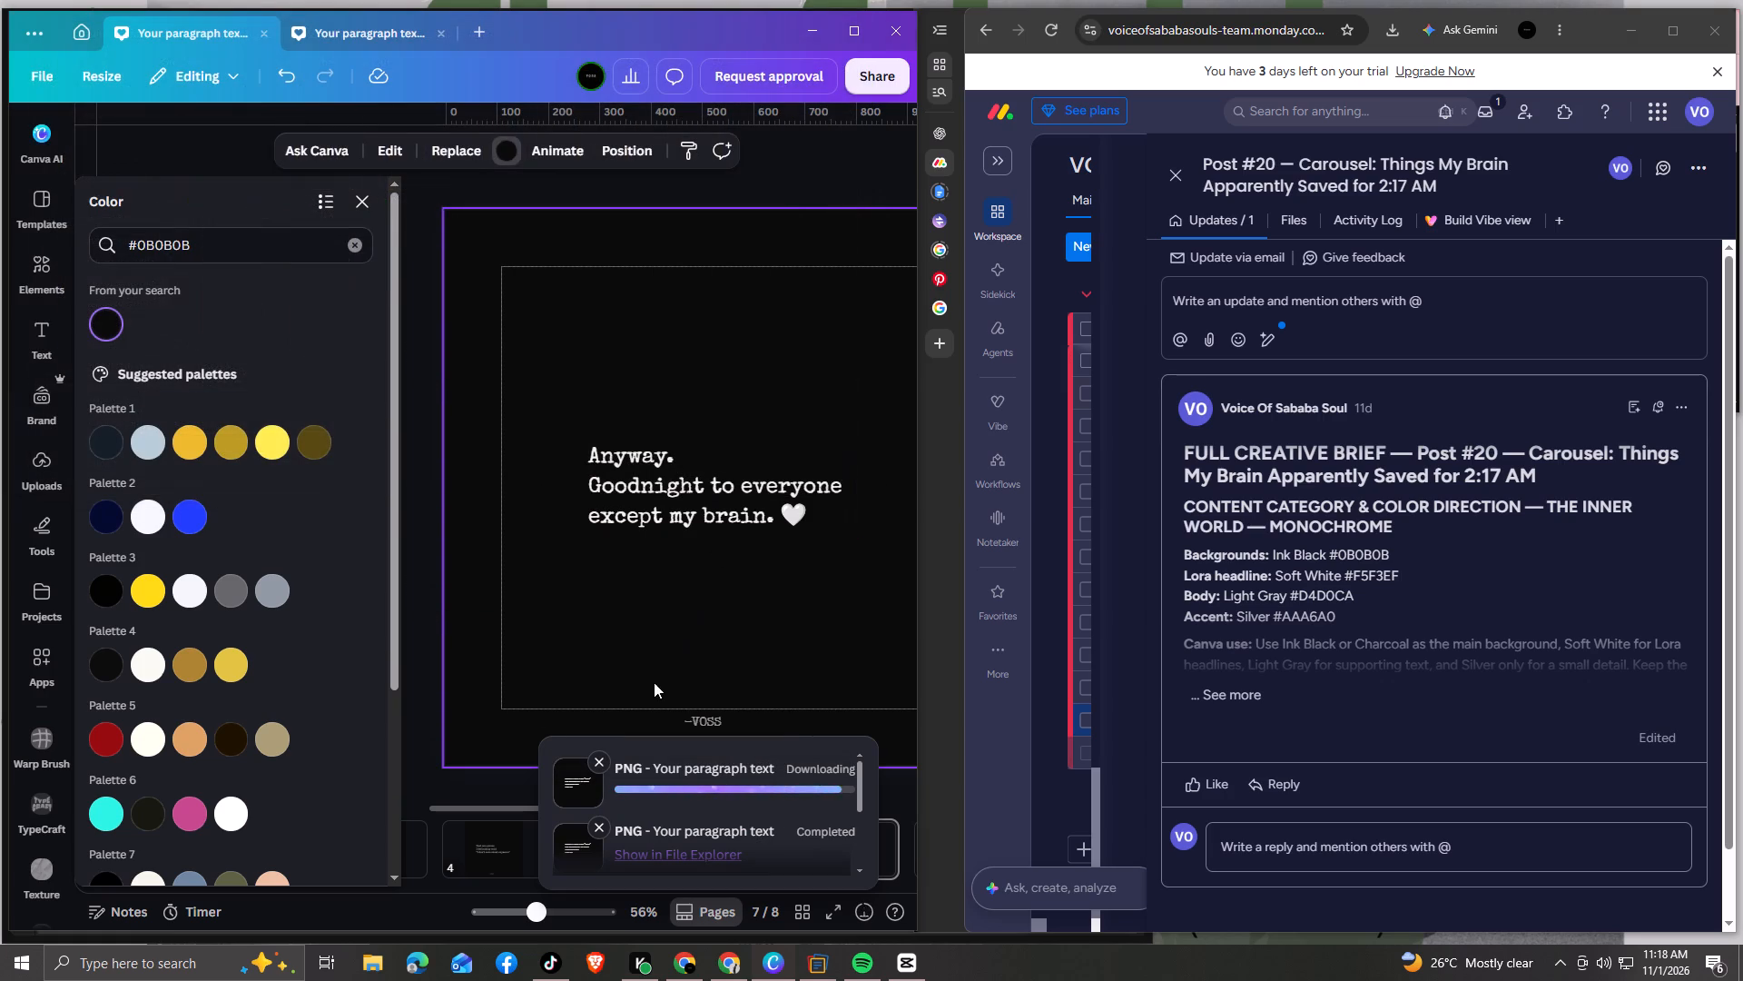
# Rename the "Your paragraph text" ZIP in the Content folder to "Post #20 — Carousel Things My Brain Apparently Saved for 217 AM".
pyautogui.click(379, 976)
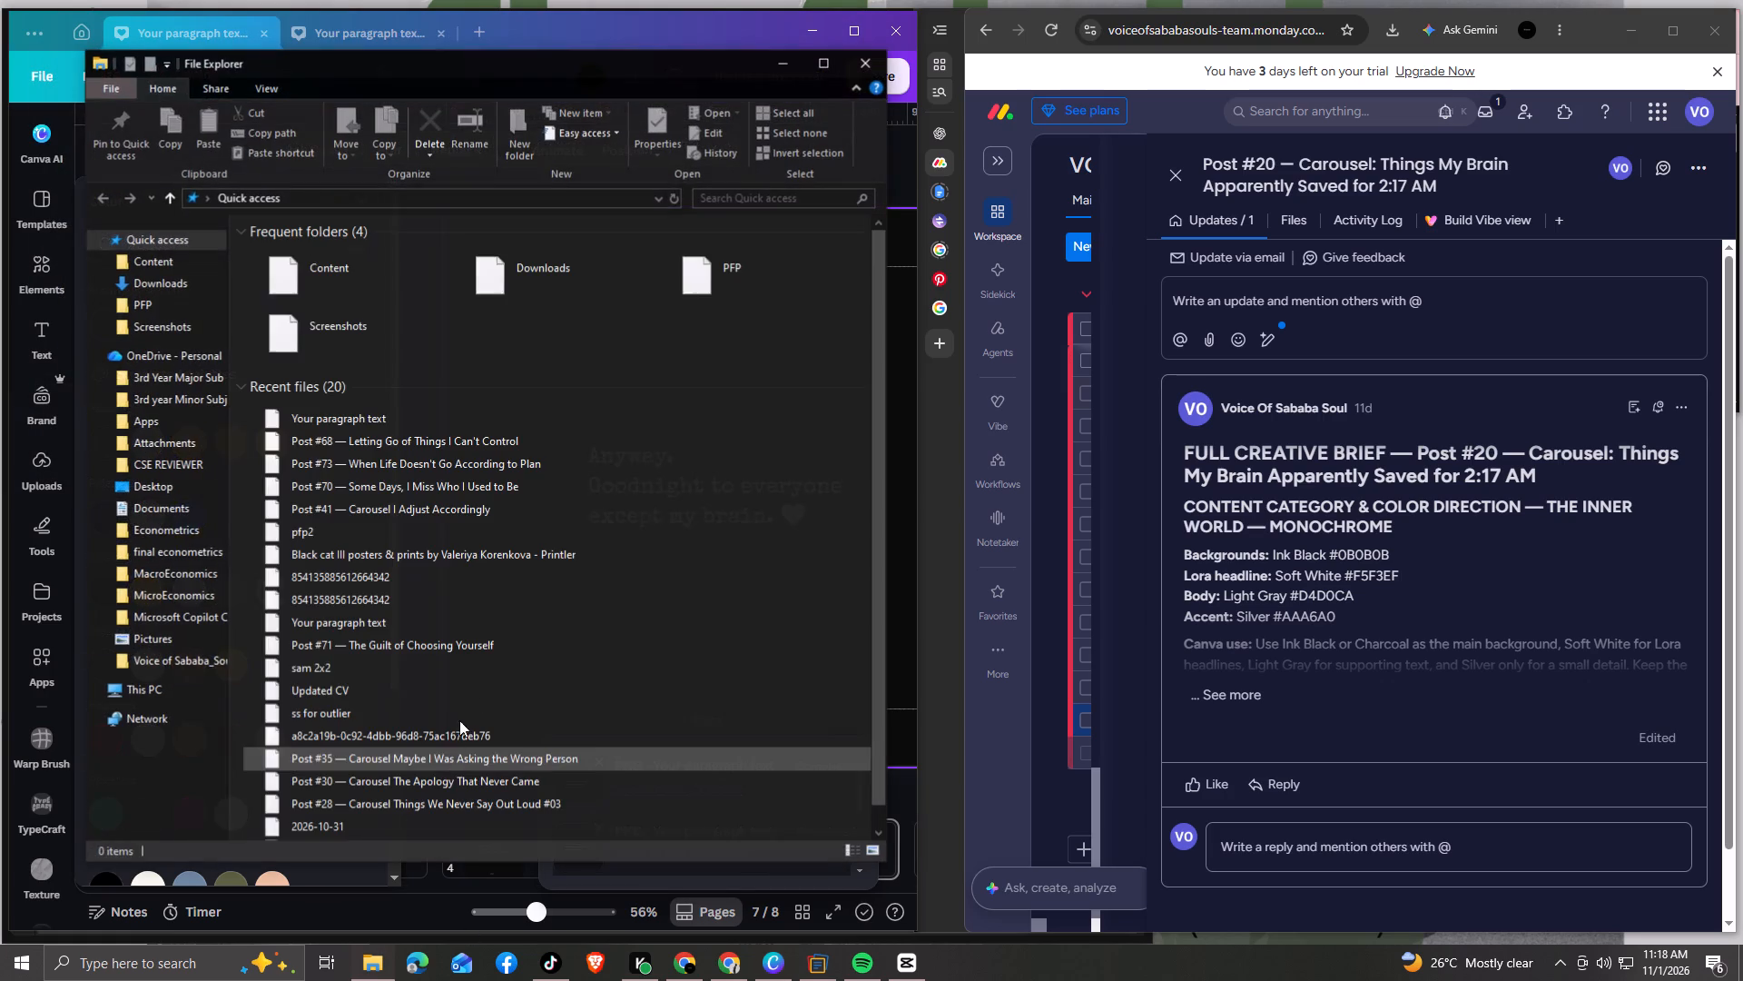
pyautogui.click(332, 268)
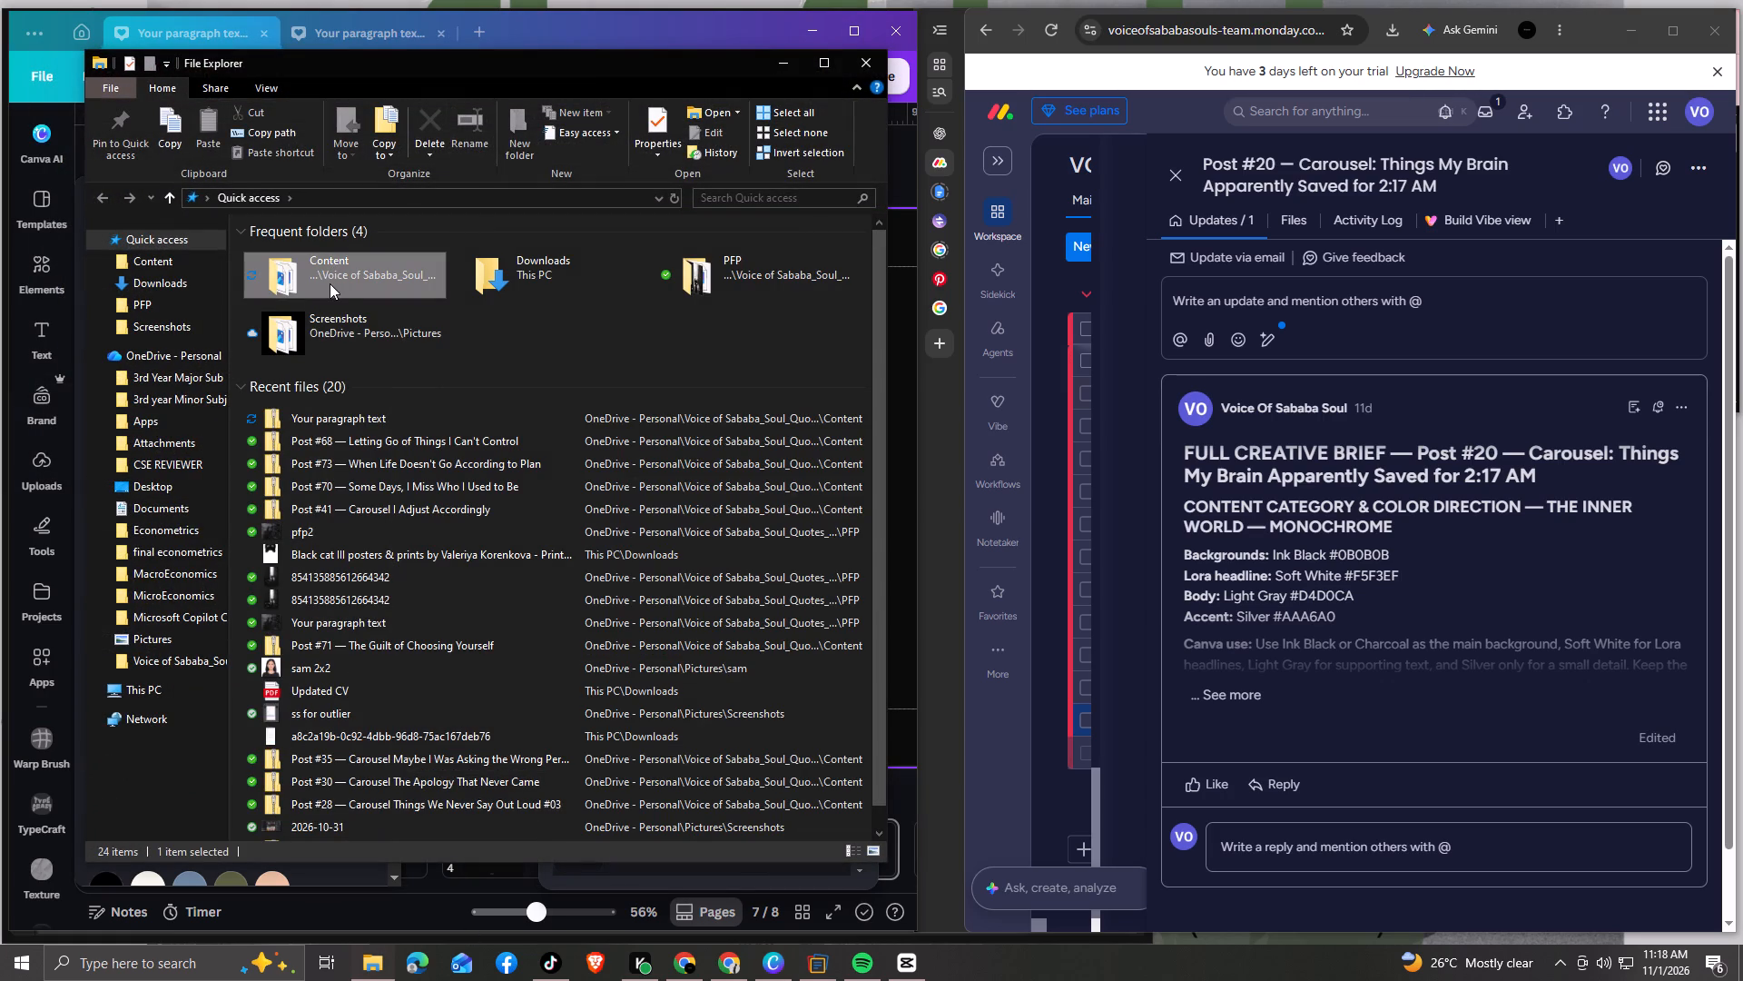
pyautogui.doubleClick(332, 275)
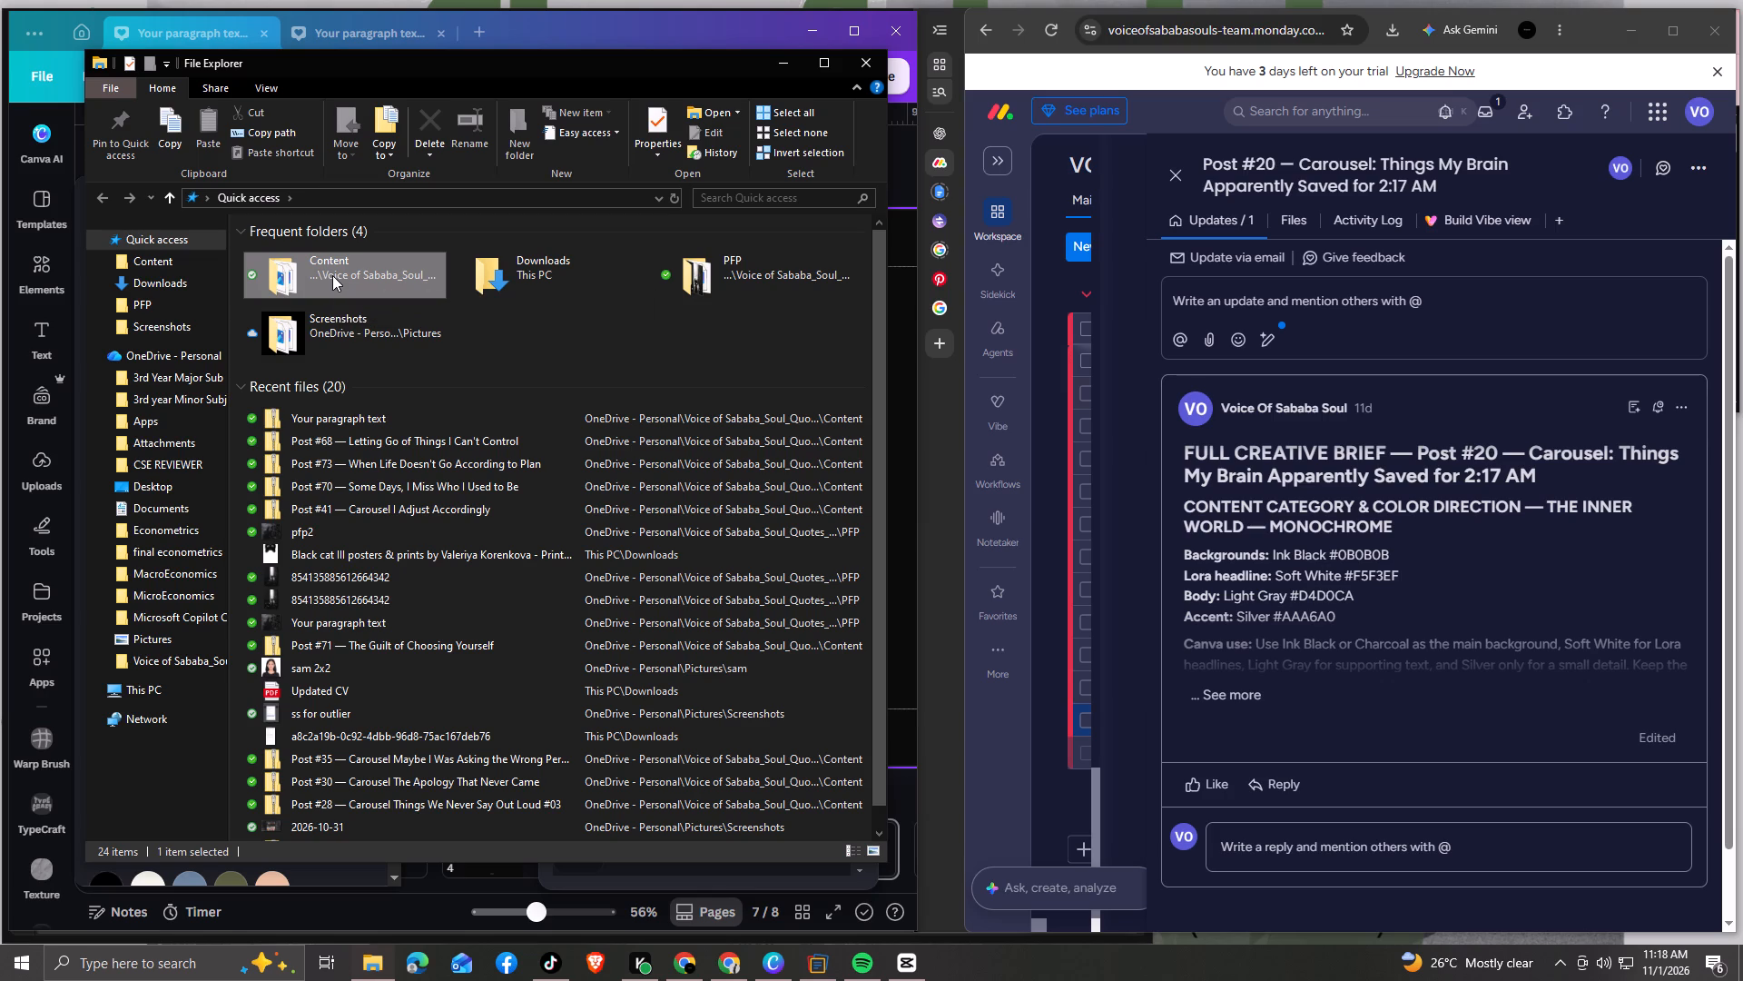
pyautogui.scroll(-10, 583, 429)
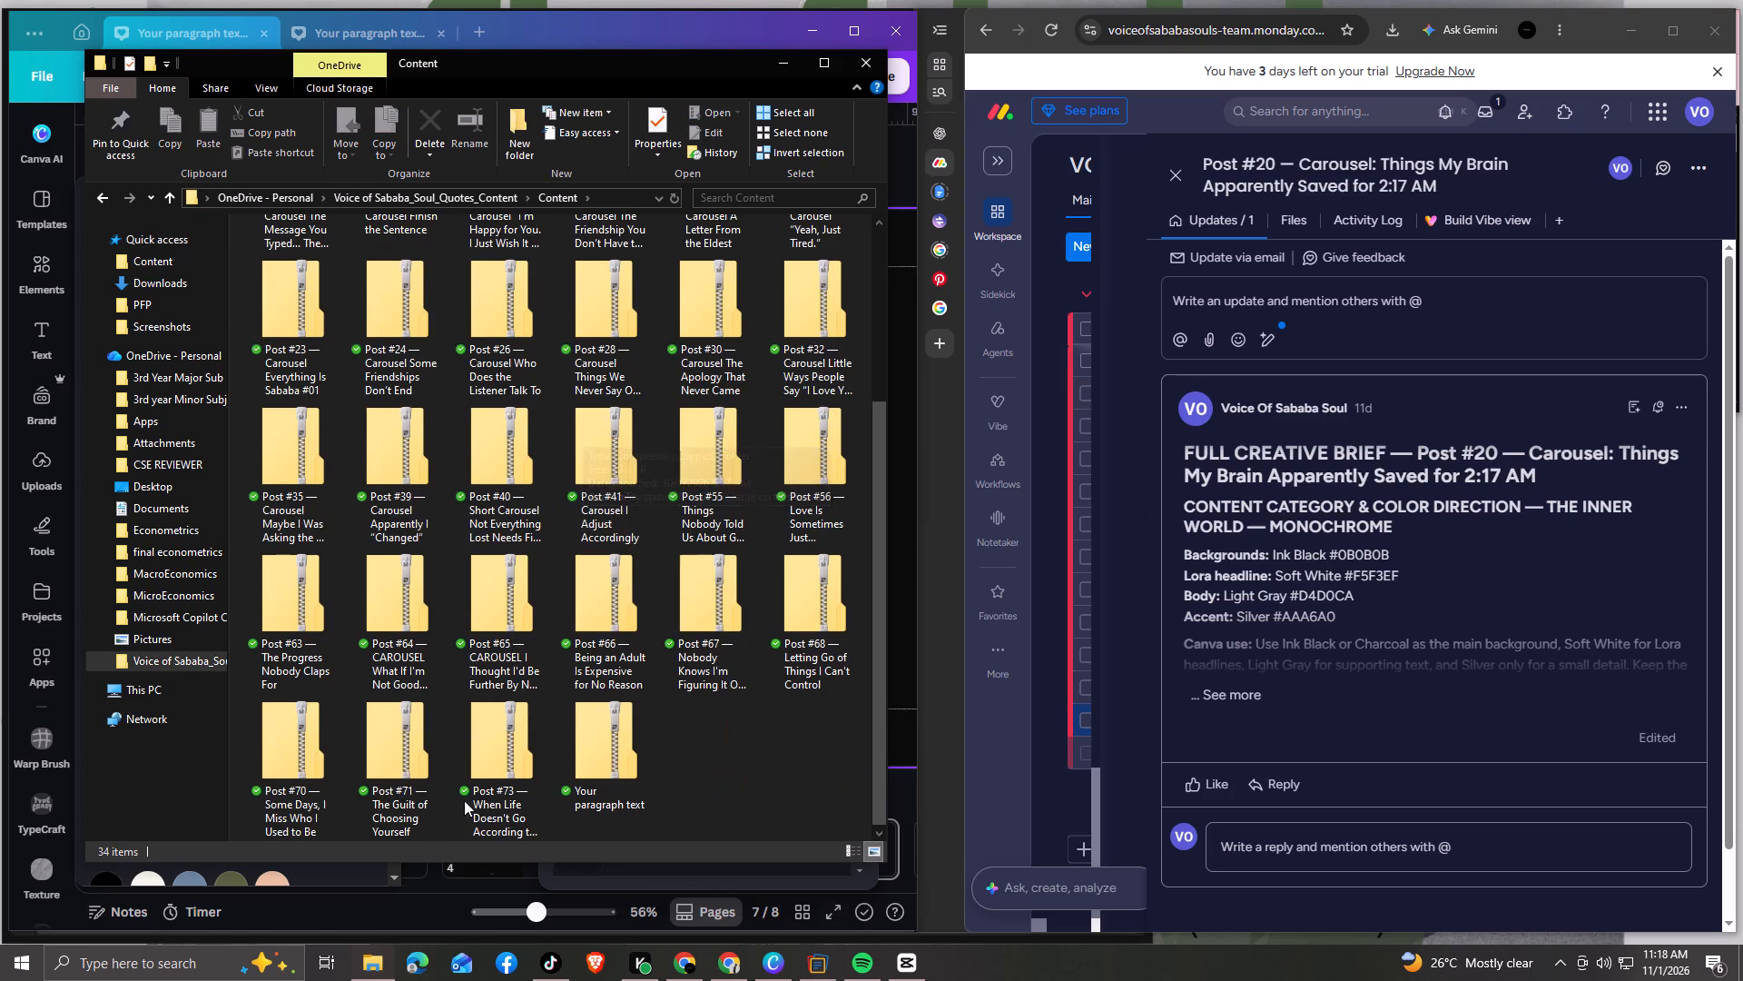
pyautogui.click(609, 756)
pyautogui.rightClick(604, 761)
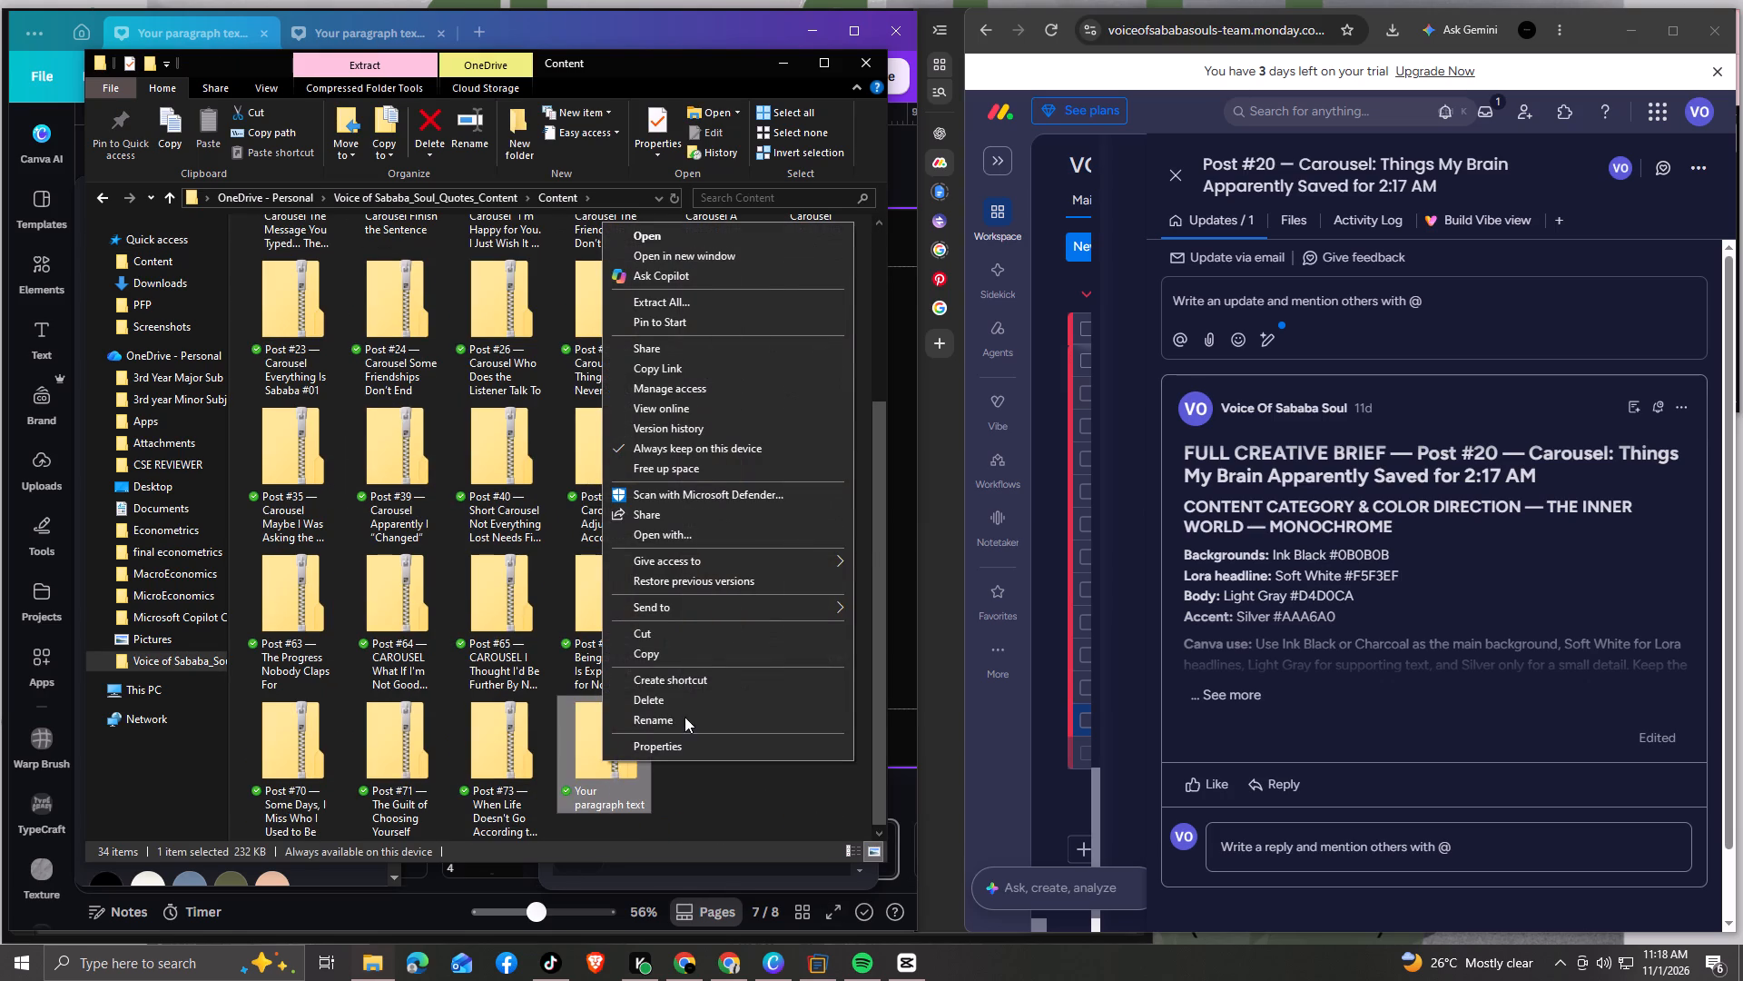
pyautogui.click(684, 725)
pyautogui.hotkey('ctrl', 'v')
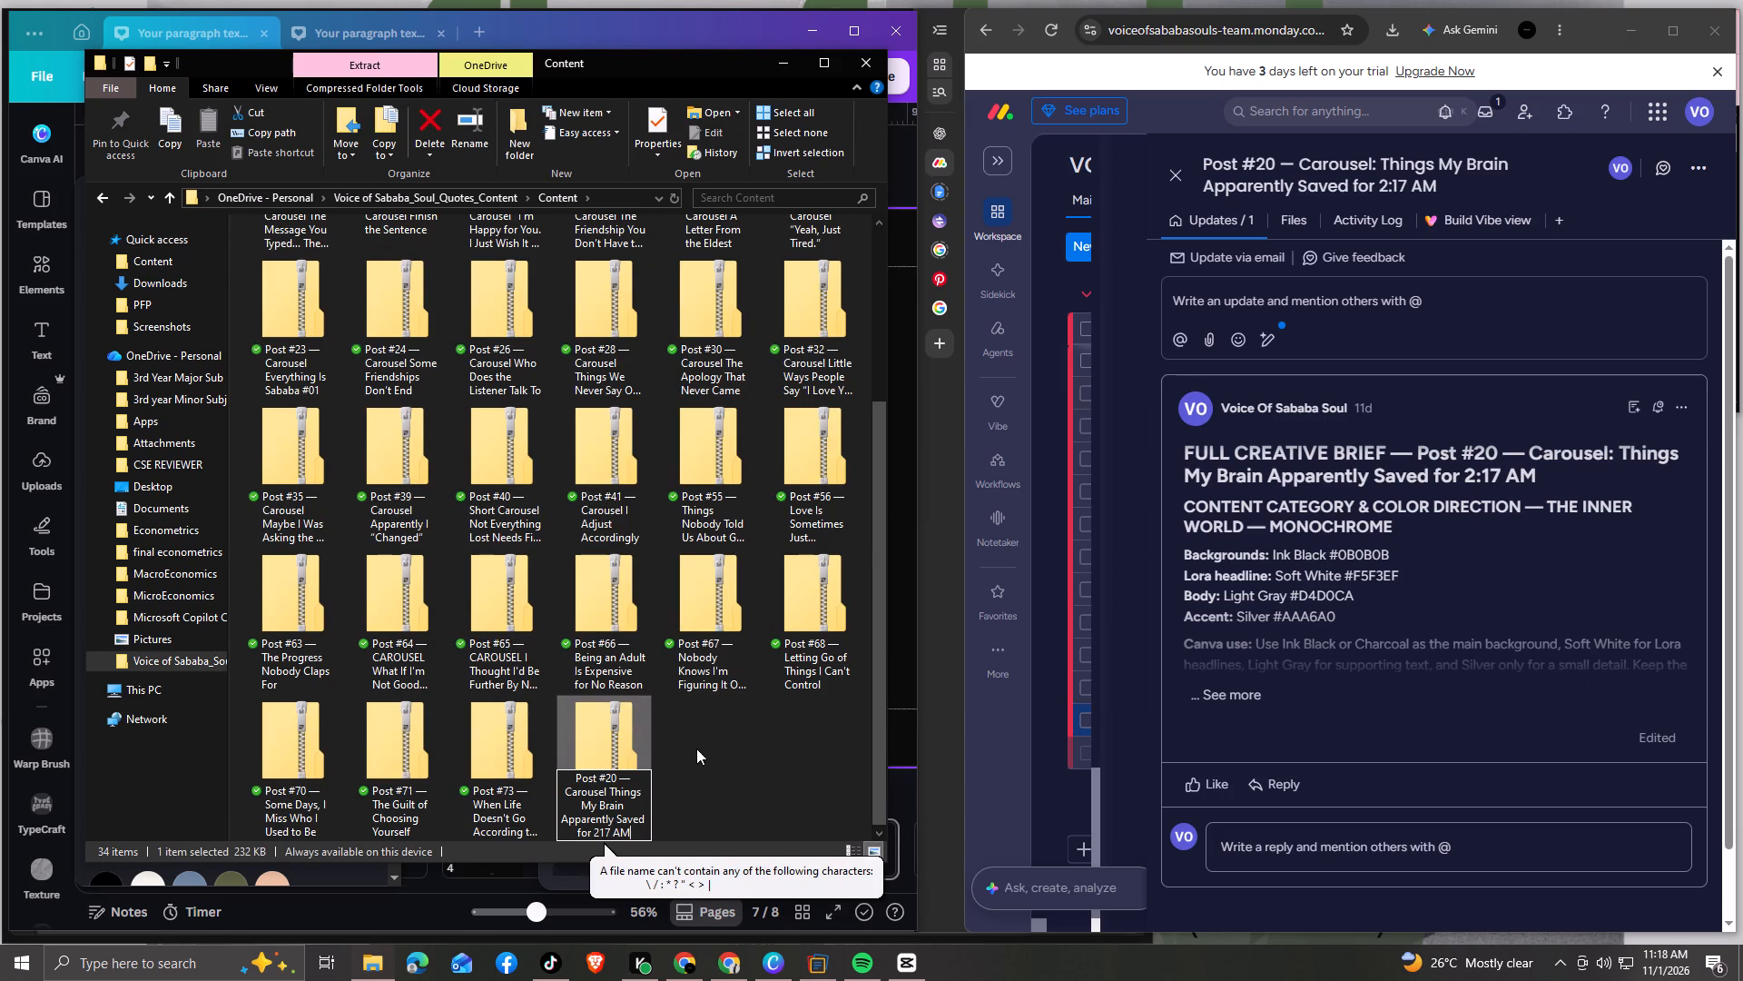
pyautogui.press('Return')
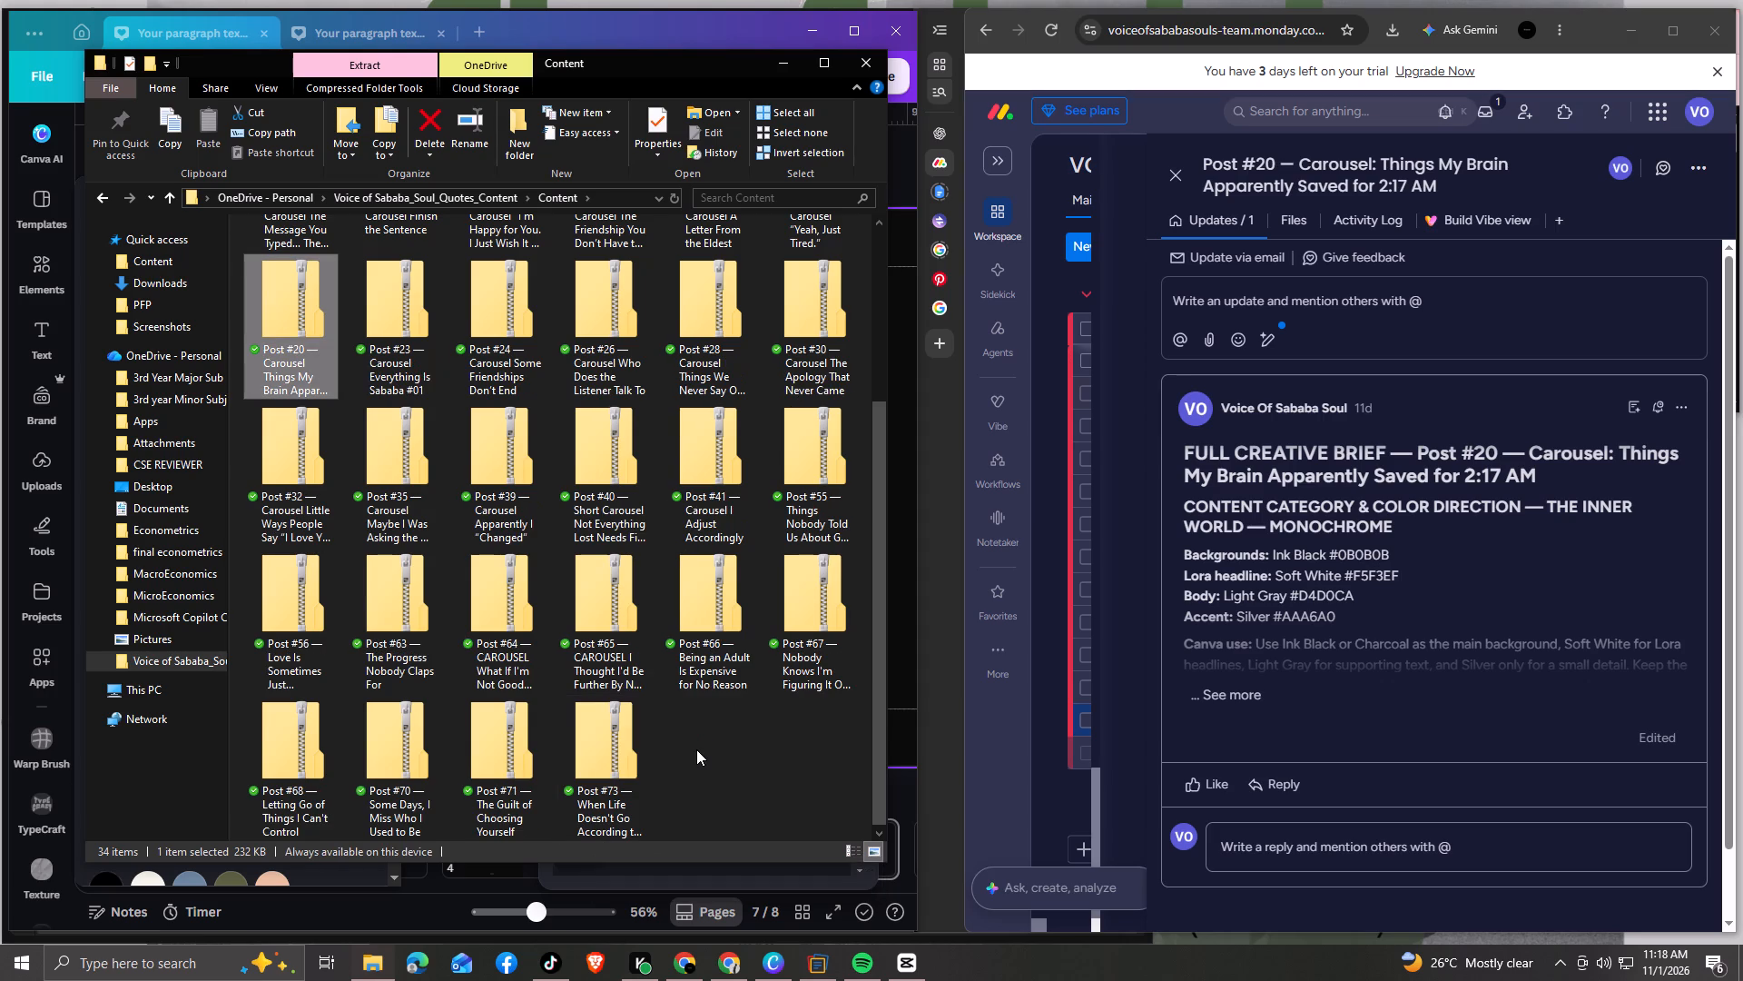
# Close the Post #20 brief and set the task's status to Ready.
pyautogui.click(1177, 182)
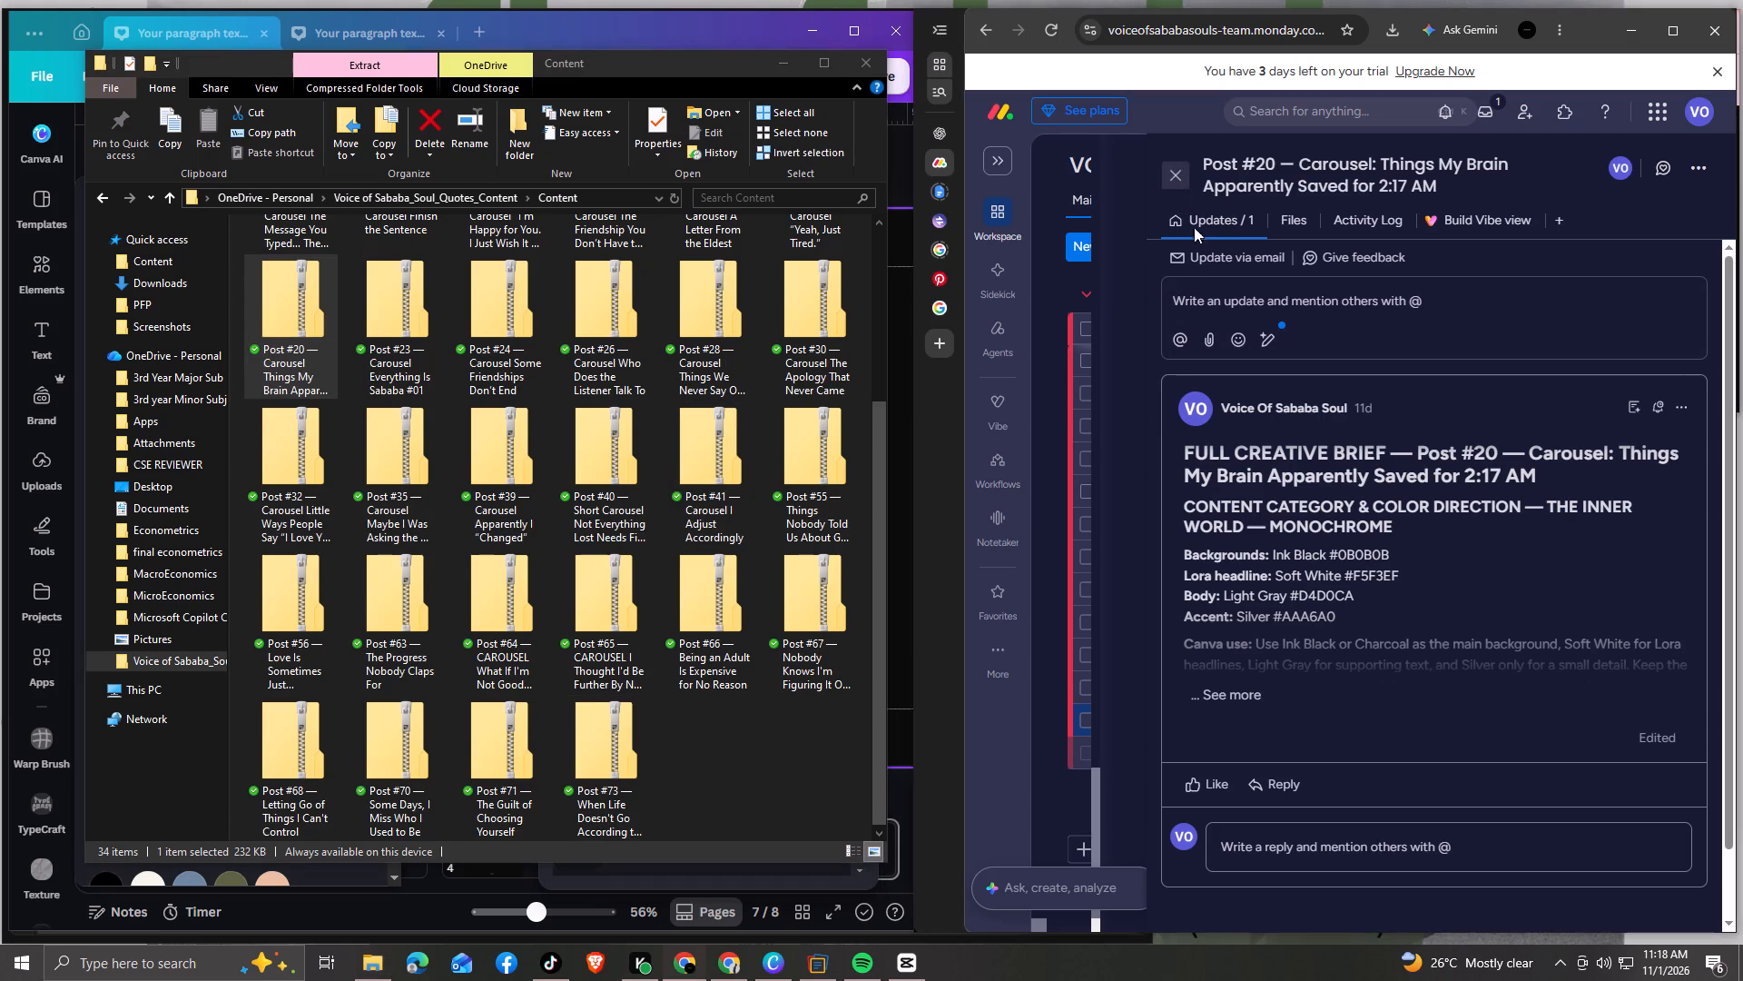
pyautogui.click(1468, 726)
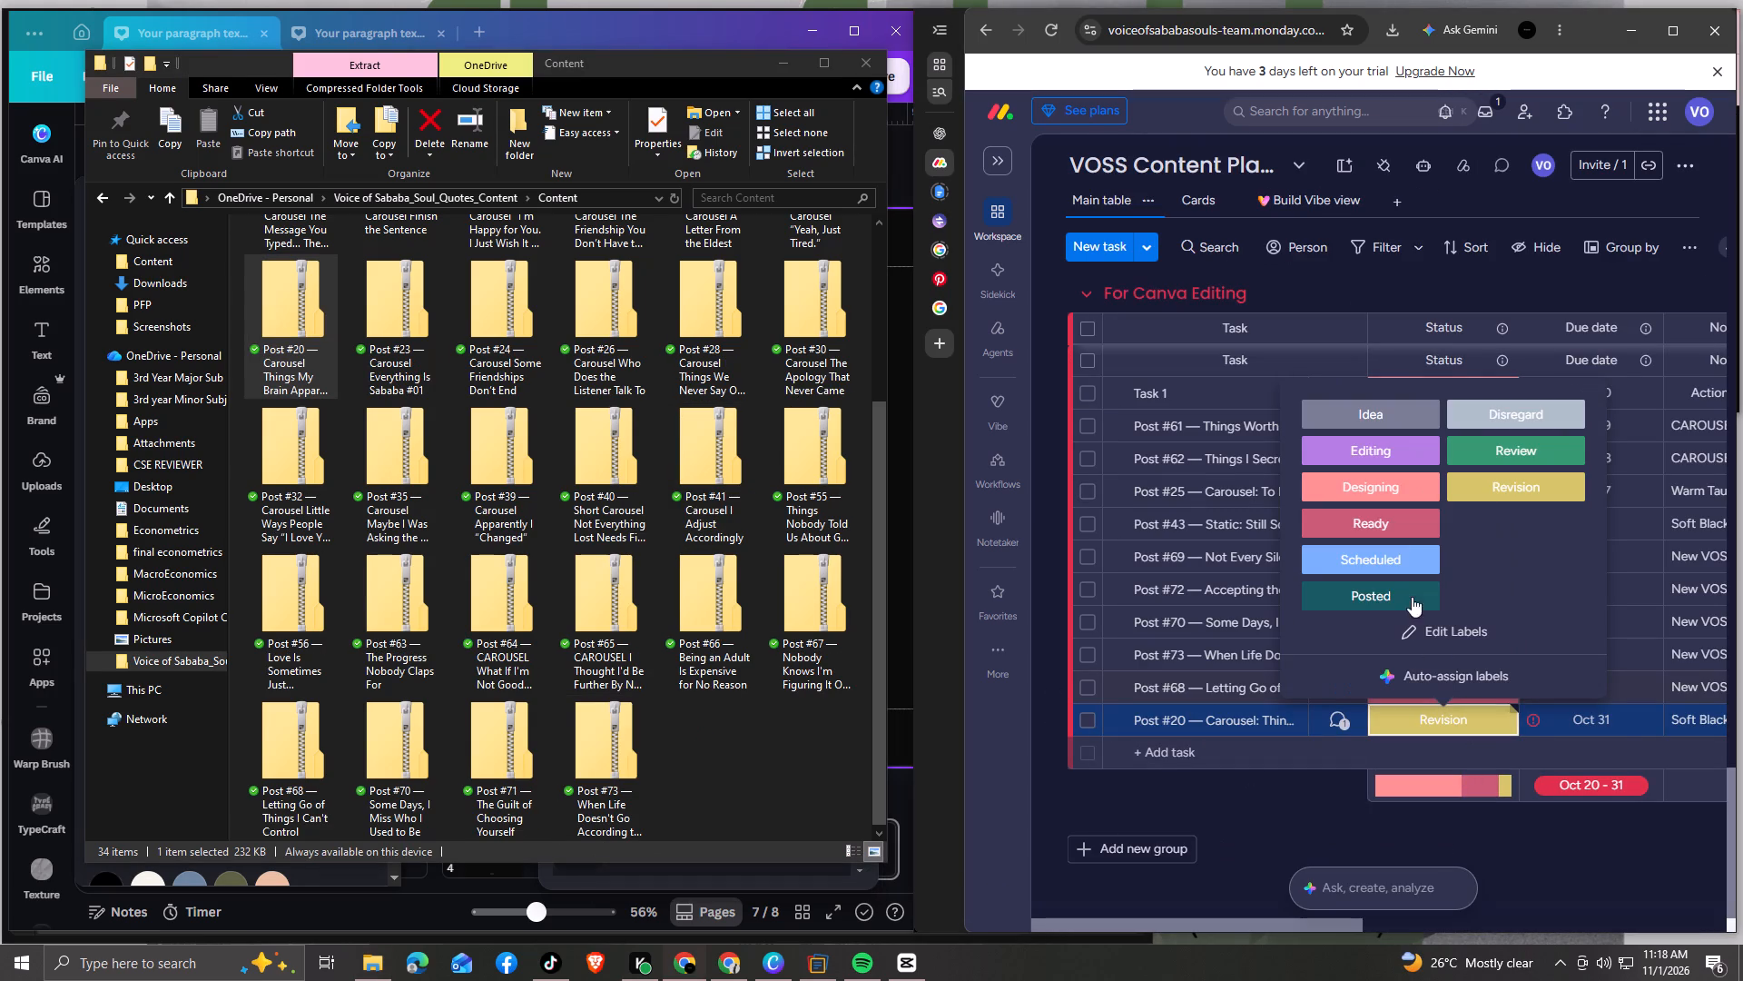
pyautogui.click(1402, 516)
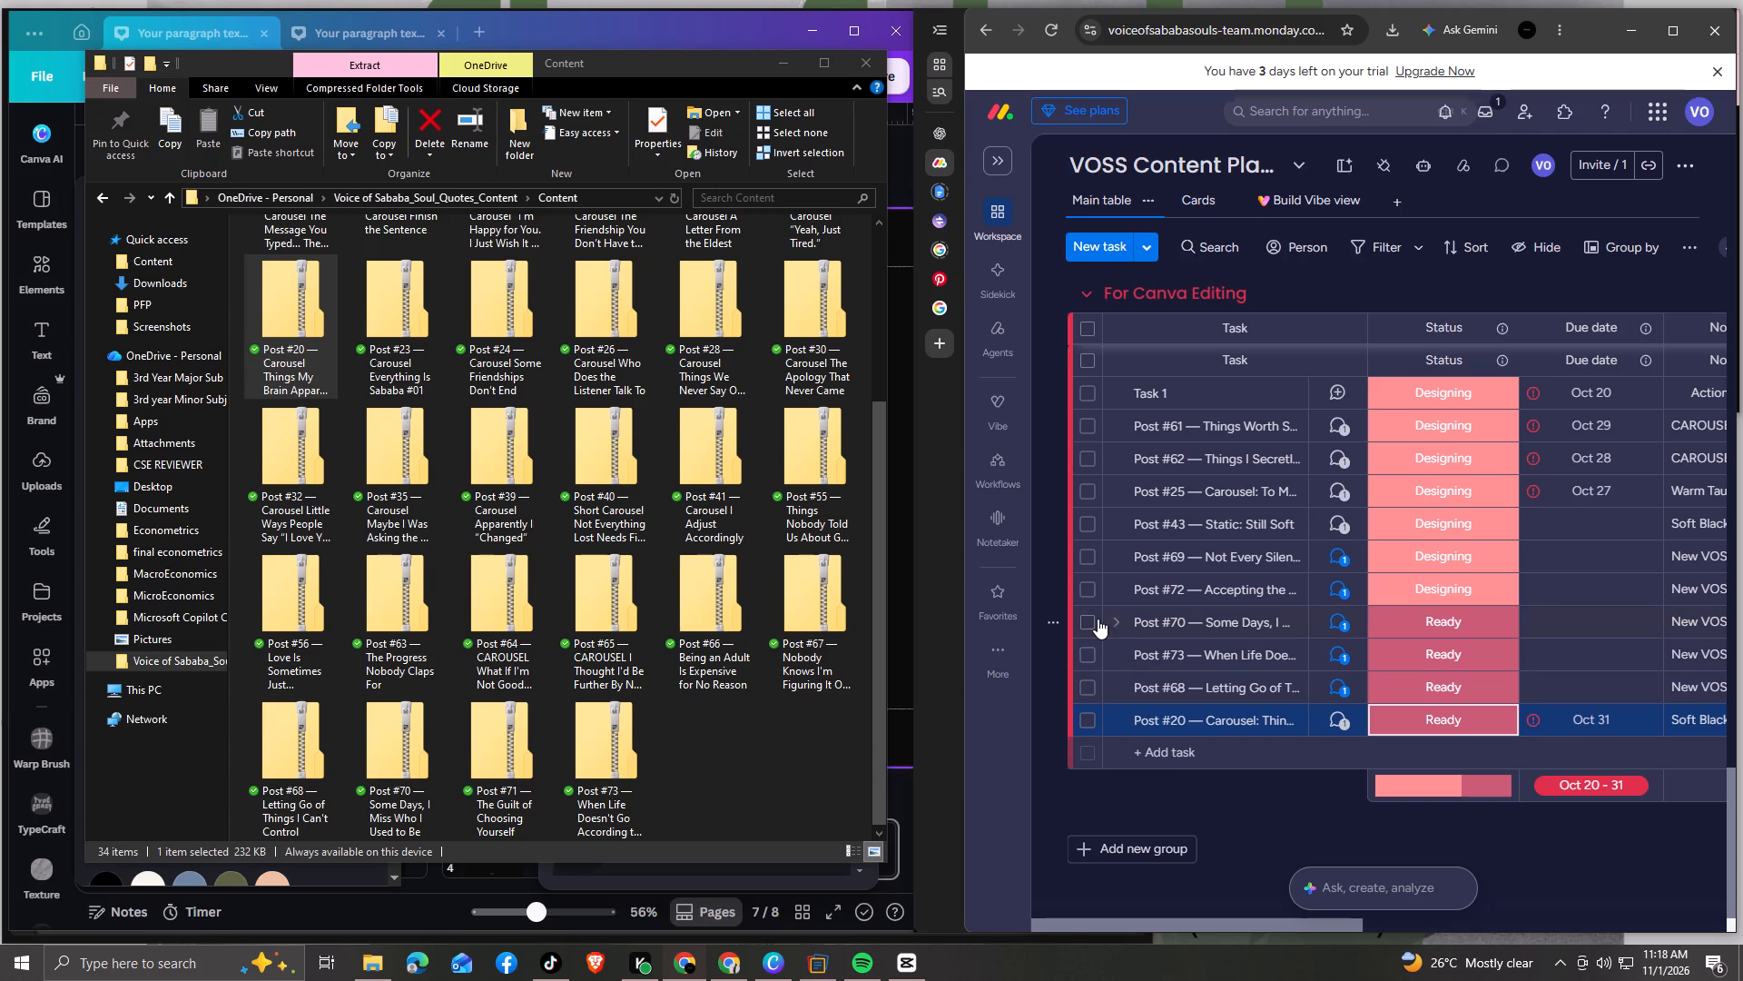
# Move the Ready tasks Post #70, #73, #68 and #20 to the Carousel Content group, and return to the Canva design.
pyautogui.click(1093, 618)
pyautogui.click(1084, 654)
pyautogui.click(1087, 691)
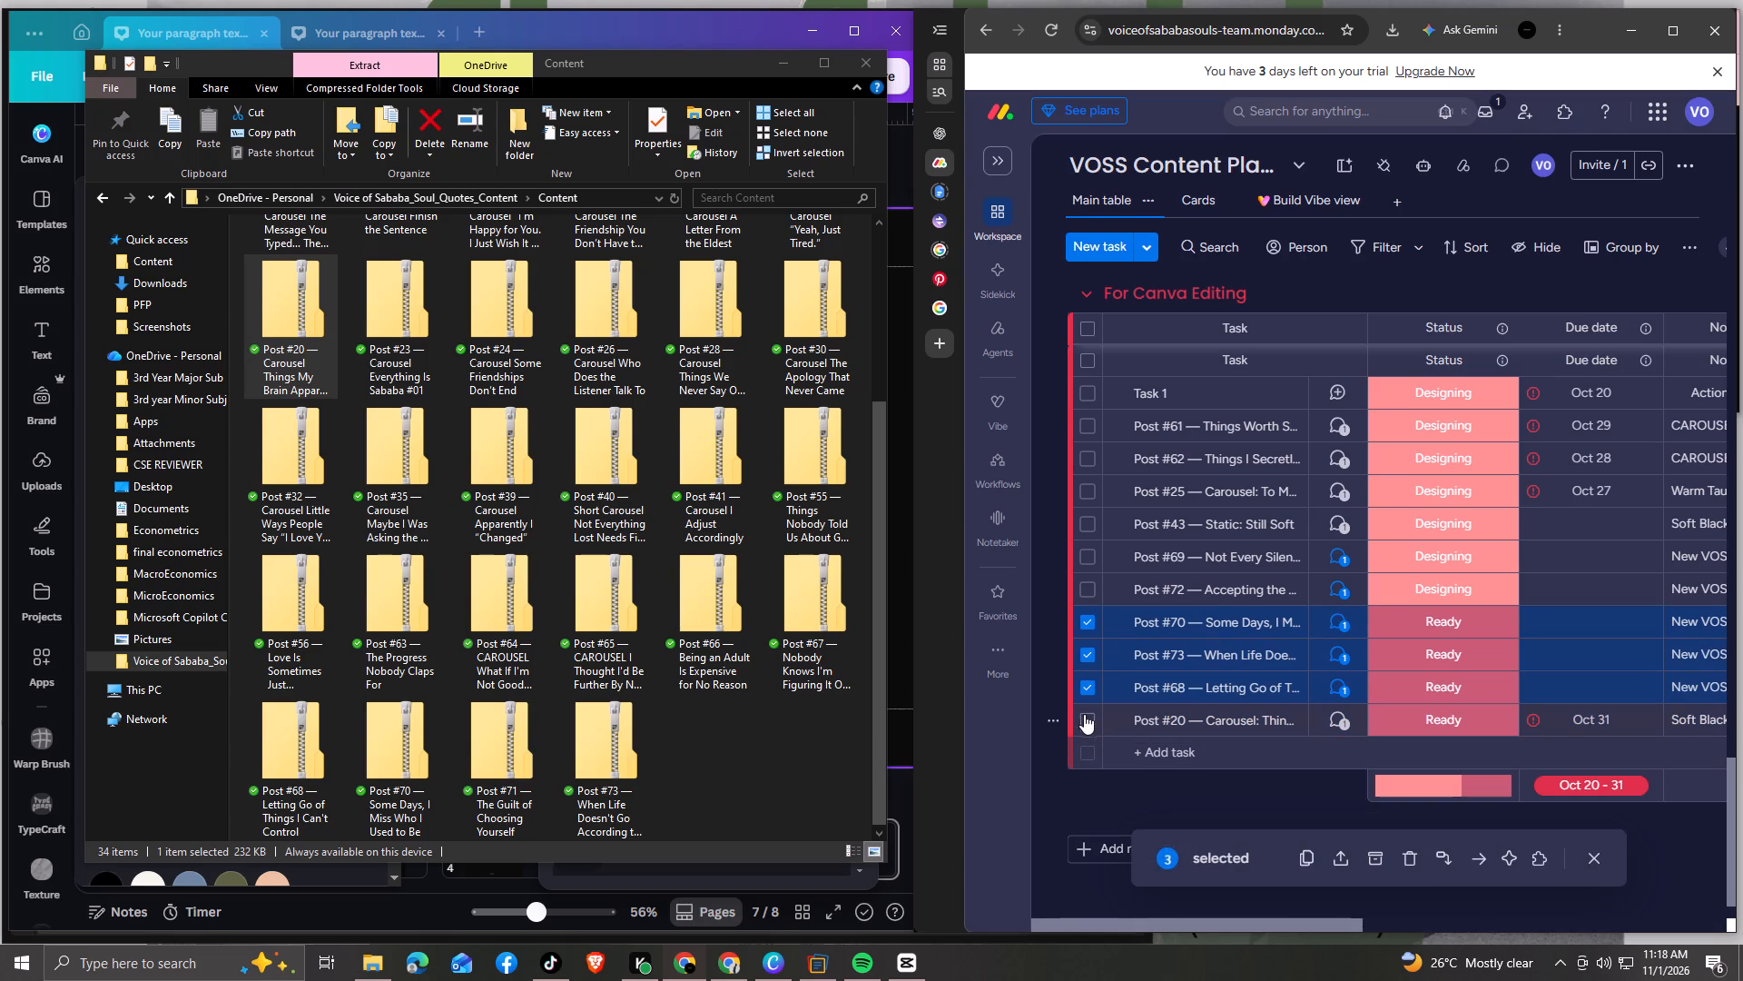
pyautogui.click(1084, 713)
pyautogui.click(1487, 858)
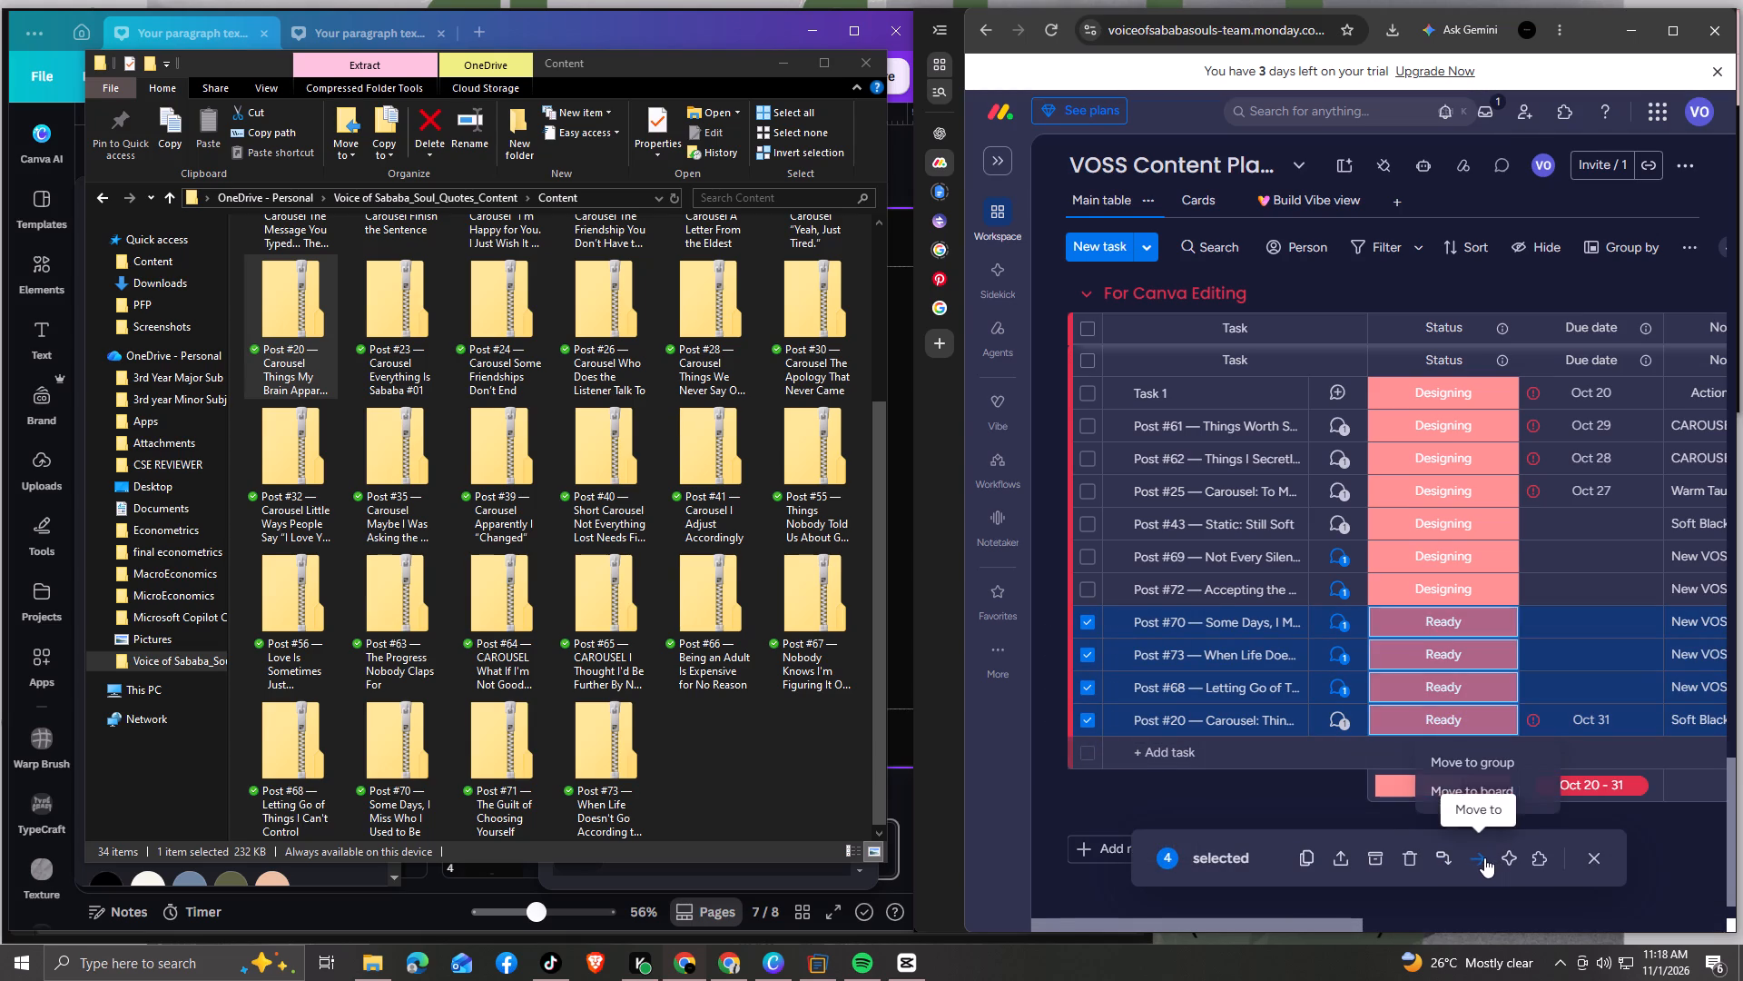
pyautogui.click(1481, 765)
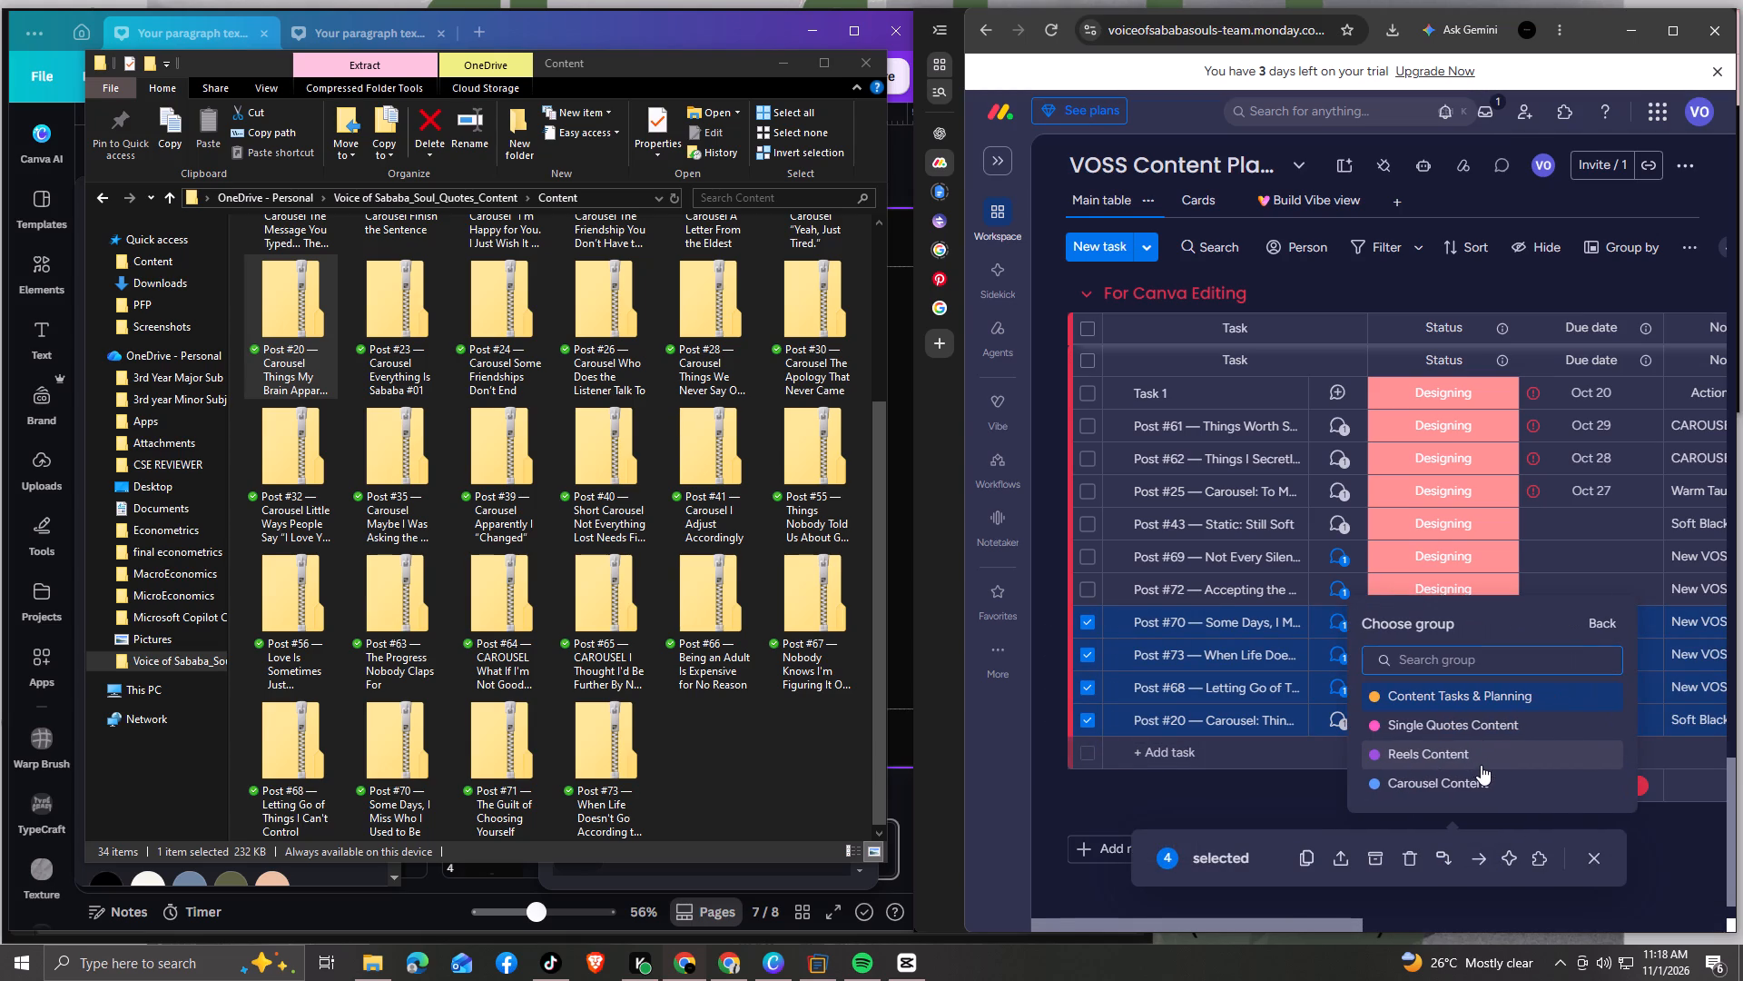
pyautogui.click(1476, 778)
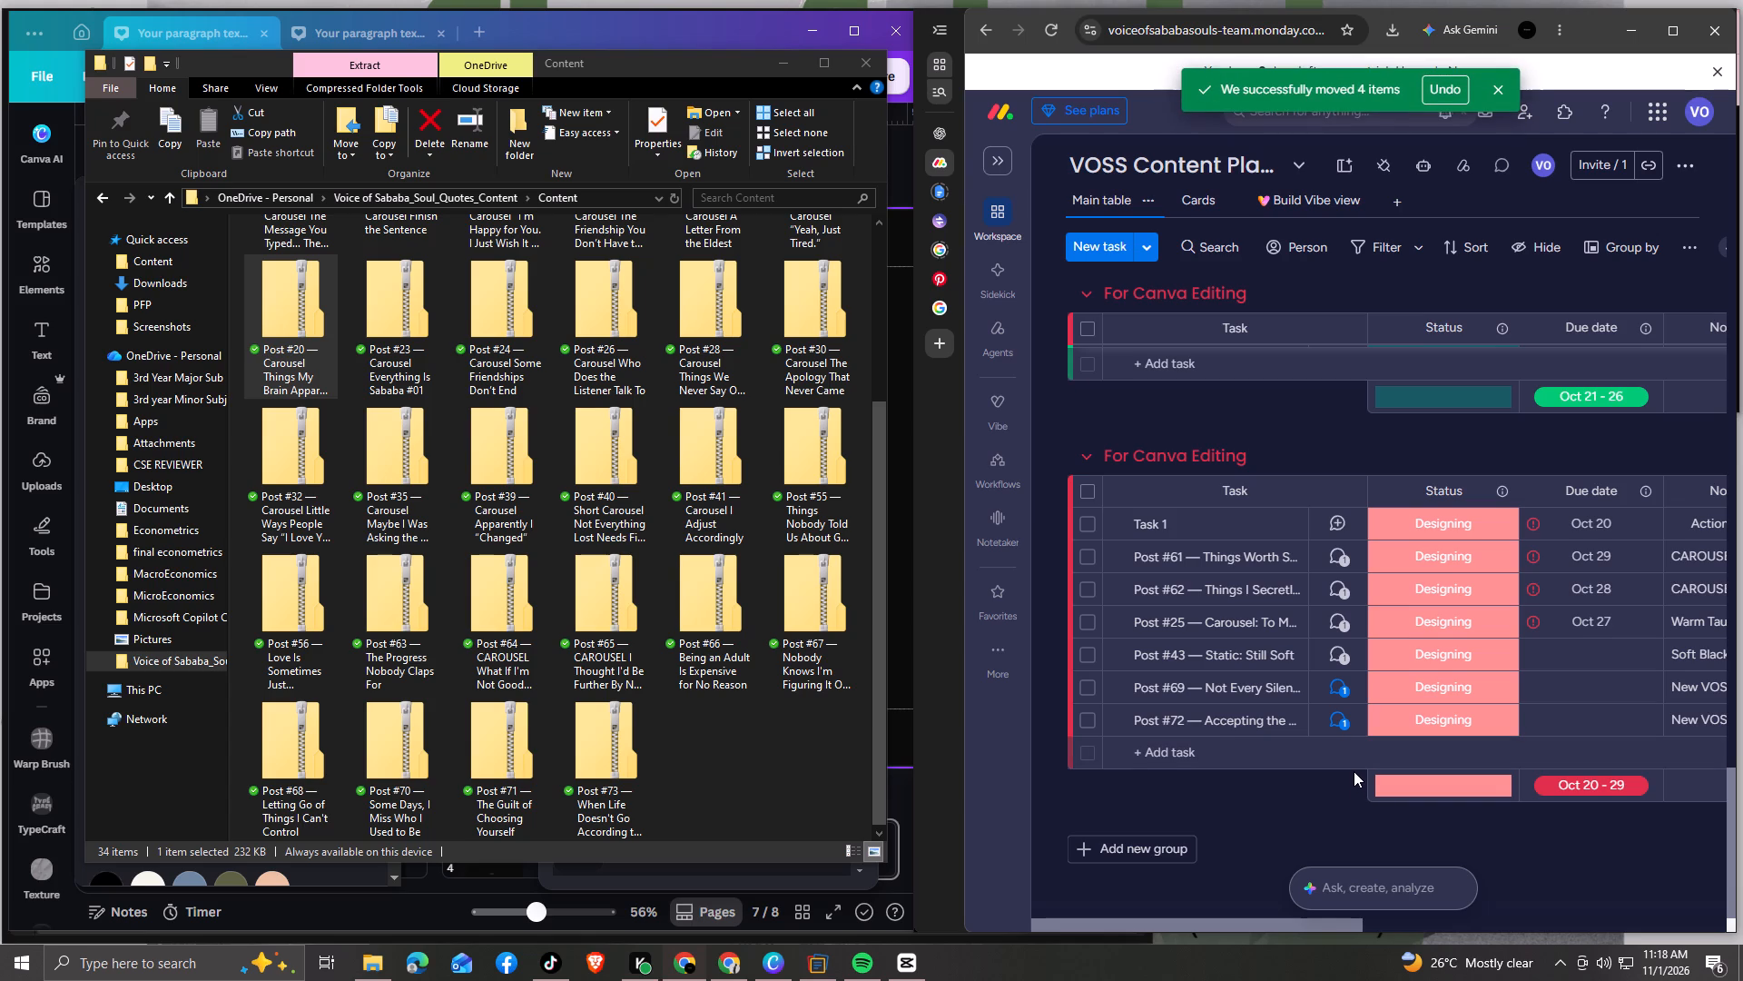
pyautogui.click(793, 75)
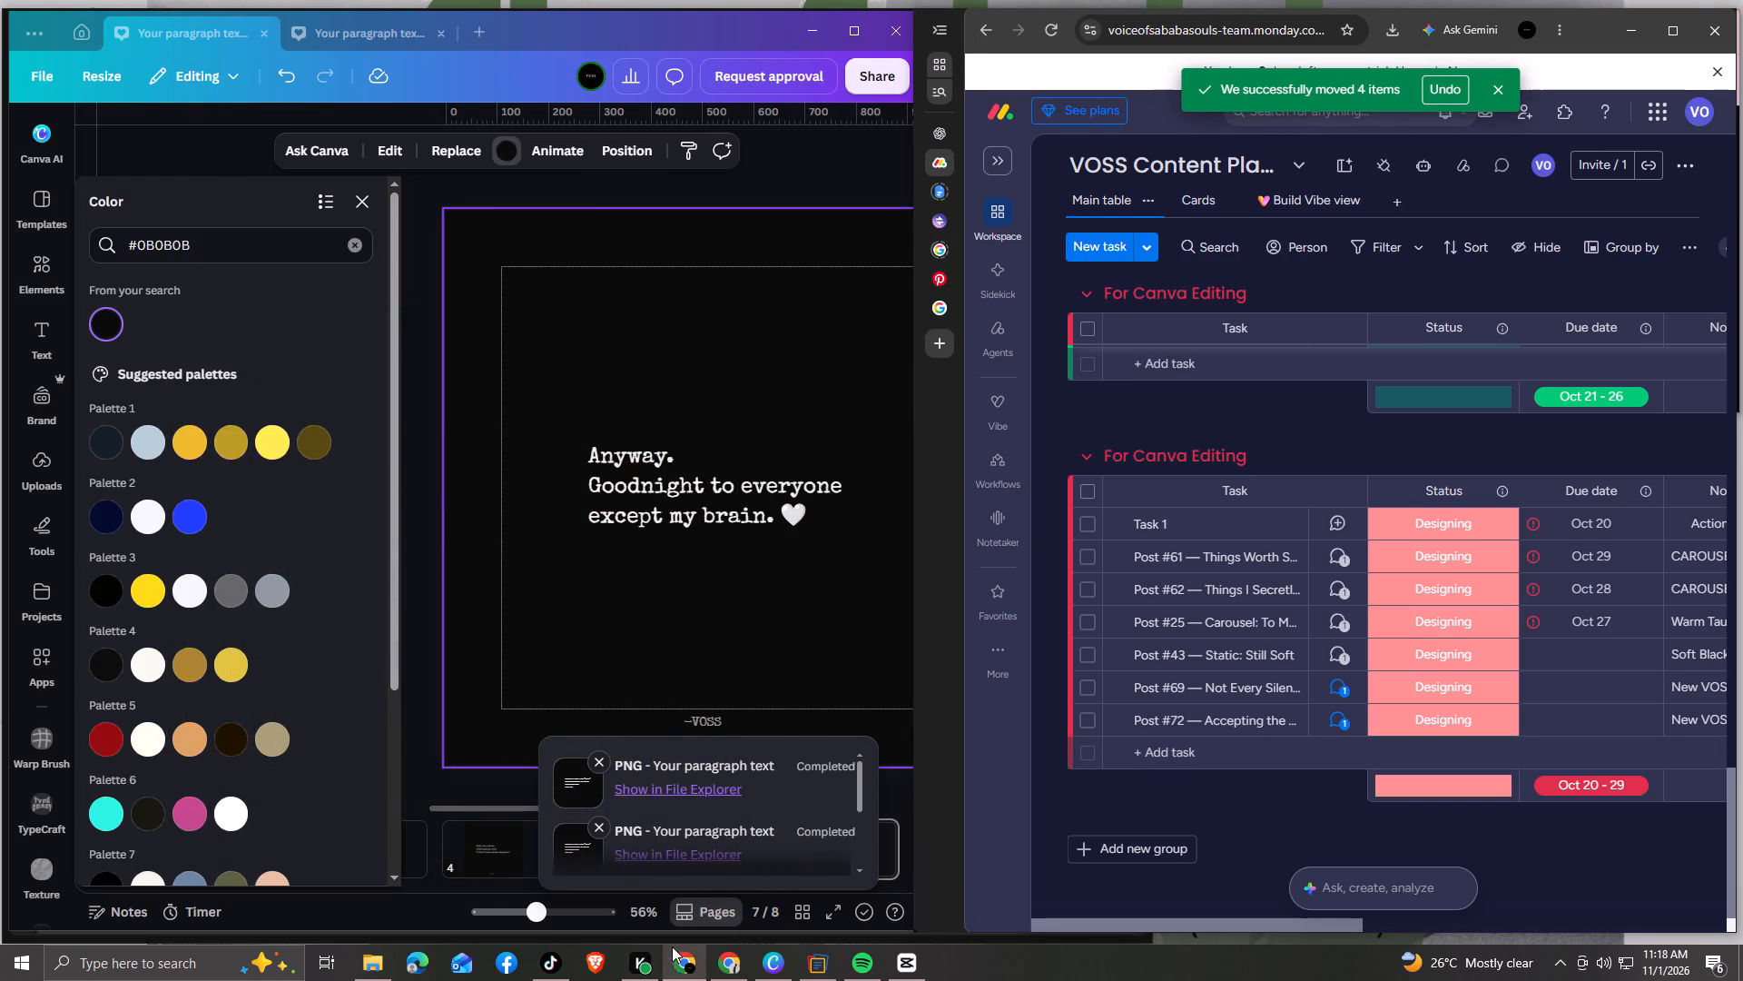